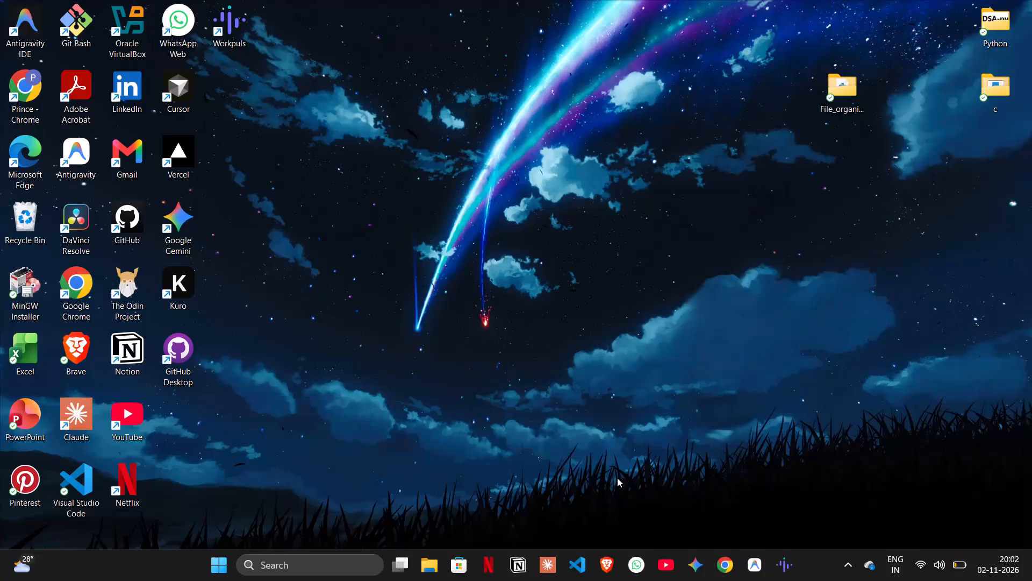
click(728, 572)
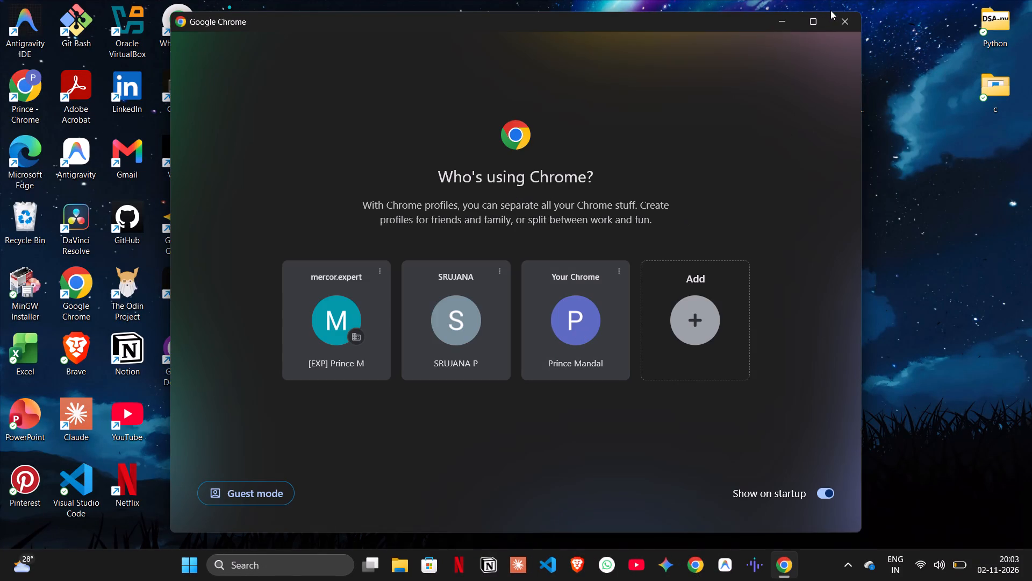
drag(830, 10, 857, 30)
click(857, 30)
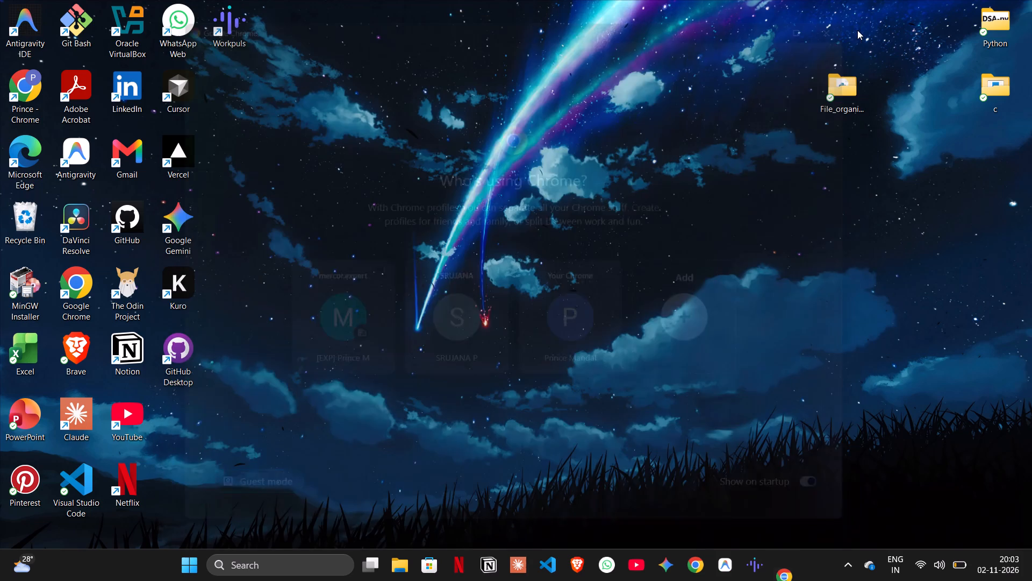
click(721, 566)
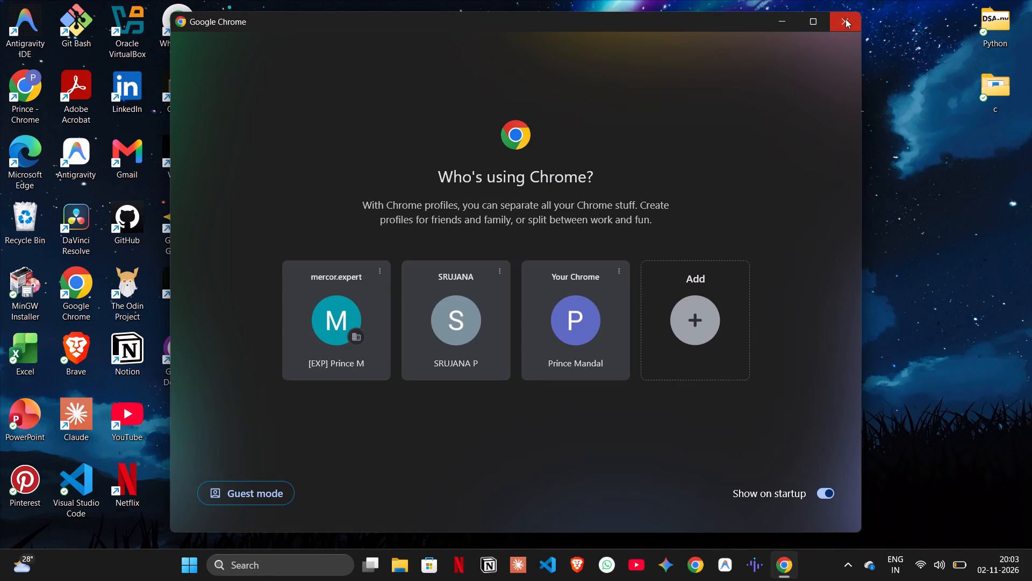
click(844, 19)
Switch to the Brave browser and open the Canva home page from the new tab's saved sites.
click(610, 577)
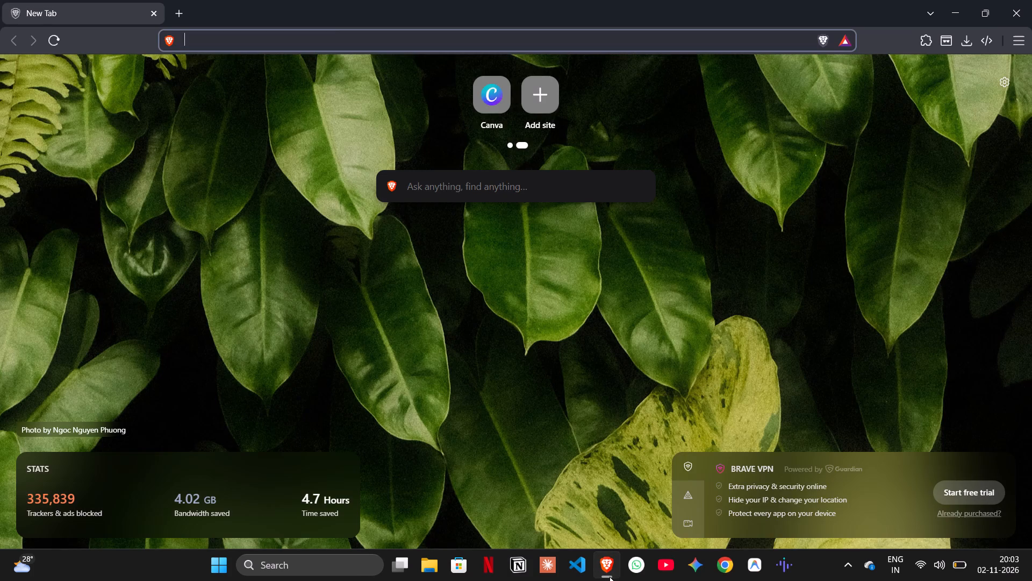
click(503, 107)
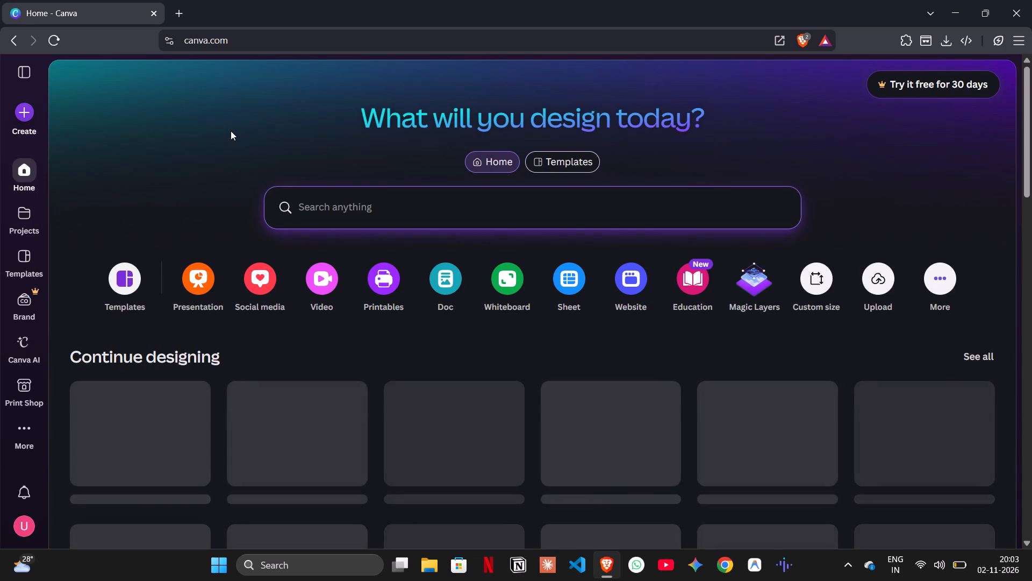
Look through the recent designs and suggested templates on the Canva home page.
scroll(166, 356, down, 3)
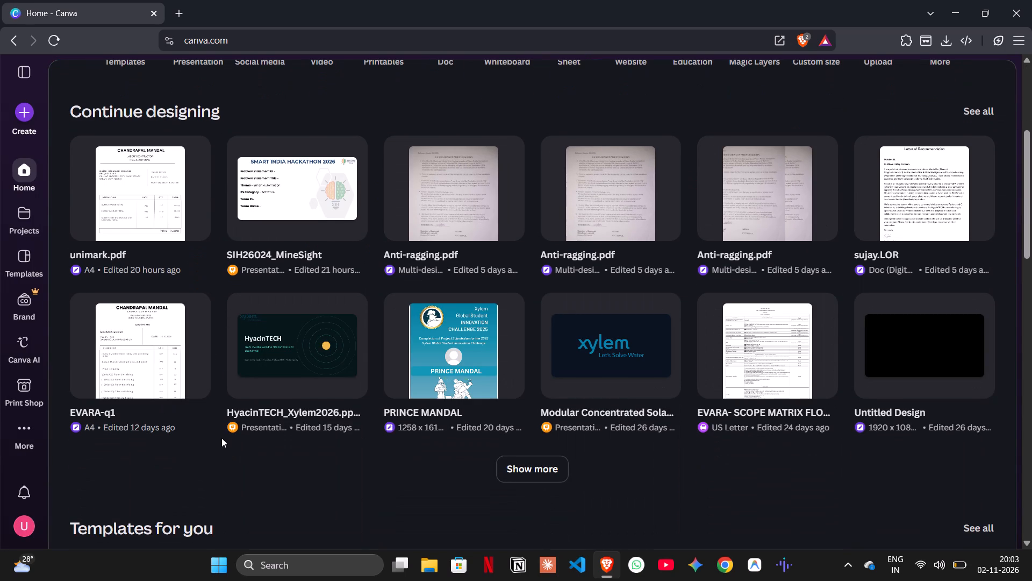
scroll(221, 438, down, 1)
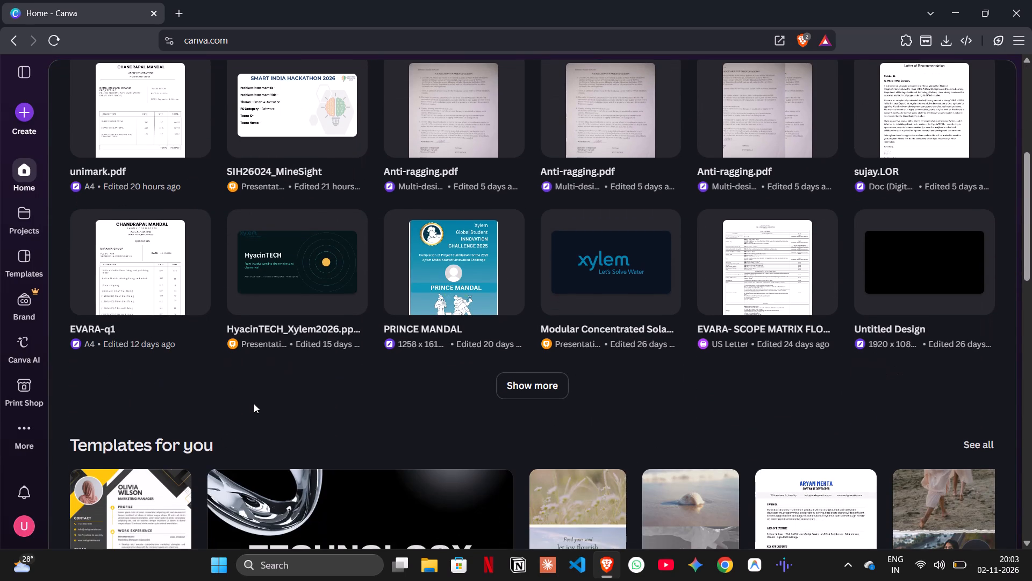
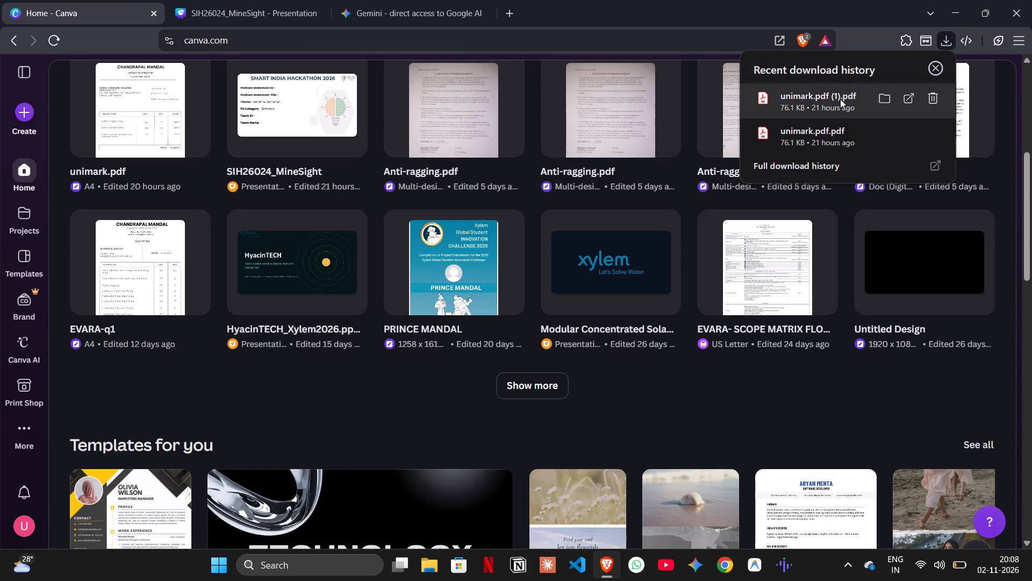
Open the full download history and find the Hack_Vipers_Mine_Subsidence_Final.pptx file.
click(821, 168)
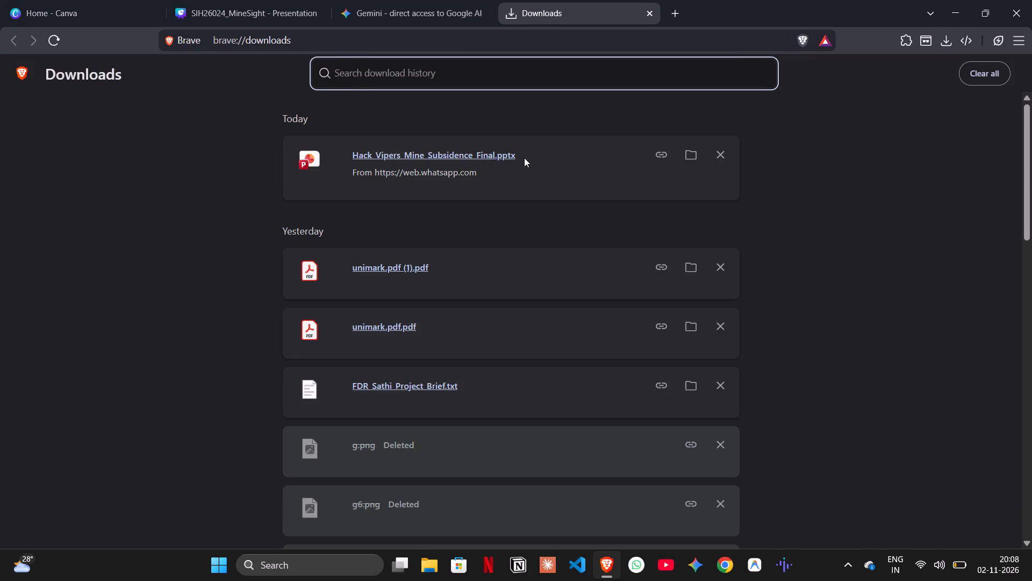
drag(518, 159, 601, 173)
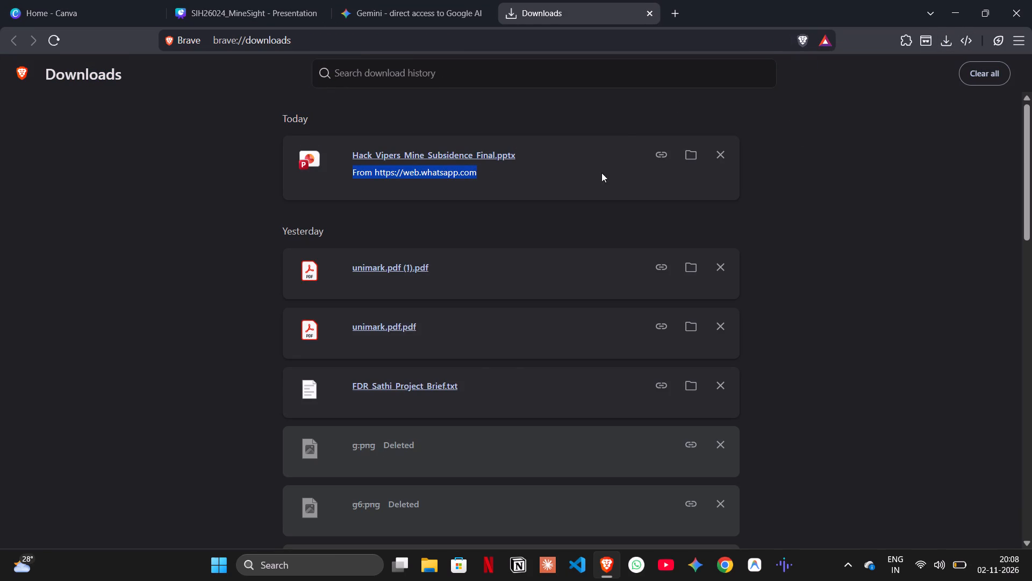
drag(601, 173, 656, 165)
click(656, 165)
Upload Hack_Vipers_Mine_Subsidence_Final from the Downloads folder to Canva.
click(131, 0)
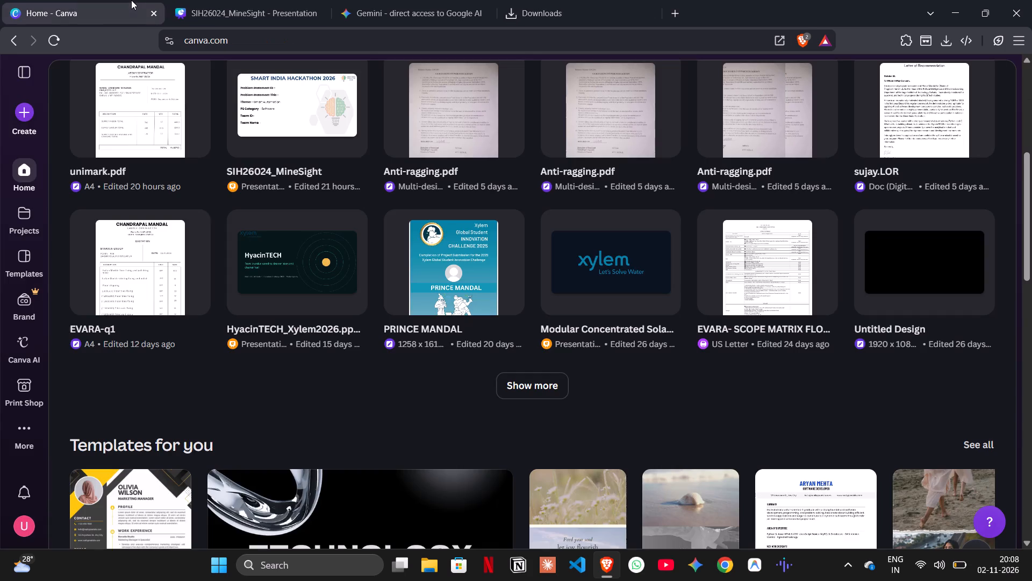
scroll(570, 341, up, 5)
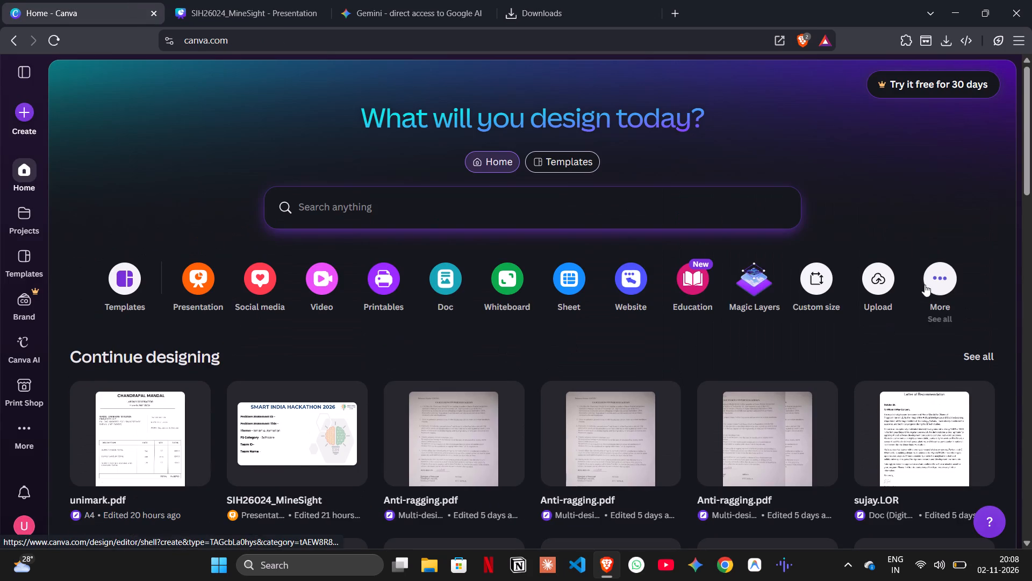
click(889, 286)
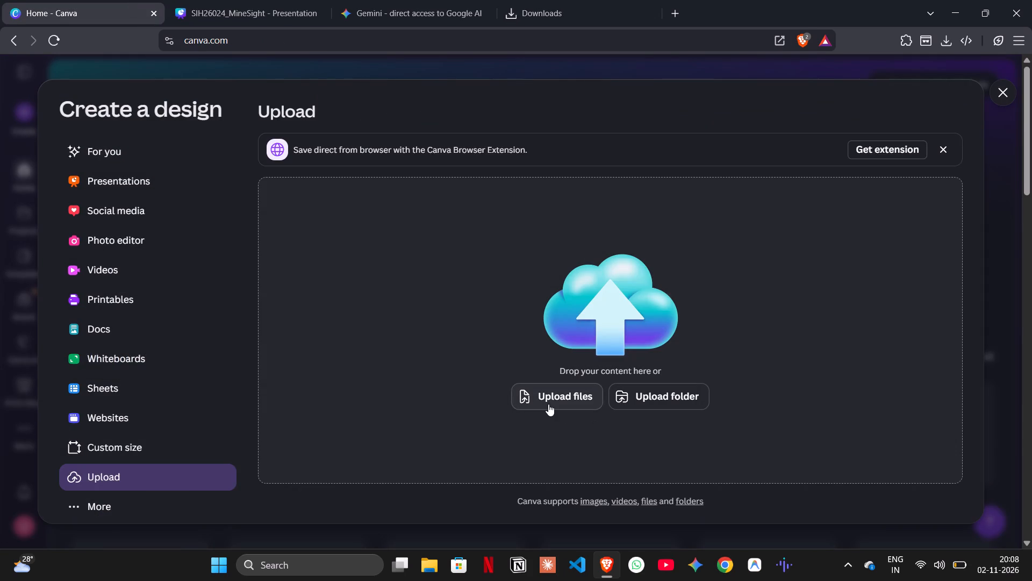
click(547, 403)
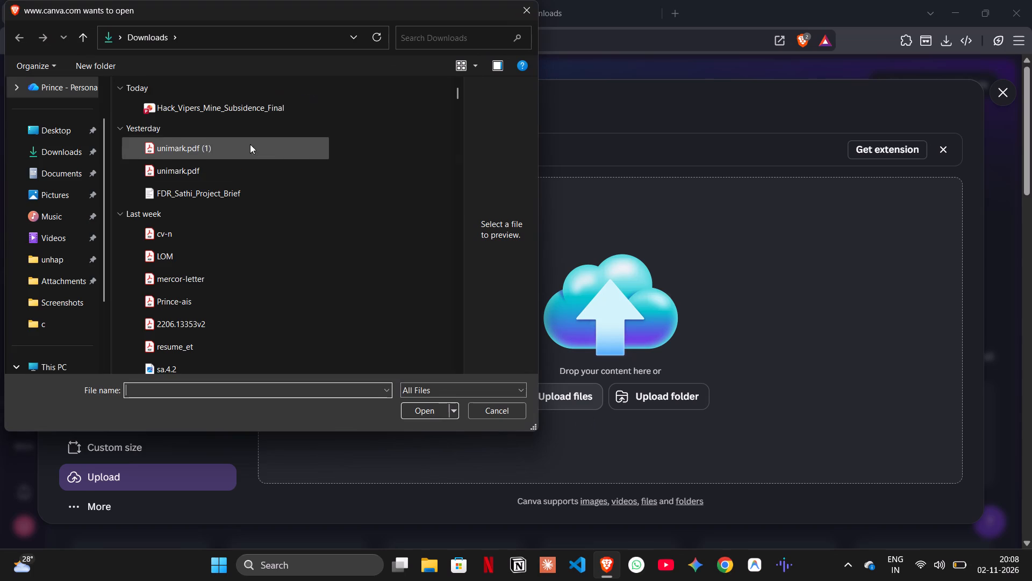
click(230, 111)
click(422, 414)
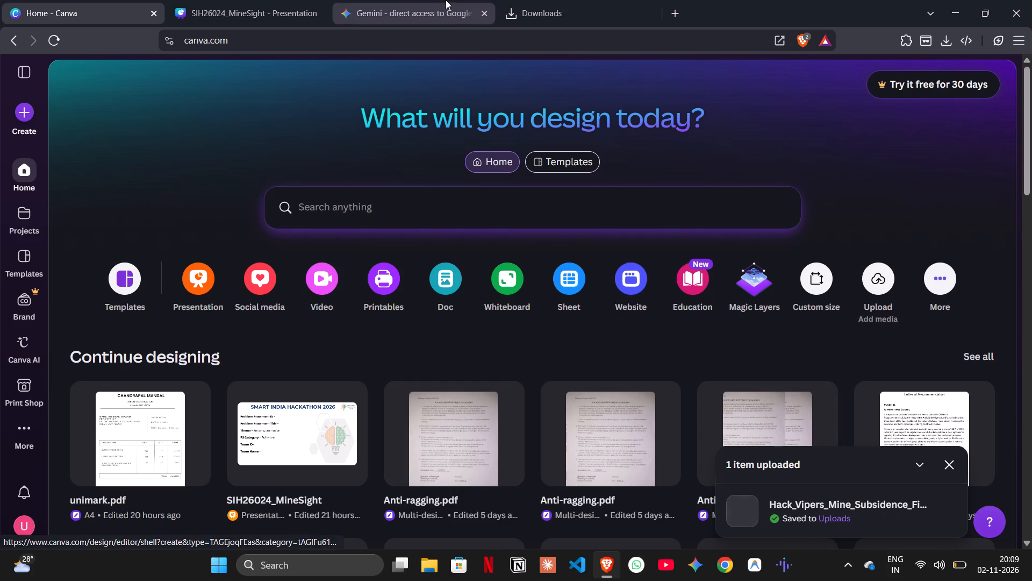
click(239, 0)
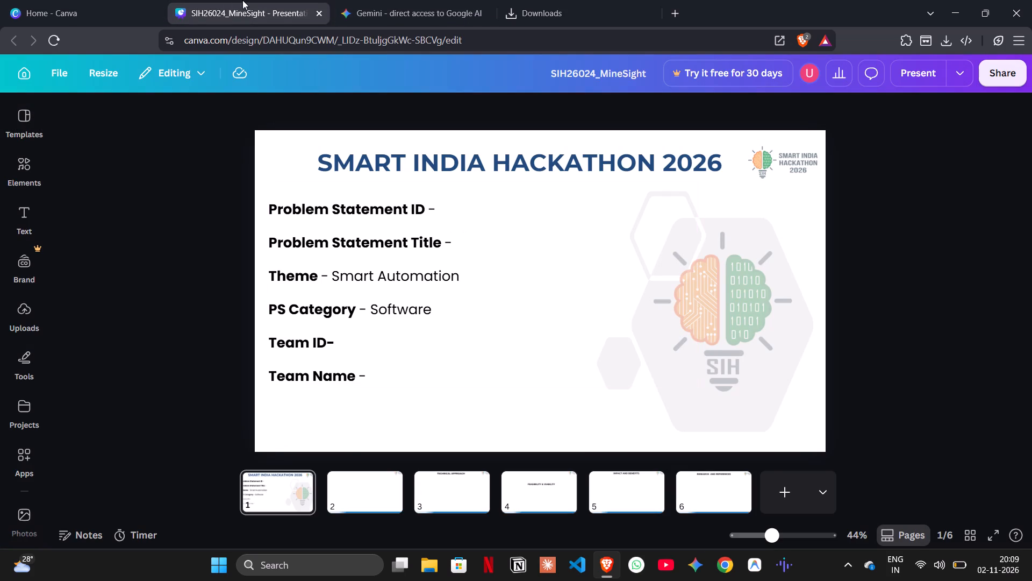
click(89, 0)
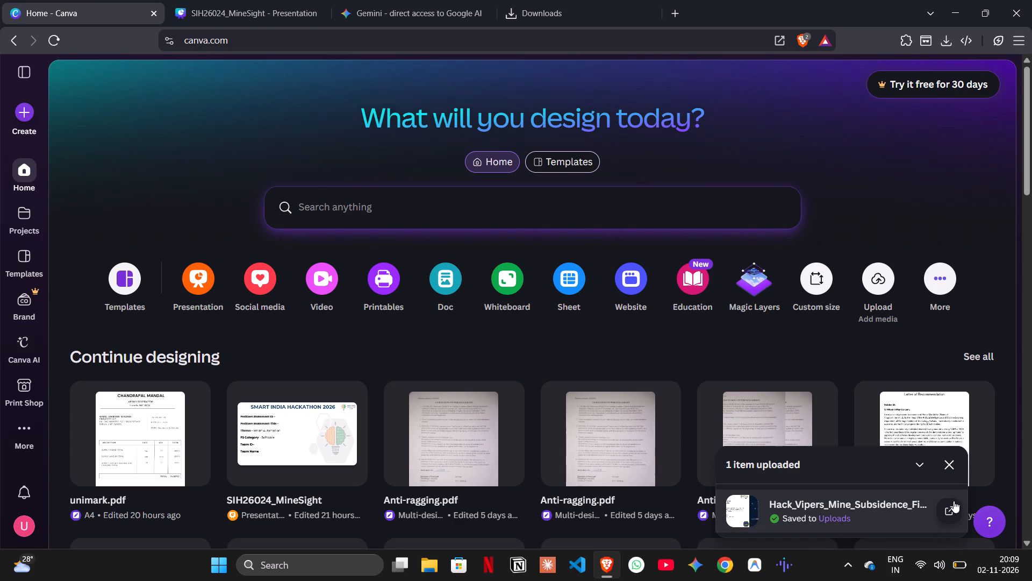
click(953, 504)
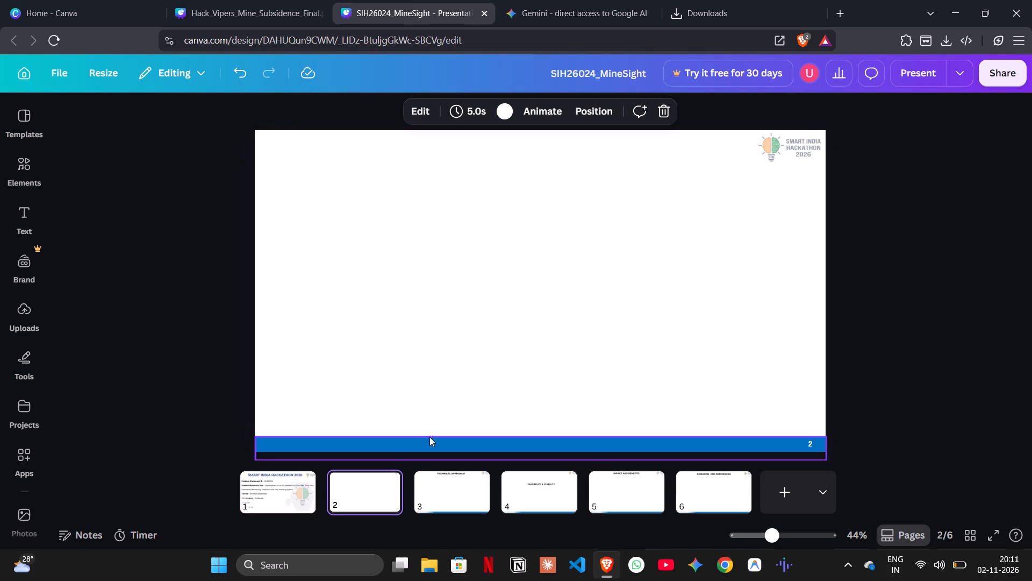
key(ctrl+v)
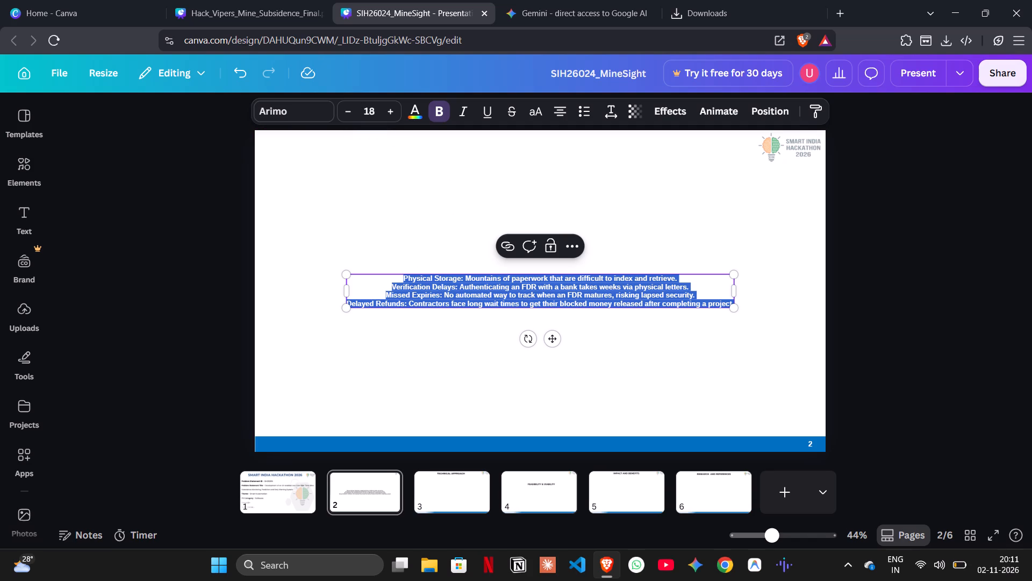
Narrow the pasted text box on slide 2 to less than half the slide's width and left-align its text.
drag(736, 294, 580, 288)
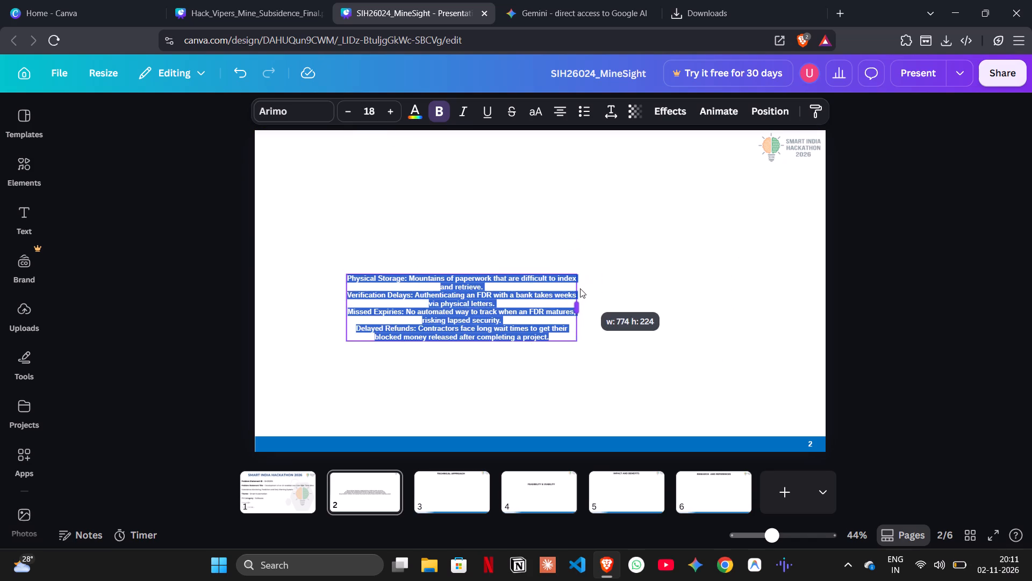
drag(580, 288, 590, 290)
click(556, 110)
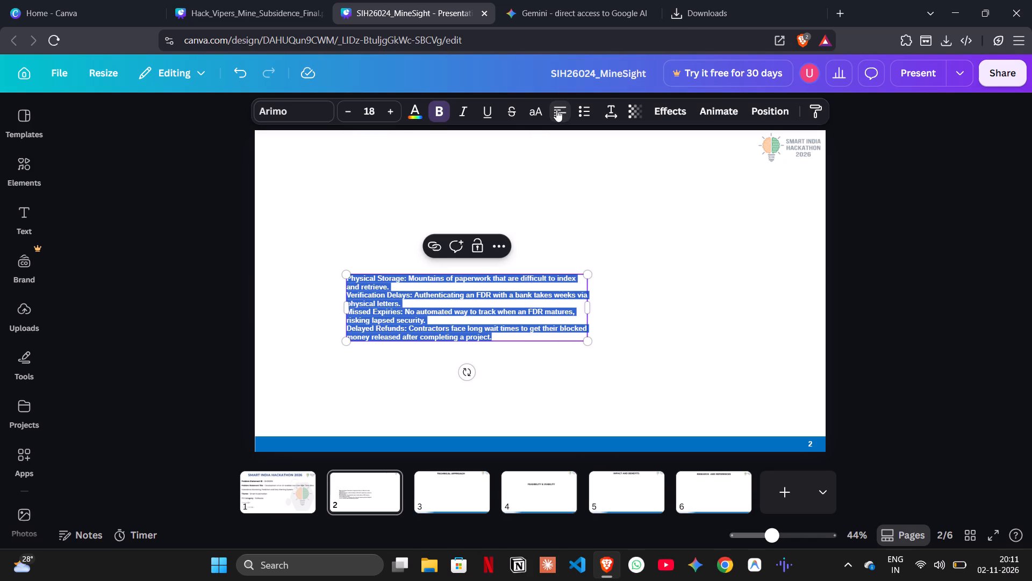
click(669, 307)
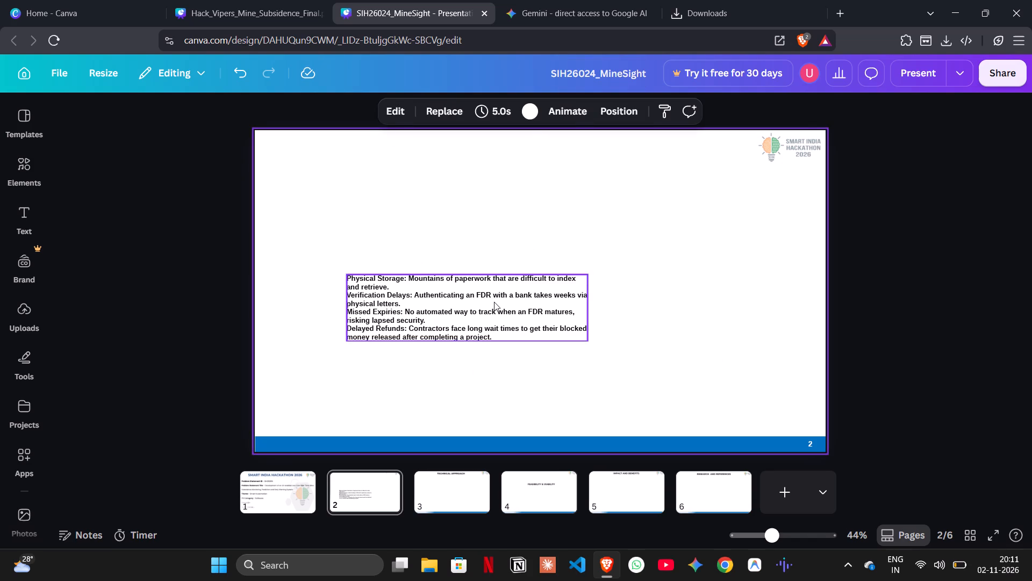
Remove the bold from the descriptions after the four labels on slide 2, leaving only the labels bold.
double_click(494, 302)
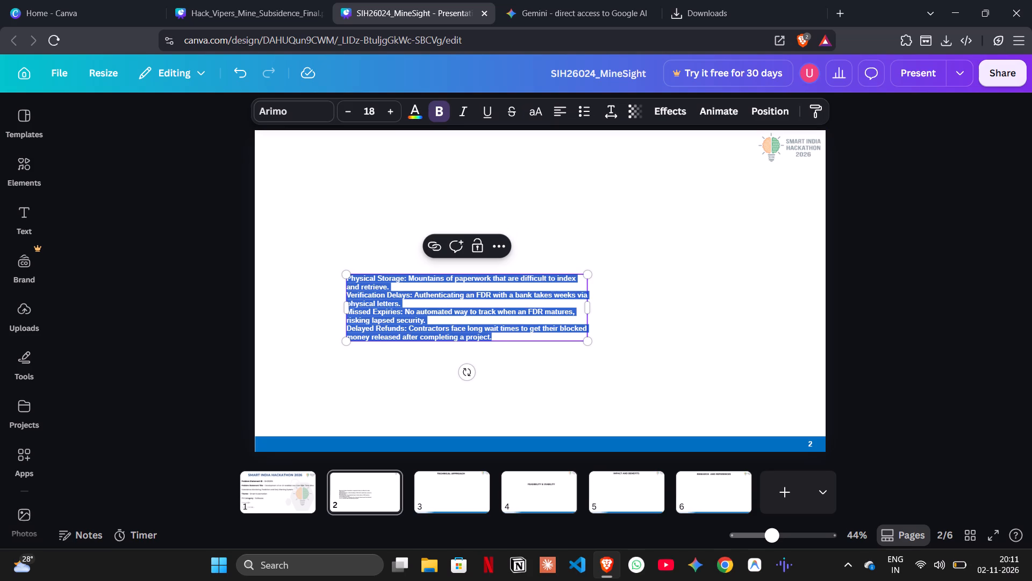
click(494, 337)
drag(498, 338, 410, 329)
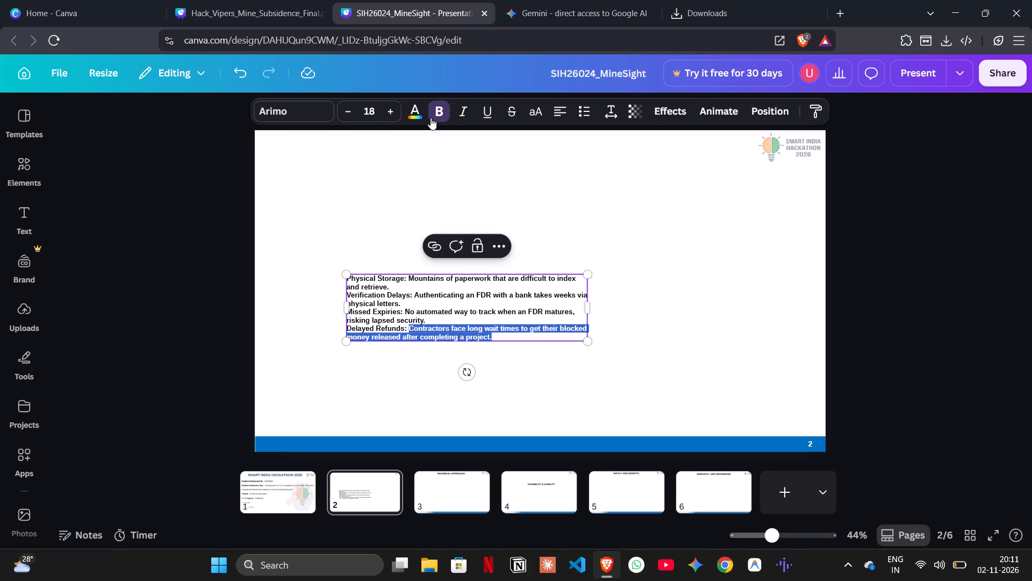
click(434, 108)
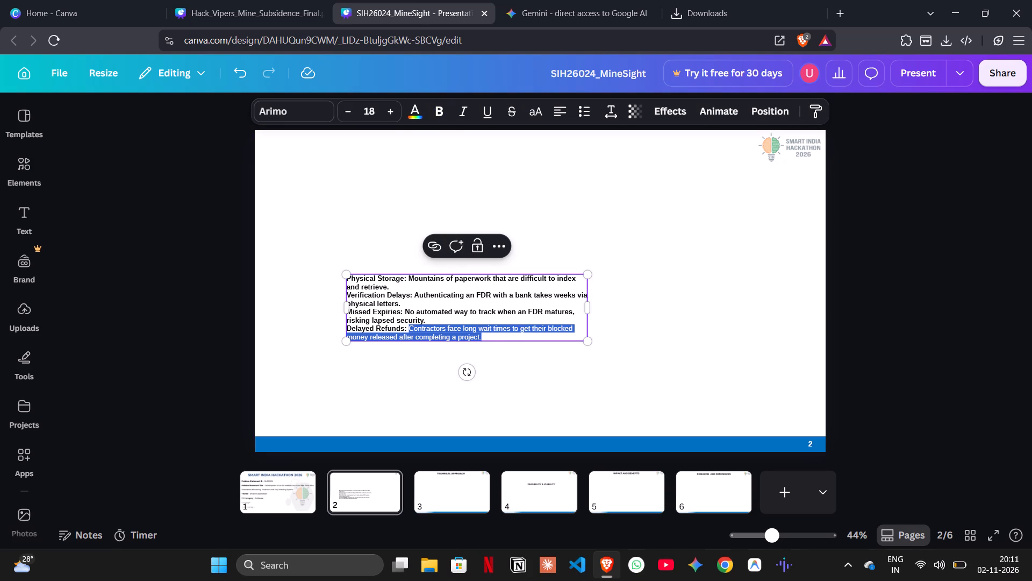
drag(428, 323, 403, 309)
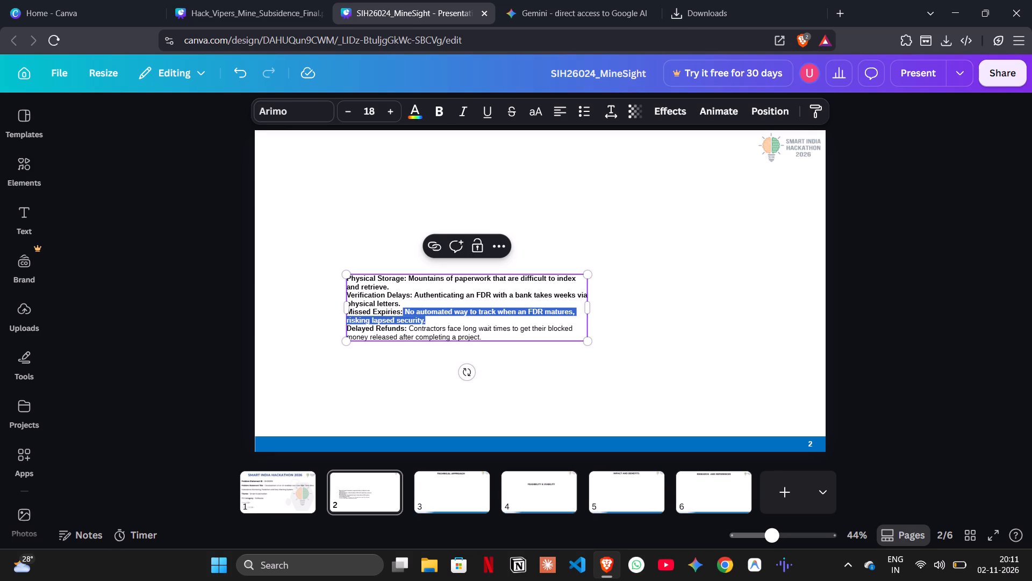
drag(403, 309, 403, 309)
click(435, 107)
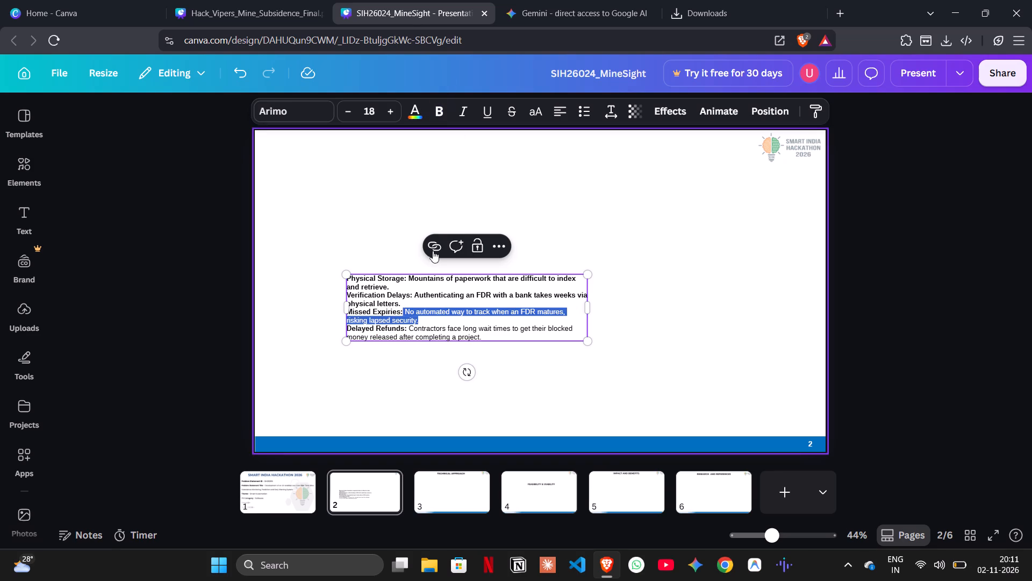
drag(407, 310, 403, 305)
drag(403, 305, 414, 295)
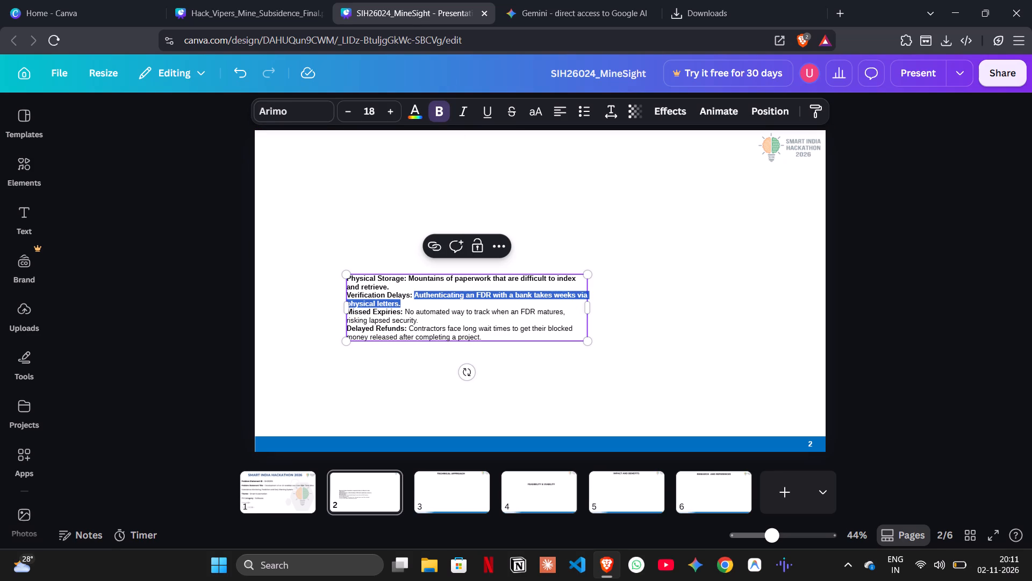
click(440, 112)
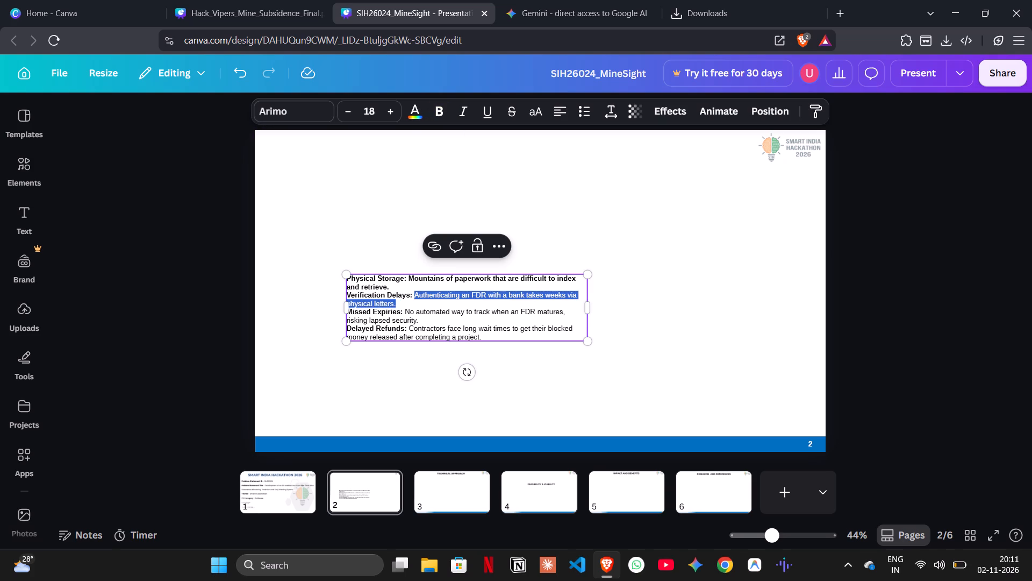
drag(393, 288, 412, 280)
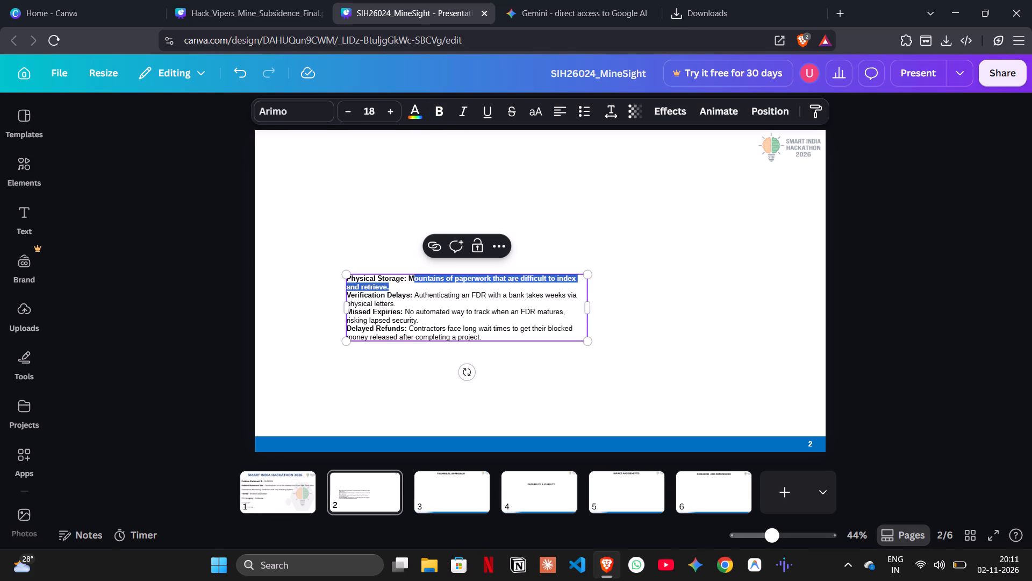
drag(412, 280, 409, 280)
click(441, 106)
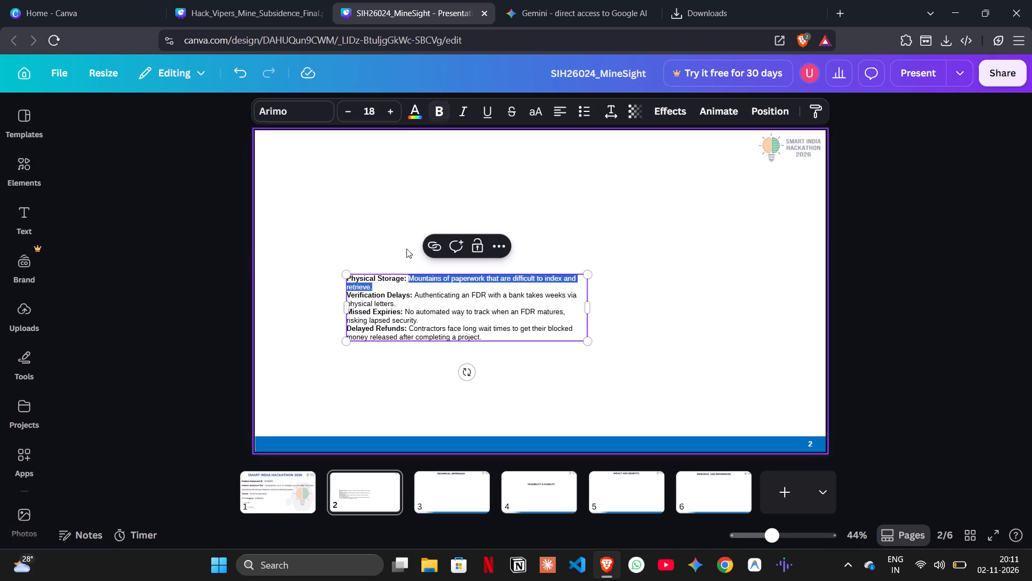
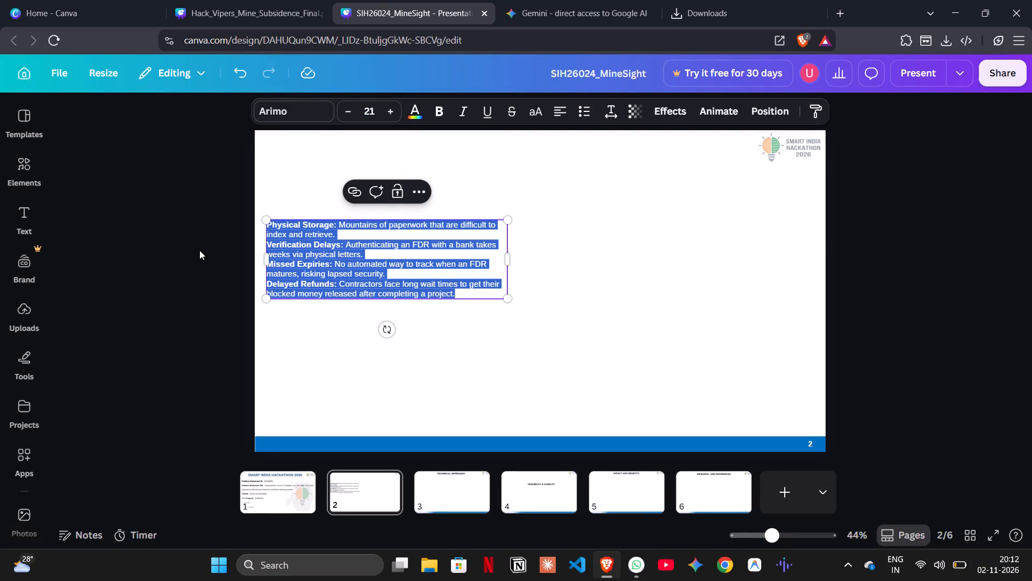
Insert a blank line between each of the four labelled points in the text box on slide 2.
click(199, 250)
click(341, 232)
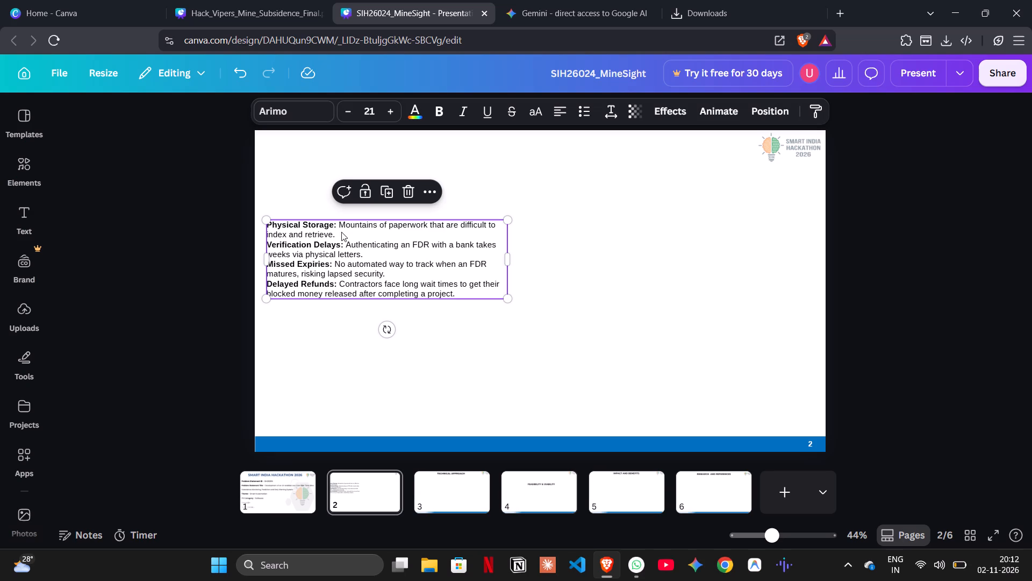
click(341, 232)
click(341, 232)
key(Return)
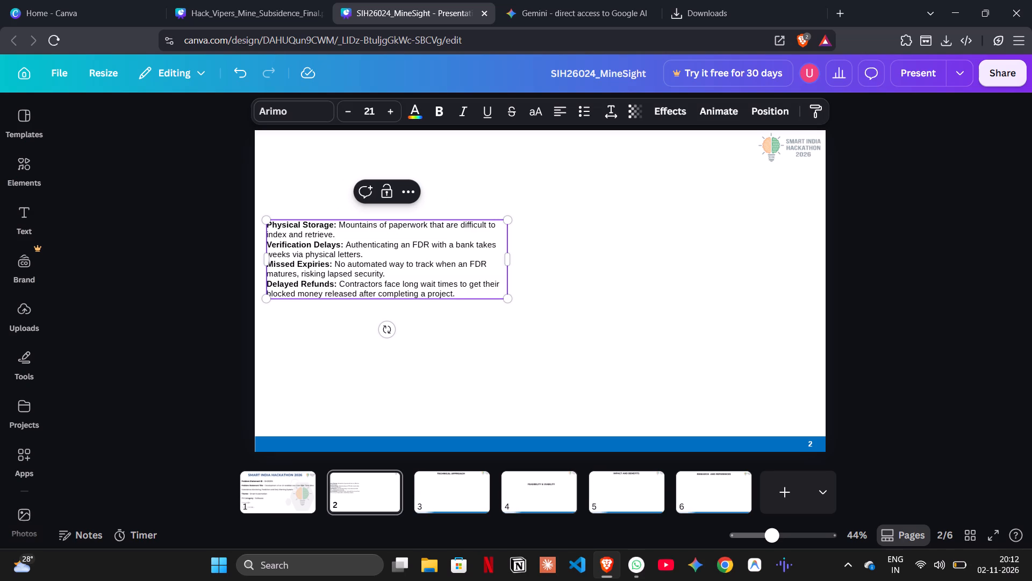
click(375, 268)
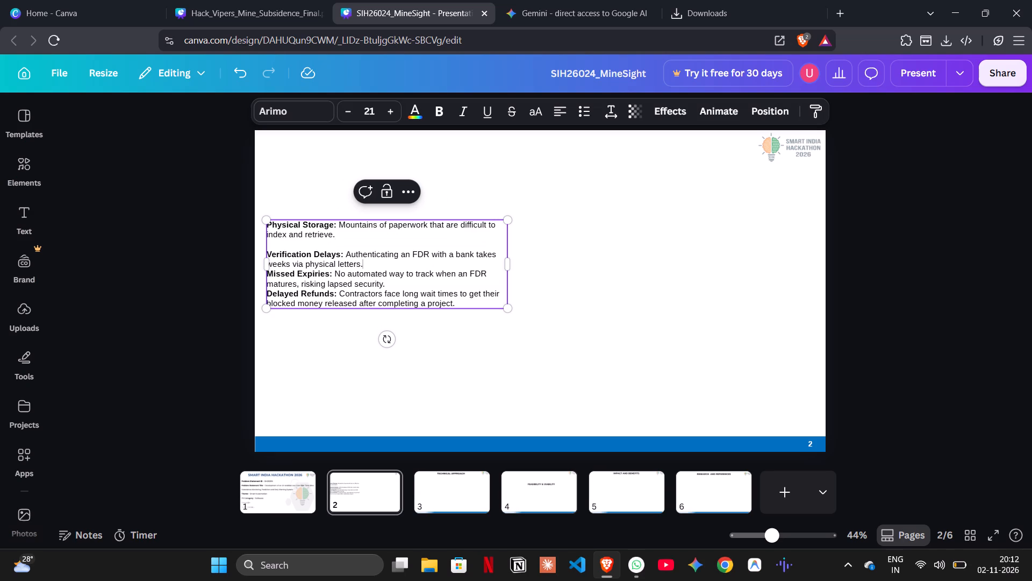
key(Return)
click(397, 297)
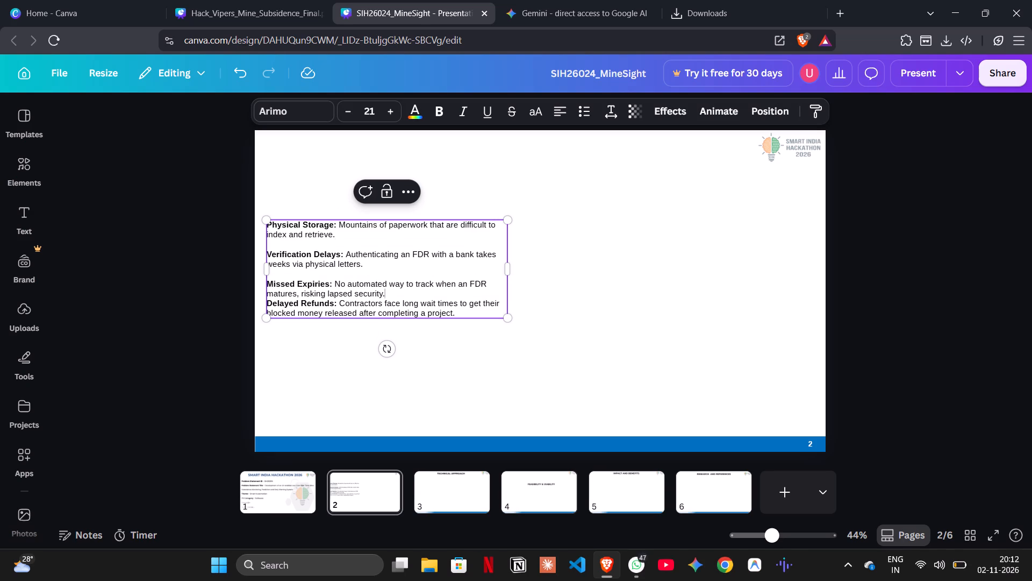
key(Return)
click(236, 304)
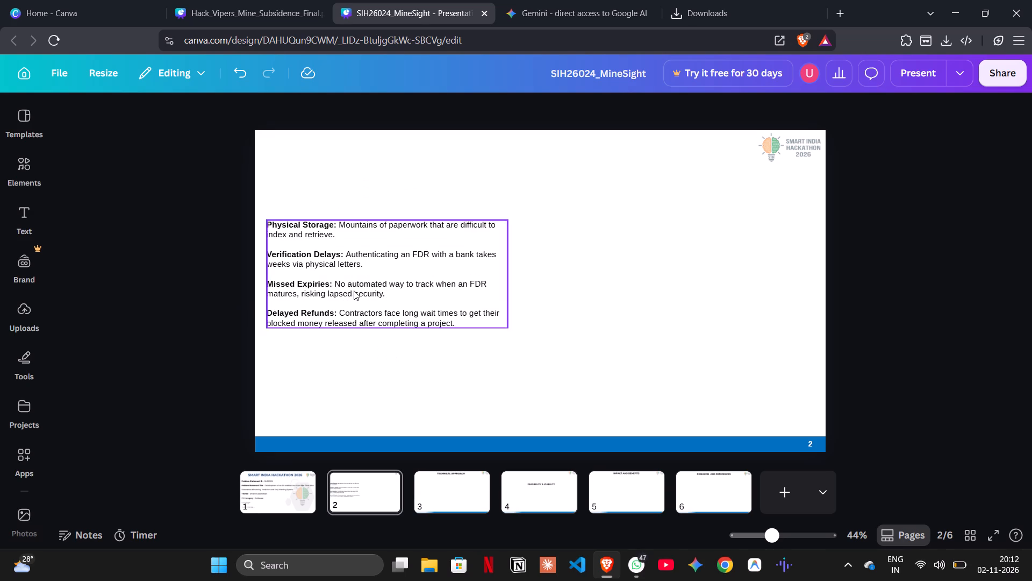
Move the four-point text box slightly higher on slide 2, keeping its horizontal position.
drag(379, 280, 379, 264)
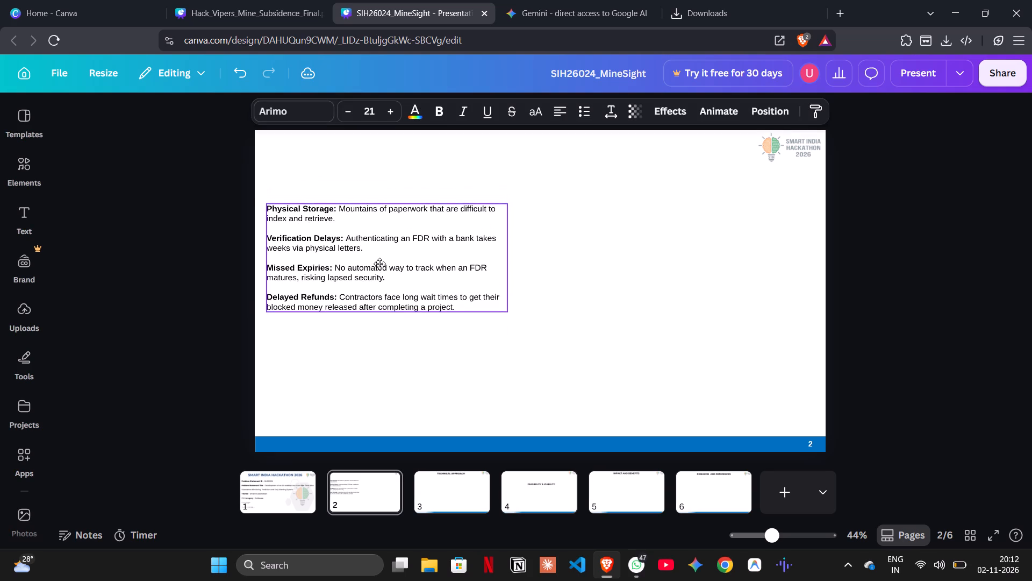
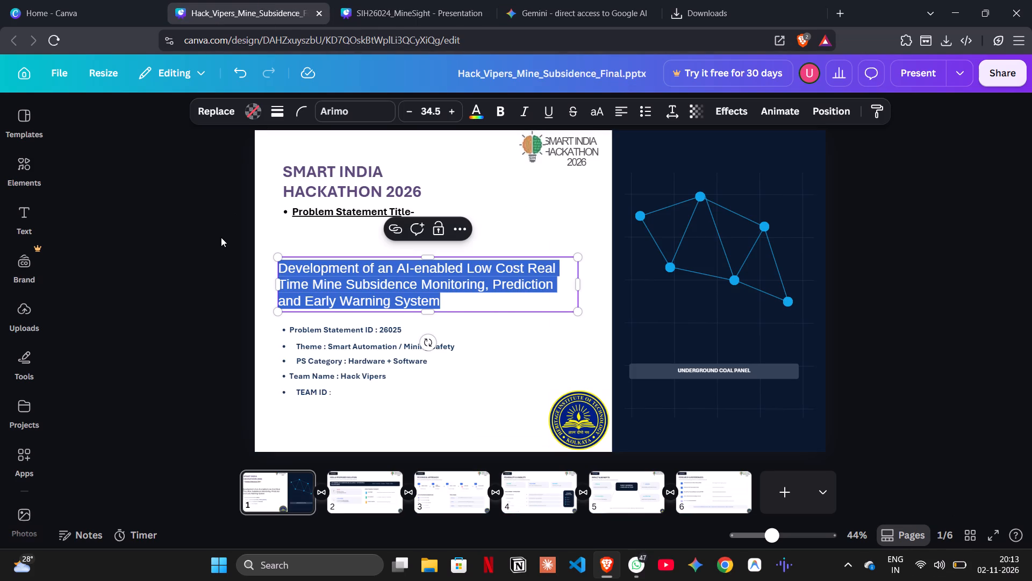
scroll(221, 237, down, 1)
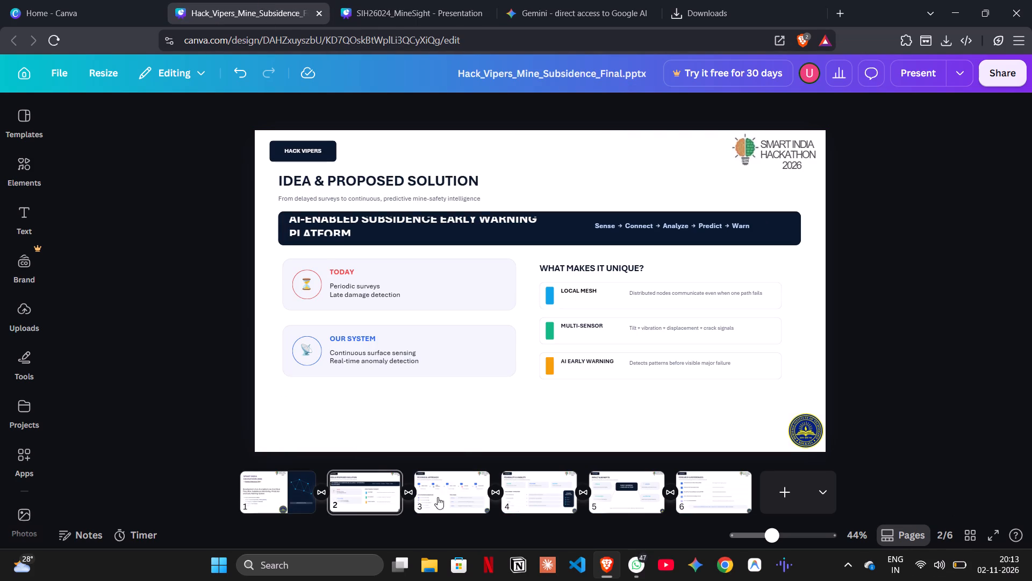
click(442, 496)
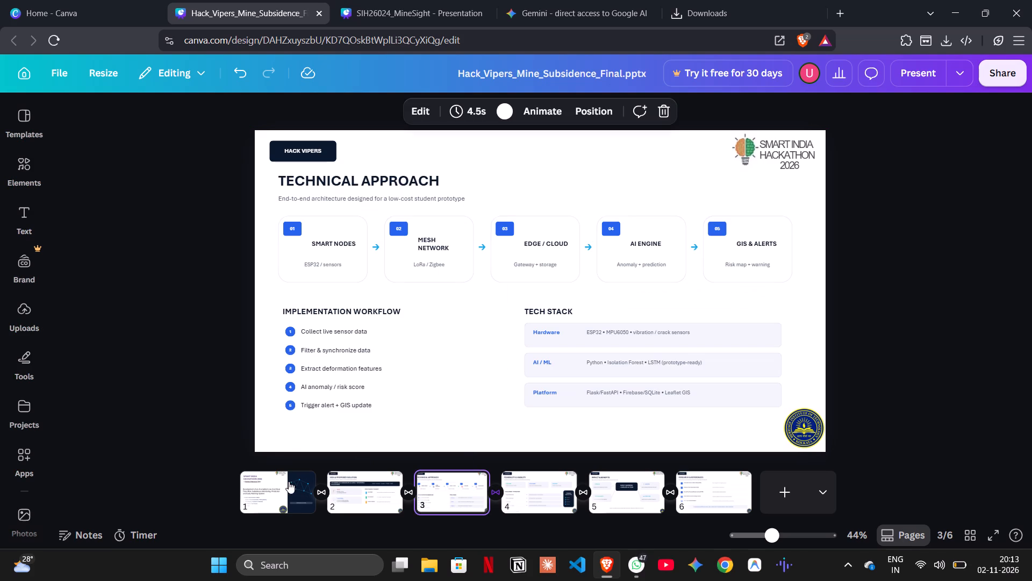
click(286, 481)
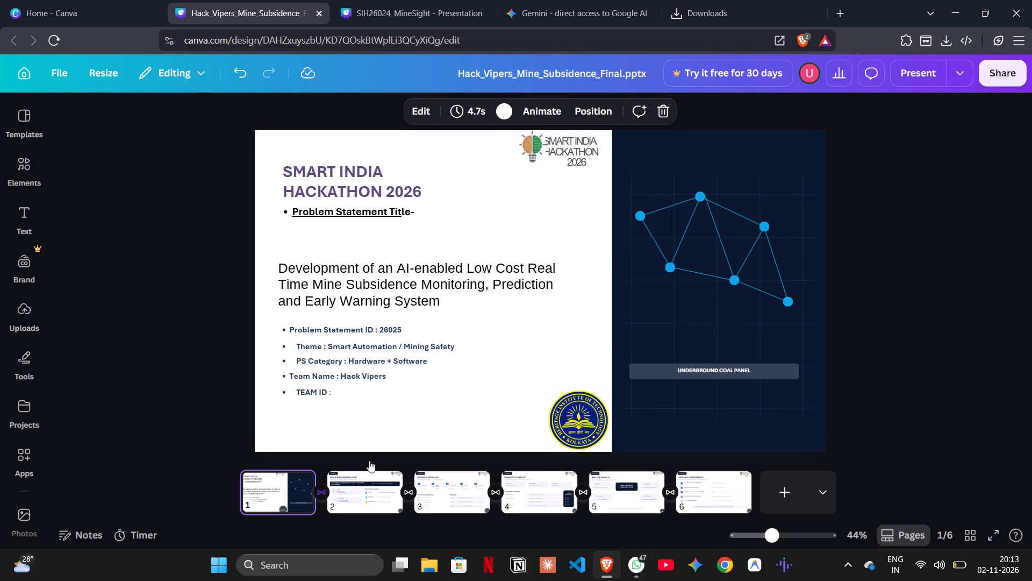
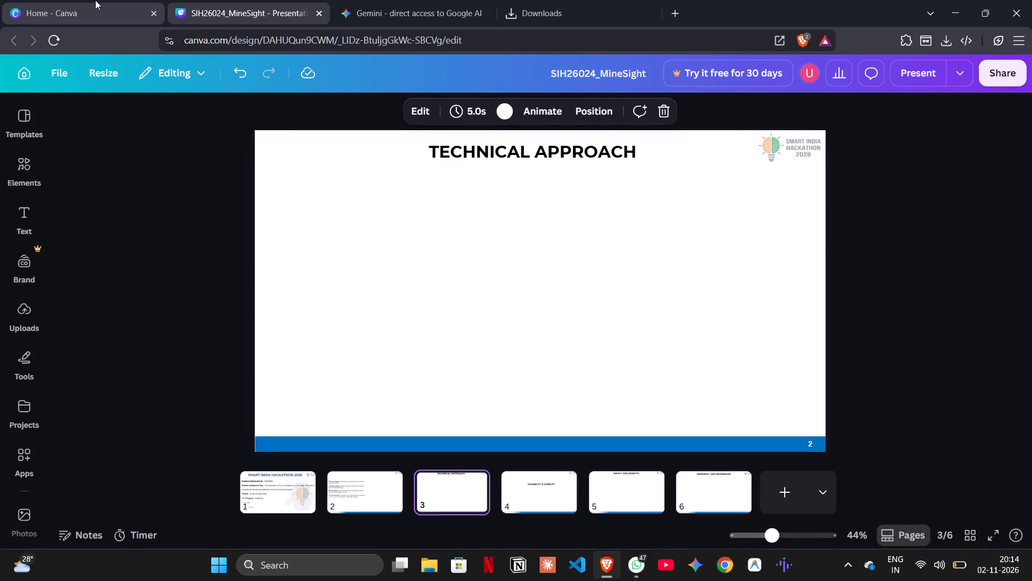
Upload the FDR Portal Pitch Deck PDF from Downloads to Canva and open it for editing.
click(95, 0)
click(873, 288)
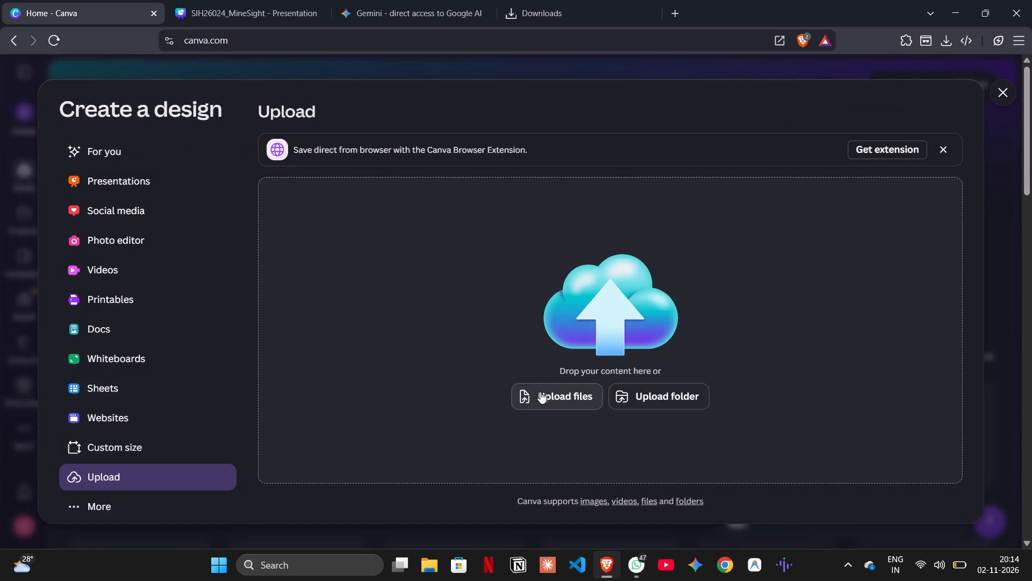
click(540, 392)
click(220, 103)
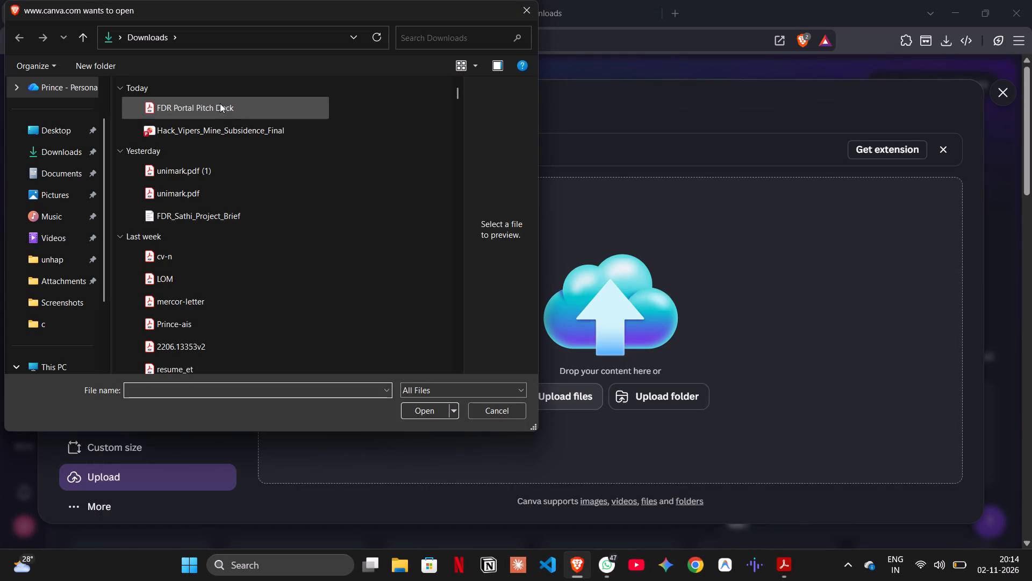
key(Return)
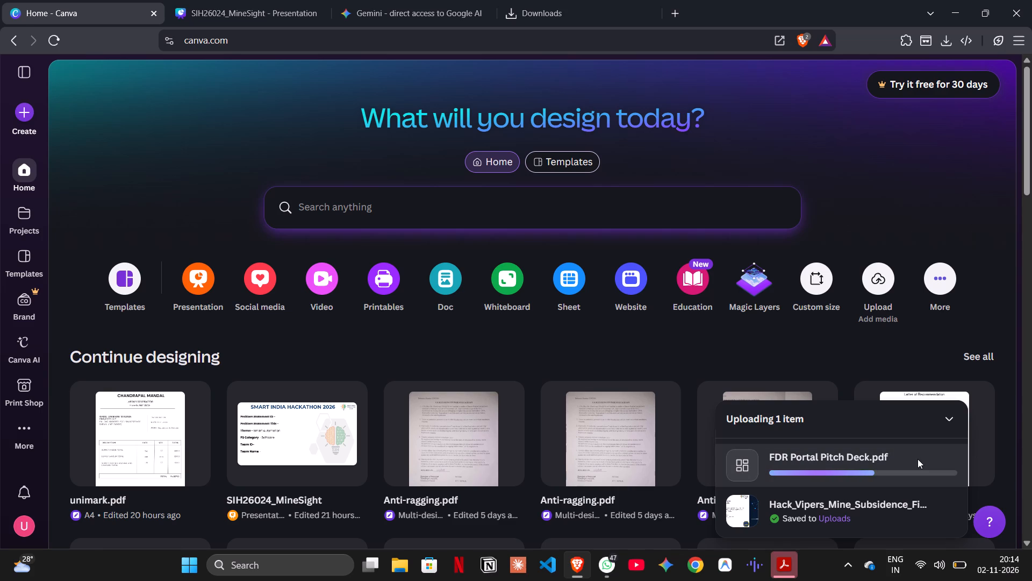
click(946, 457)
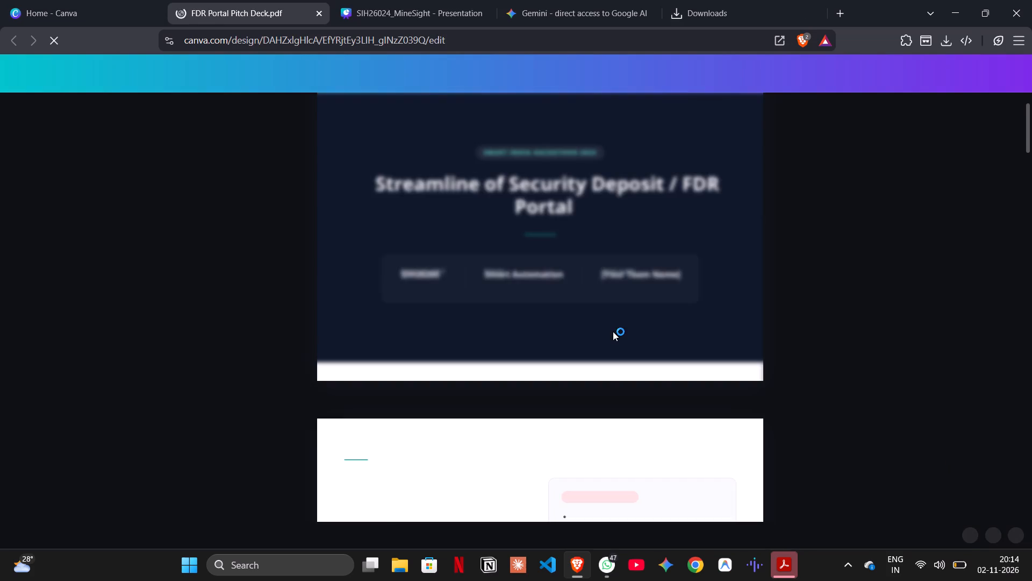
Copy the Technical Architecture flowchart from page 4 of FDR Portal Pitch Deck onto SIH26024_MineSight's TECHNICAL APPROACH slide, without its heading.
scroll(262, 351, down, 1)
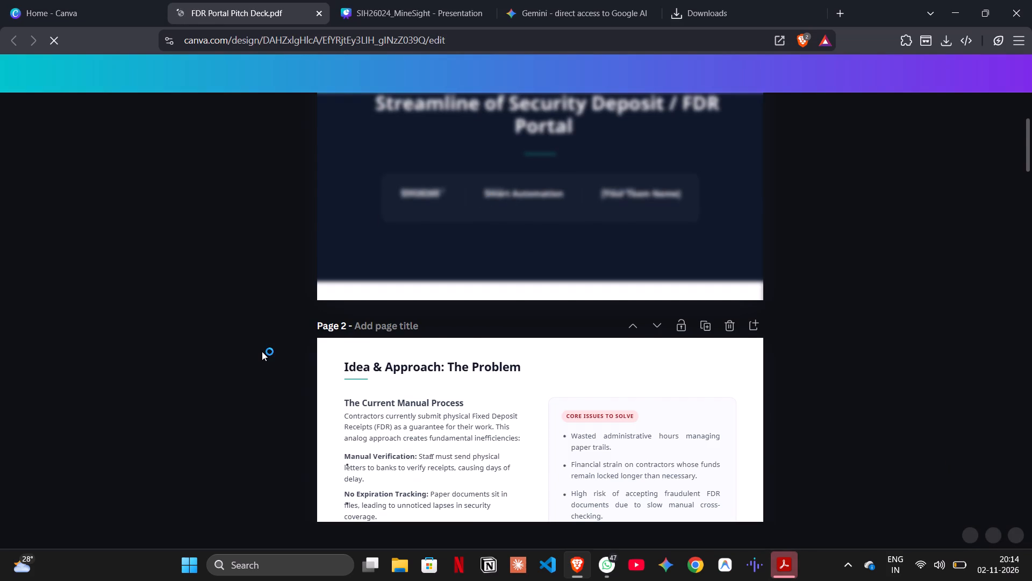
scroll(262, 351, down, 3)
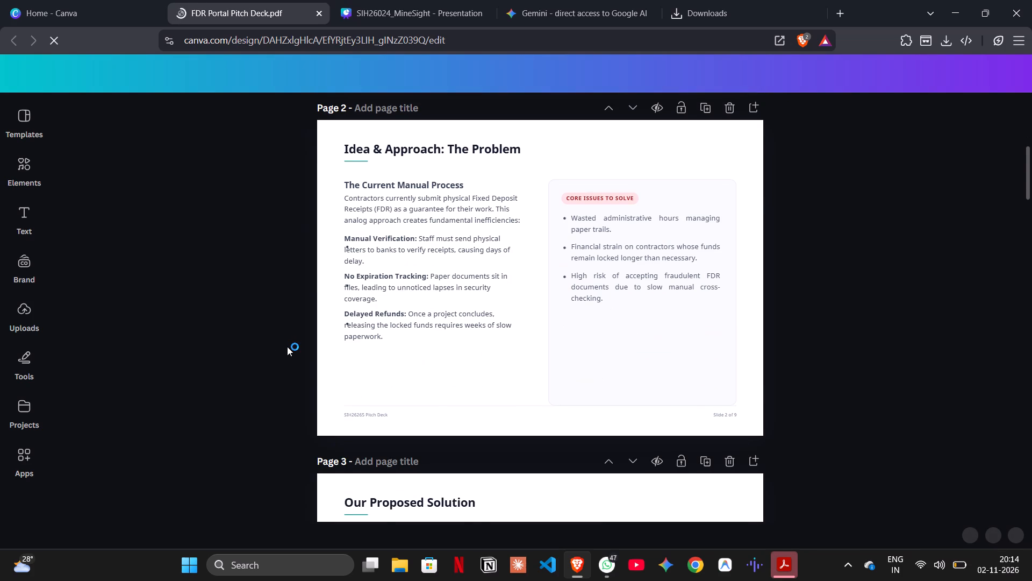
scroll(287, 346, down, 4)
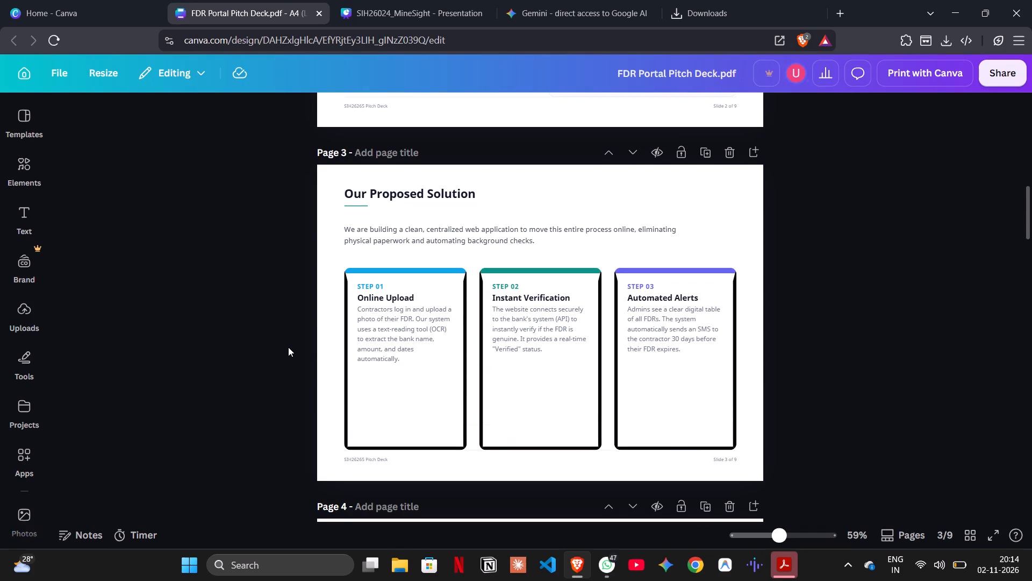
scroll(284, 353, down, 4)
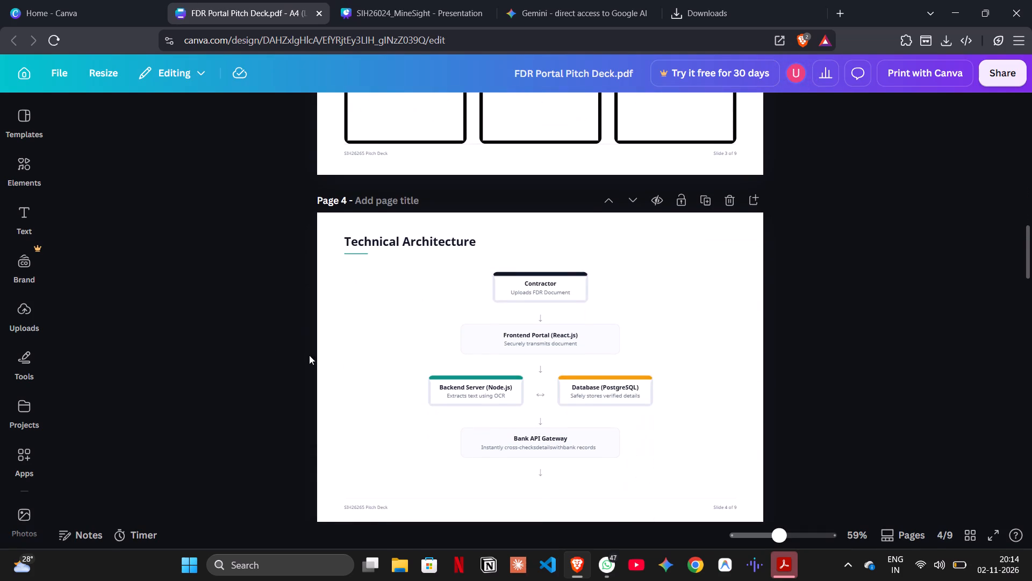
click(696, 338)
scroll(672, 472, down, 1)
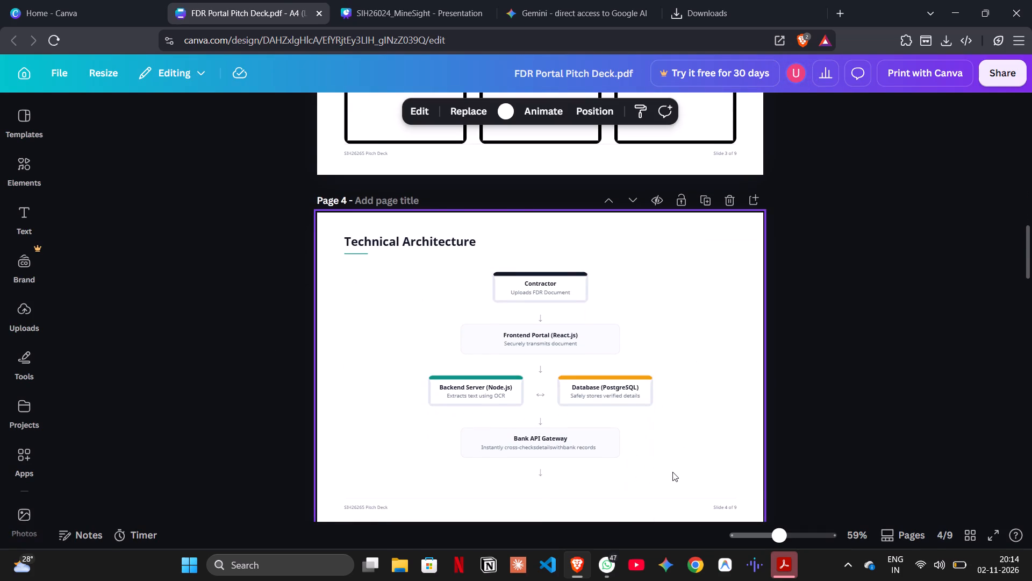
scroll(672, 472, down, 1)
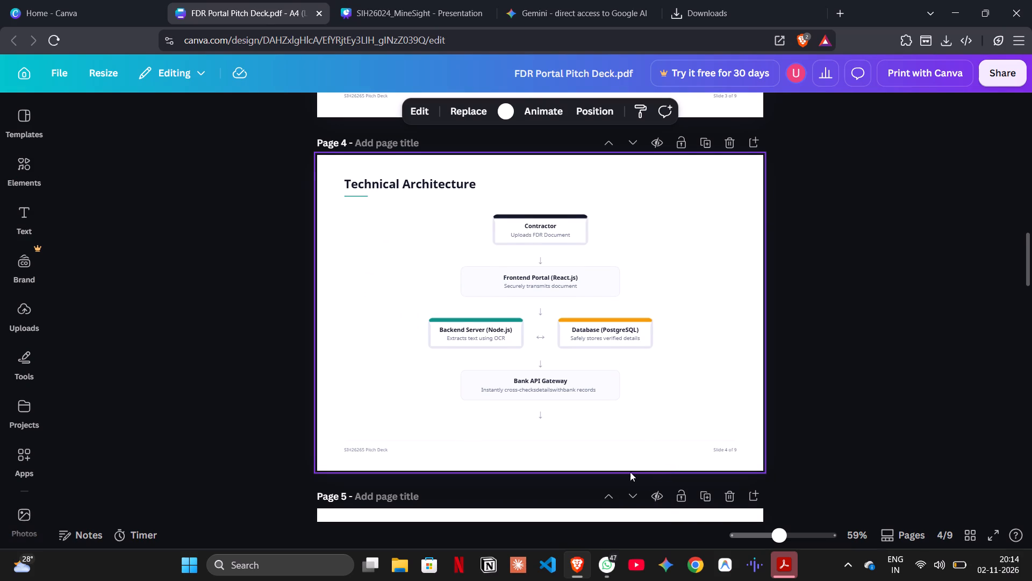
drag(671, 415, 476, 212)
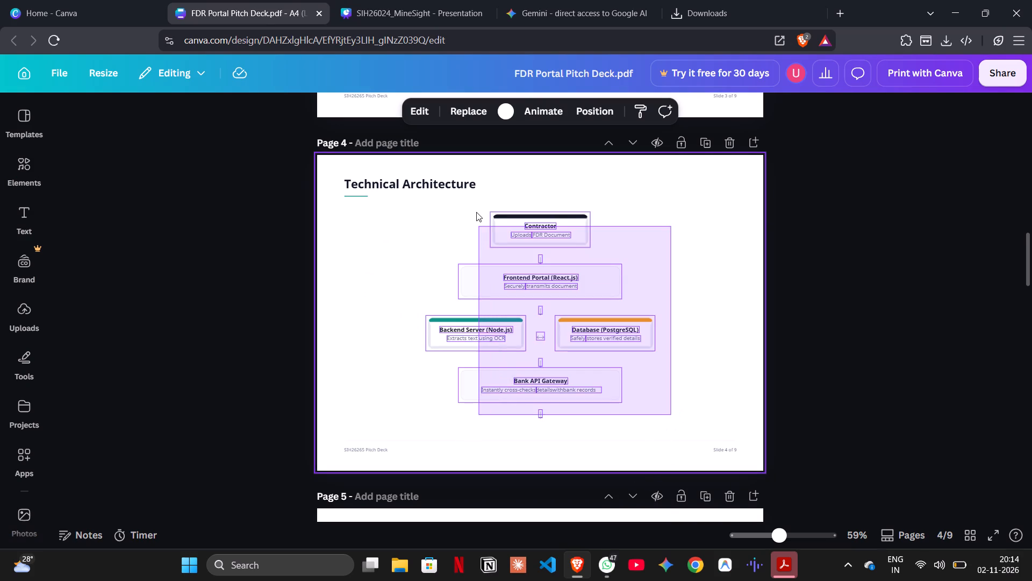
drag(476, 212, 472, 208)
key(ctrl+c)
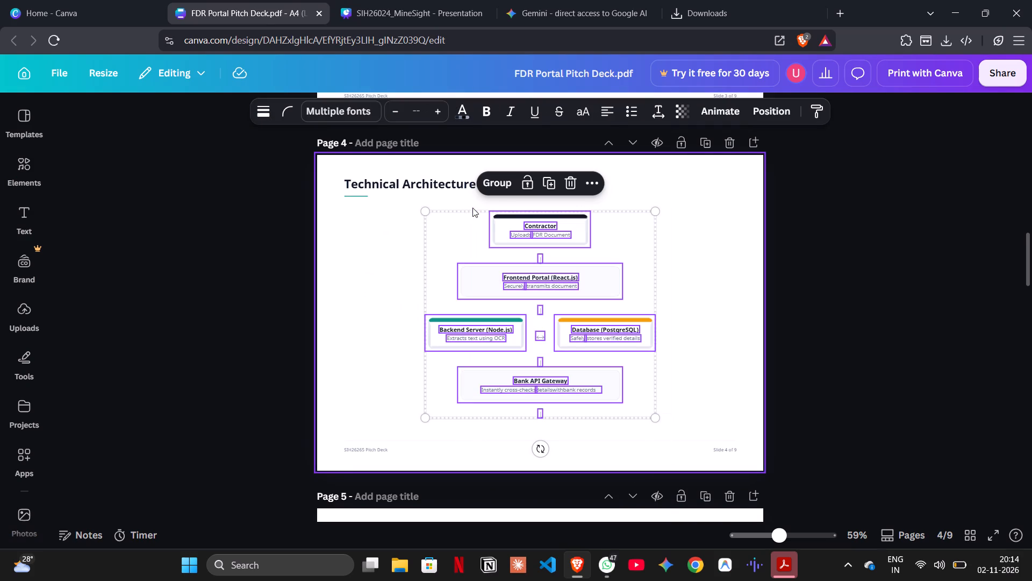
click(388, 0)
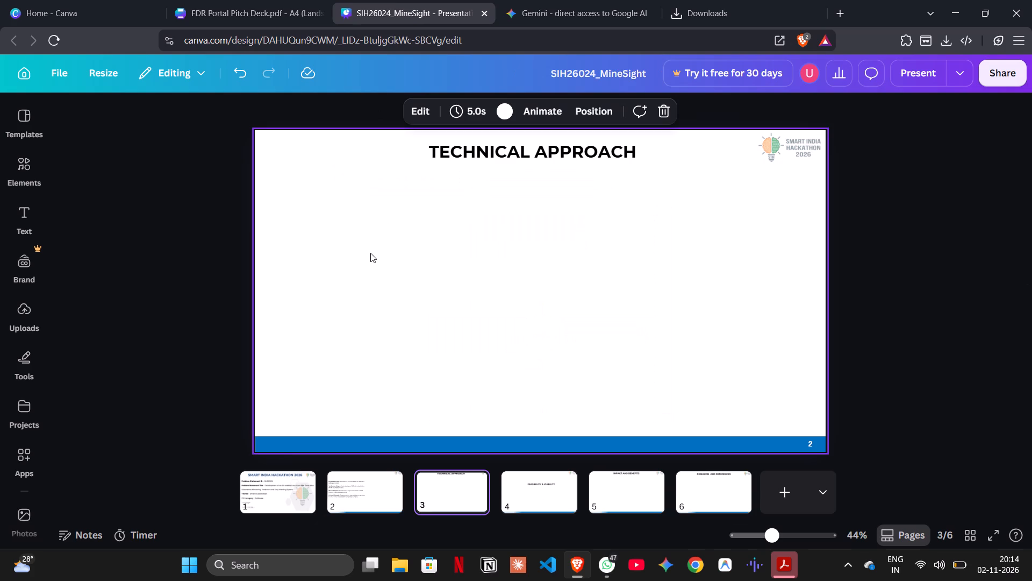
key(ctrl+v)
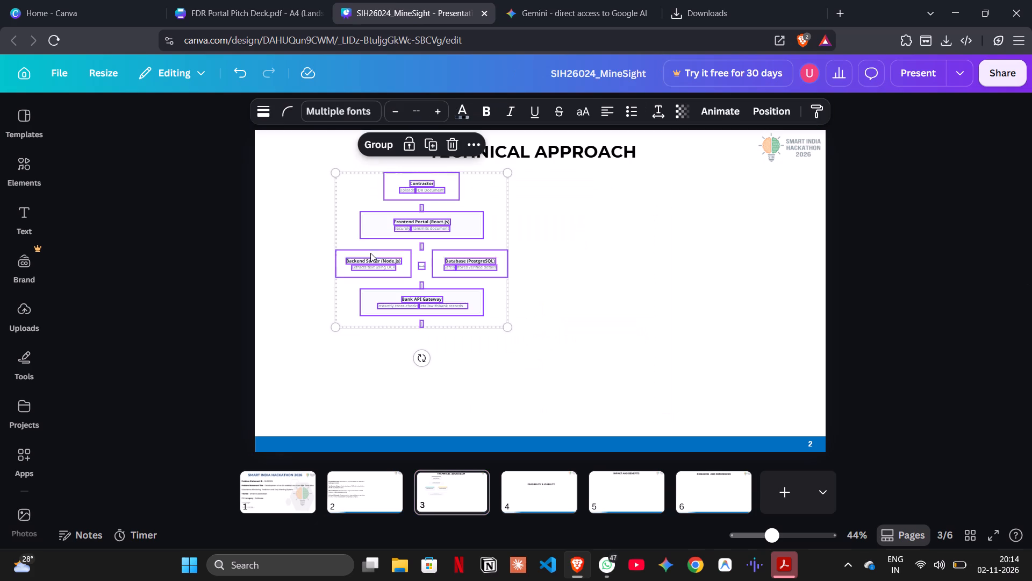
click(303, 298)
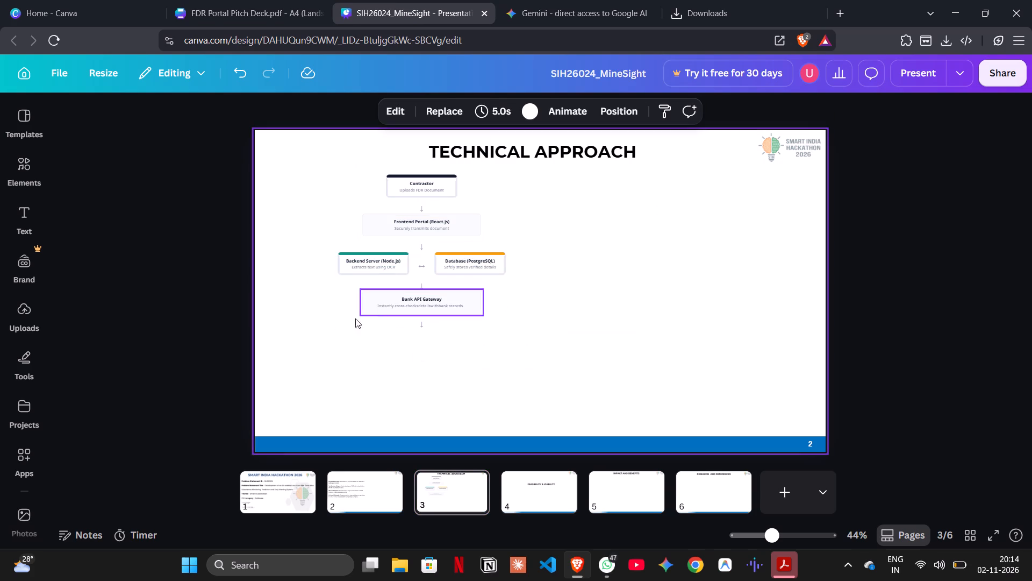
Copy the Department Admin box from page 5 of the FDR deck and place it below the flowchart's Bank API Gateway arrow.
click(283, 0)
scroll(394, 267, down, 2)
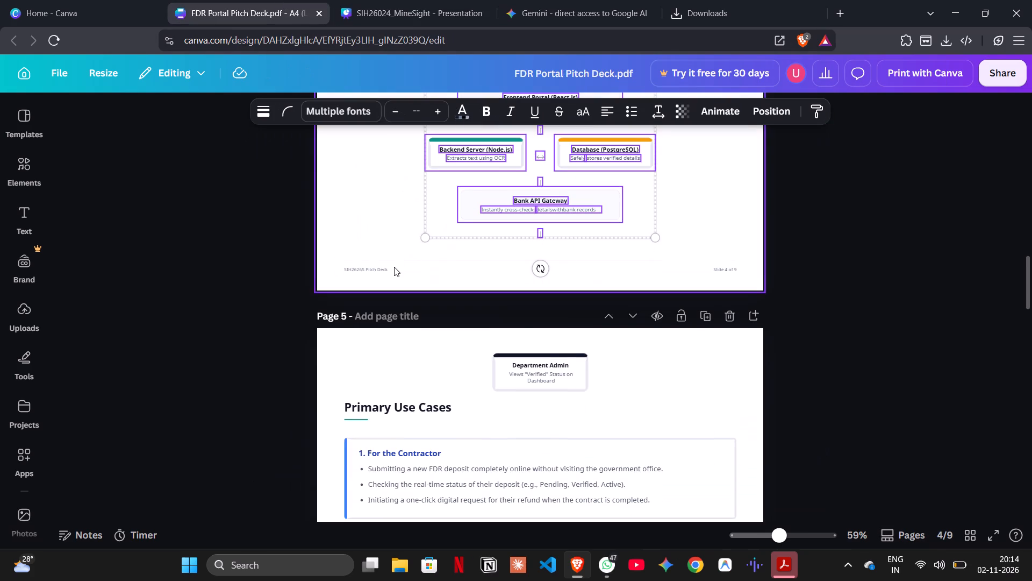
drag(604, 390, 528, 370)
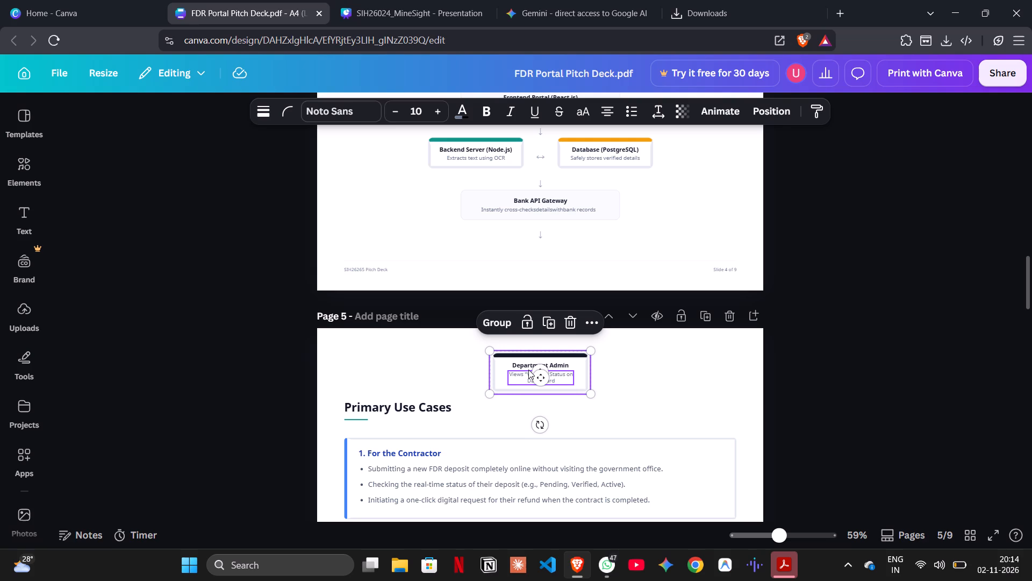
key(ctrl+c)
click(411, 8)
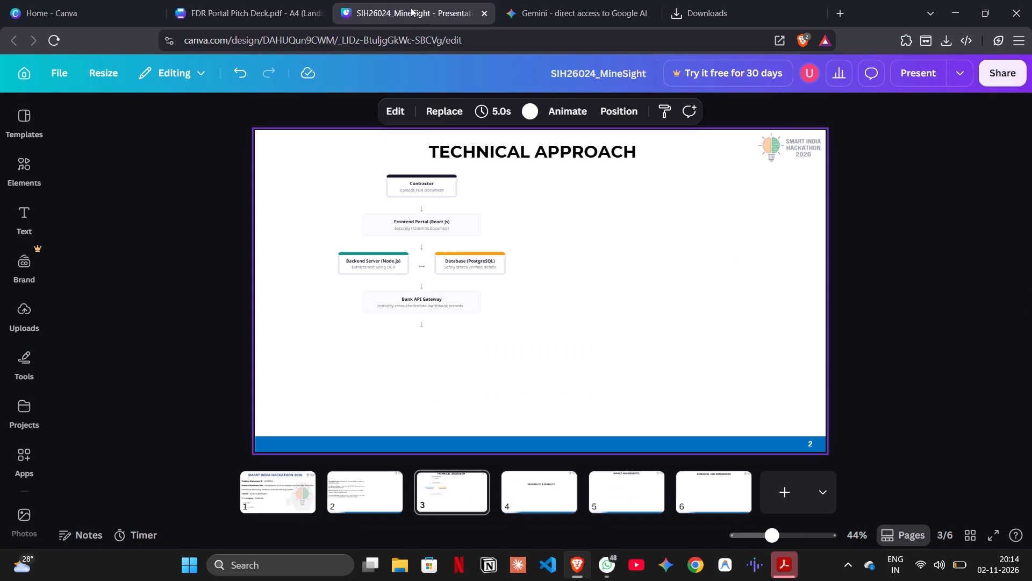
key(ctrl+v)
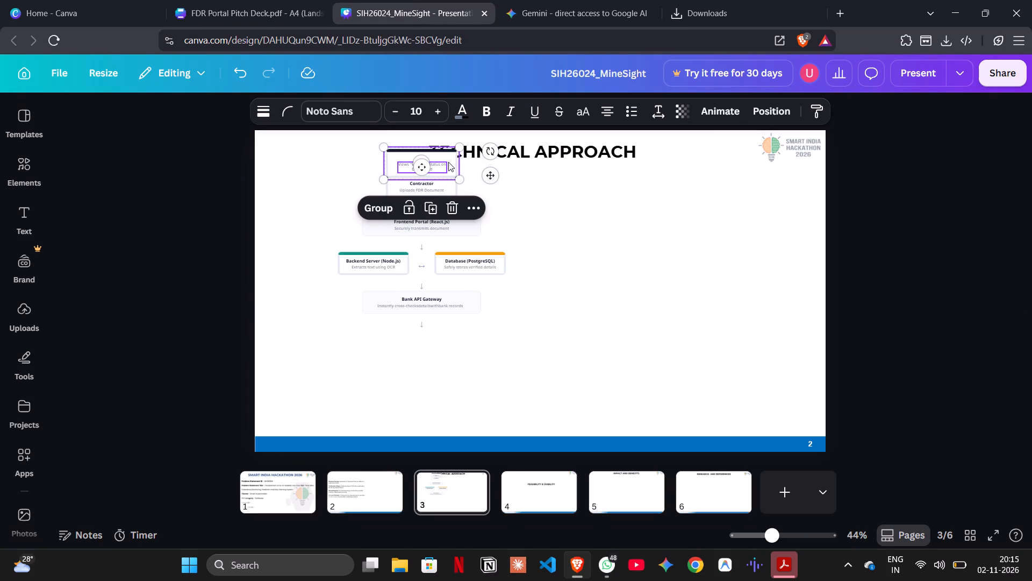
drag(448, 162, 455, 353)
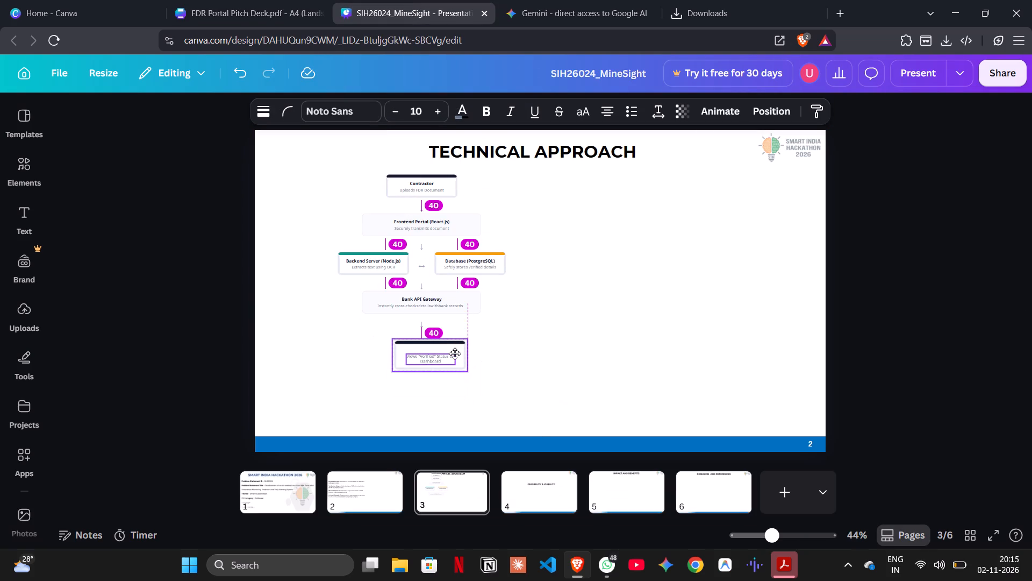
drag(455, 353, 453, 353)
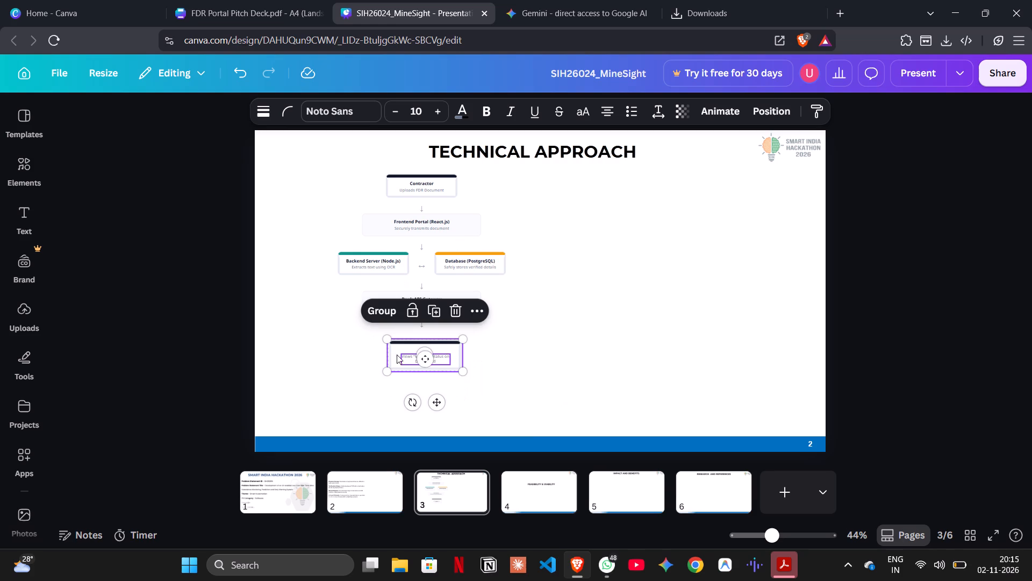
click(322, 356)
Enlarge the whole flowchart, without the slide title, so it extends down to just above the blue footer bar.
drag(504, 385, 373, 190)
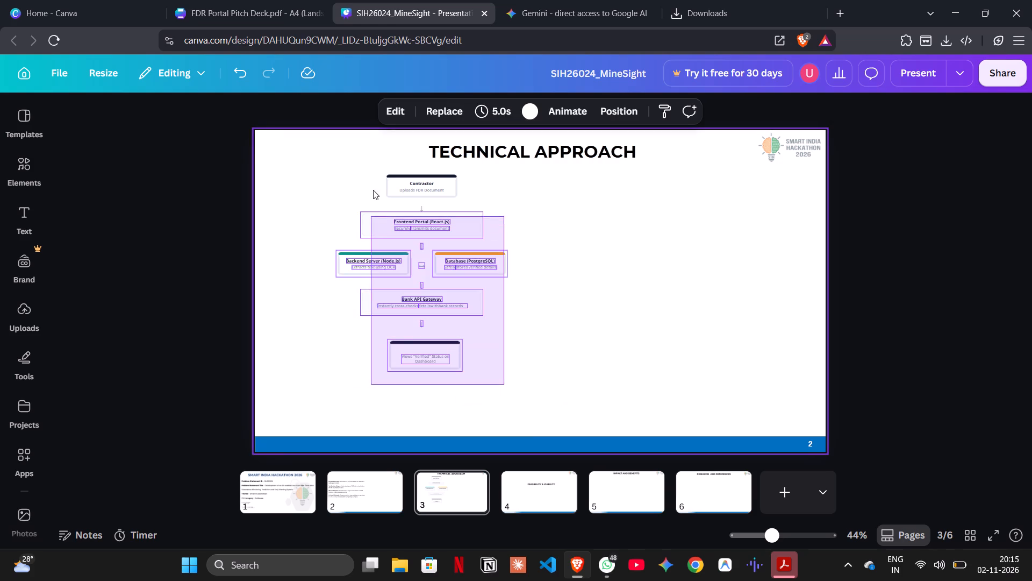
drag(373, 190, 362, 174)
click(415, 318)
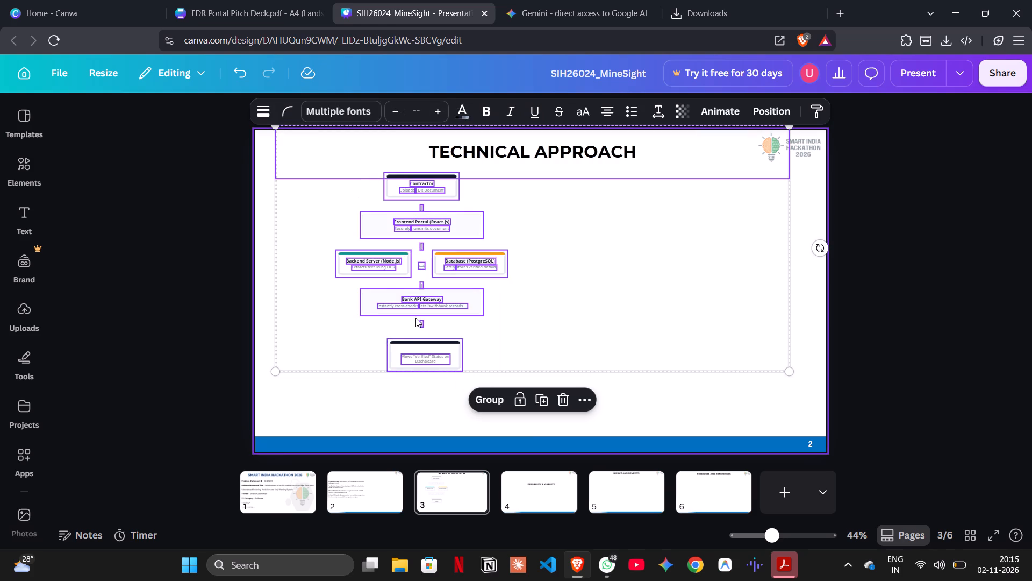
drag(346, 188, 526, 361)
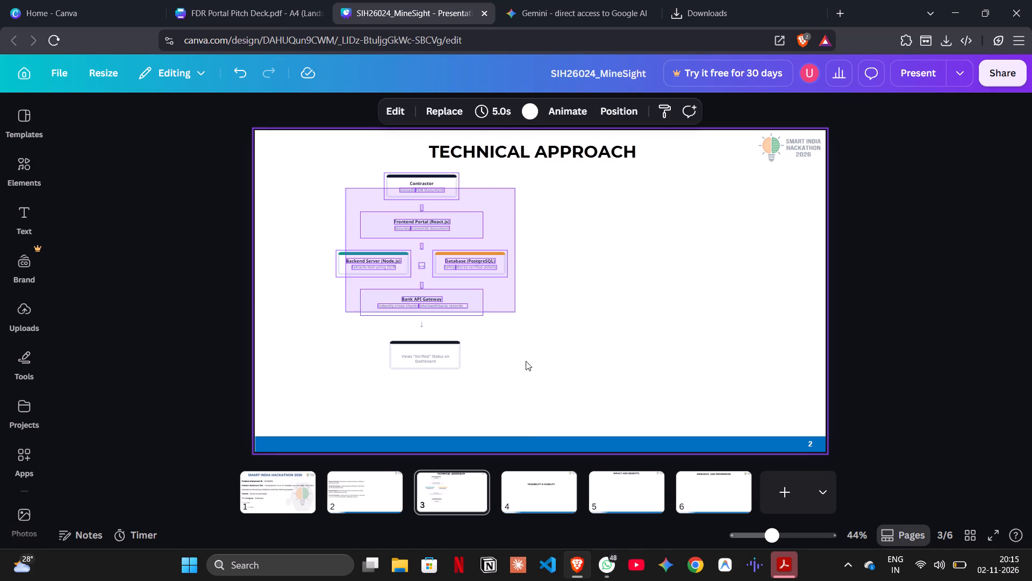
drag(526, 361, 525, 399)
drag(337, 369, 306, 414)
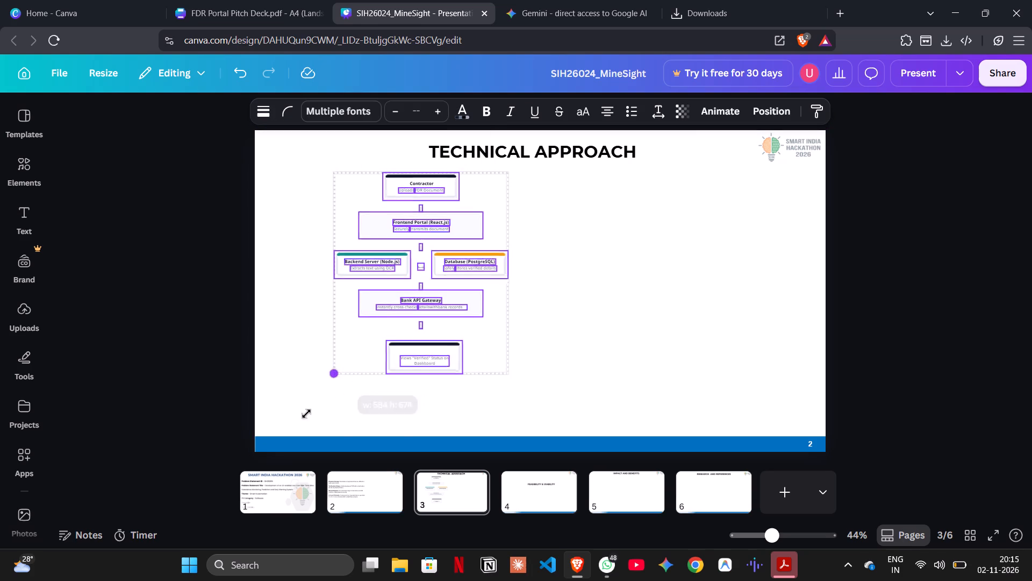
drag(306, 414, 286, 426)
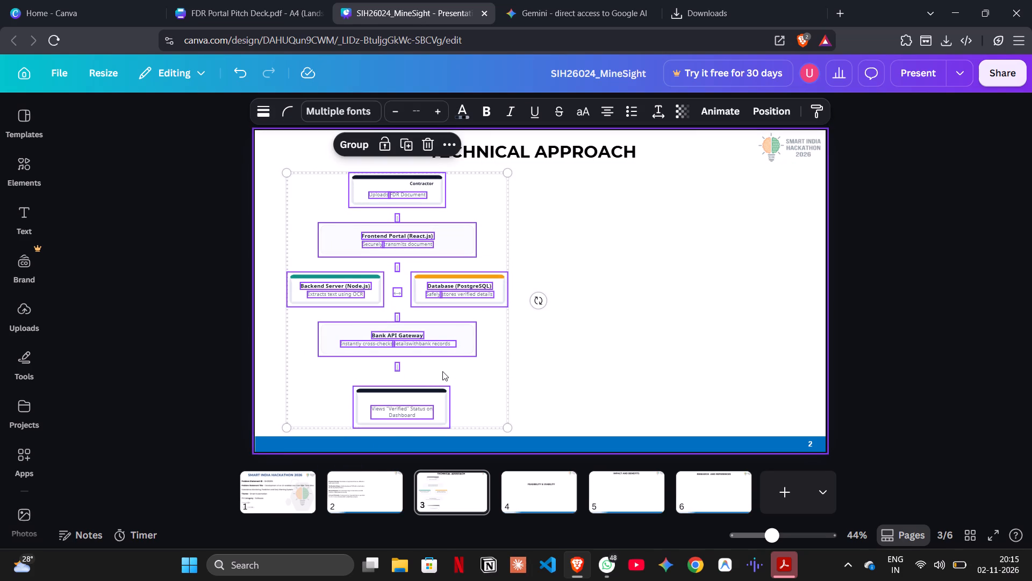
click(454, 371)
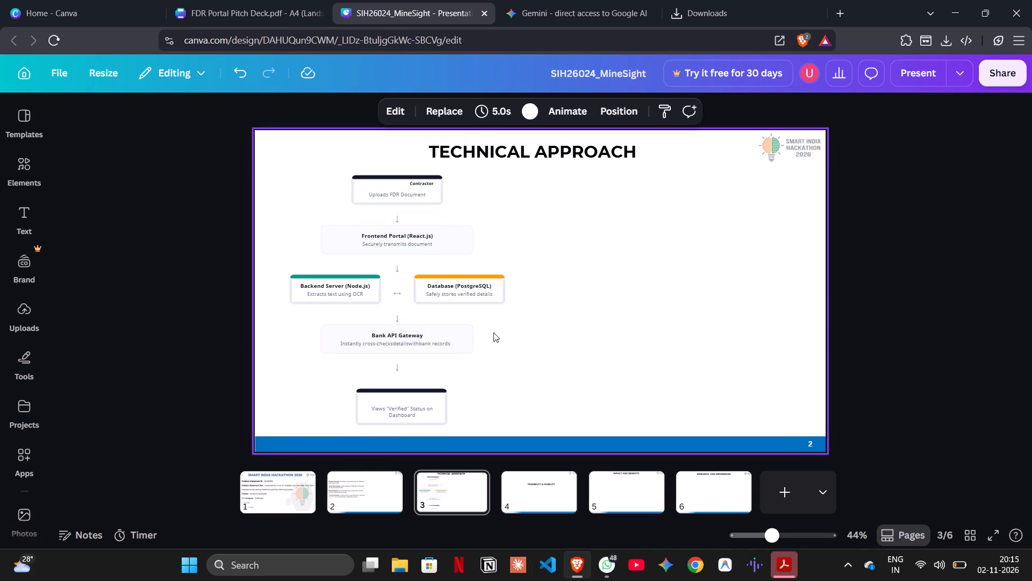
Move the frame of the flowchart's bottom box slightly up, closer to the arrow under Bank API Gateway.
drag(414, 421, 412, 414)
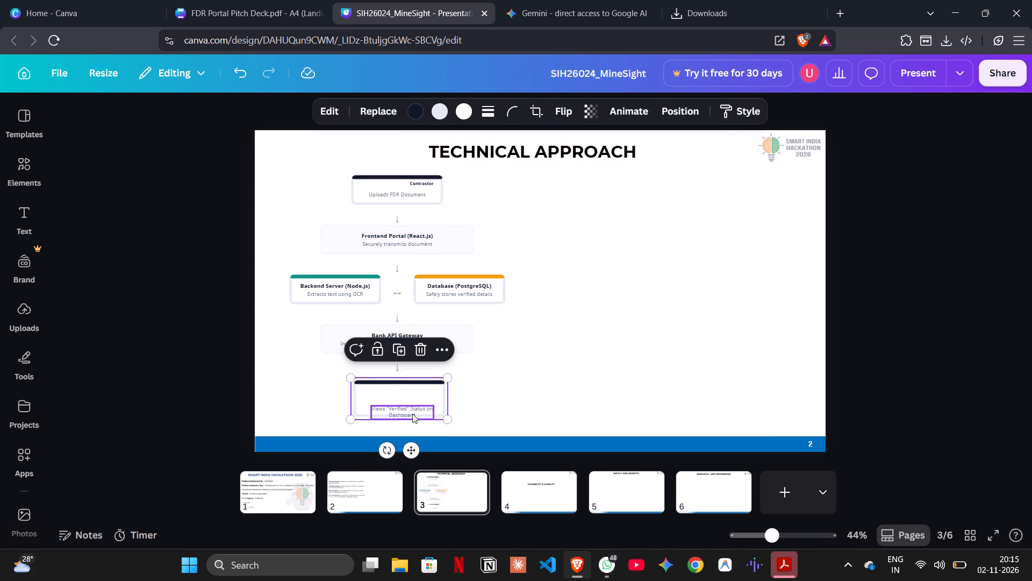
click(305, 366)
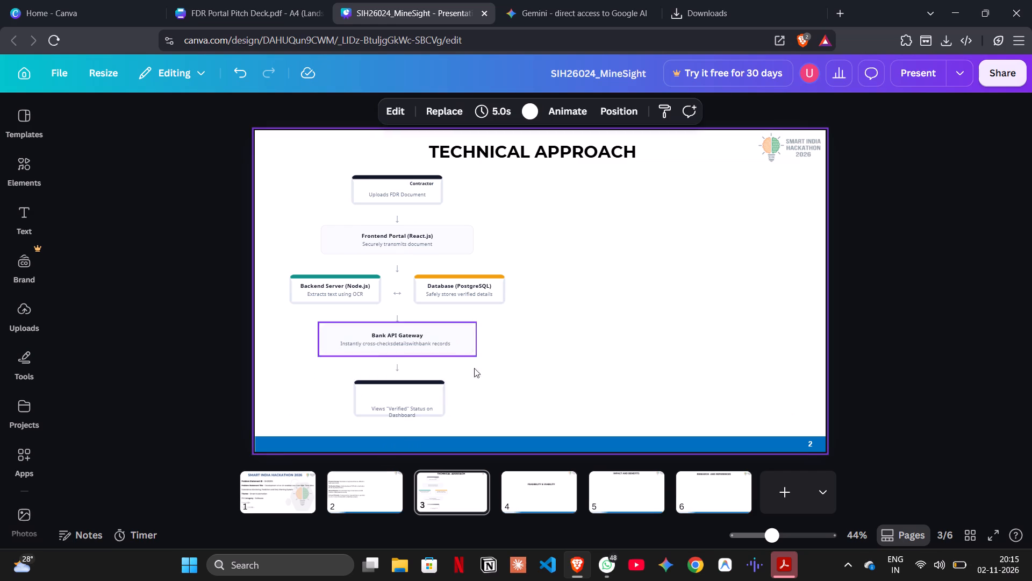
click(439, 341)
click(477, 353)
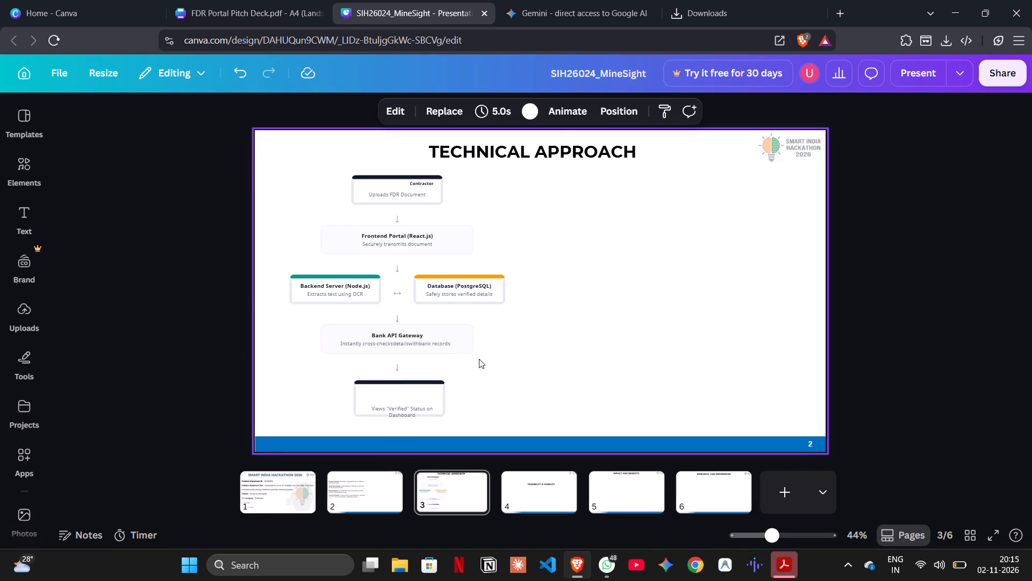
Move the whole flowchart toward the slide's left edge and enlarge it slightly down to the footer bar.
drag(522, 415, 348, 206)
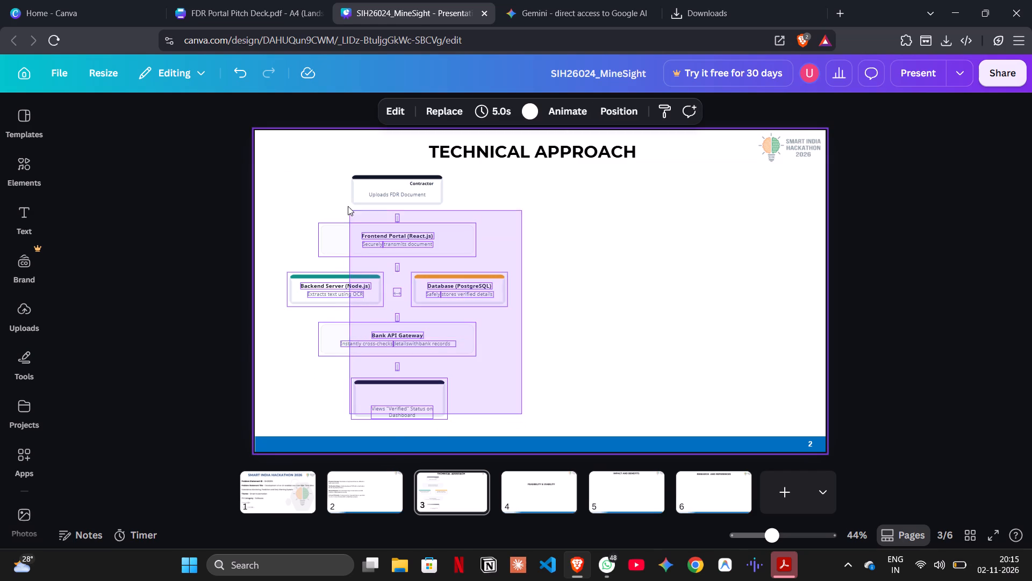
drag(348, 206, 304, 199)
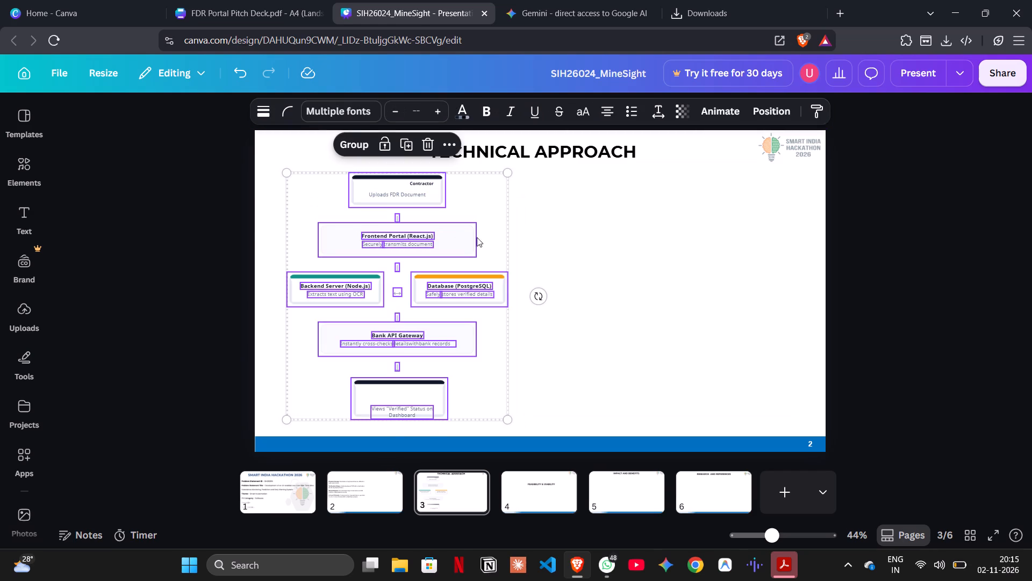
drag(491, 229, 470, 229)
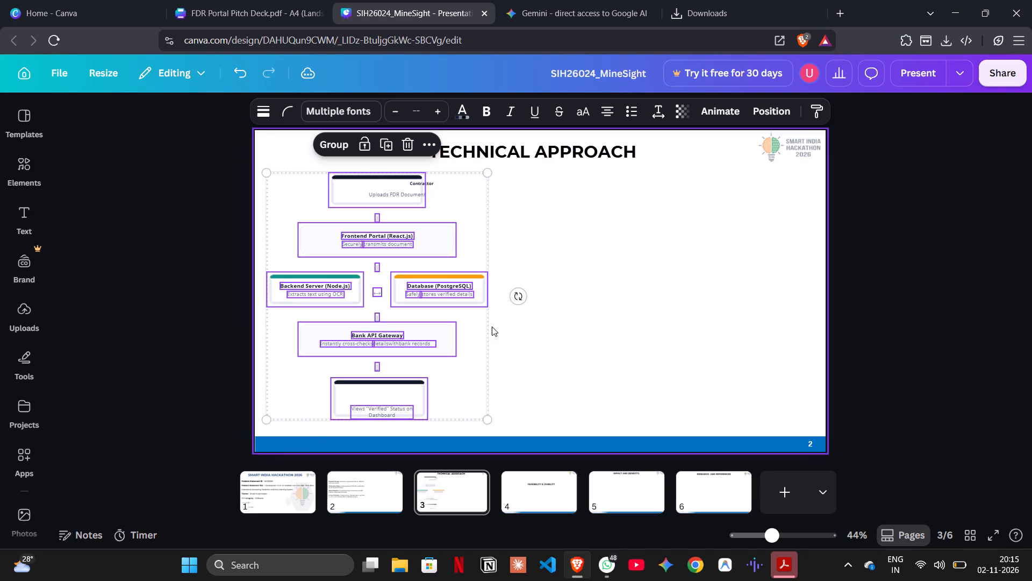
drag(484, 420, 499, 427)
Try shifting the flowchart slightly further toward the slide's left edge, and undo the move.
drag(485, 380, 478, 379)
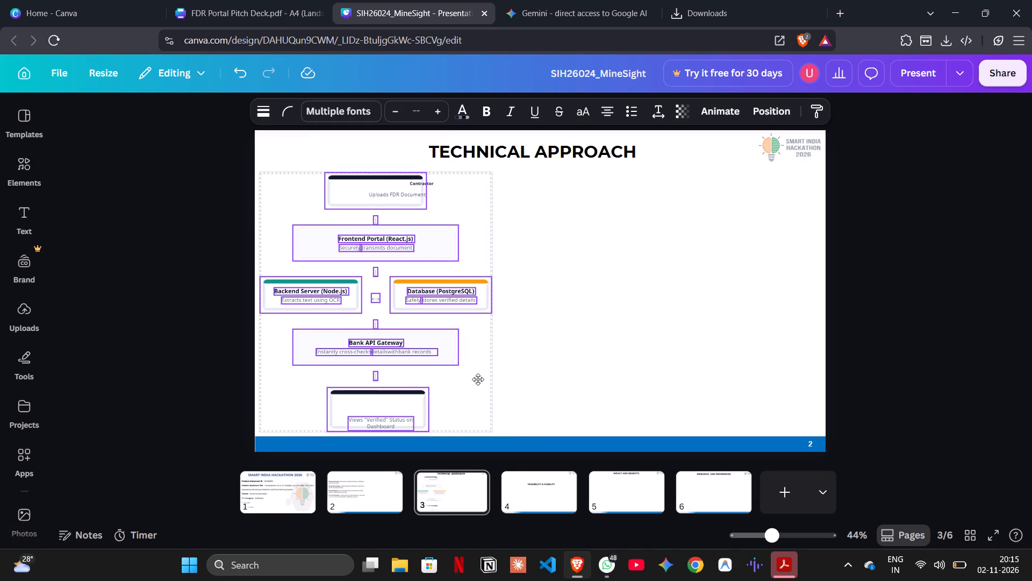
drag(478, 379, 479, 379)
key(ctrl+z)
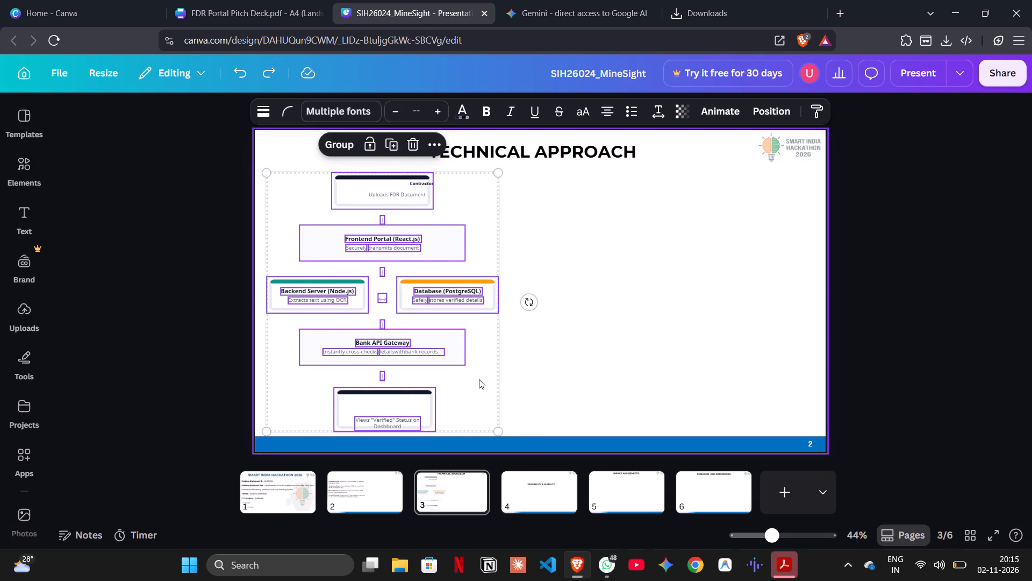
Undo the recent flowchart moves and enlargements, back to the small flowchart before it was stretched toward the footer bar.
key(ctrl+z)
key(ctrl+z)
key(ctrl+z)
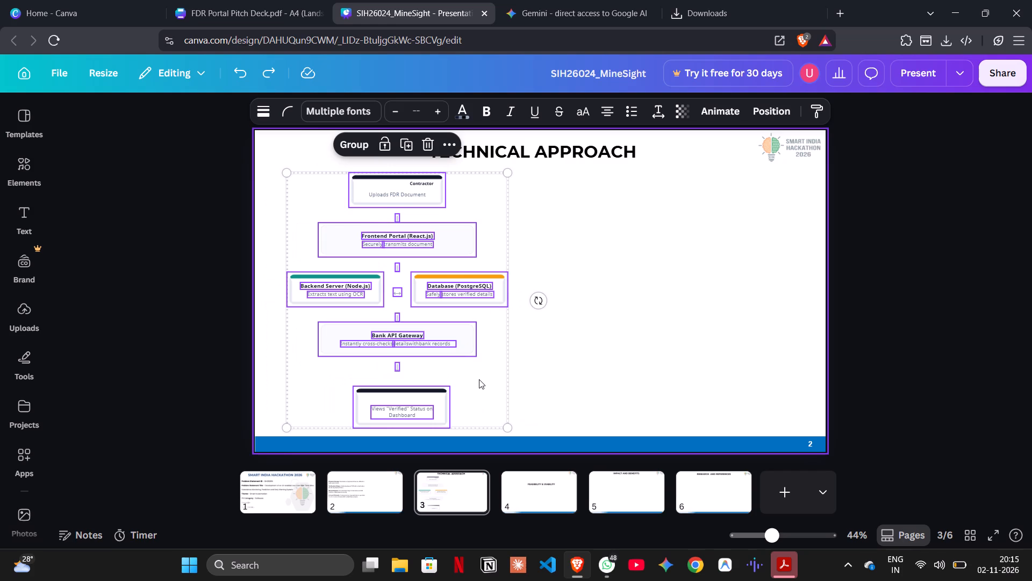
key(ctrl+z)
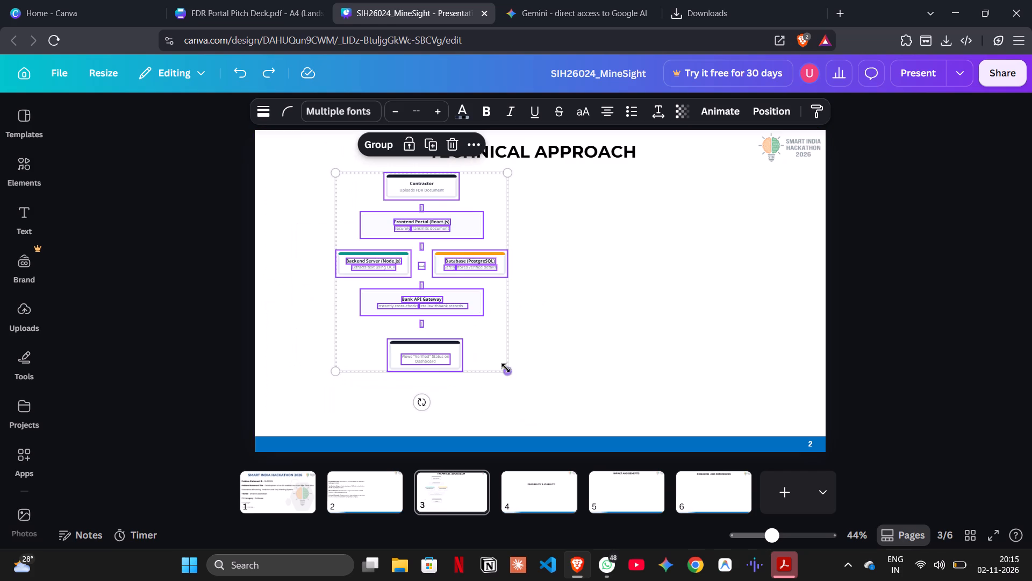
click(511, 382)
Narrow the TECHNICAL APPROACH title's text box from its left side and move the title up toward the slide's top edge.
click(503, 152)
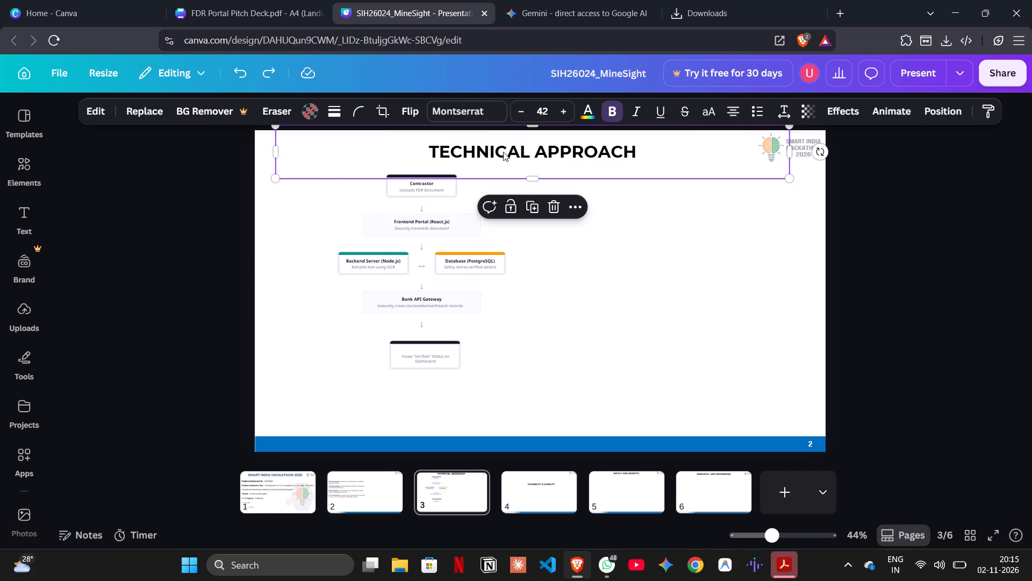
drag(274, 151, 420, 146)
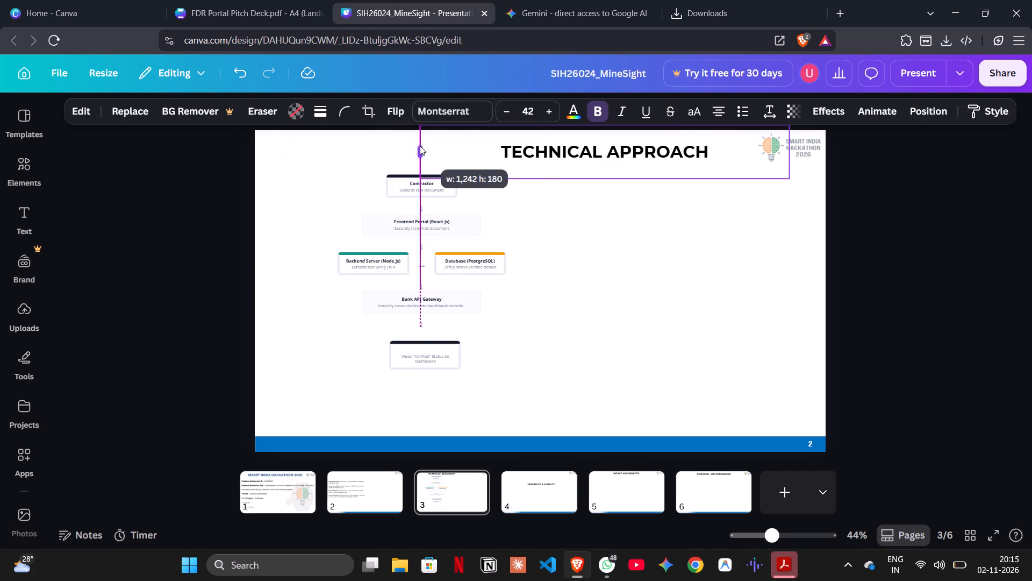
drag(420, 146, 482, 148)
drag(630, 150, 572, 133)
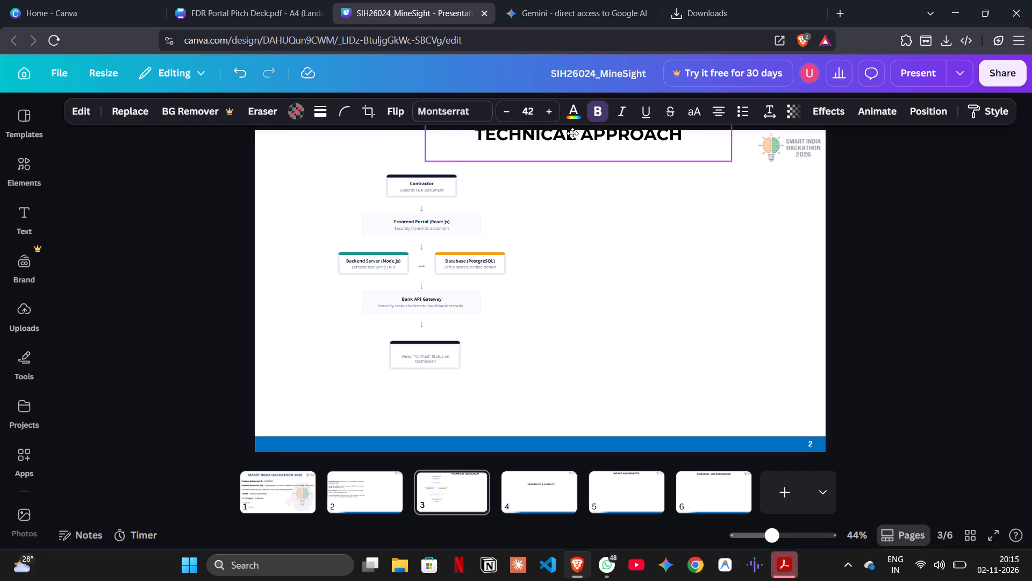
drag(572, 133, 560, 137)
Enlarge the whole flowchart to about 781 by 903 and place it near the slide's left edge, ending just above the footer bar.
drag(505, 418, 388, 182)
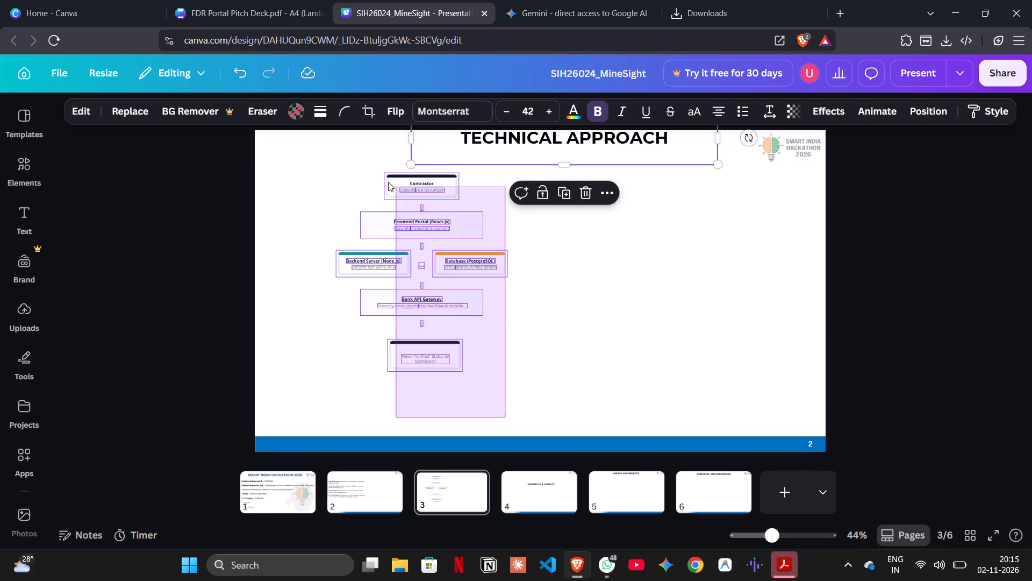
drag(388, 182, 345, 173)
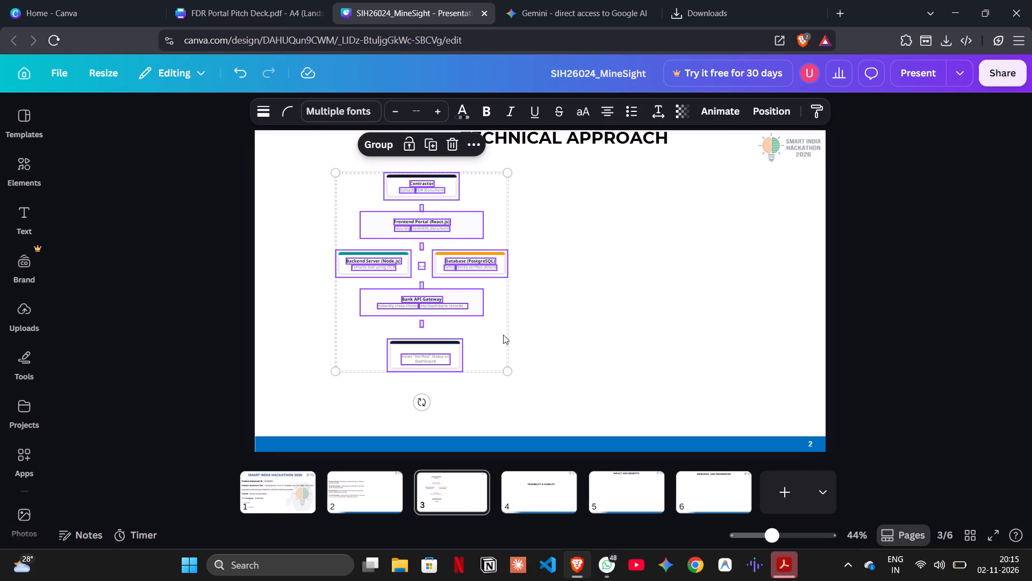
drag(502, 369, 575, 395)
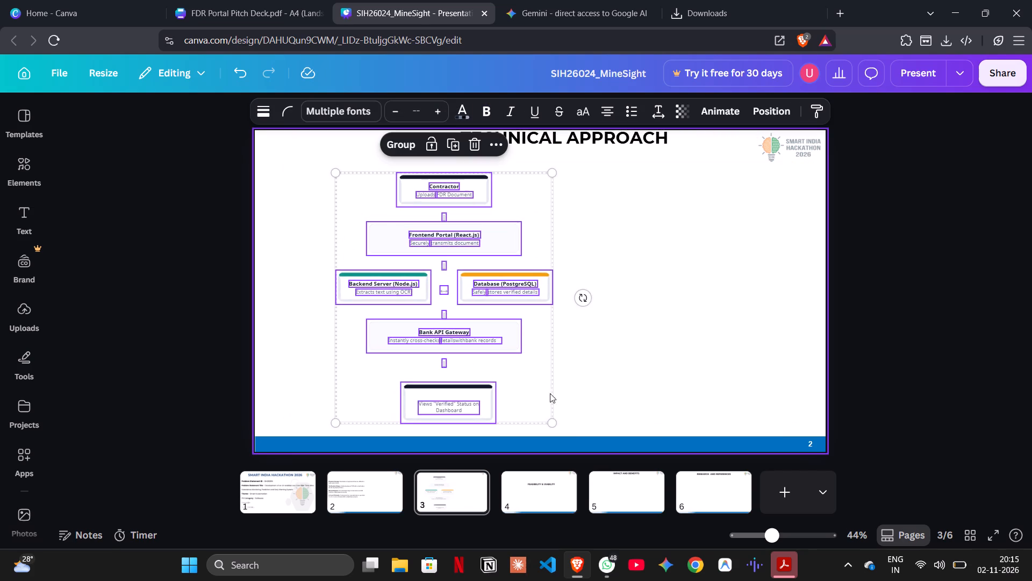
drag(528, 378, 454, 374)
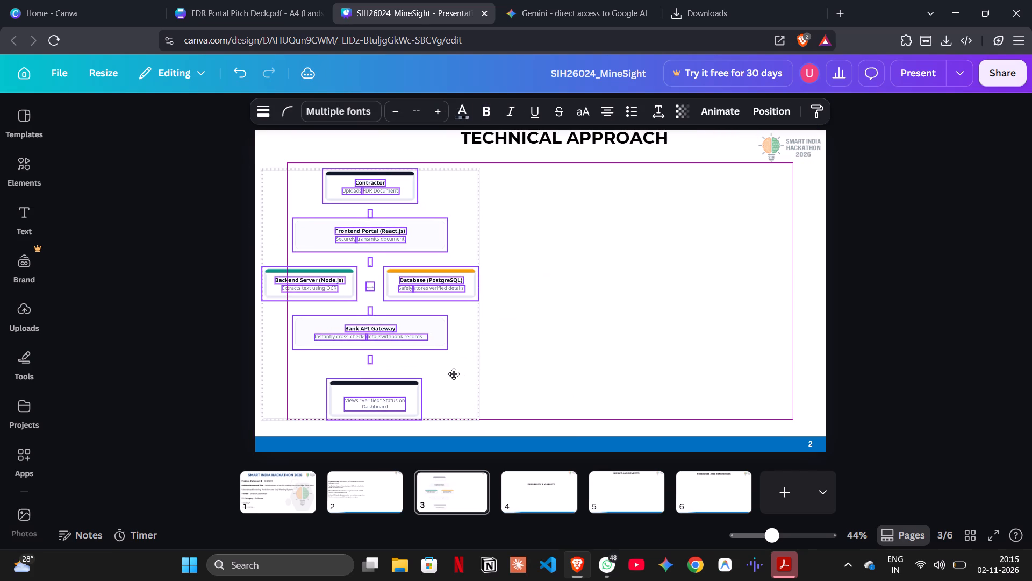
drag(454, 374, 450, 364)
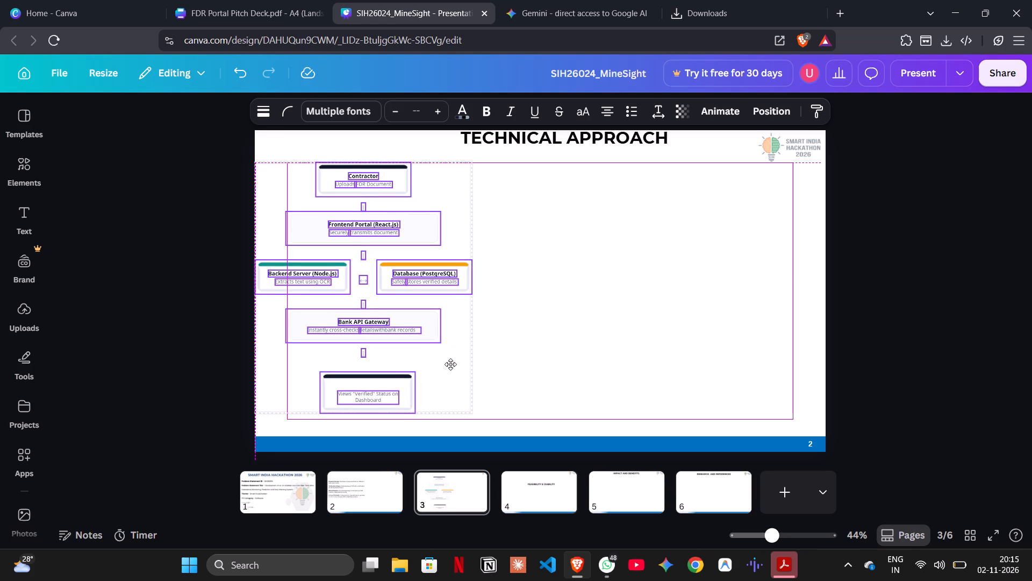
drag(450, 364, 452, 366)
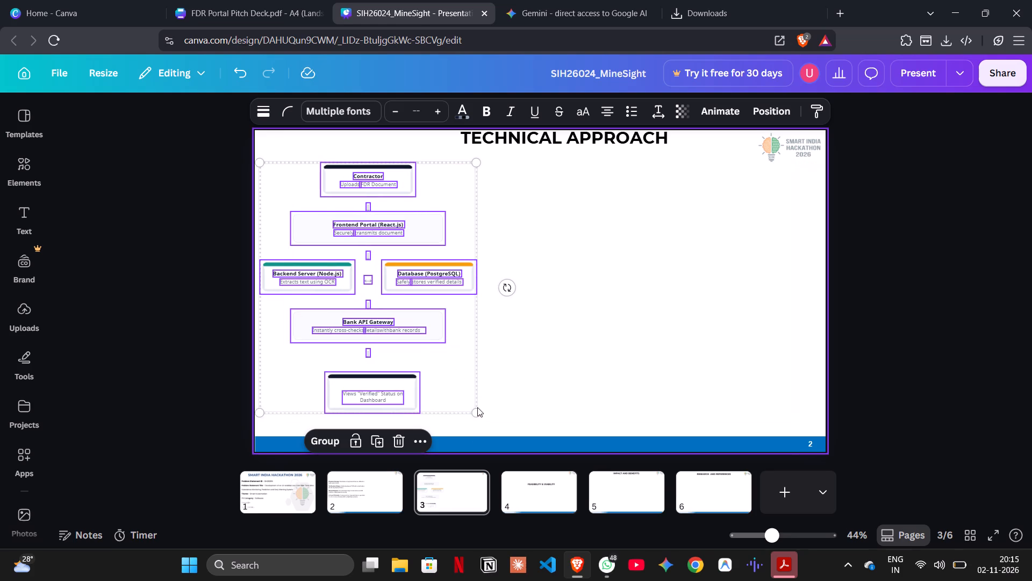
drag(477, 410, 497, 425)
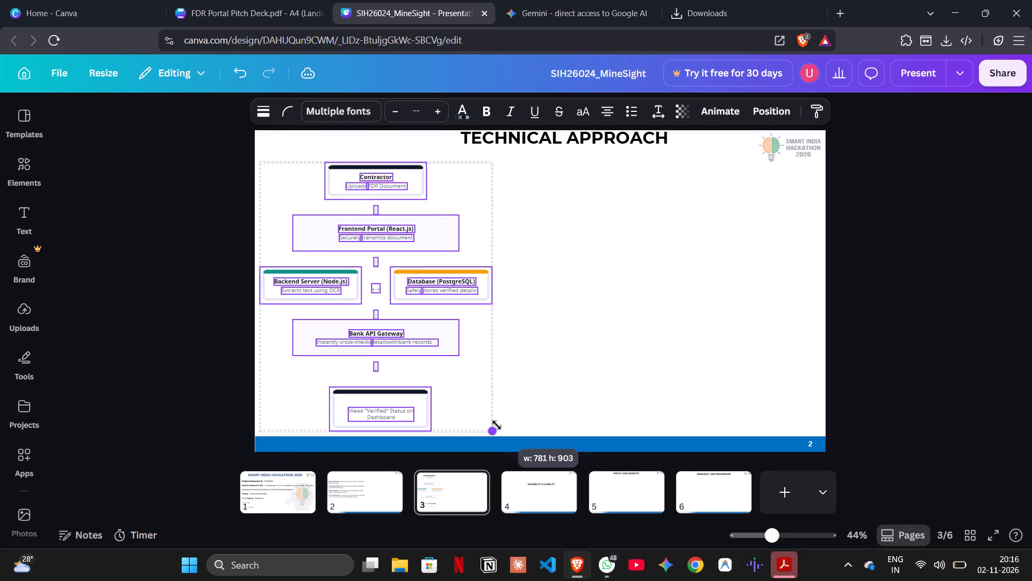
click(241, 394)
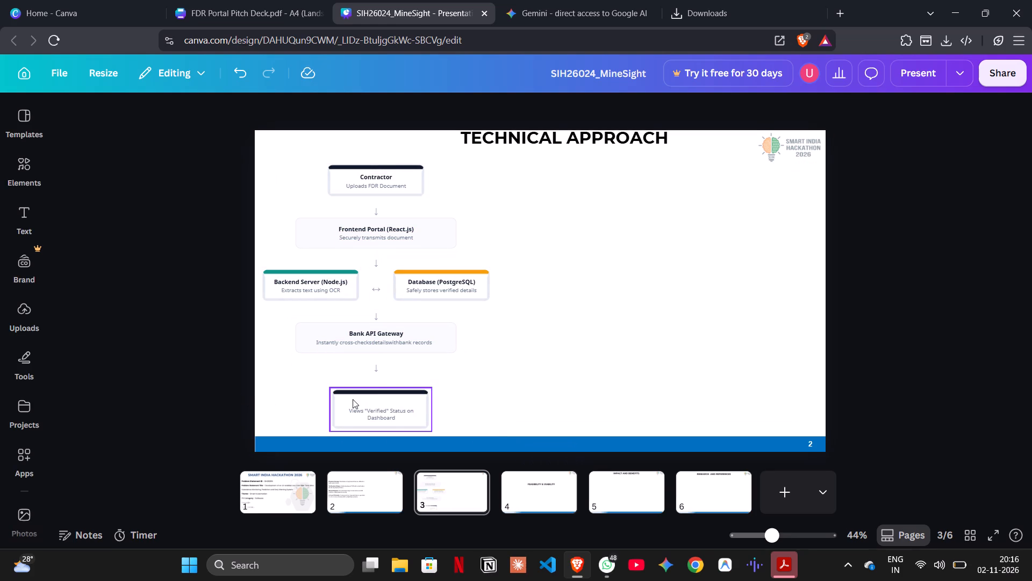
Move the flowchart's bottom box and its Views "Verified" Status text slightly up, closer to the arrow above it.
drag(461, 412, 347, 407)
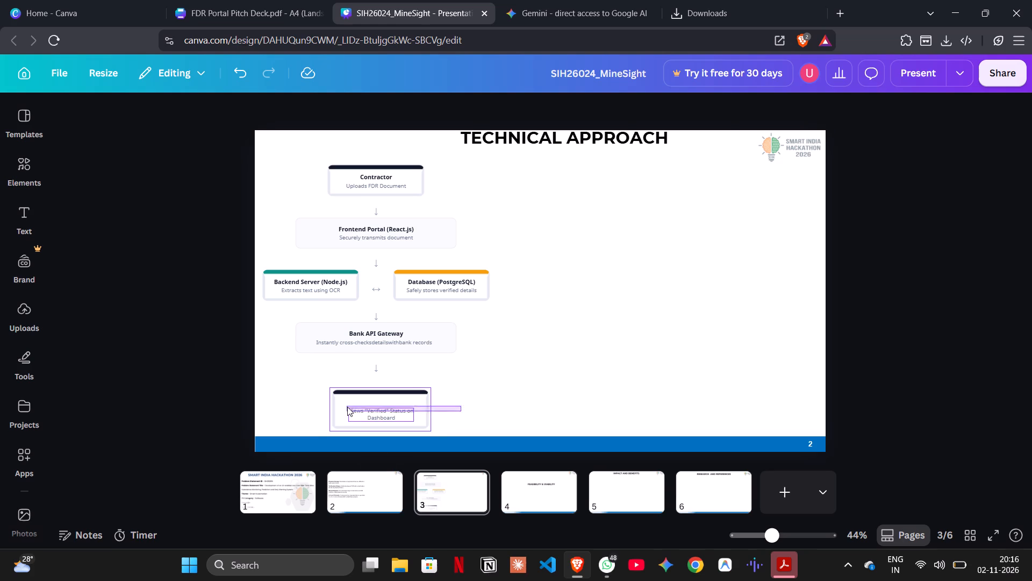
click(356, 404)
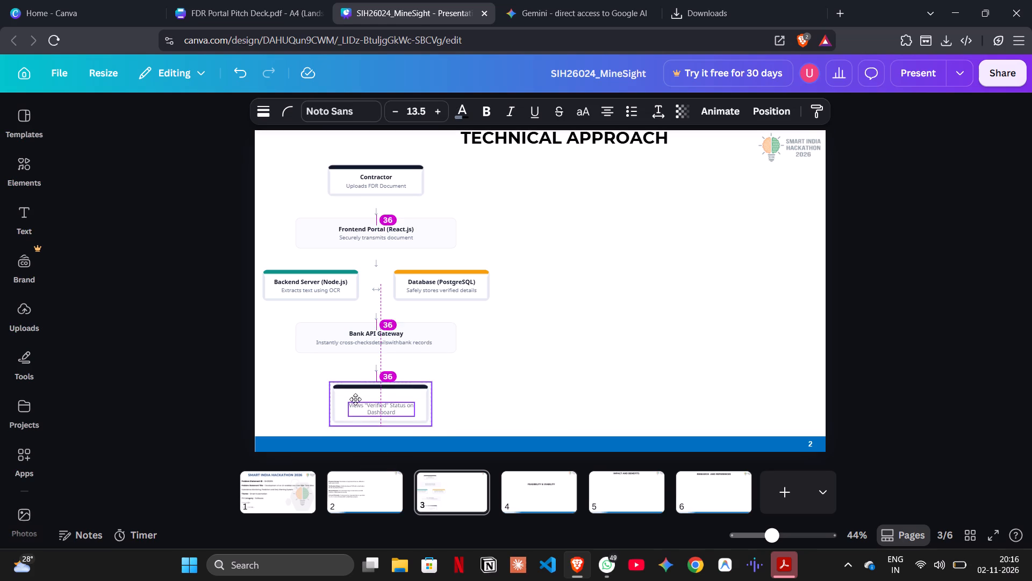
click(300, 393)
Shift the whole flowchart slightly down and toward the slide's left edge, so it sits directly above the blue footer bar.
drag(544, 415, 385, 416)
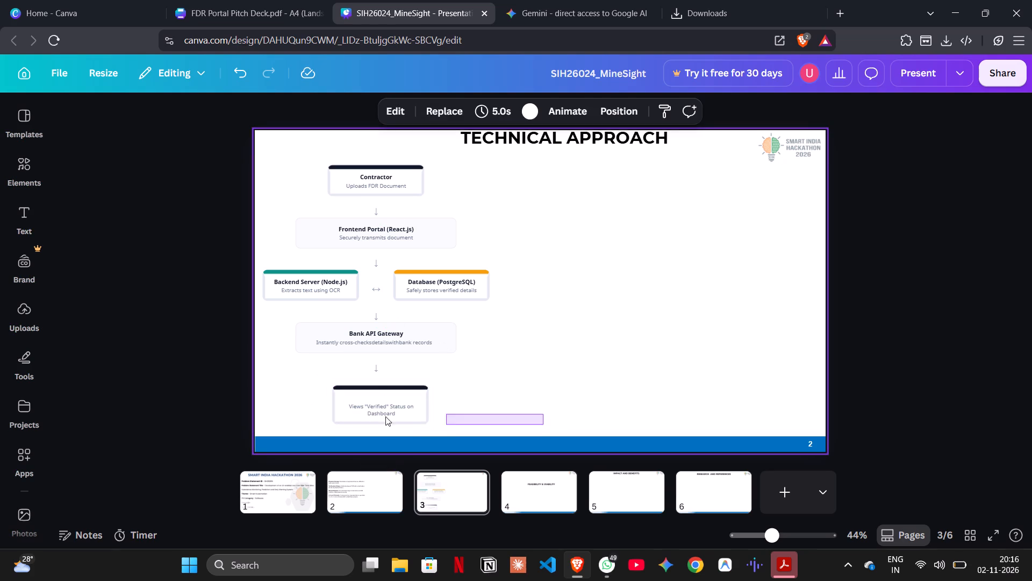
drag(385, 416, 271, 176)
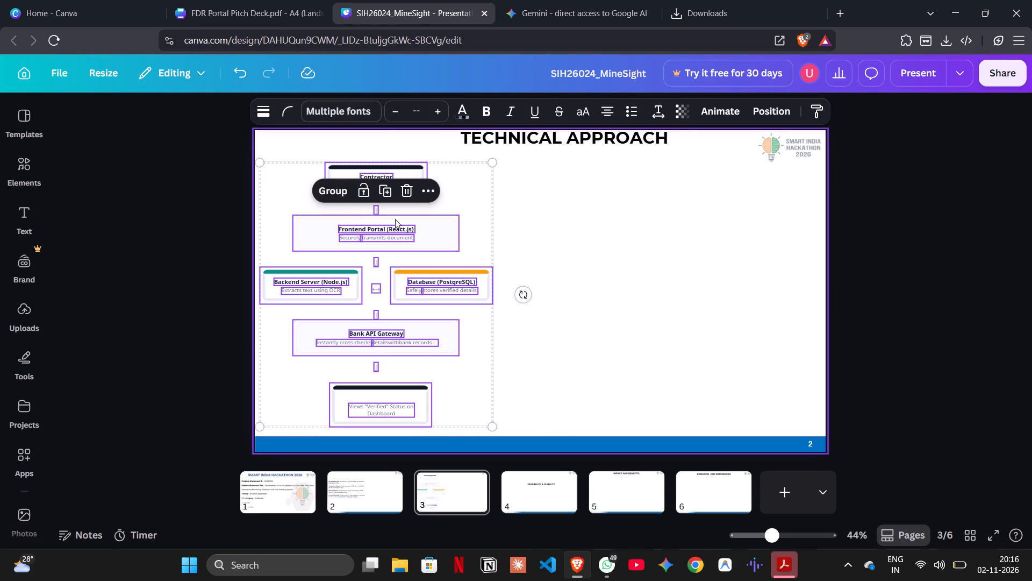
drag(482, 237, 475, 246)
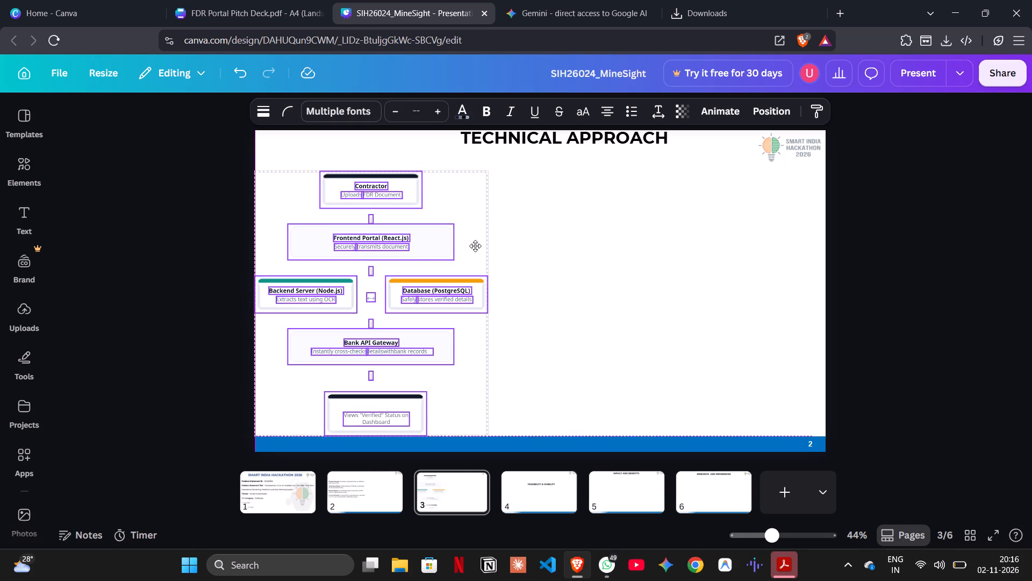
drag(475, 246, 475, 244)
click(209, 263)
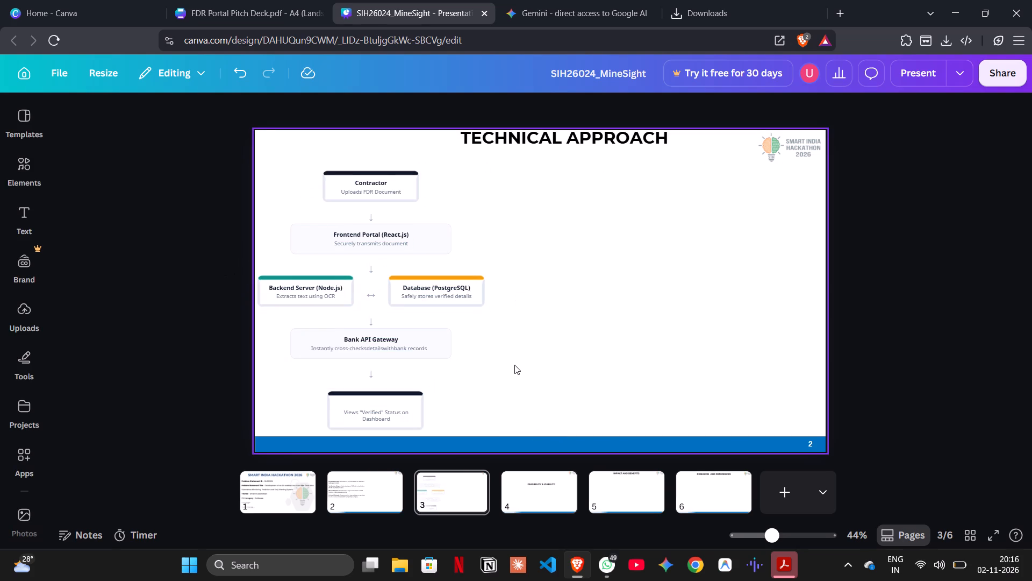
Reposition the TECHNICAL APPROACH title so it is centred across the slide, slightly above the flowchart's Contractor box.
drag(587, 137, 543, 142)
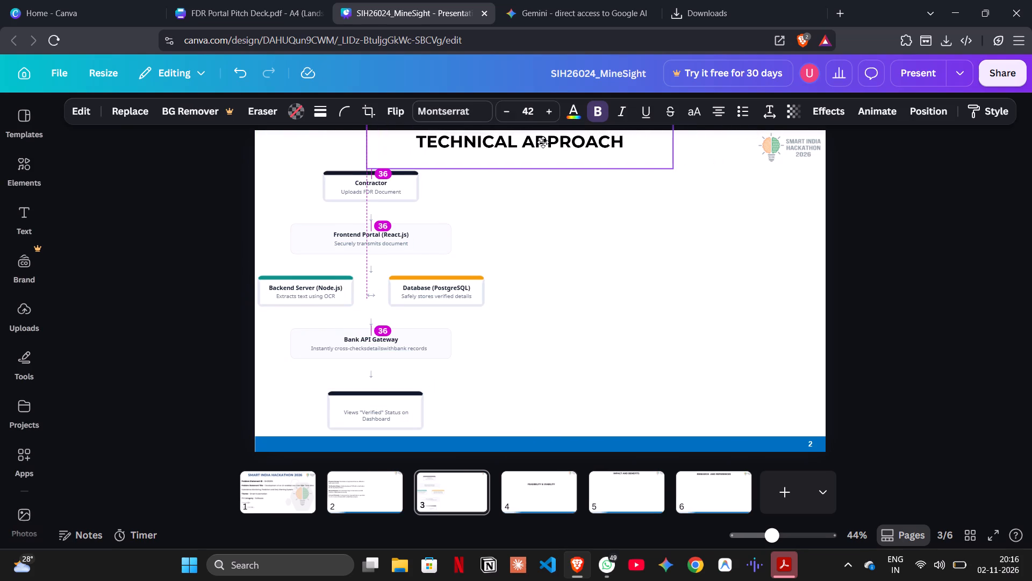
drag(543, 142, 558, 146)
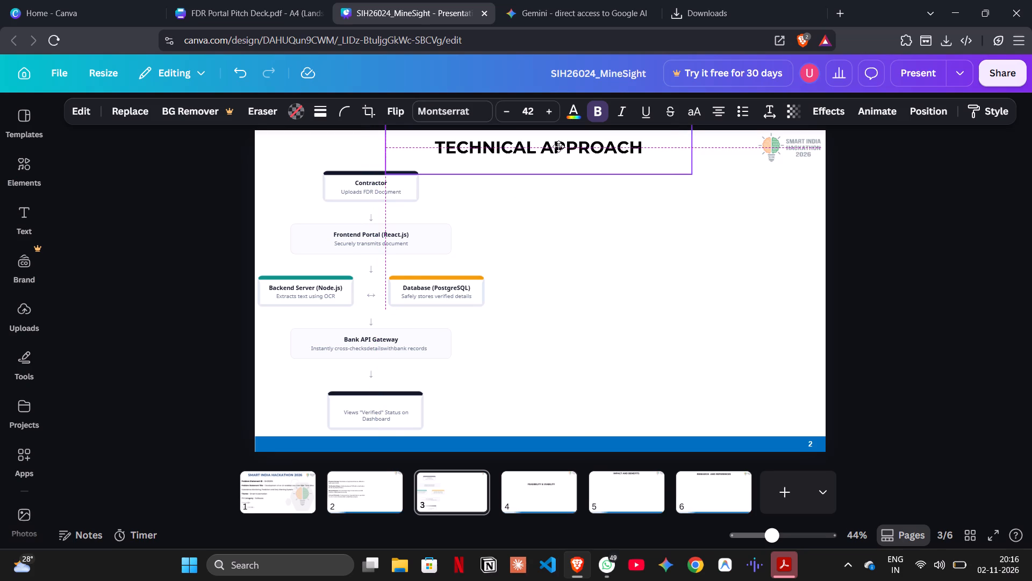
drag(558, 146, 572, 150)
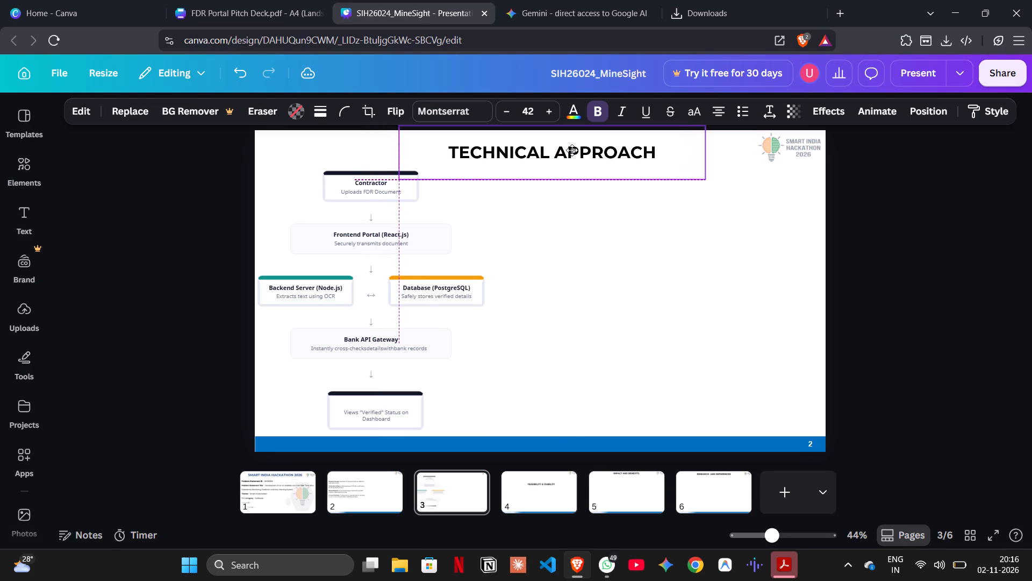
drag(572, 150, 563, 148)
key(Up)
key(Up)
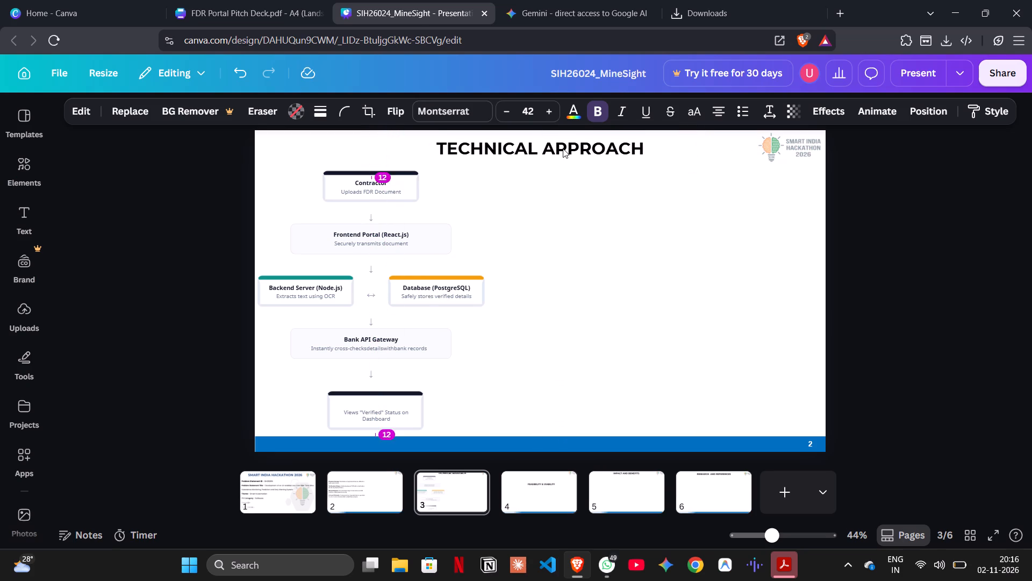
key(Up)
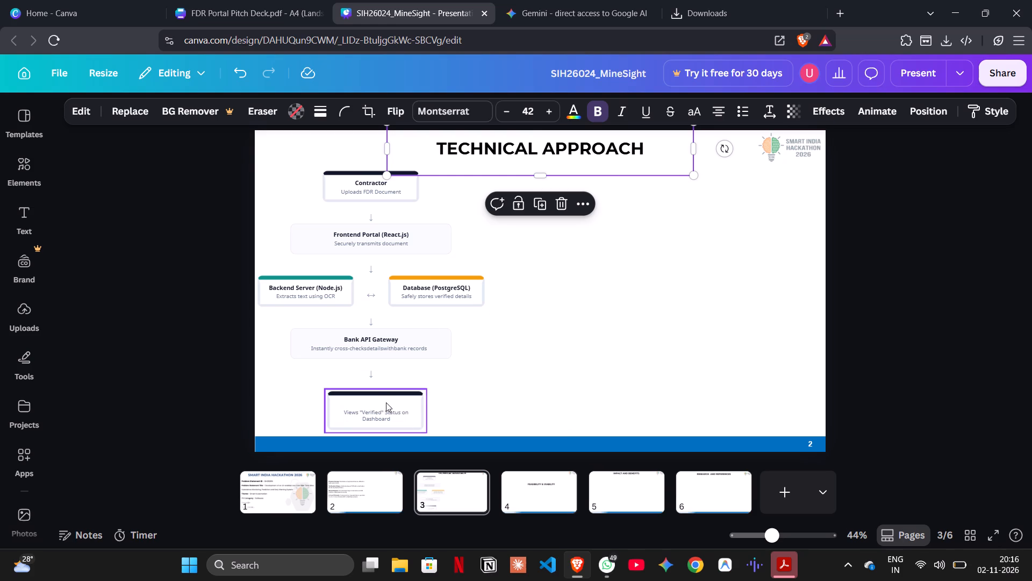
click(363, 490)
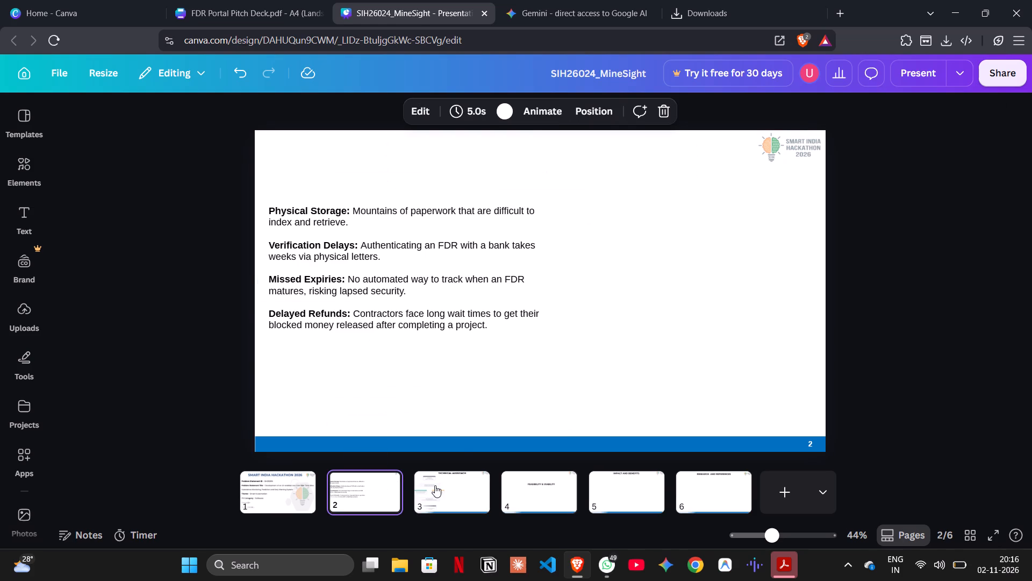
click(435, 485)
Copy the Department Admin label from page 5 of the FDR Portal Pitch Deck into the bottom flowchart box on MineSight's Technical Approach slide.
click(259, 0)
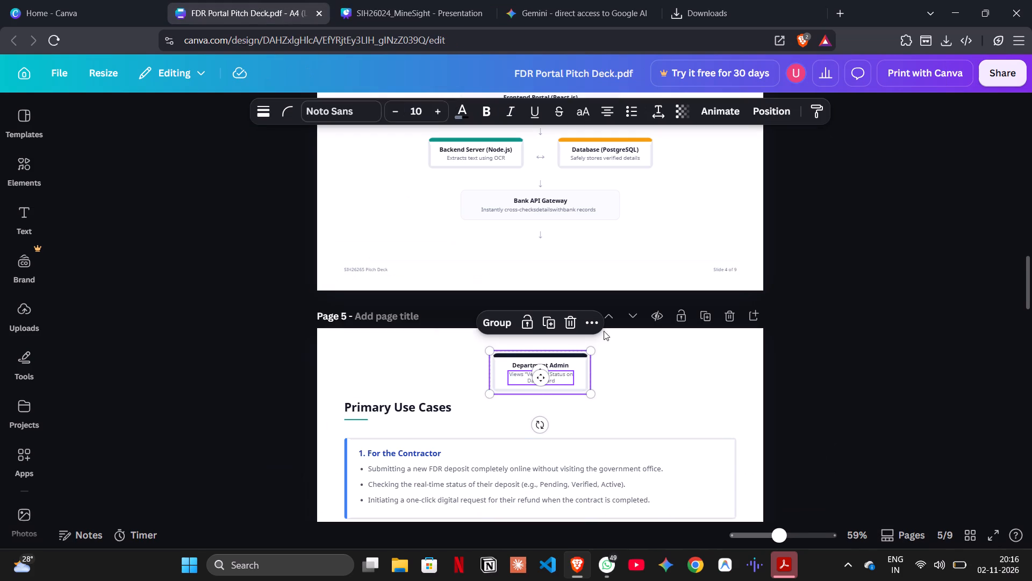
click(559, 366)
key(ctrl+c)
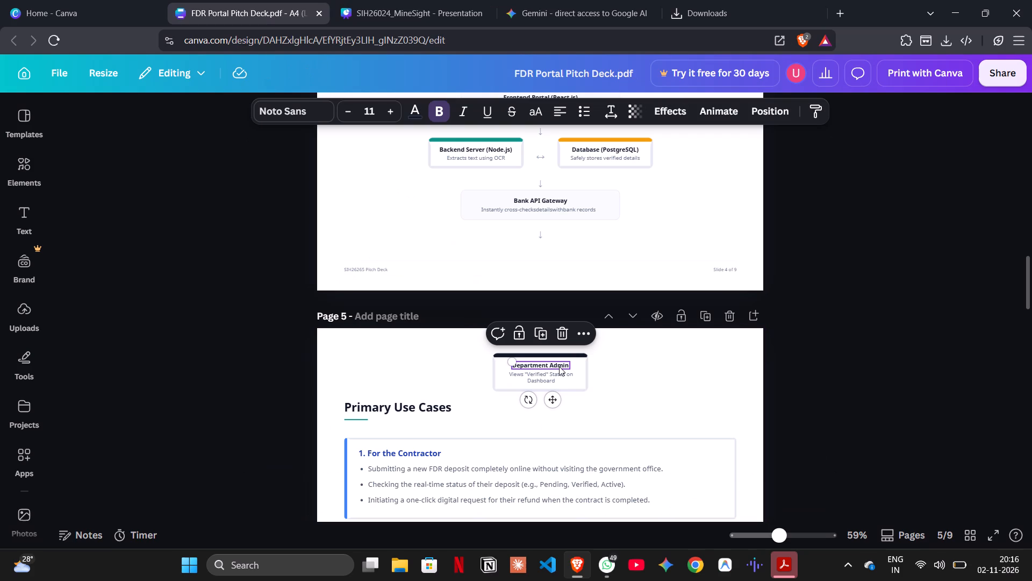
click(384, 0)
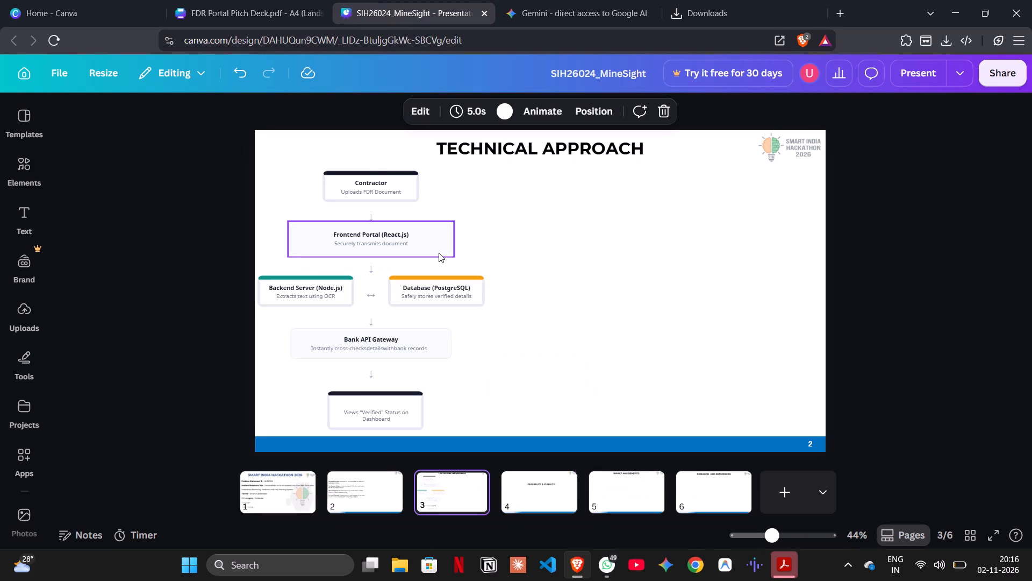
click(386, 402)
key(ctrl+v)
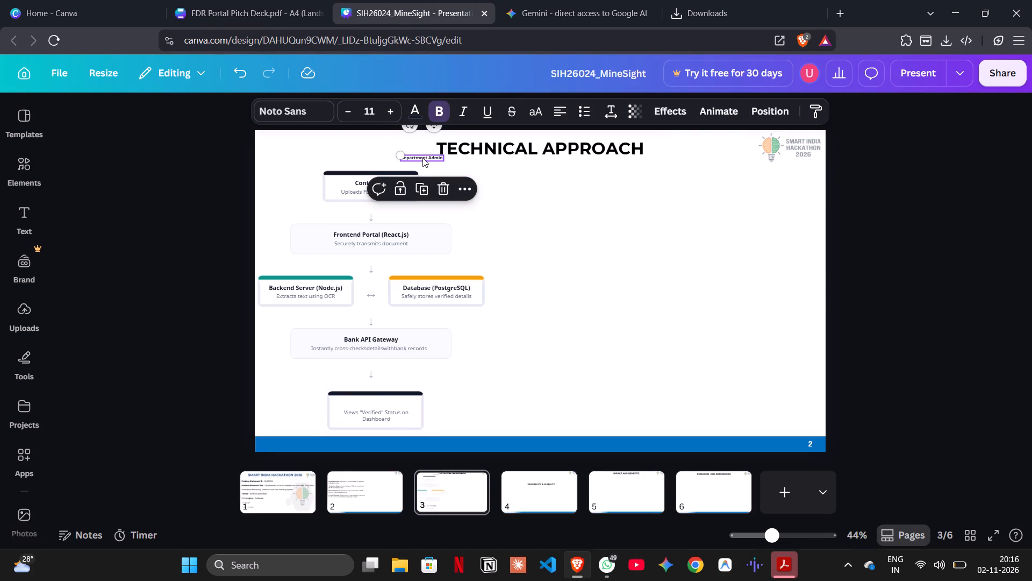
drag(422, 158, 375, 402)
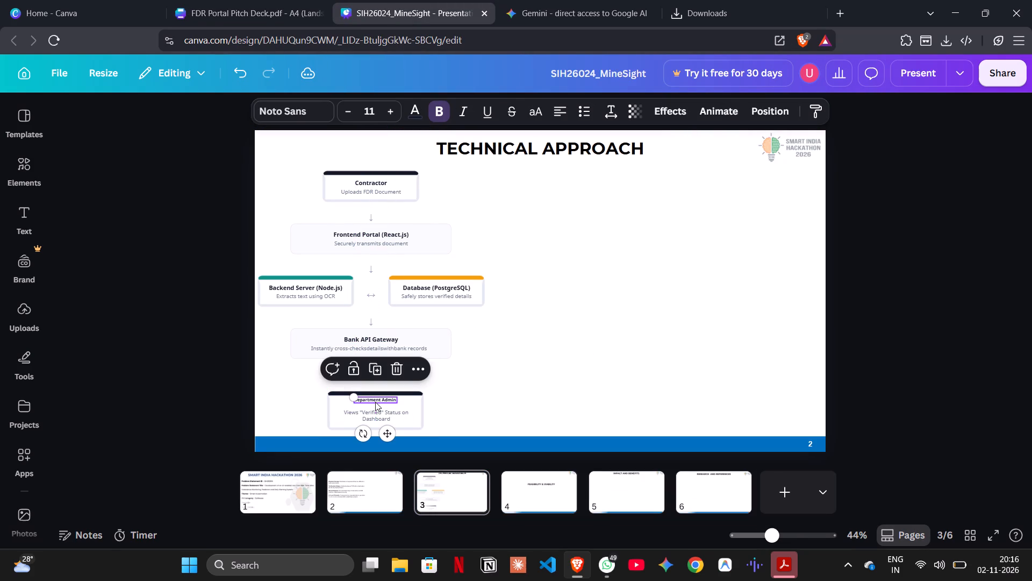
Enlarge the Department Admin label to font size 14.3 and centre it in the bottom box, between the dark bar and the description.
drag(351, 397, 336, 393)
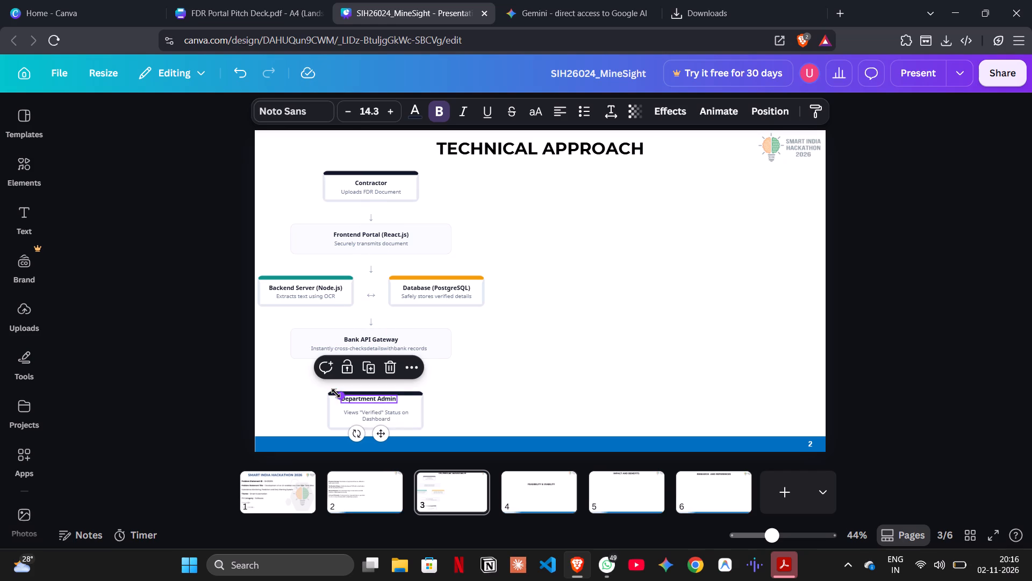
drag(383, 436, 390, 440)
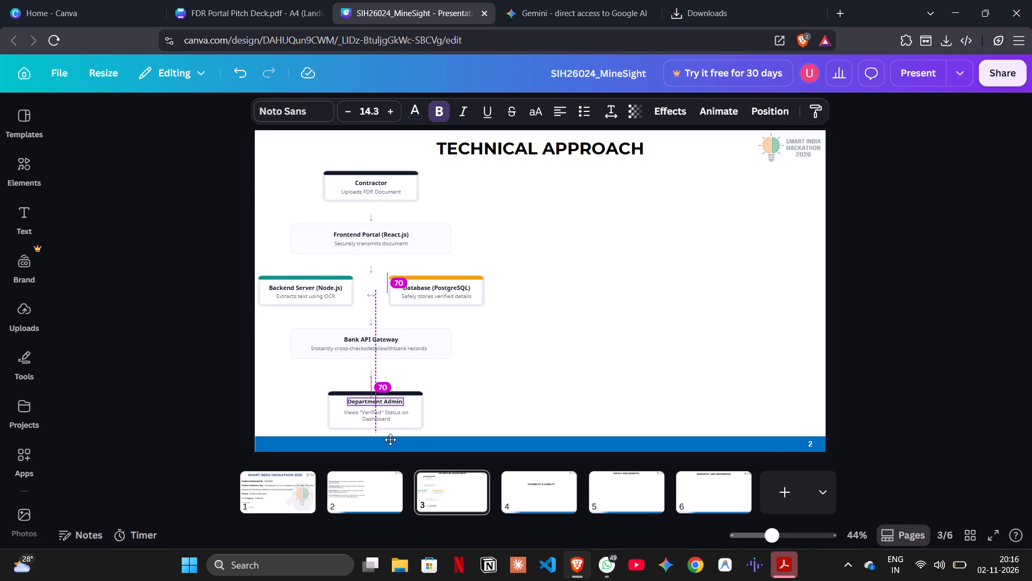
drag(390, 440, 388, 440)
key(Down)
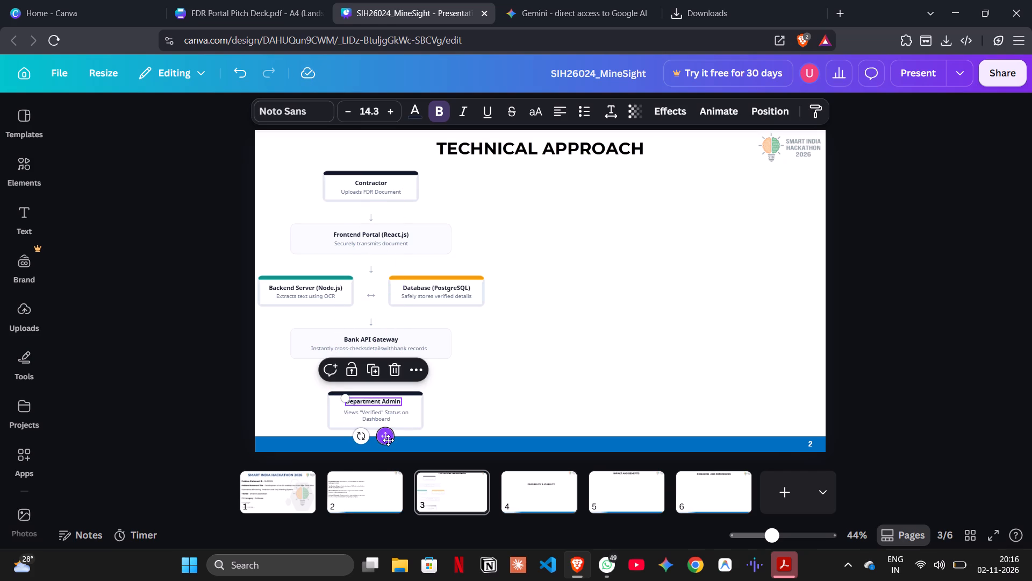
key(Down)
key(Down)
key(Down)
key(Down)
click(539, 395)
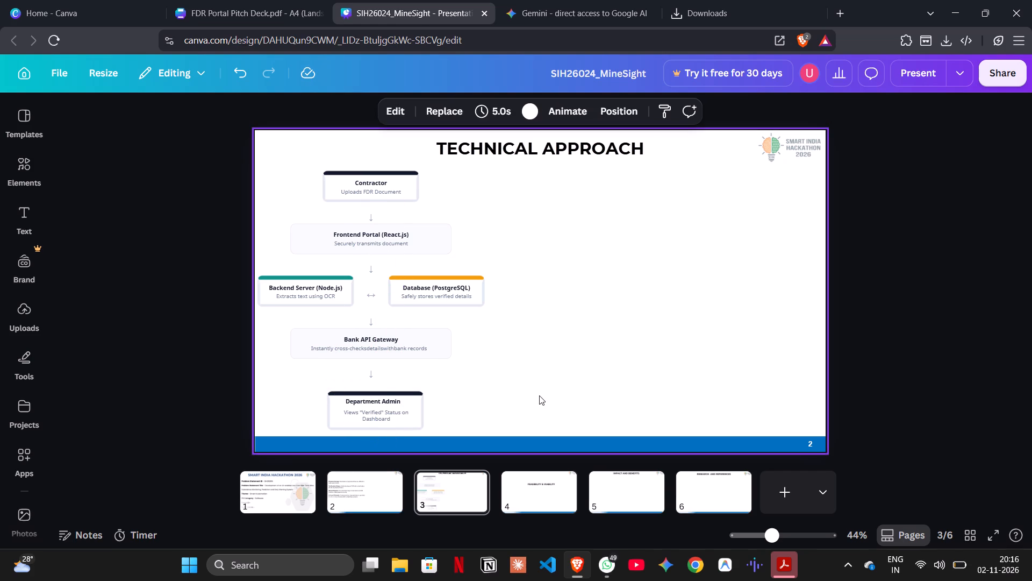
click(375, 401)
key(Down)
key(Down)
key(Down)
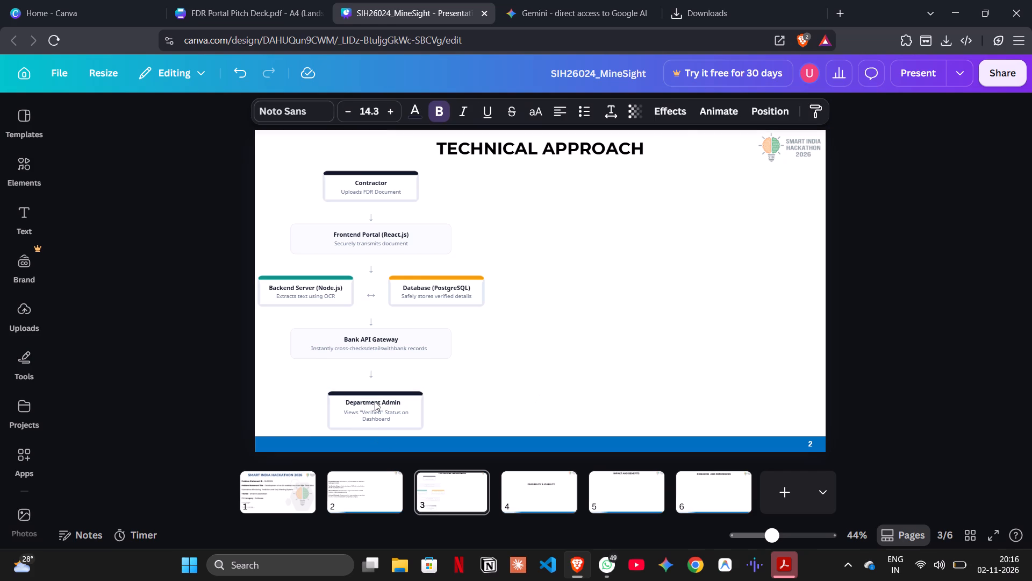
Nudge the Department Admin label slightly downward within the bottom flowchart box.
key(Down)
key(Down)
key(Up)
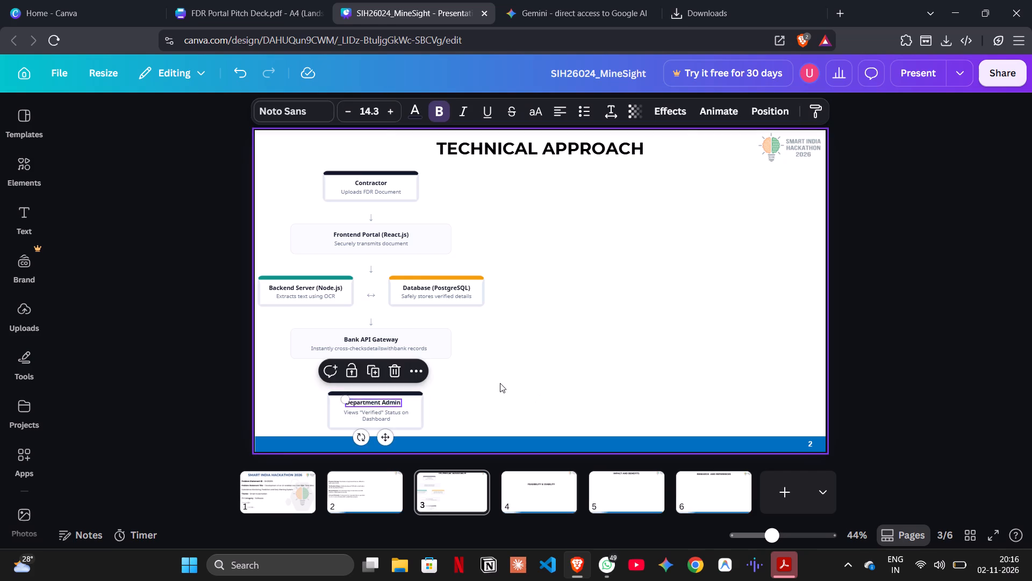
click(500, 383)
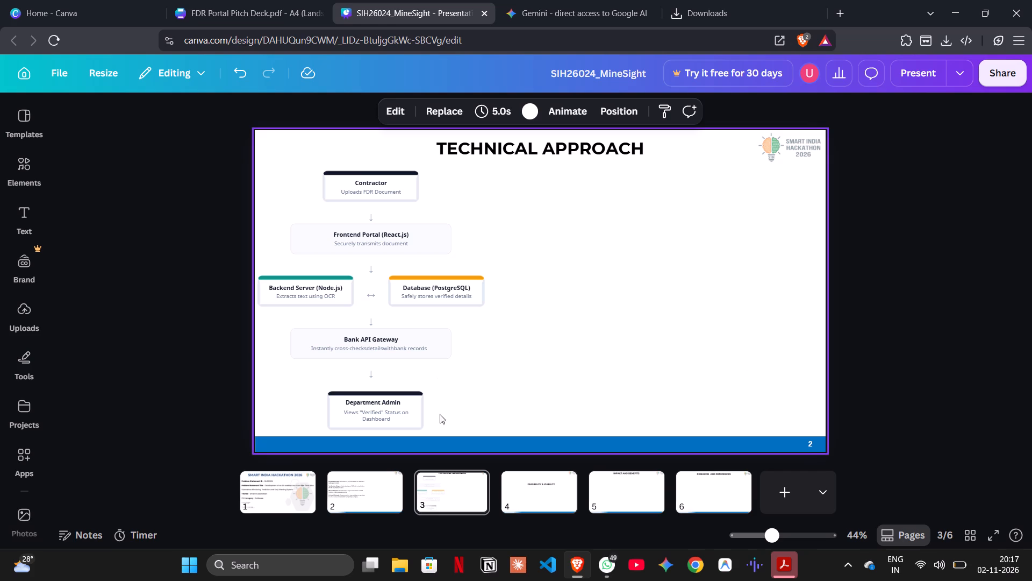
Enlarge the whole flowchart proportionally to about 810 wide, keeping its lower-left corner at the slide's left edge just above the blue footer bar.
drag(480, 411, 308, 188)
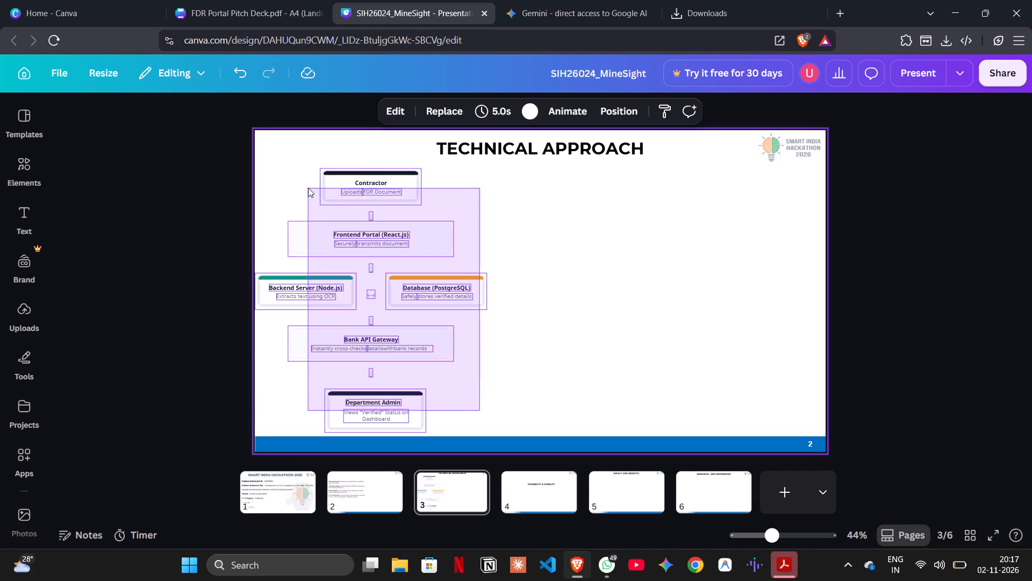
drag(308, 188, 300, 176)
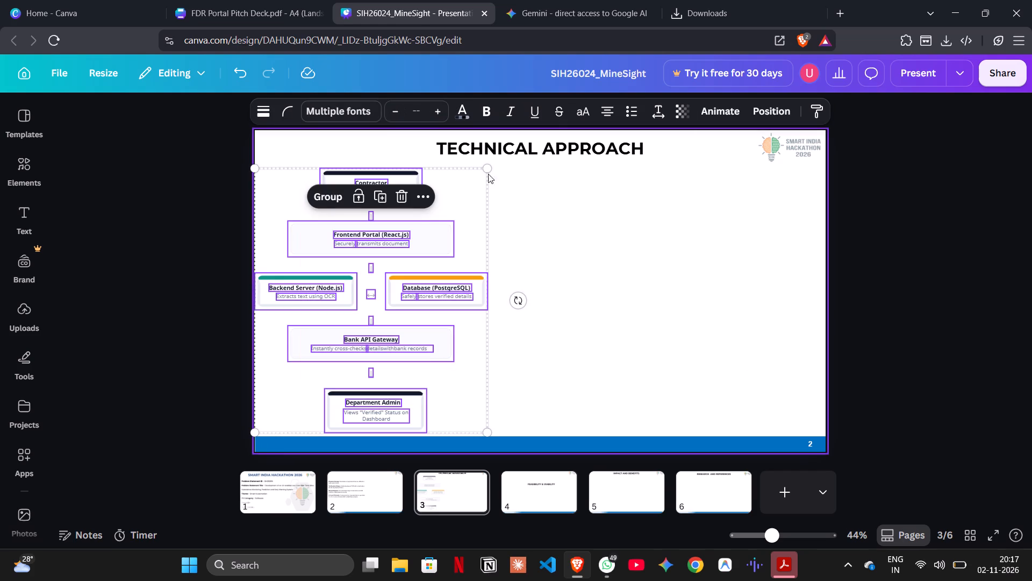
drag(486, 172, 505, 170)
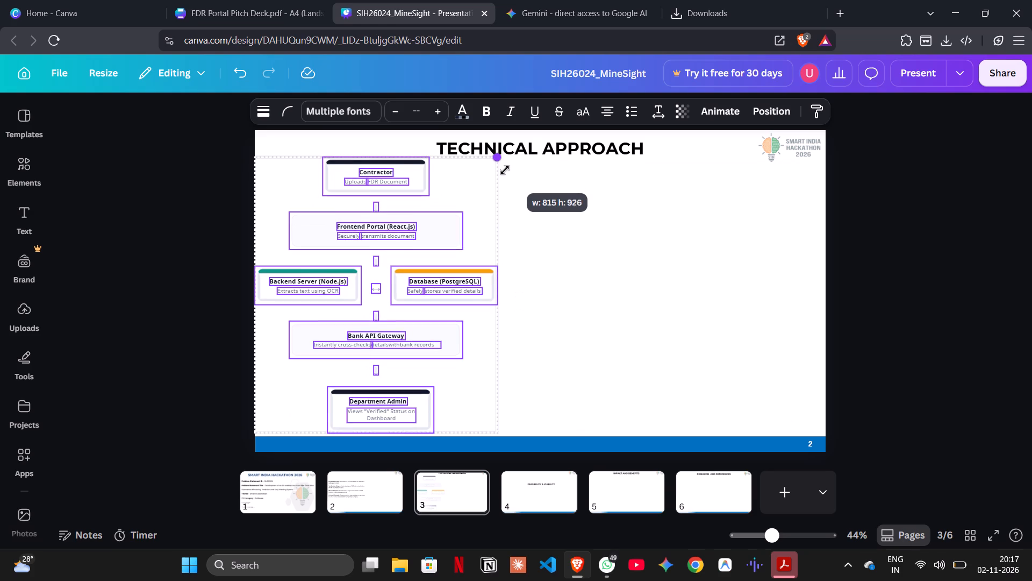
drag(505, 170, 505, 172)
click(192, 316)
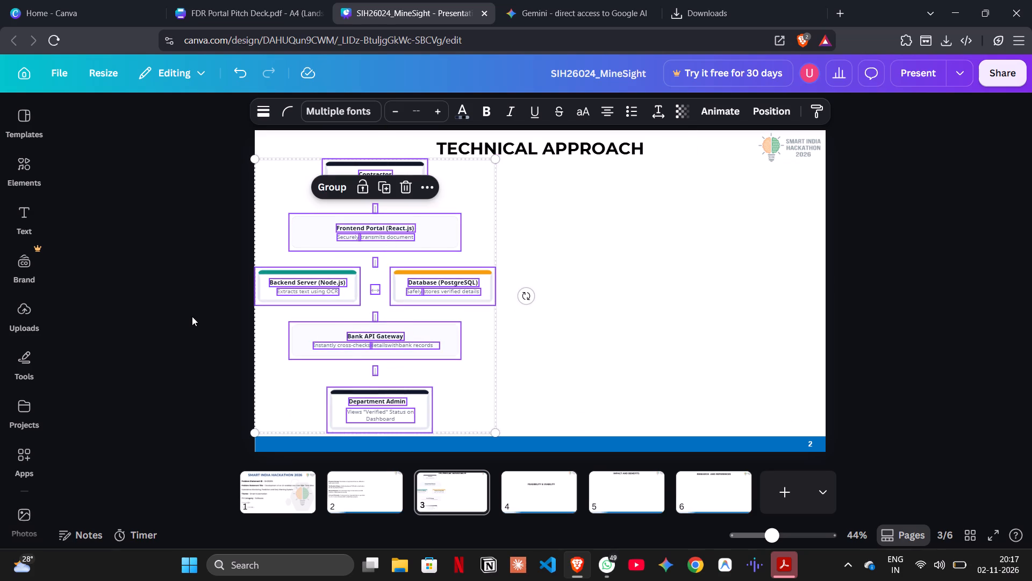
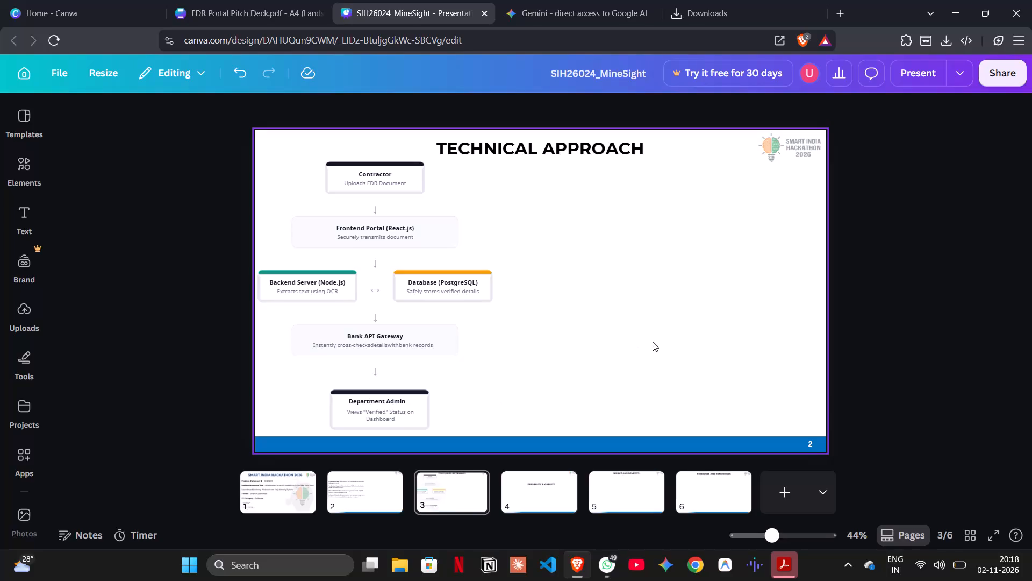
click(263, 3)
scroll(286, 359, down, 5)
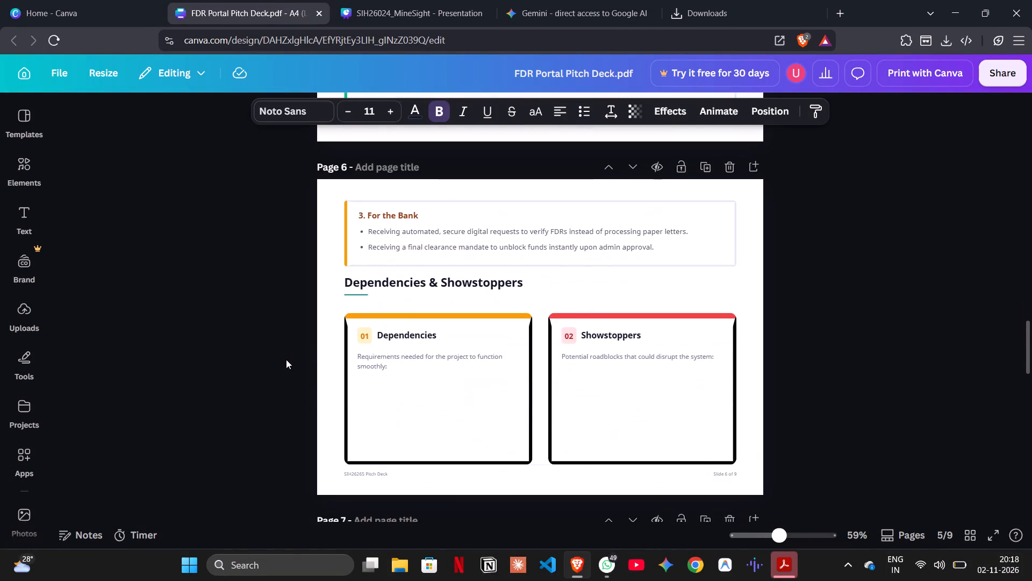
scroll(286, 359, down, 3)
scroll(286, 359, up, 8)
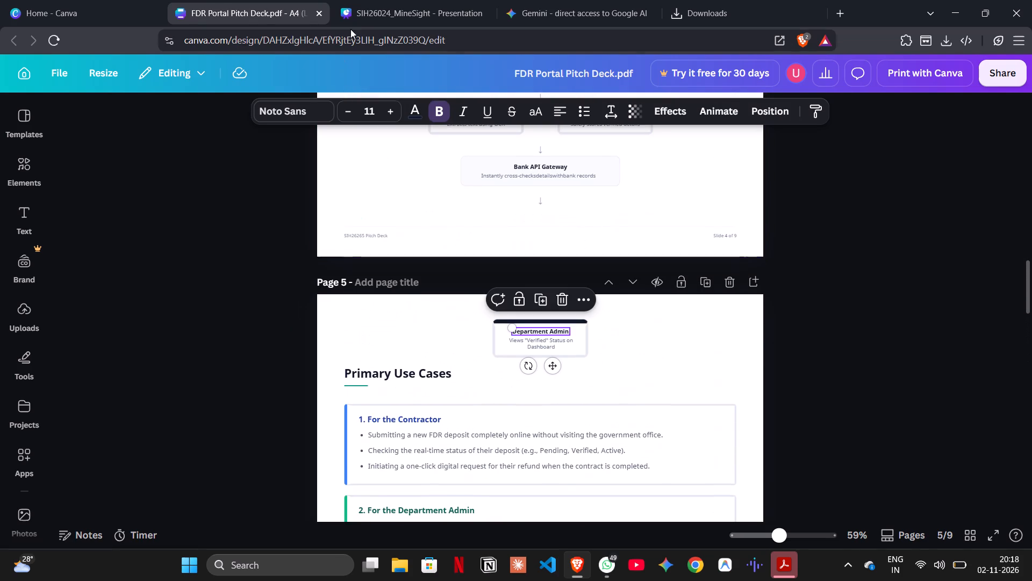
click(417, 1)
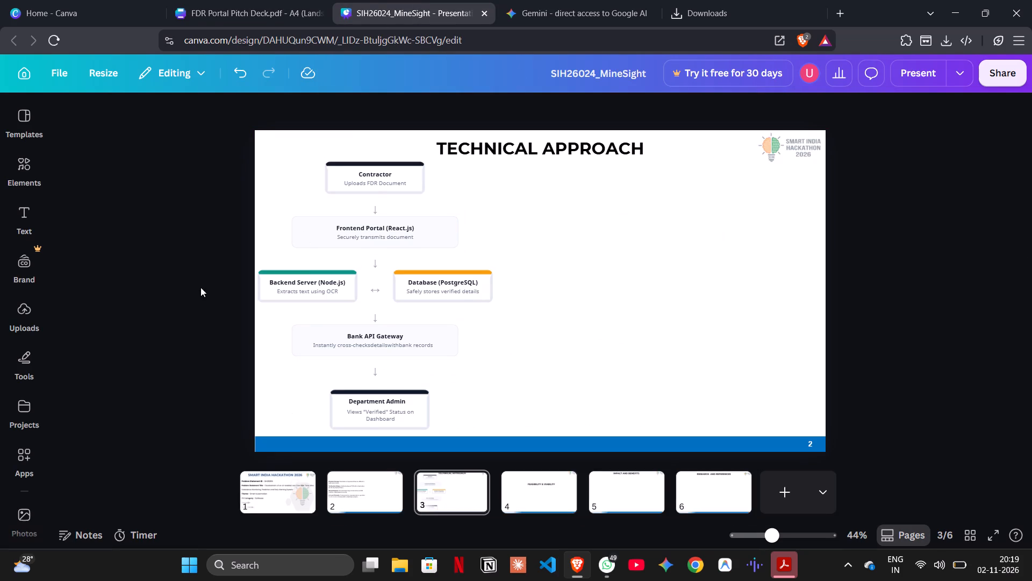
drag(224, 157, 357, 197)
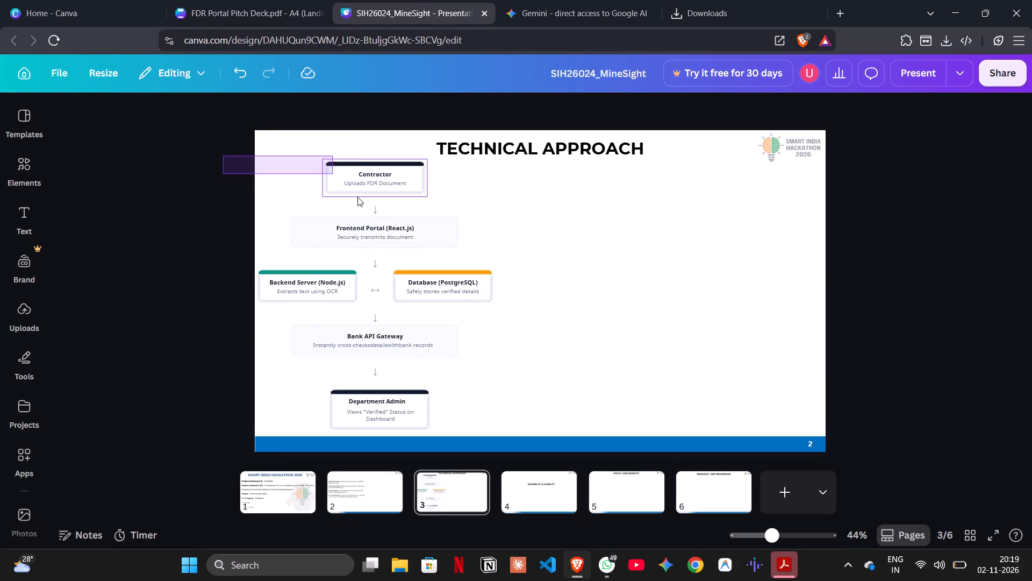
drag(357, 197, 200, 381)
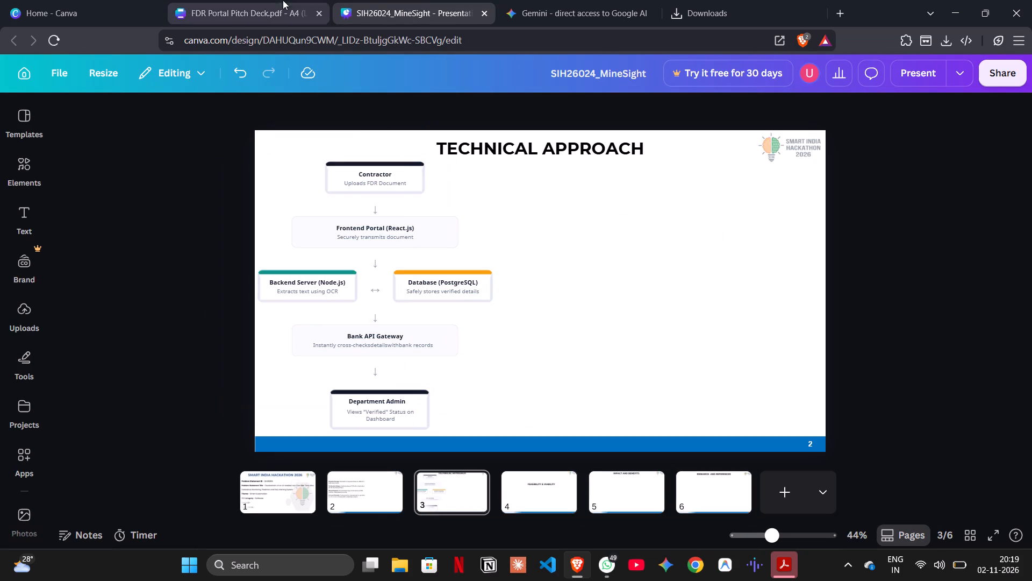
Copy the three step cards from page 3 of the FDR Portal Pitch Deck onto slide 2 of the MineSight presentation.
click(258, 12)
click(378, 344)
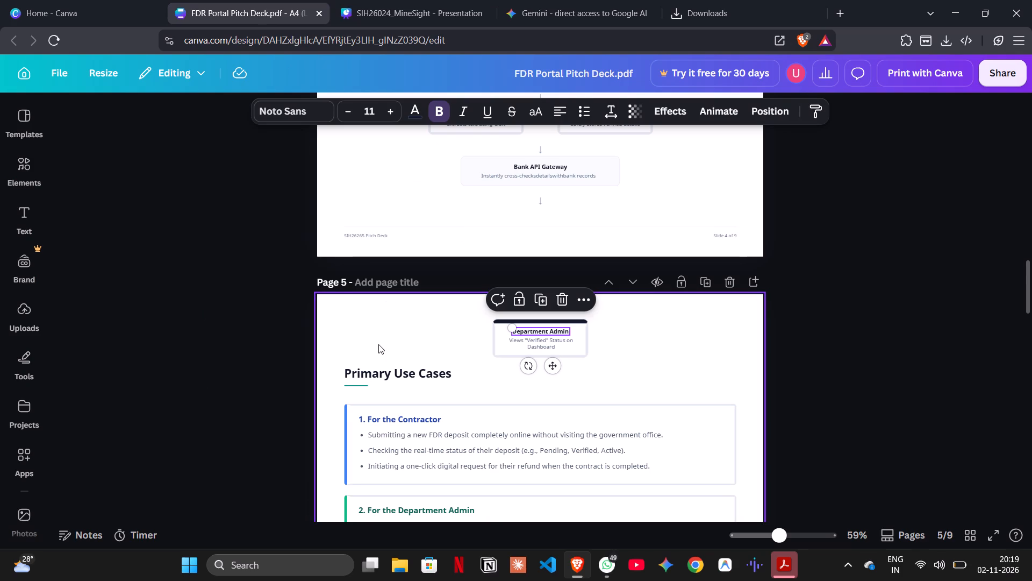
scroll(378, 344, down, 2)
scroll(644, 256, up, 2)
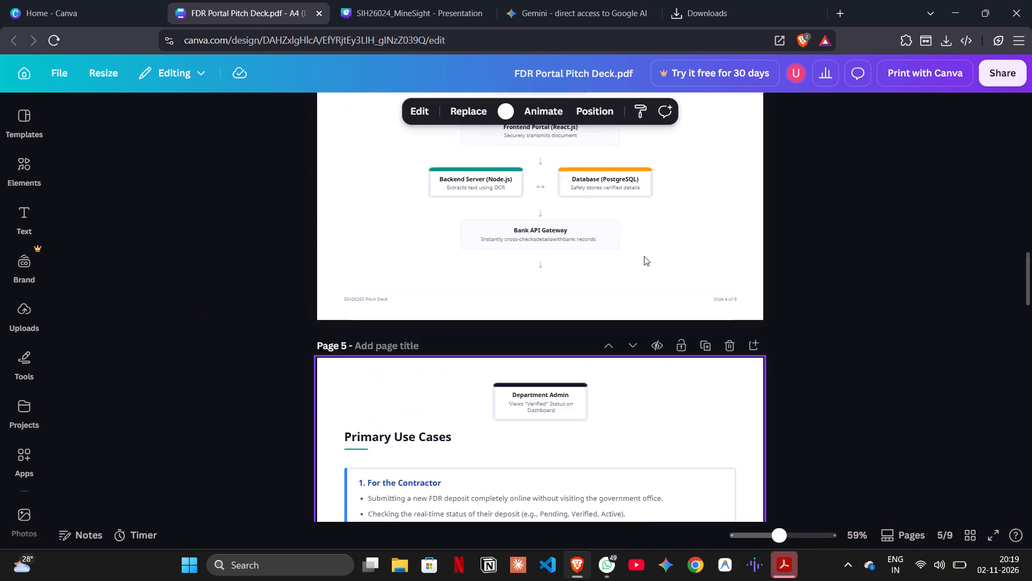
scroll(644, 256, up, 7)
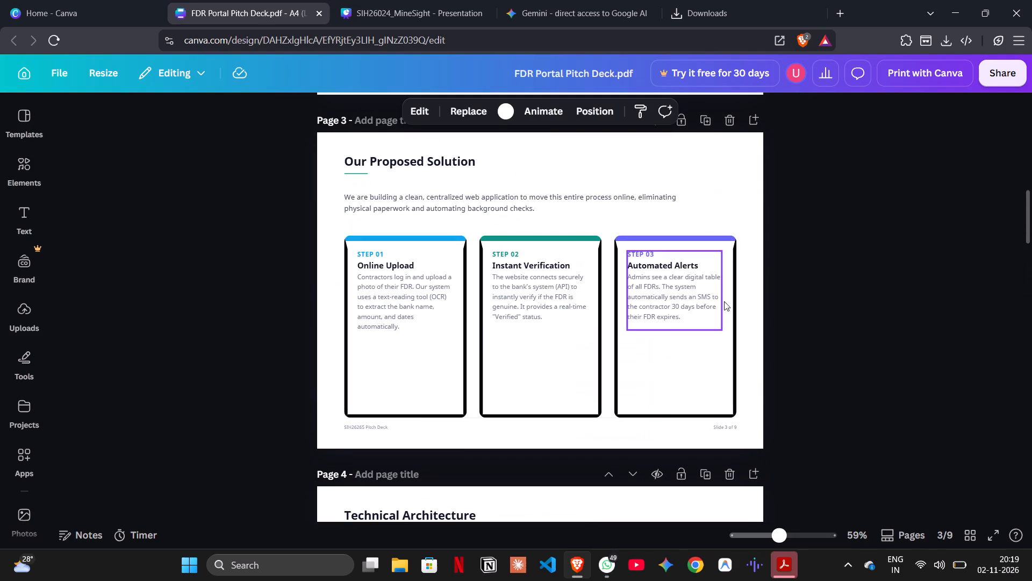
scroll(789, 291, up, 1)
drag(805, 391, 420, 324)
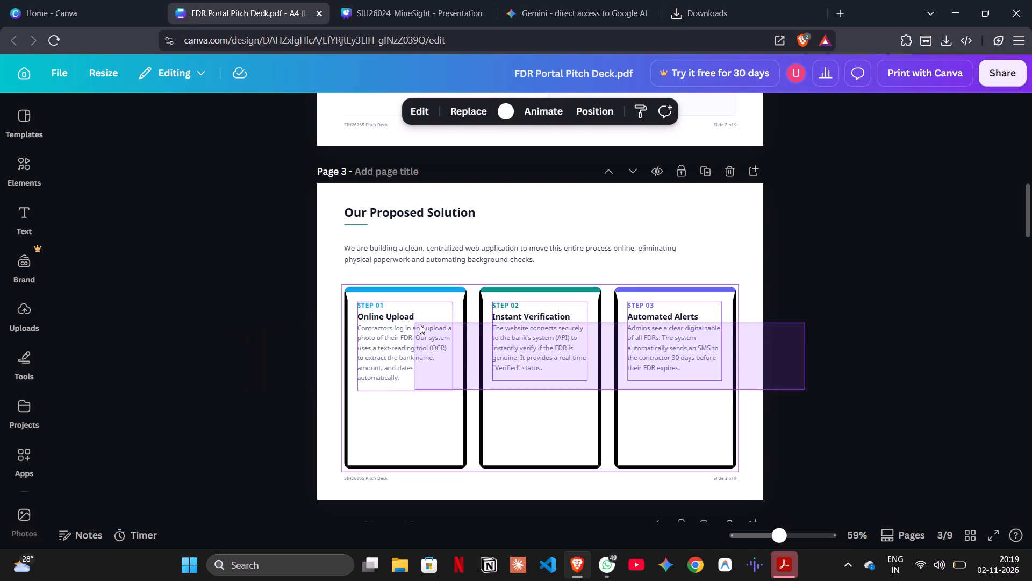
drag(420, 324, 286, 323)
key(ctrl+c)
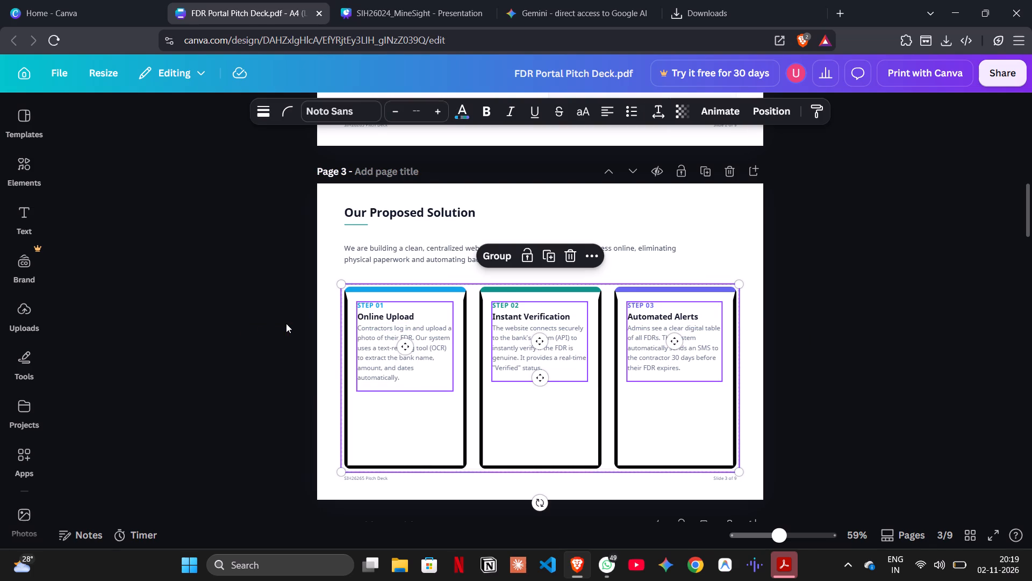
click(419, 0)
scroll(620, 238, up, 1)
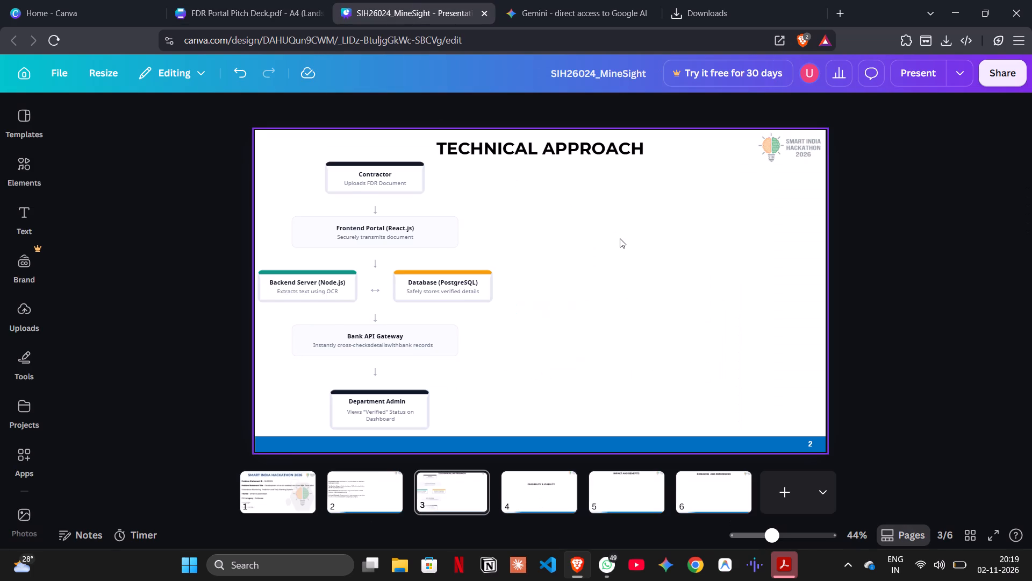
scroll(620, 238, up, 1)
click(364, 493)
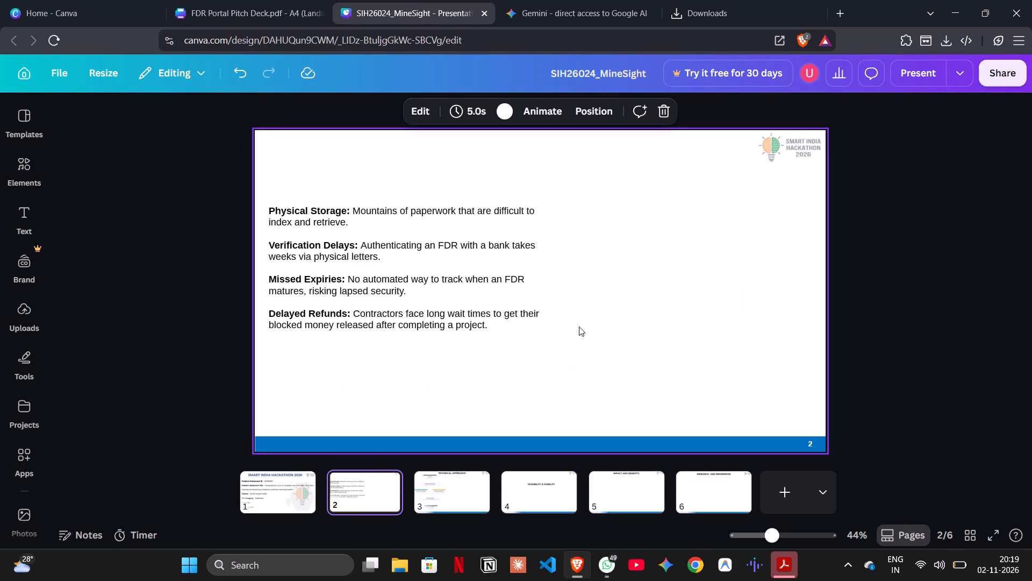
key(ctrl+v)
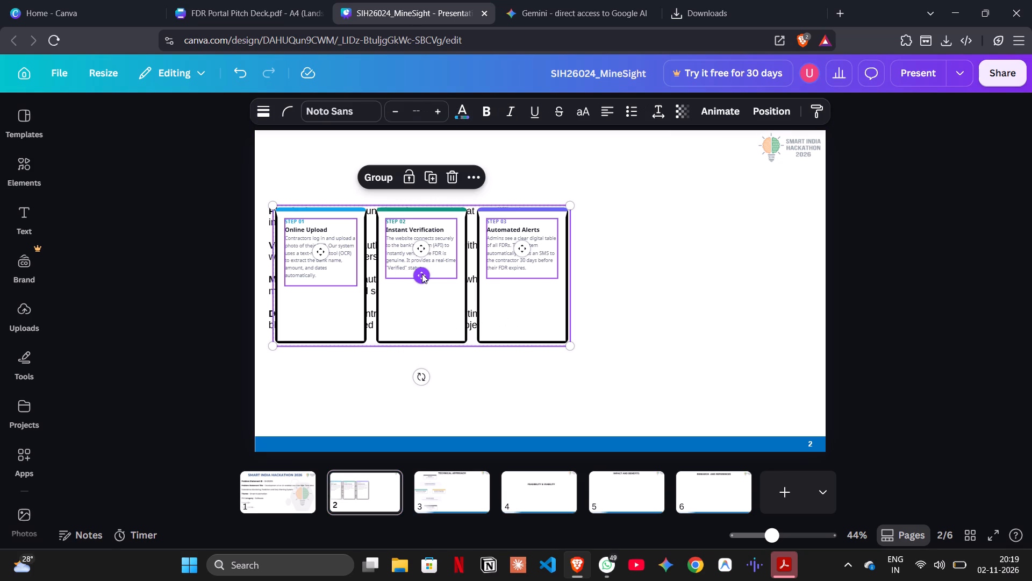
Move the three step cards to the right of the problem text on slide 2 and shrink them to fit within the slide.
drag(422, 274, 700, 327)
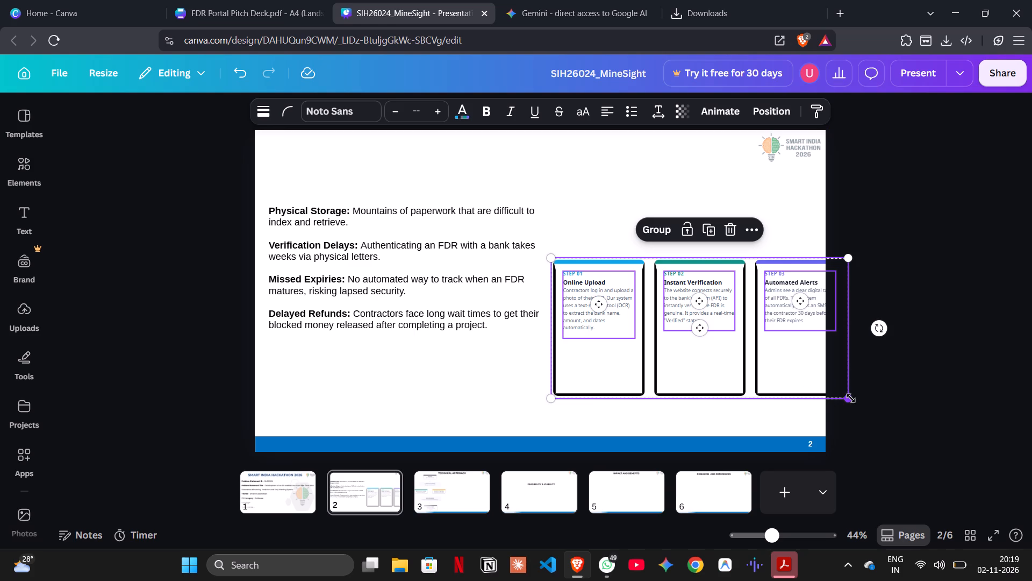
drag(851, 398, 805, 394)
click(884, 354)
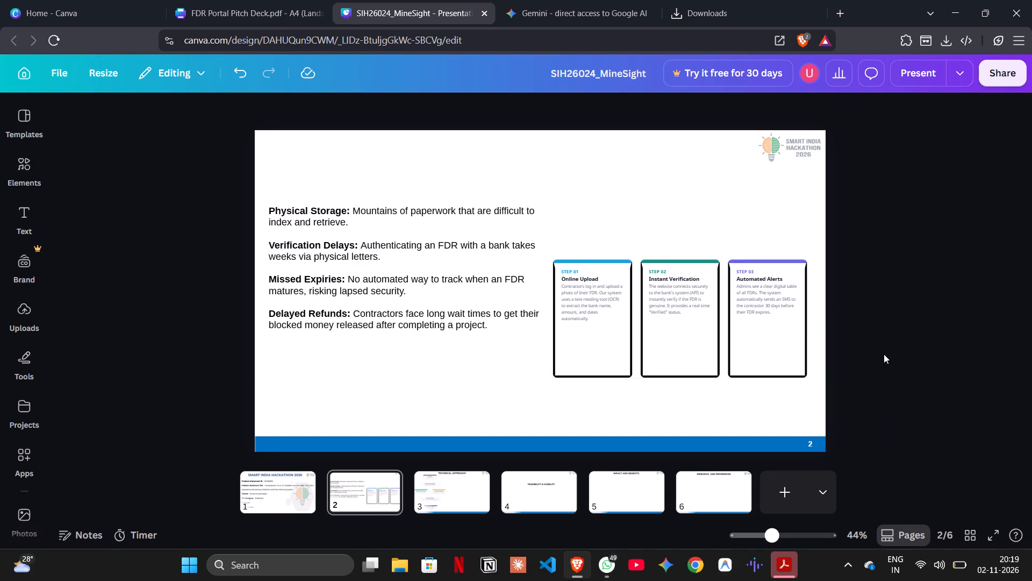
Strip the card frames from the Step 01, 02 and 03 texts by moving the texts off the frame image and deleting it.
click(787, 338)
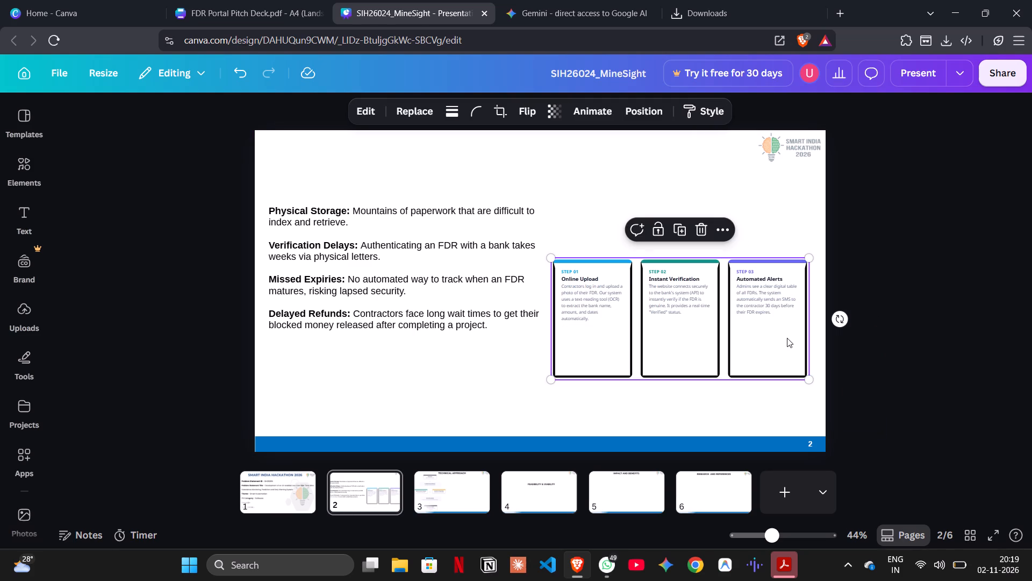
key(ctrl+shift+g)
click(719, 335)
double_click(719, 335)
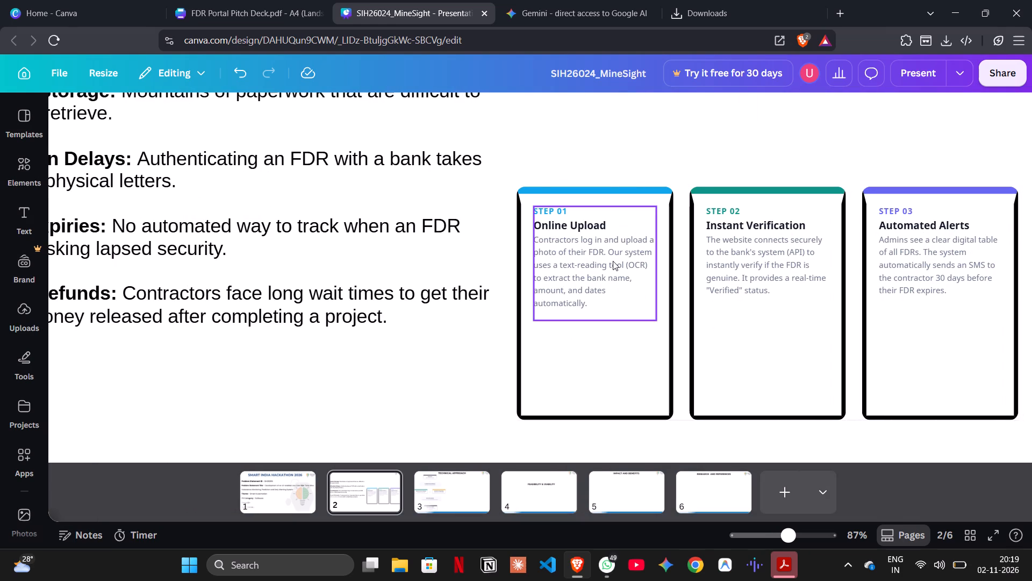
drag(613, 261, 693, 139)
click(595, 270)
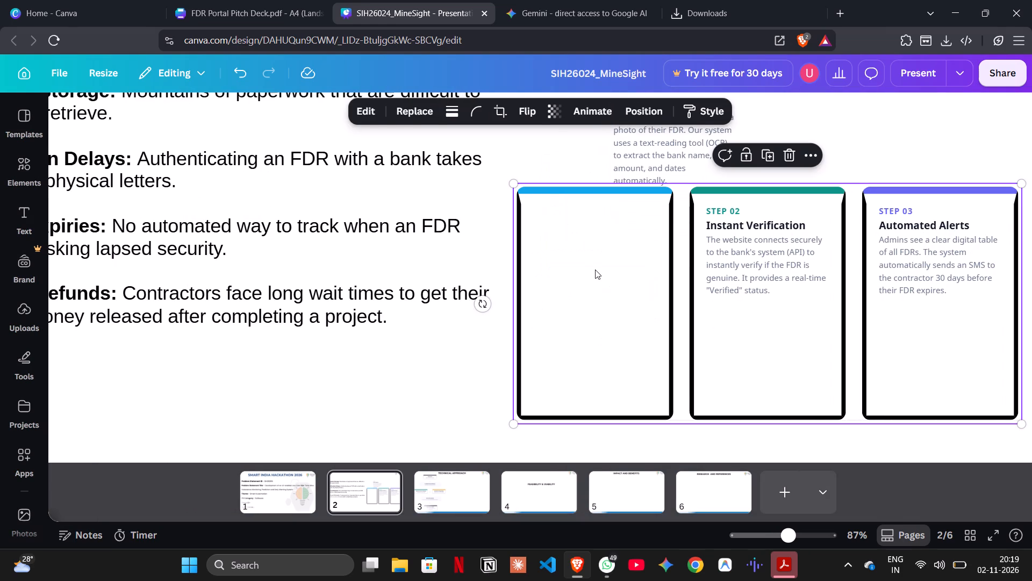
drag(739, 266, 830, 130)
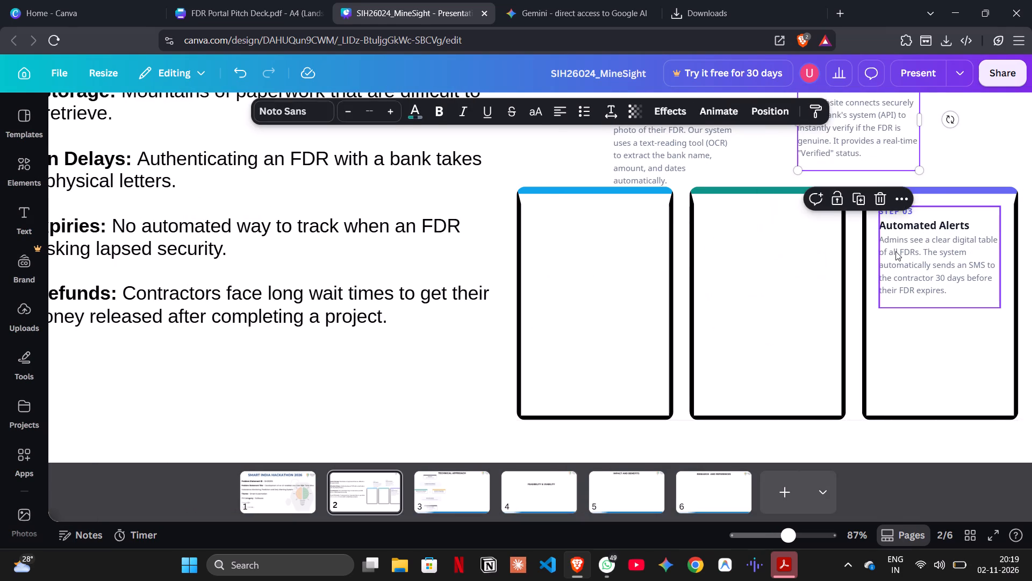
drag(908, 272, 415, 402)
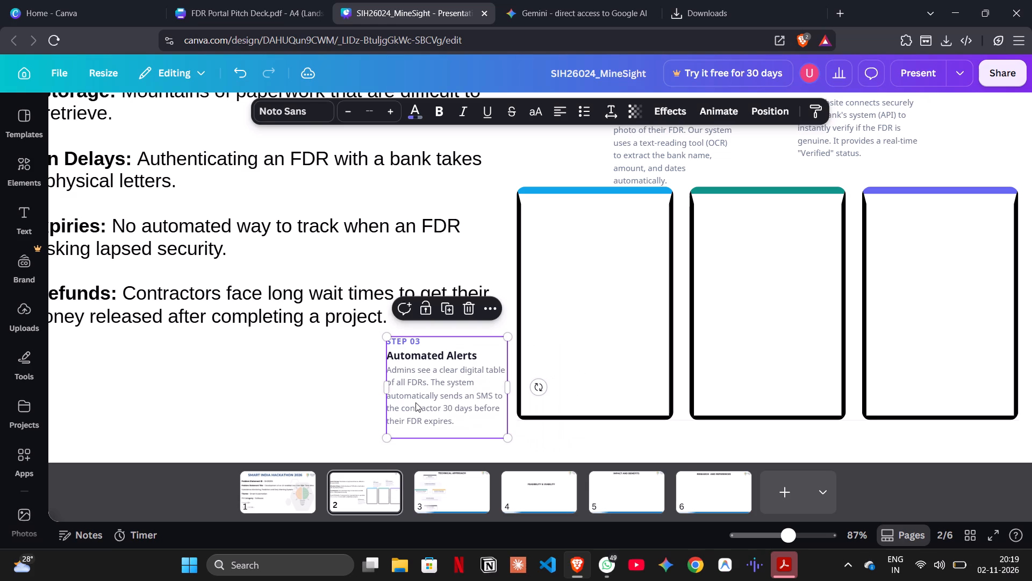
click(604, 369)
key(BackSpace)
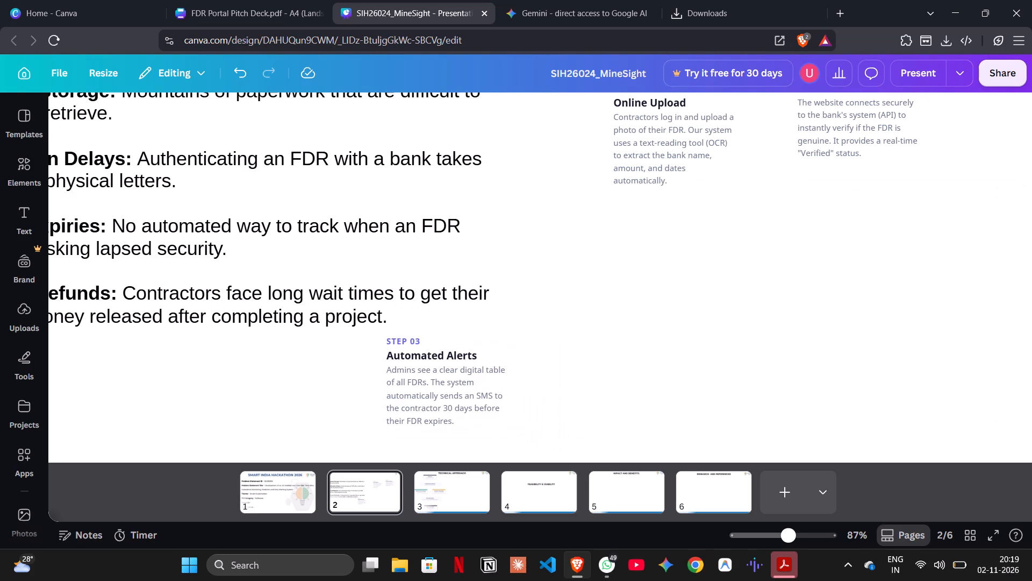
Copy the TECHNICAL APPROACH heading from slide 3 to the top of slide 2.
scroll(671, 334, up, 1)
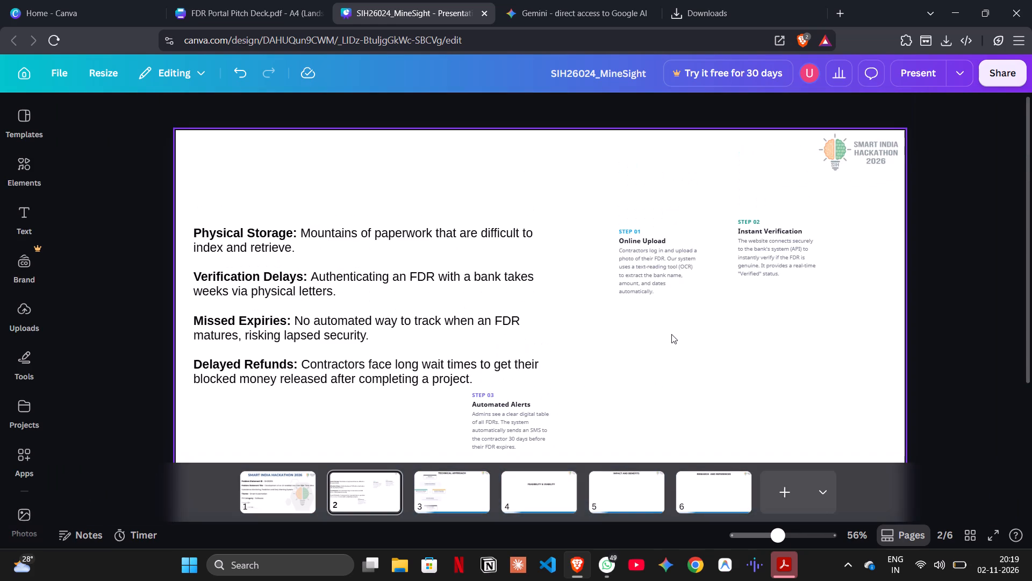
scroll(671, 334, down, 1)
scroll(671, 334, up, 1)
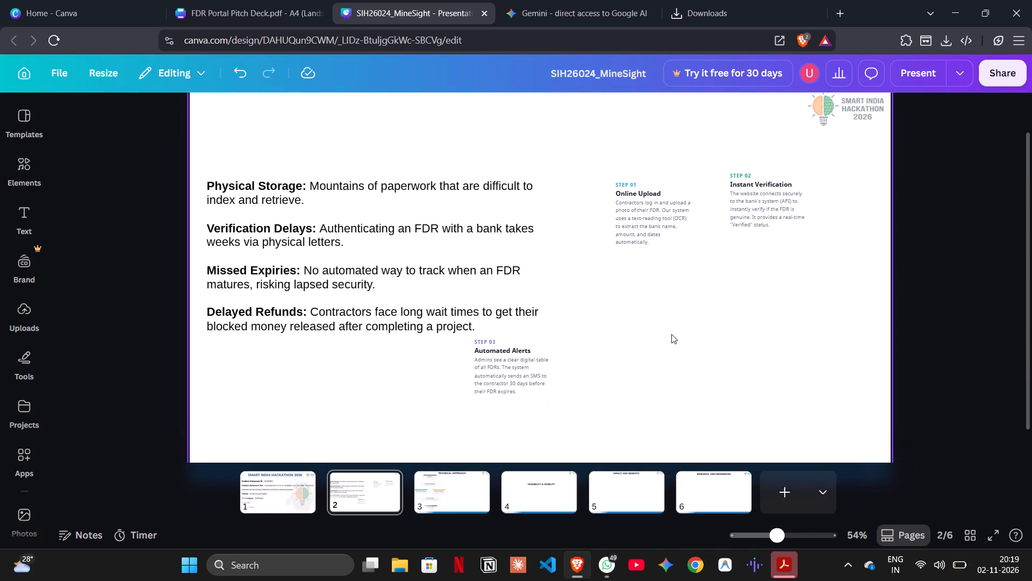
scroll(671, 334, up, 1)
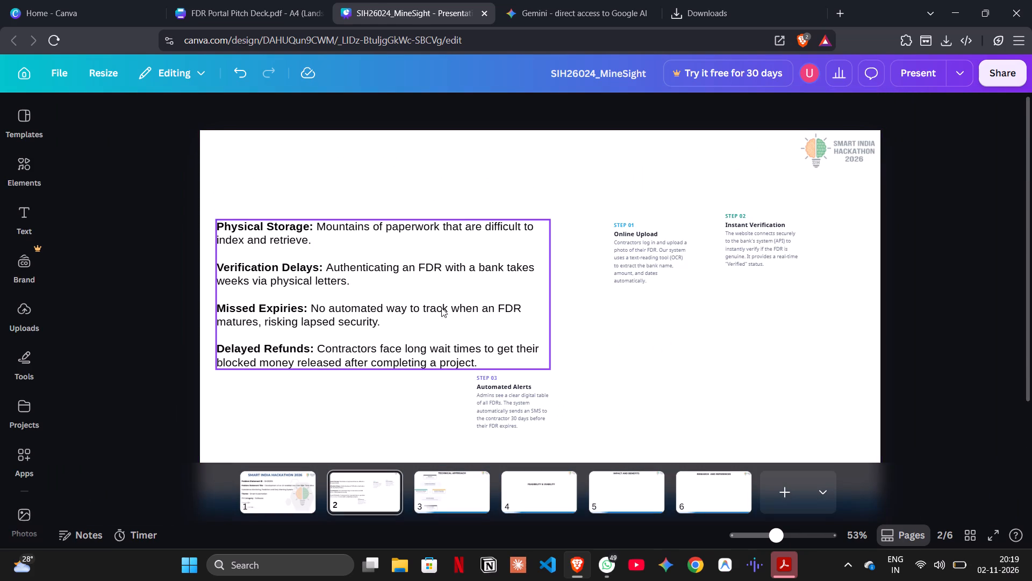
click(468, 300)
click(582, 250)
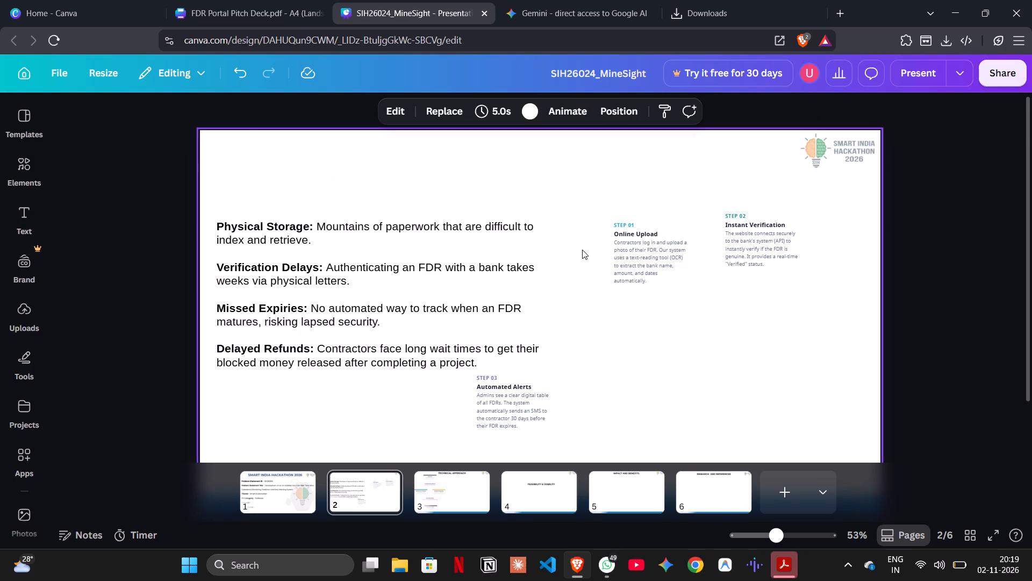
click(438, 480)
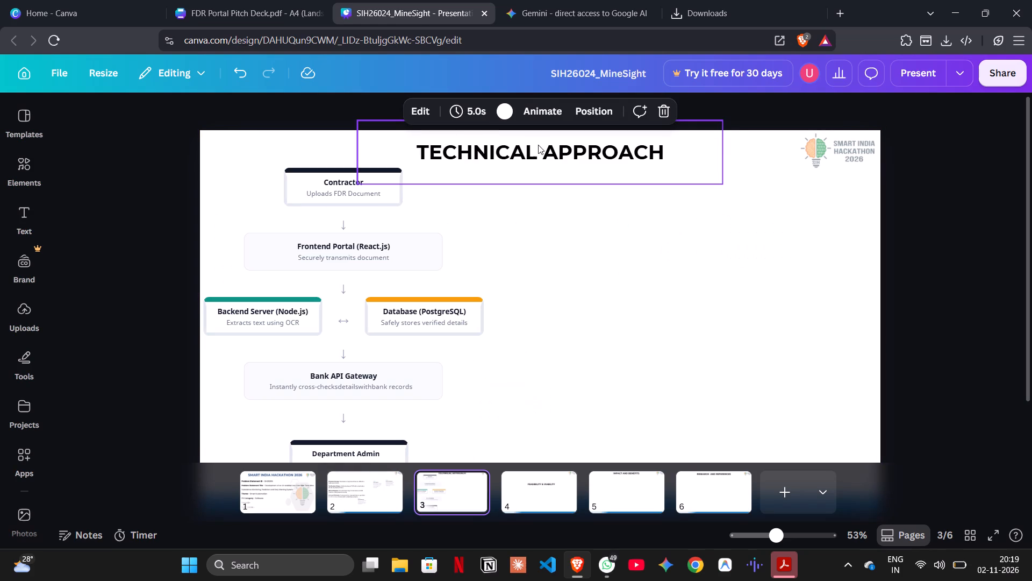
click(538, 143)
key(ctrl+d)
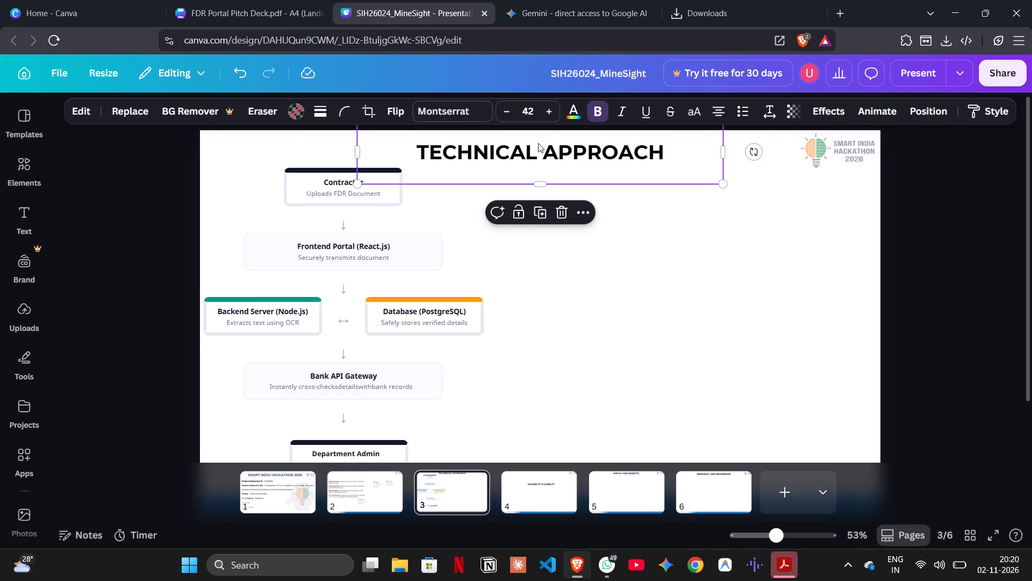
drag(533, 159, 362, 484)
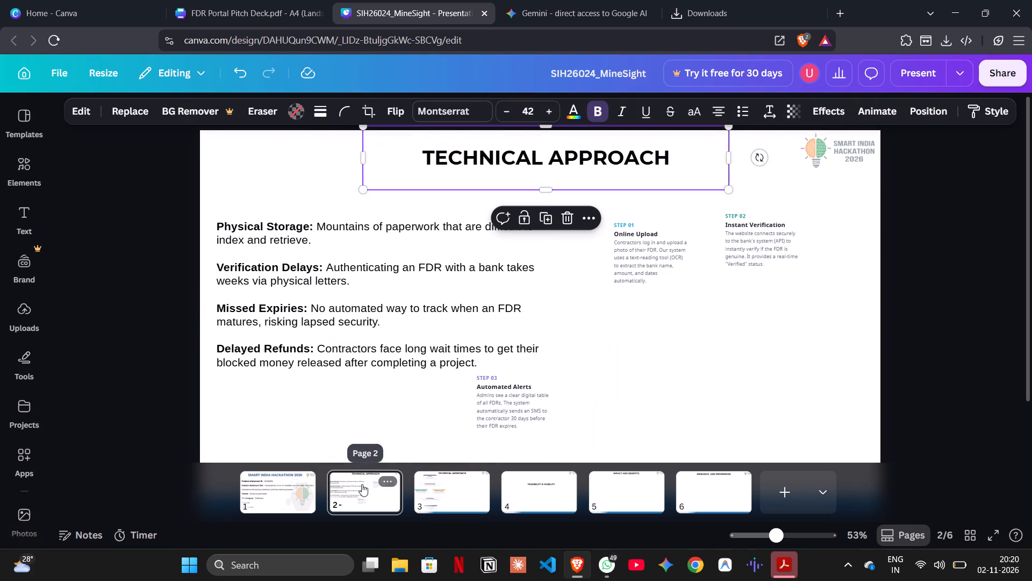
Replace slide 2's heading text with PROPOSED SOLUTION.
scroll(479, 314, up, 1)
click(657, 146)
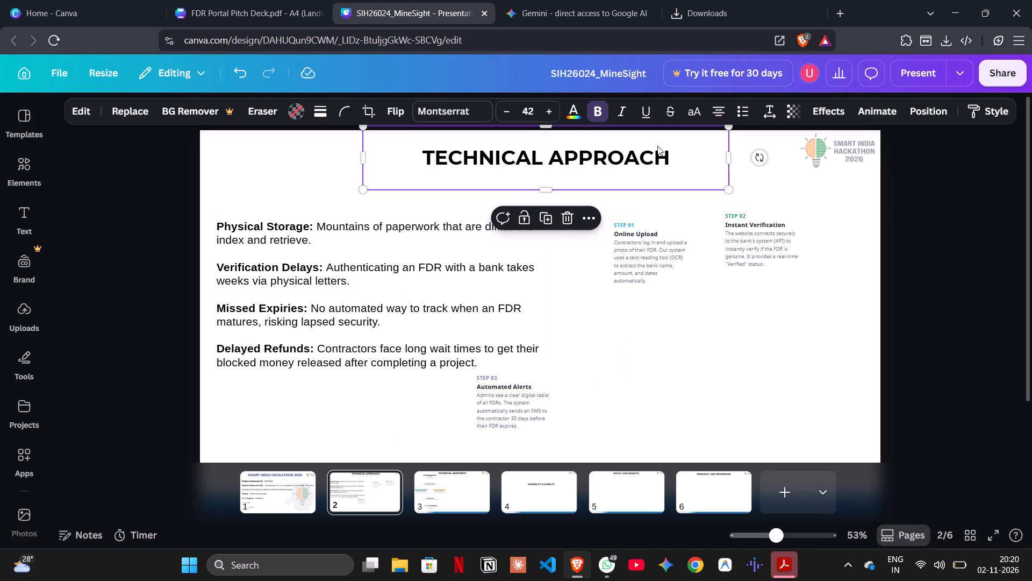
click(682, 158)
key(BackSpace)
key(BackSpace)
key(BackSpace)
key(BackSpace)
key(BackSpace)
key(BackSpace)
key(BackSpace)
key(BackSpace)
key(BackSpace)
key(BackSpace)
key(BackSpace)
key(BackSpace)
key(BackSpace)
key(BackSpace)
key(BackSpace)
key(BackSpace)
key(BackSpace)
key(BackSpace)
key(BackSpace)
key(BackSpace)
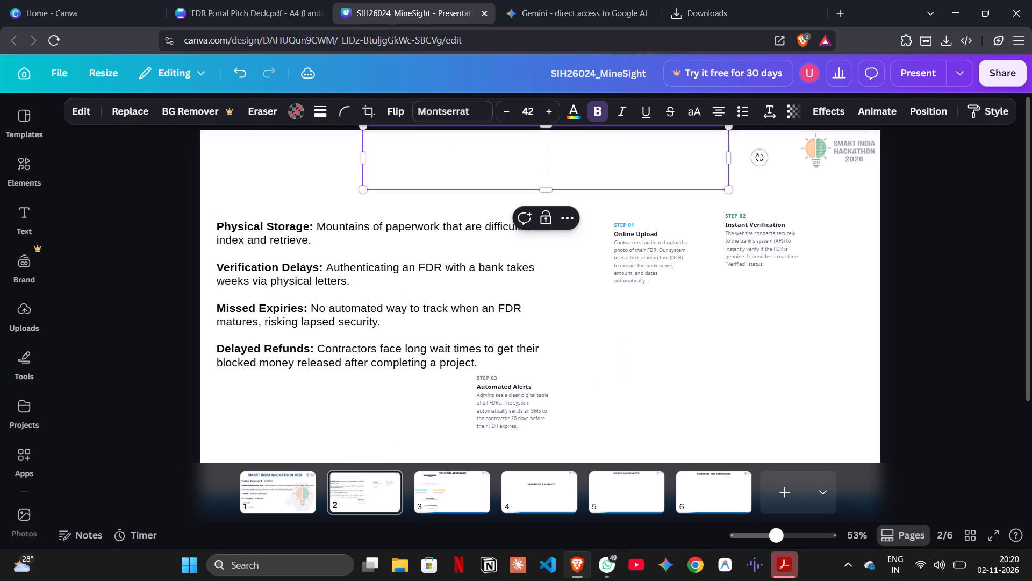
text(RPO)
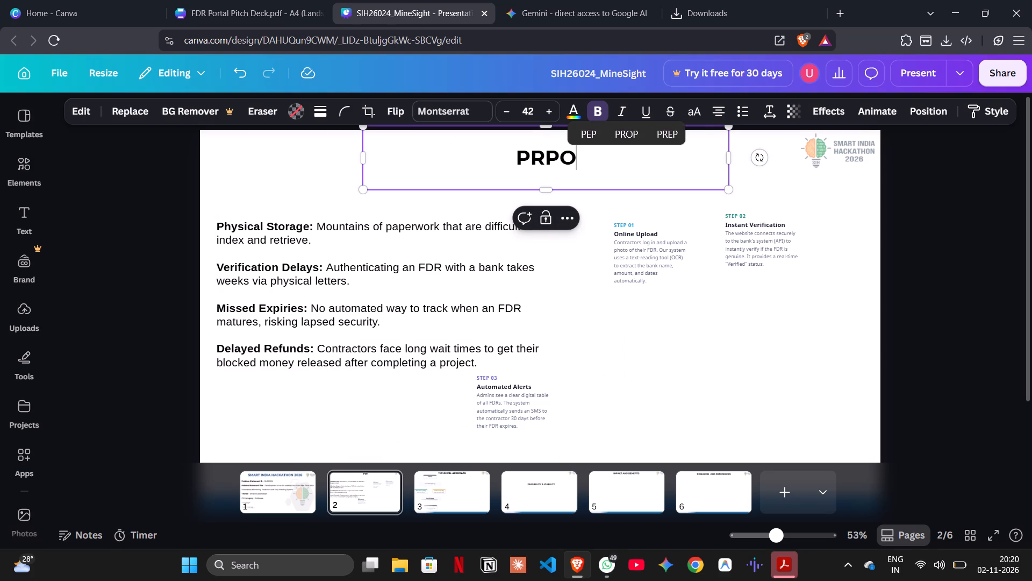
key(BackSpace)
key(BackSpace)
text(OPOSED SOLUTION)
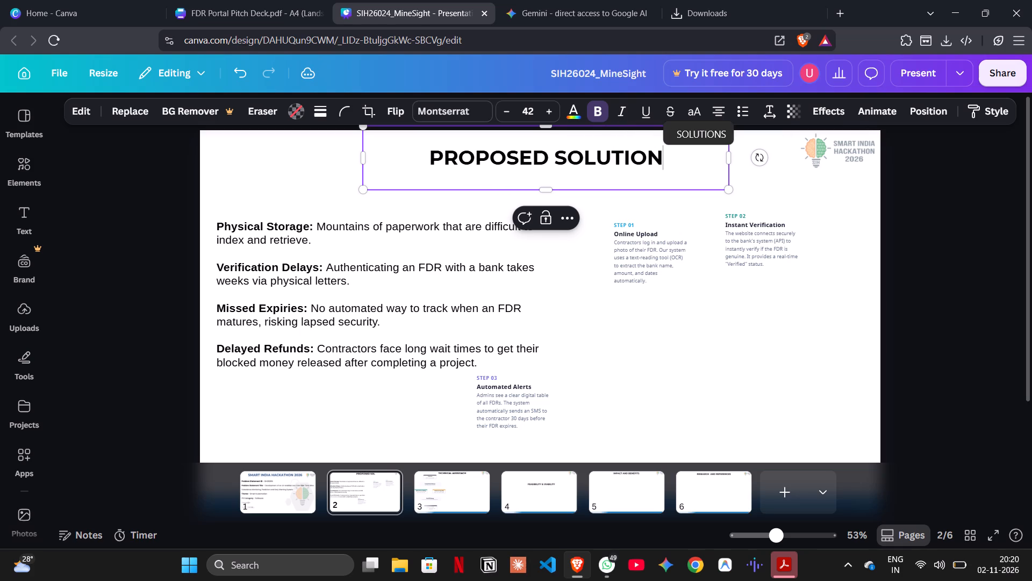
Narrow the PROPOSED SOLUTION heading's text box on slide 2 and nudge the heading up toward the slide's top edge.
drag(727, 187, 712, 183)
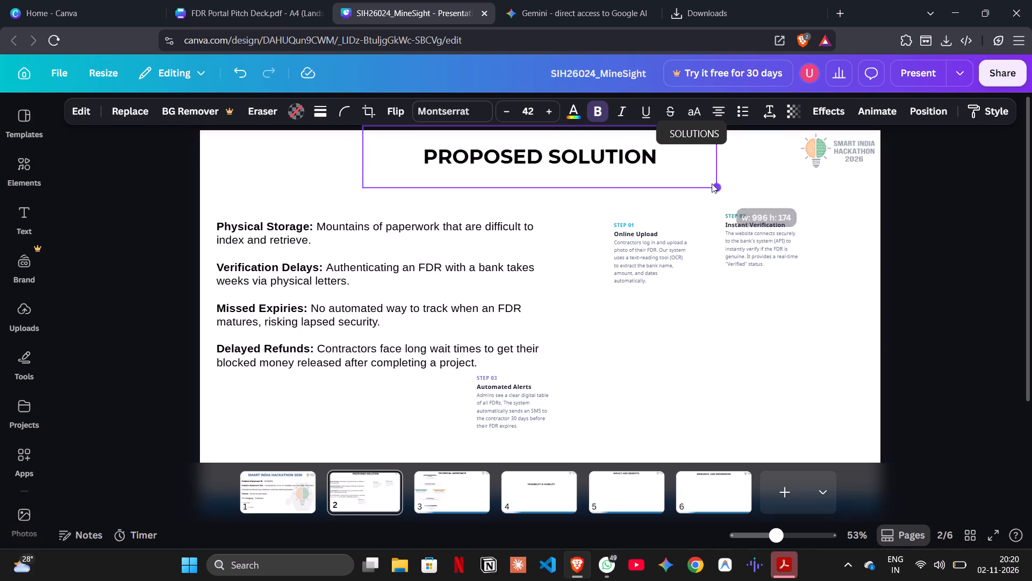
drag(712, 183, 691, 178)
drag(613, 158, 619, 159)
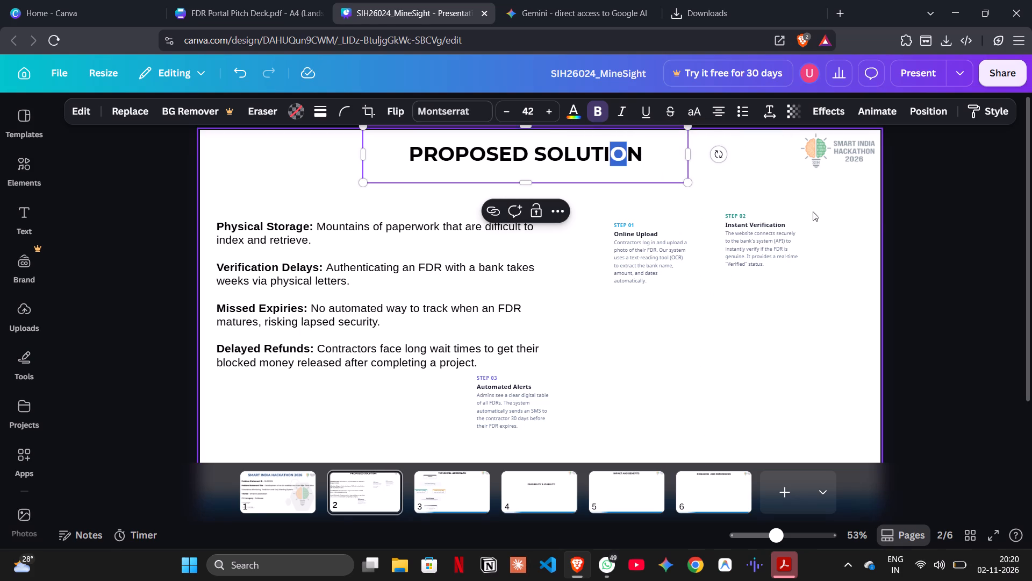
click(881, 219)
click(613, 162)
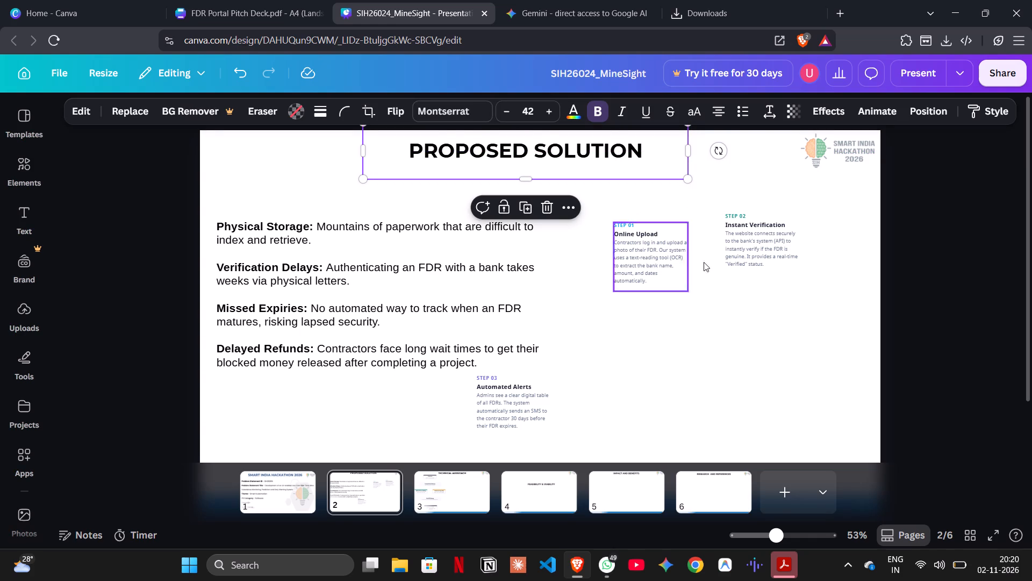
click(723, 277)
Scale the problem text block on slide 2 down to font size 21 and move it up closer to the heading.
click(436, 308)
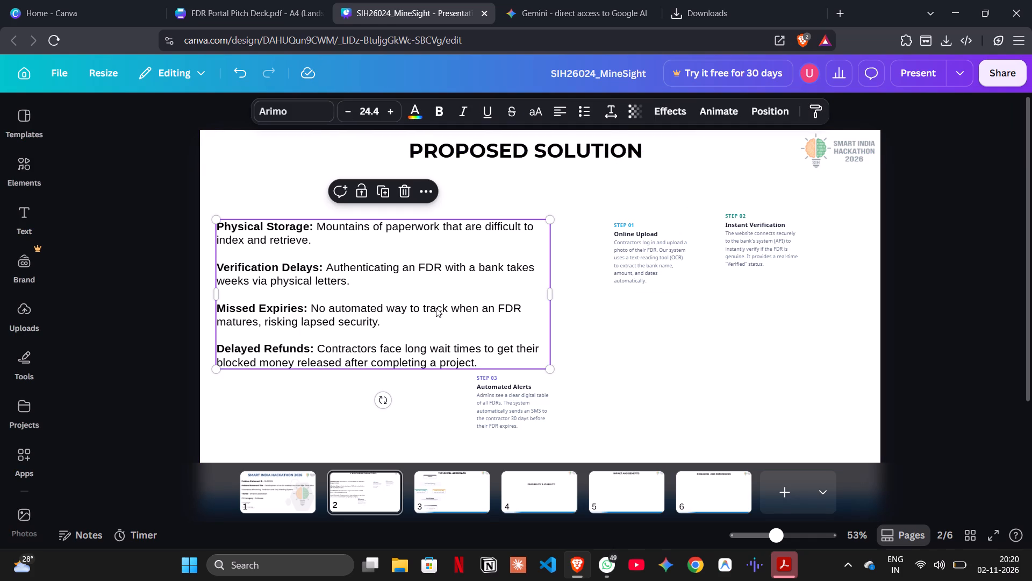
drag(550, 367, 499, 356)
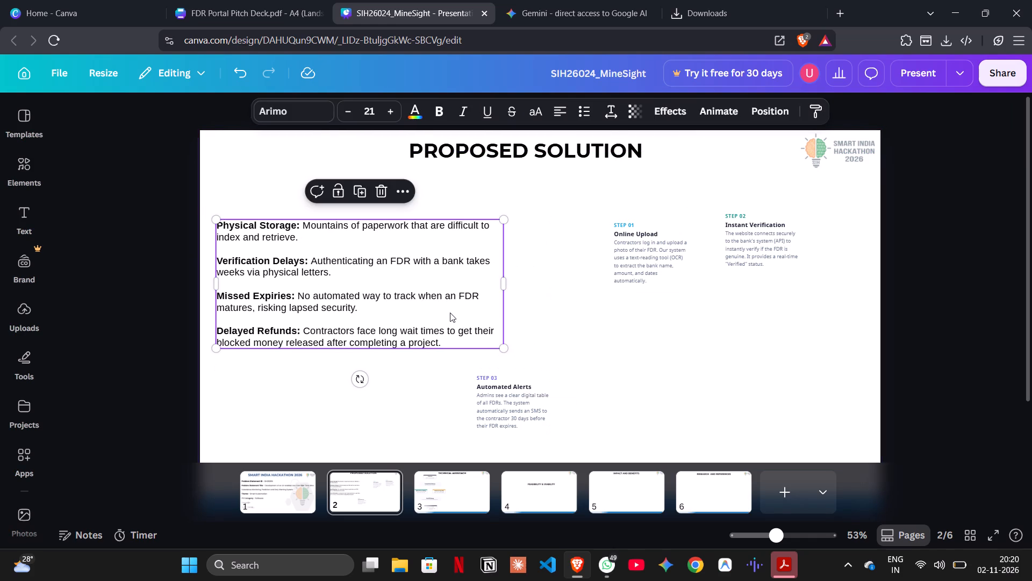
drag(444, 295, 441, 282)
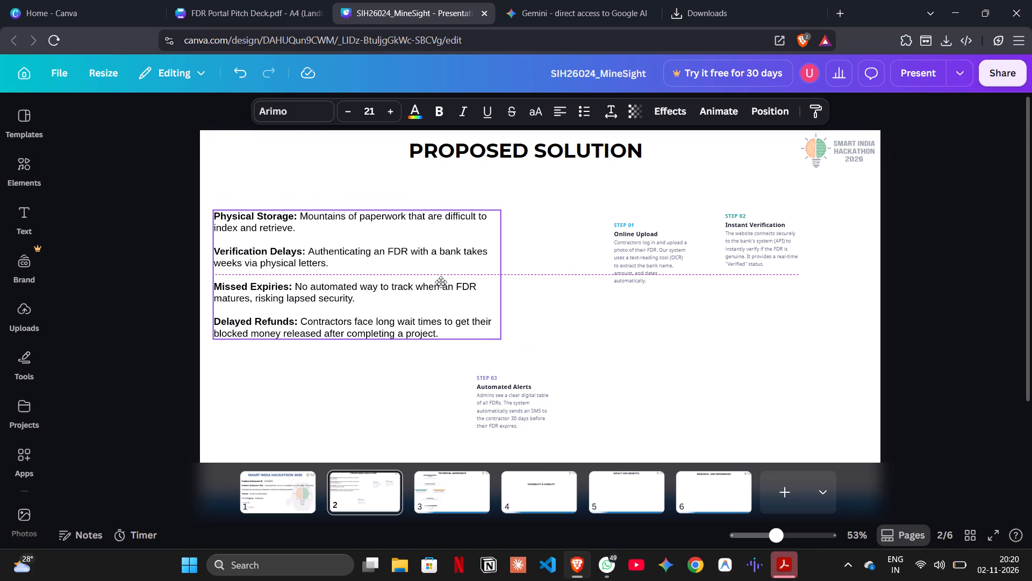
drag(441, 282, 439, 277)
click(611, 343)
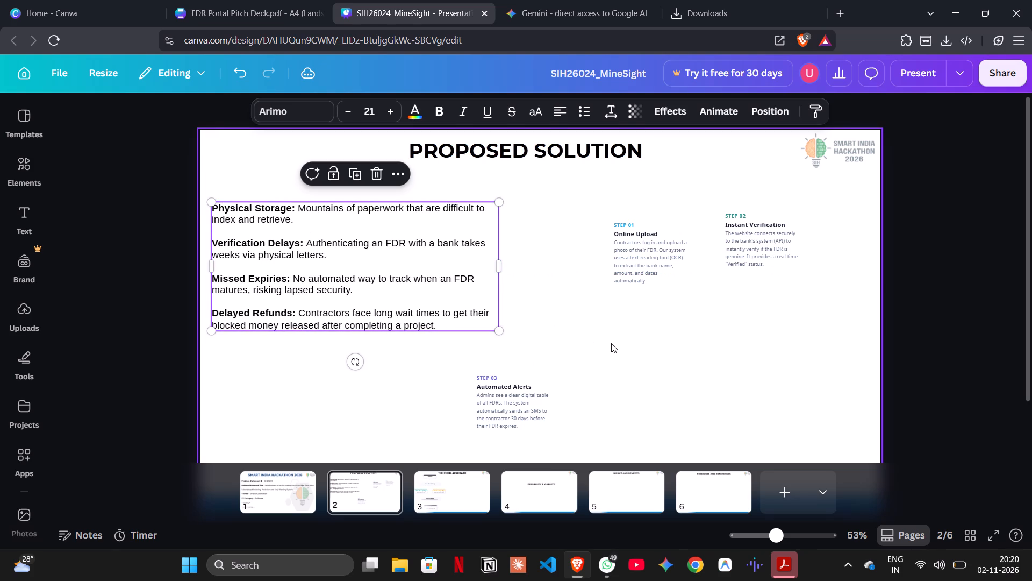
Line up the Step 01 and Step 02 texts with the top of the problem text and enlarge both.
drag(636, 263, 627, 256)
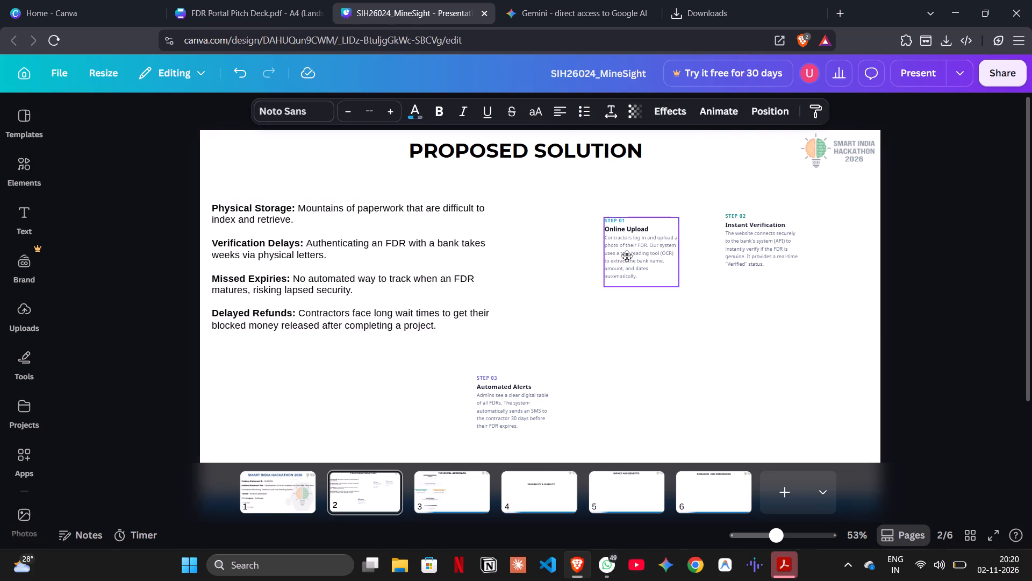
drag(627, 256, 625, 243)
drag(675, 268, 720, 289)
drag(775, 257, 801, 250)
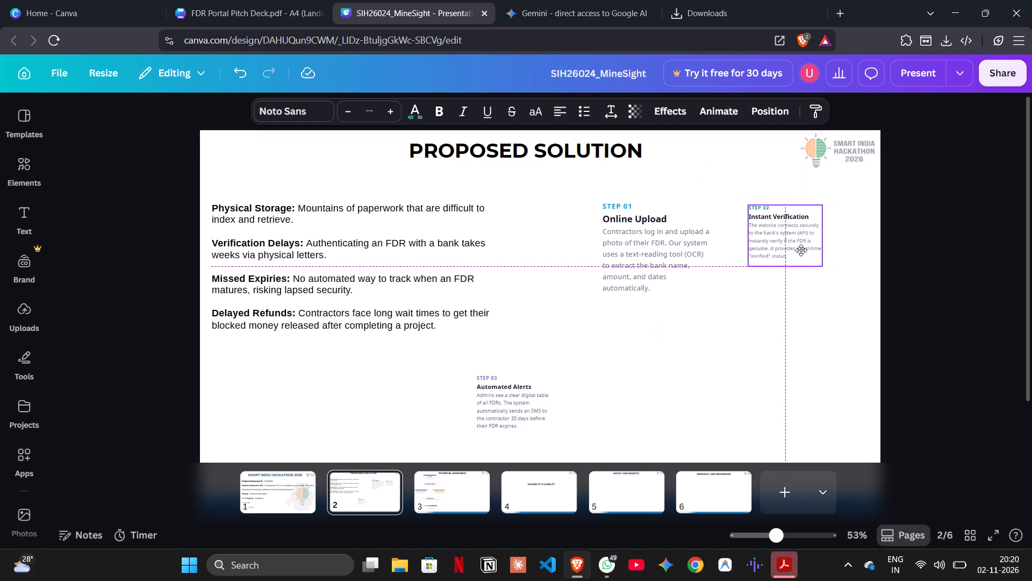
drag(801, 250, 800, 244)
drag(824, 263, 845, 289)
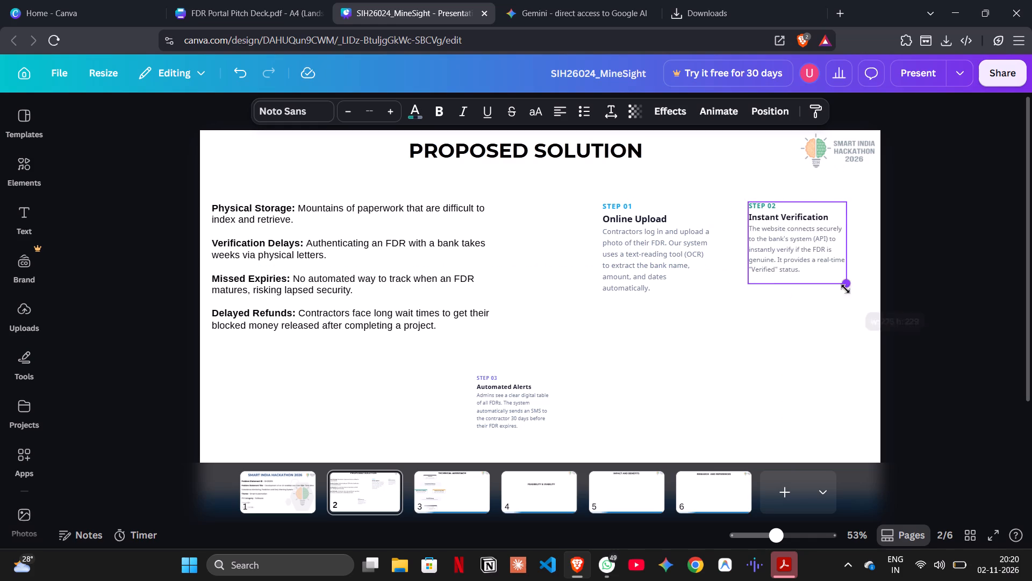
drag(845, 289, 862, 299)
Change the font of the whole problem text block to Noto Sans to match the step texts.
double_click(672, 263)
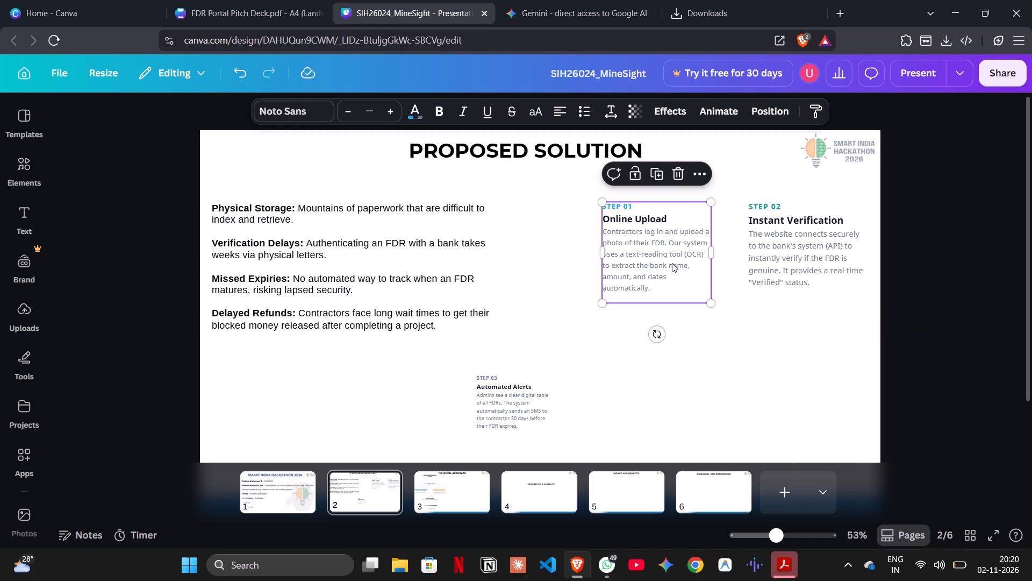
click(371, 240)
click(371, 240)
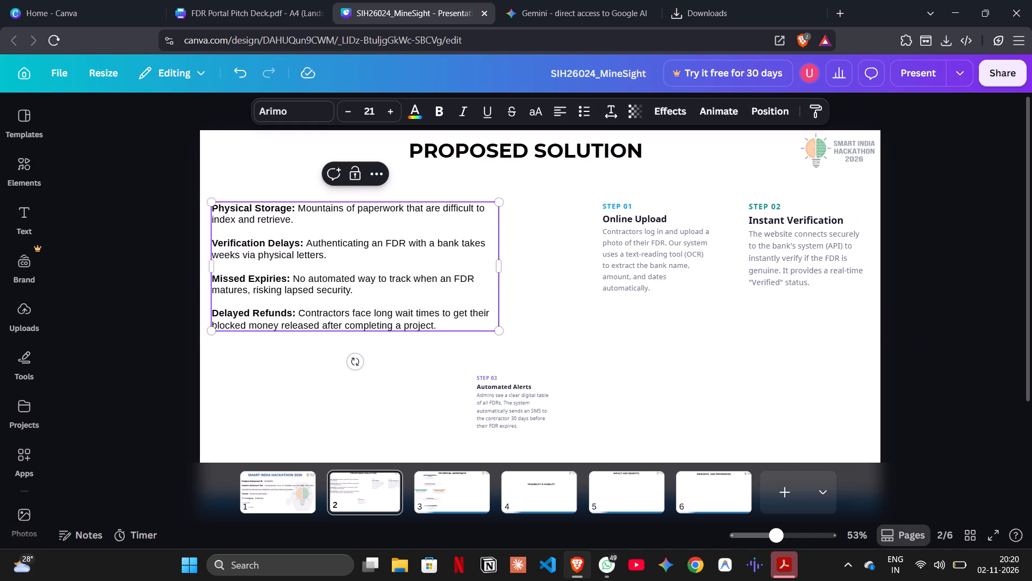
drag(323, 256, 306, 245)
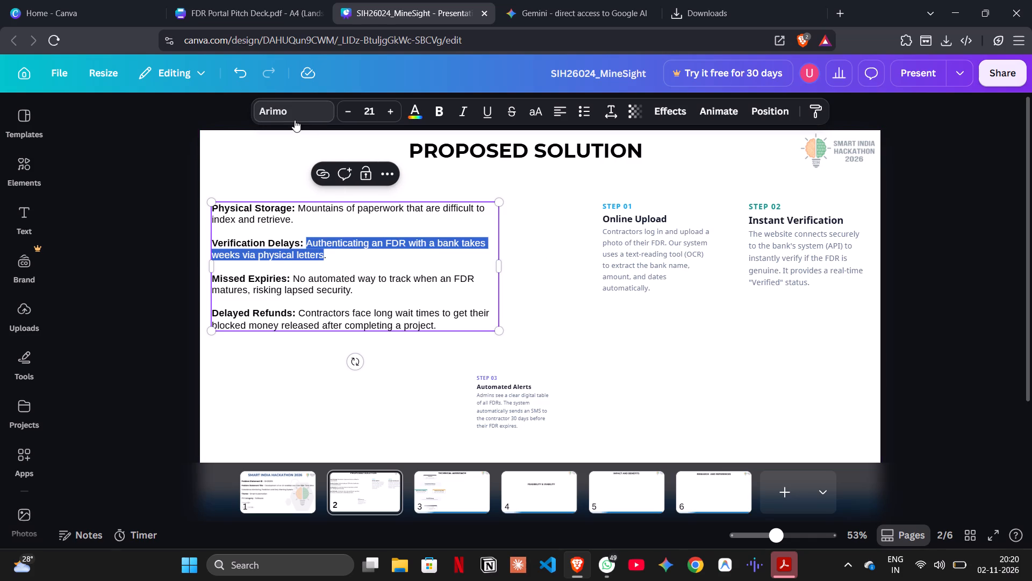
click(295, 120)
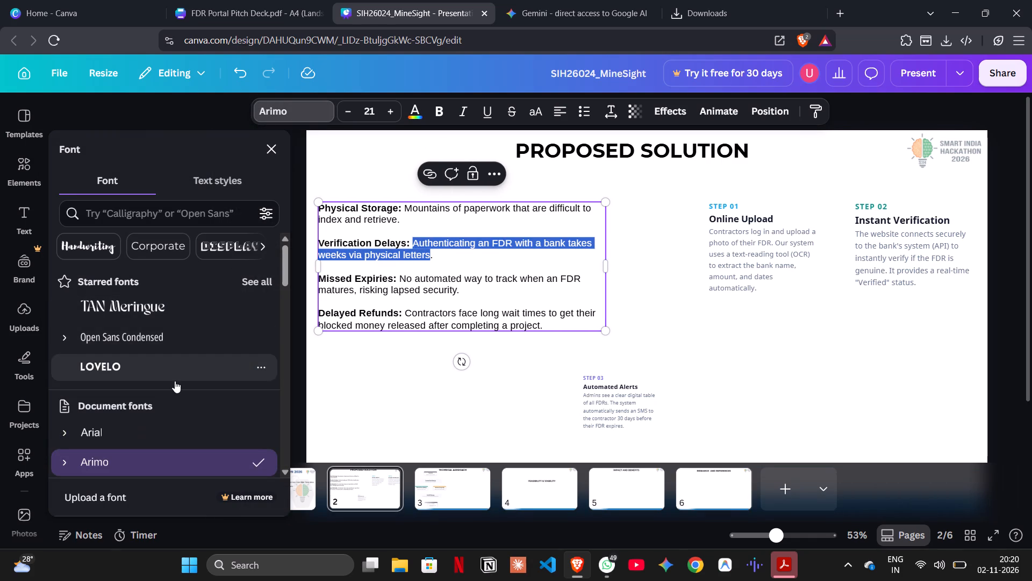
scroll(175, 381, down, 2)
click(144, 424)
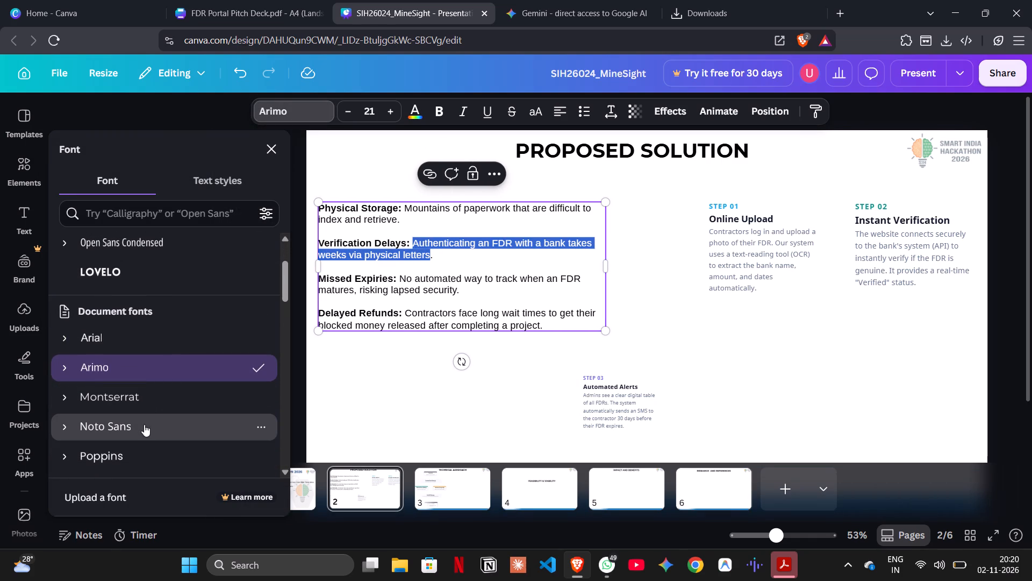
click(553, 327)
drag(553, 327, 350, 209)
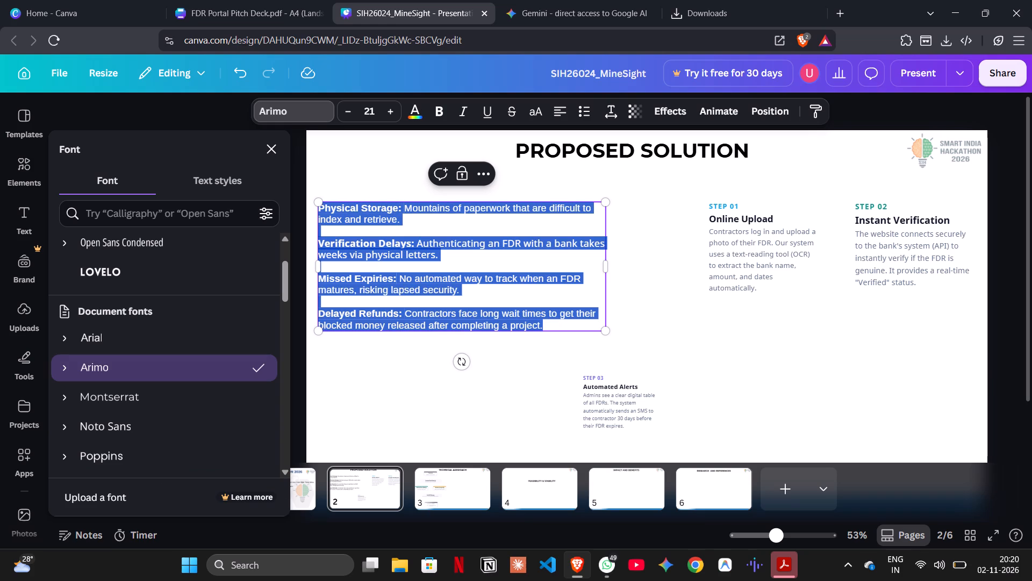
drag(350, 209, 335, 208)
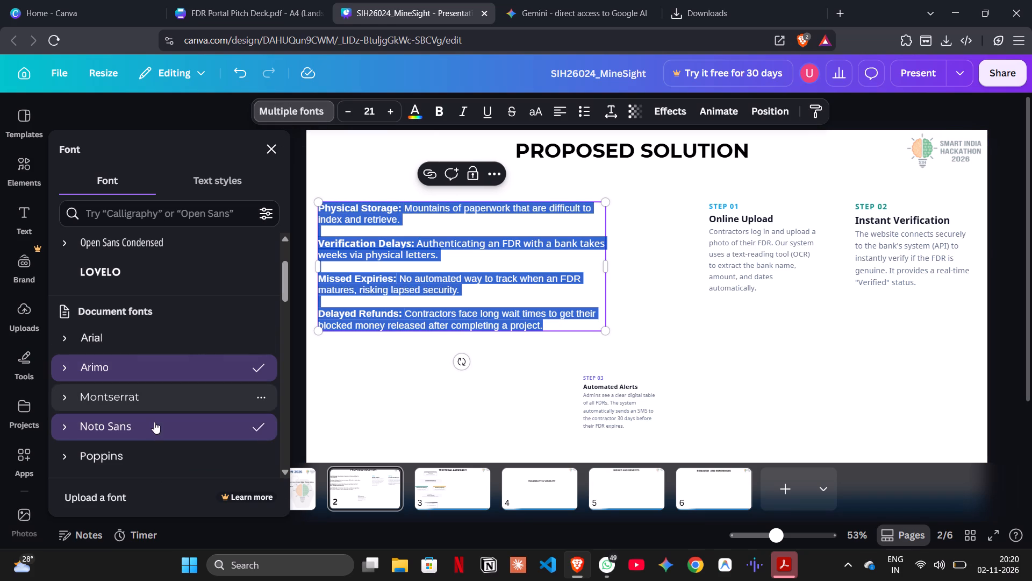
click(151, 428)
click(389, 400)
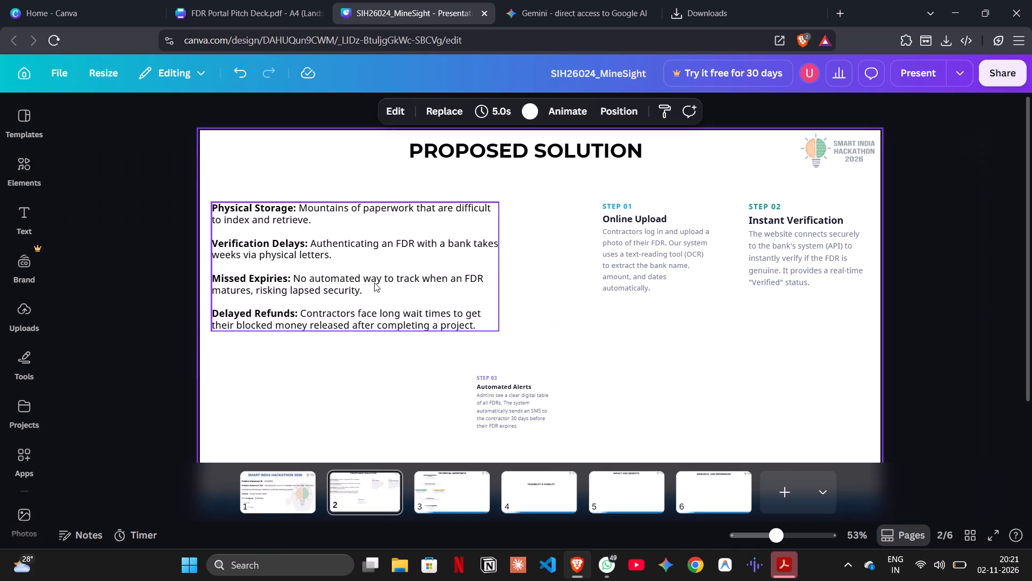
Enlarge the Step 01 and Step 02 texts further toward the problem text, keeping their tops aligned.
click(673, 250)
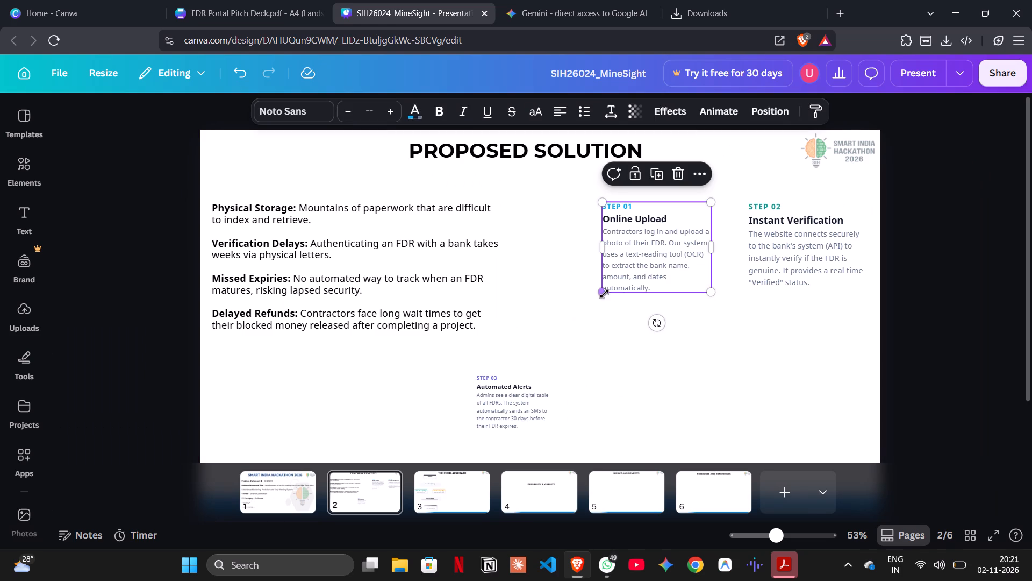
drag(604, 294, 586, 316)
click(784, 263)
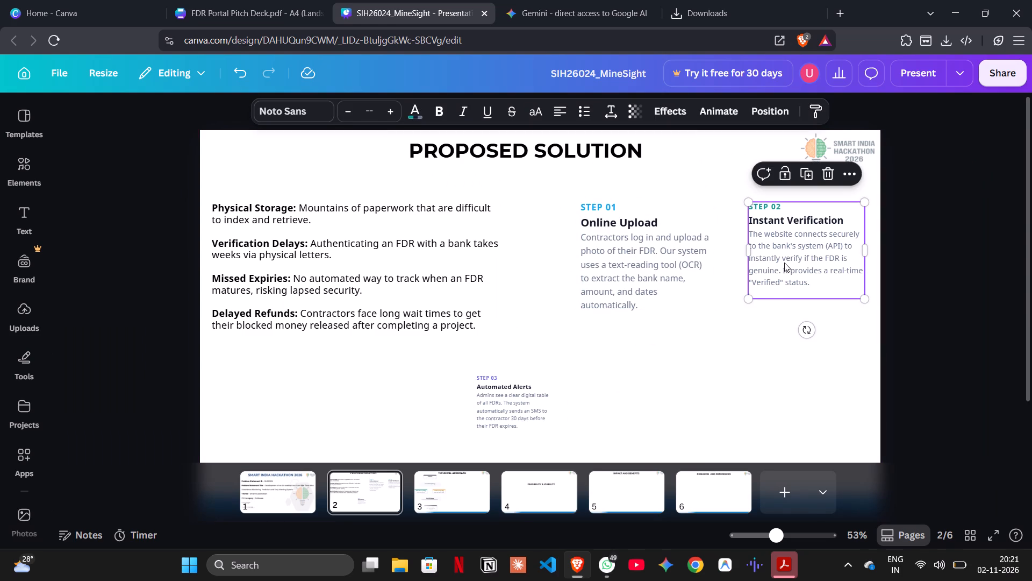
drag(750, 297, 737, 316)
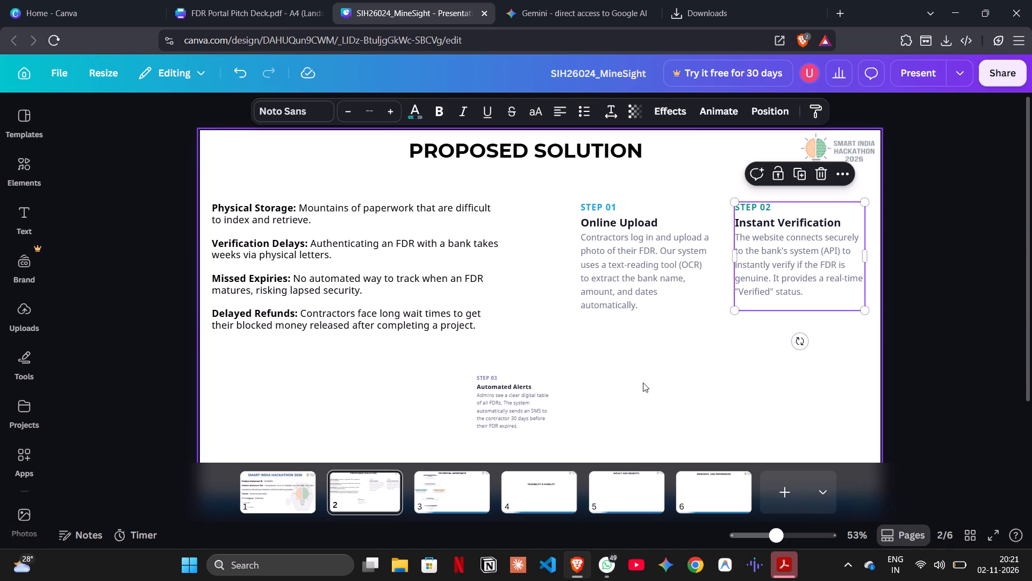
Move the Step 03 text beneath and between Step 01 and Step 02, and enlarge it to match their size.
drag(531, 412, 749, 356)
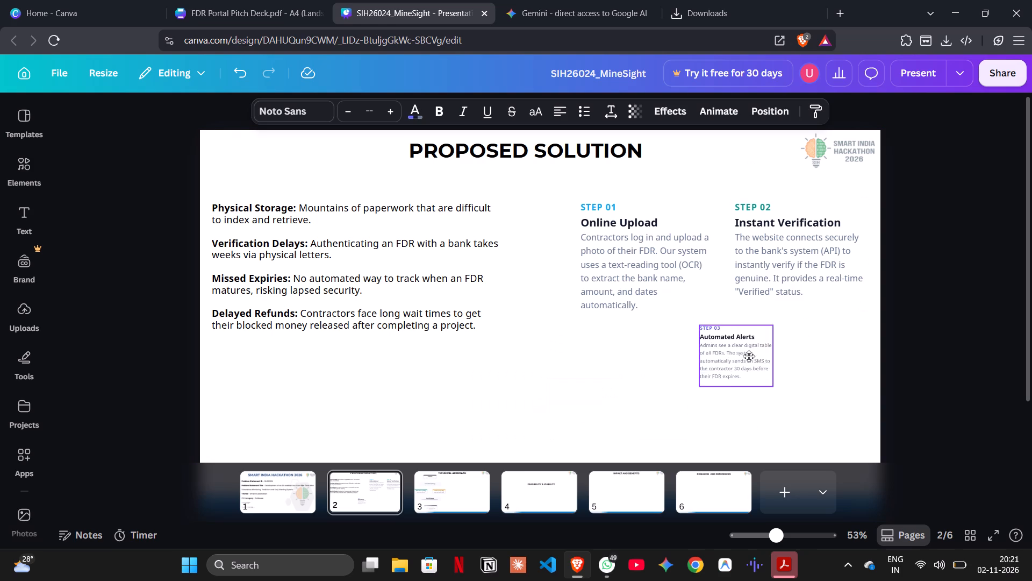
drag(749, 356, 749, 368)
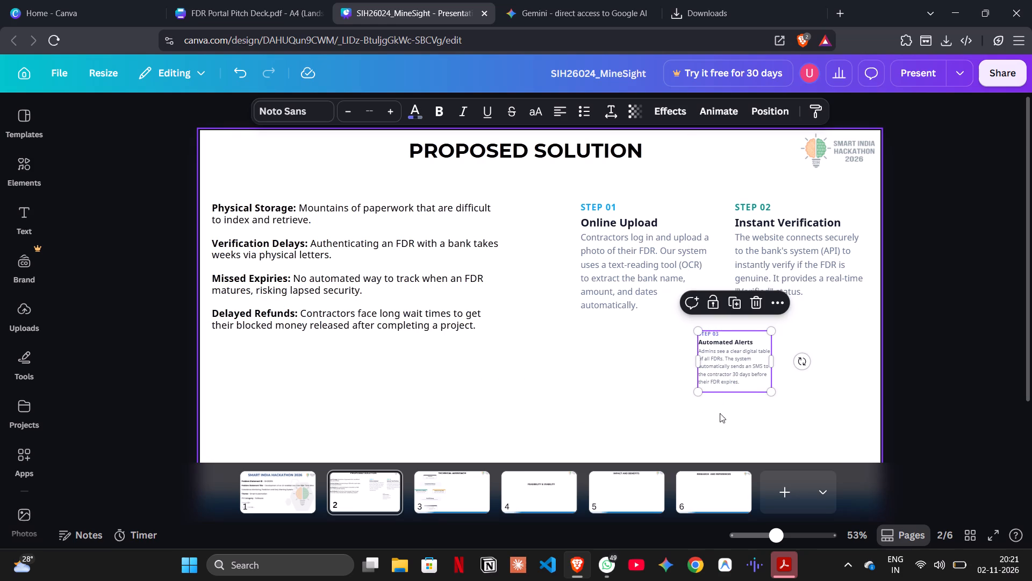
drag(698, 393, 653, 449)
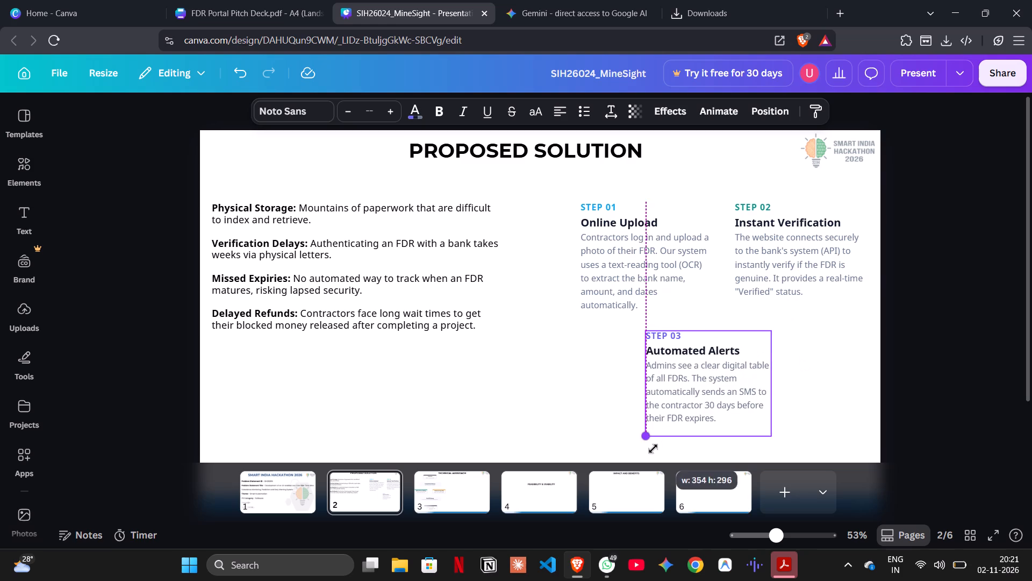
drag(653, 449, 649, 452)
click(904, 344)
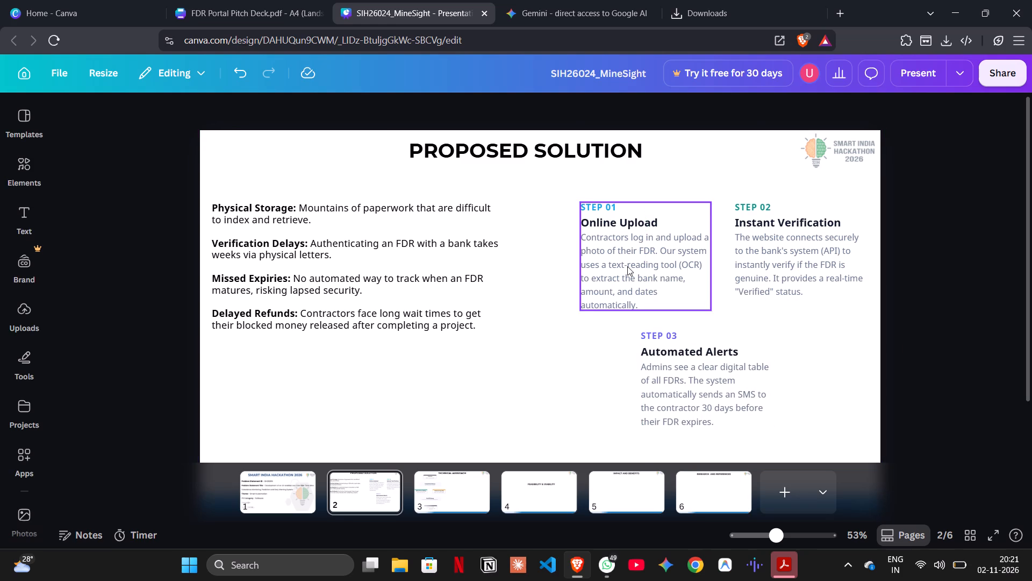
Shift the Step 01 text slightly left and shrink Step 01 and Step 02 a little to widen the gap between them.
drag(627, 266, 615, 263)
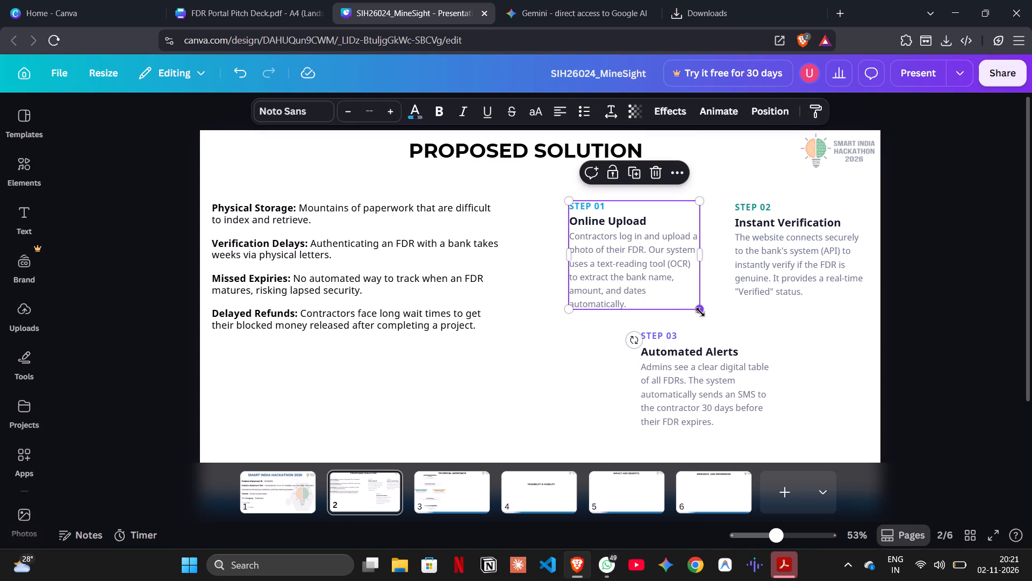
drag(700, 312, 695, 309)
click(784, 298)
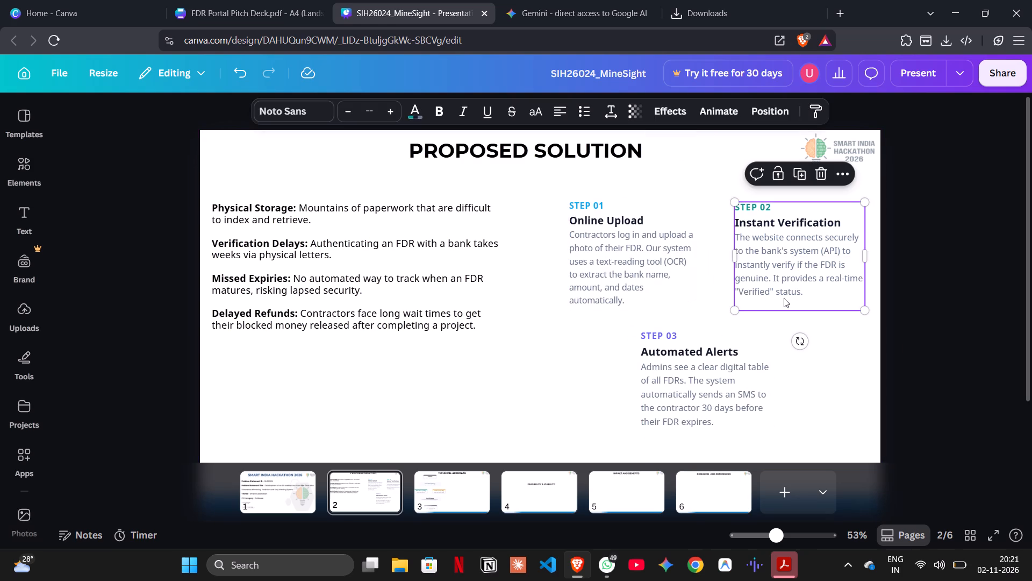
drag(731, 310, 741, 304)
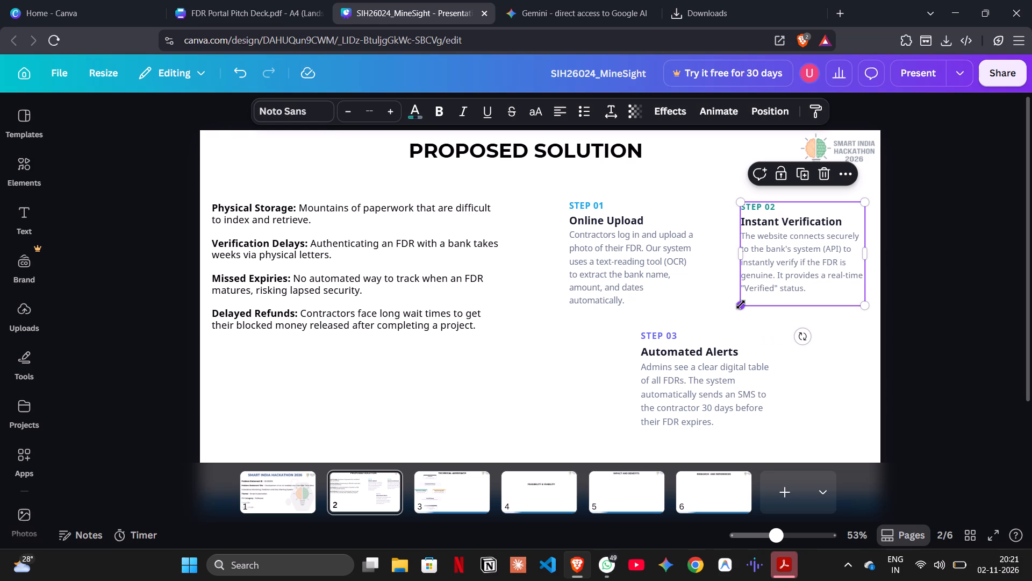
click(876, 322)
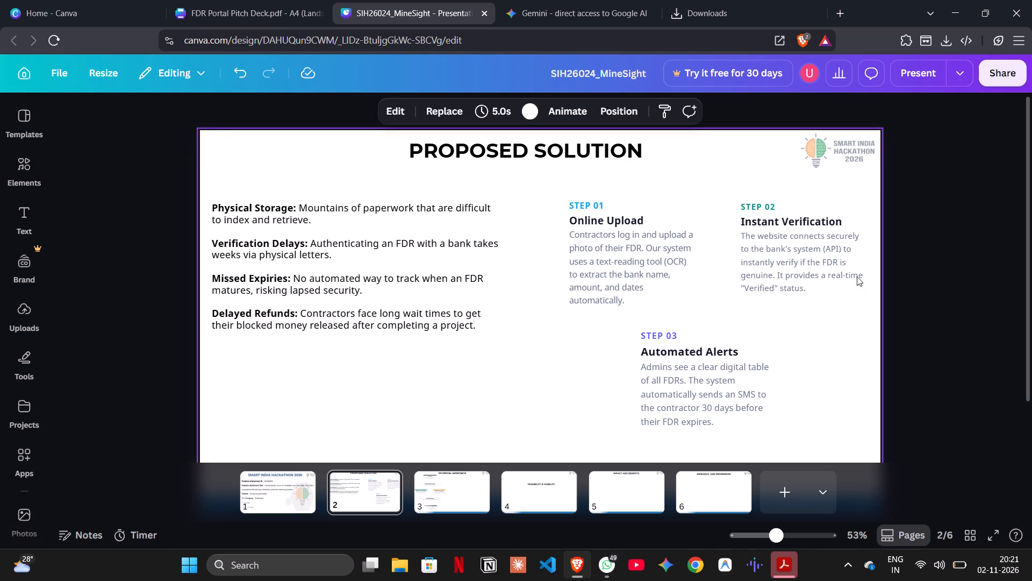
Move the Step 03 text right so that it sits below the Step 02 text.
drag(723, 362, 734, 361)
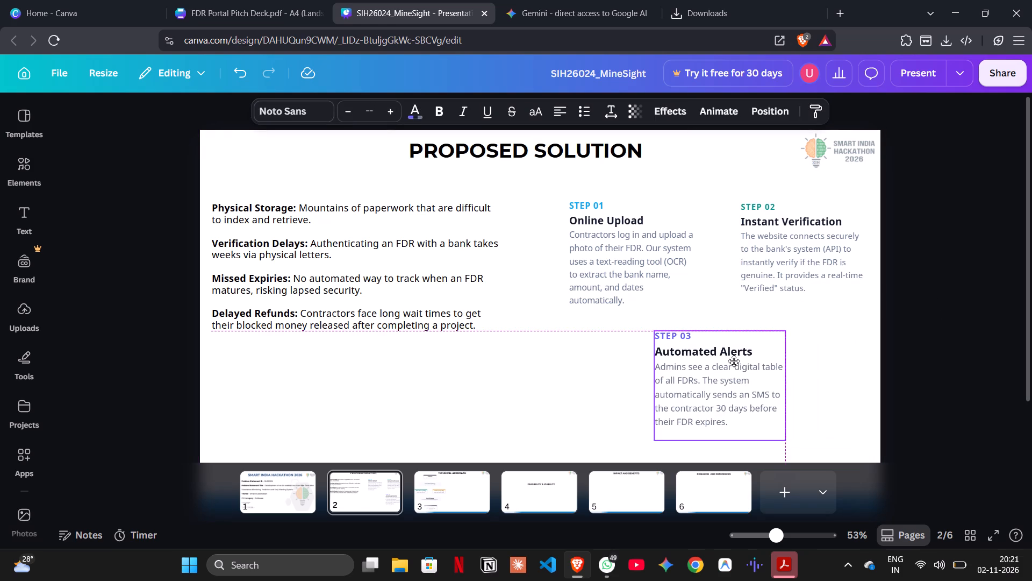
drag(734, 361, 801, 361)
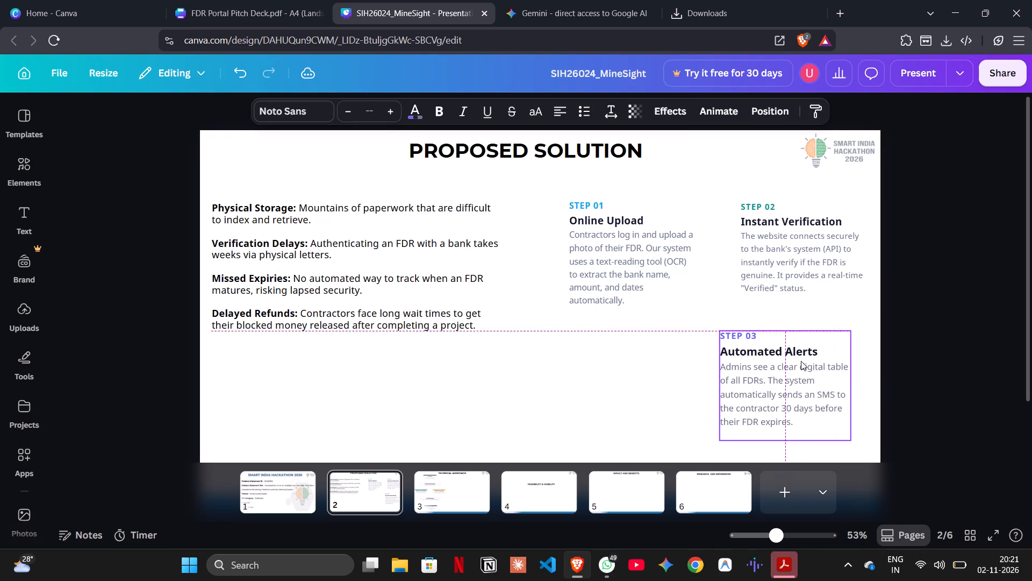
click(920, 302)
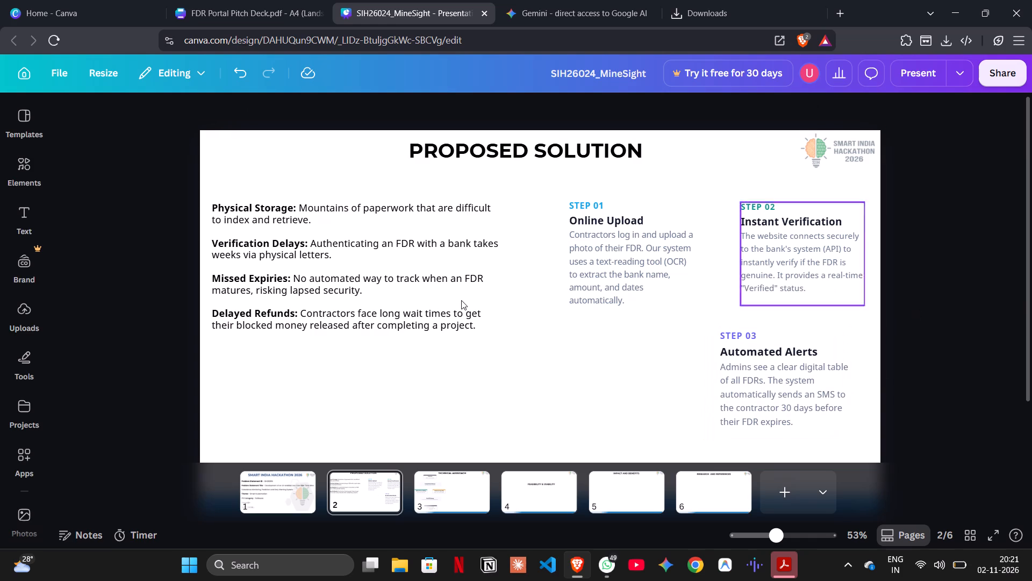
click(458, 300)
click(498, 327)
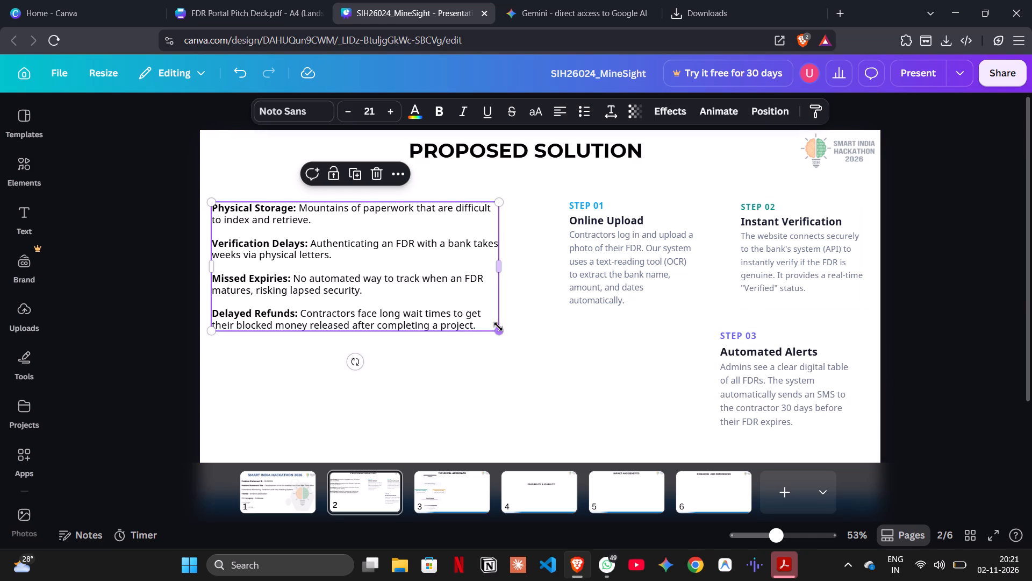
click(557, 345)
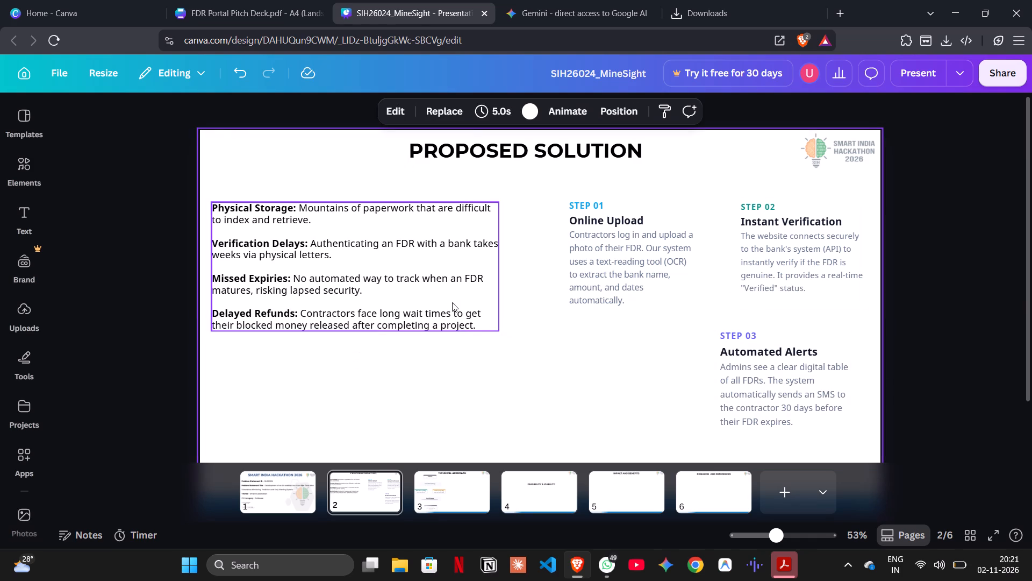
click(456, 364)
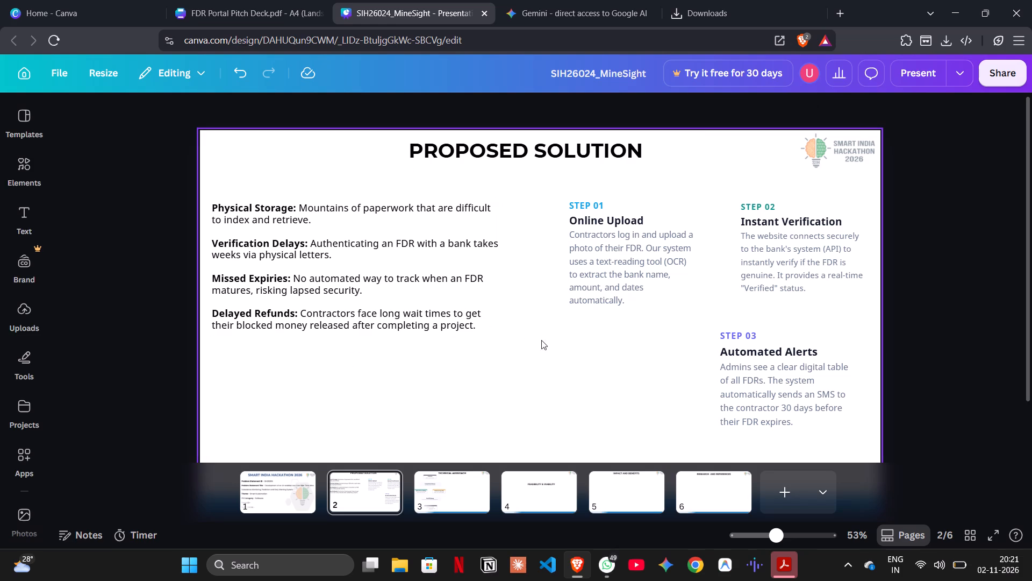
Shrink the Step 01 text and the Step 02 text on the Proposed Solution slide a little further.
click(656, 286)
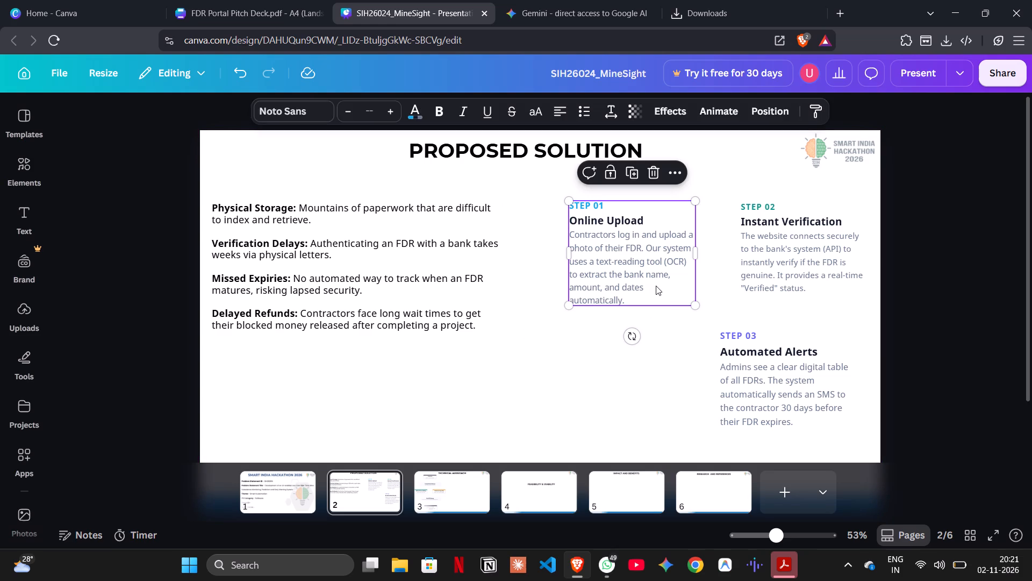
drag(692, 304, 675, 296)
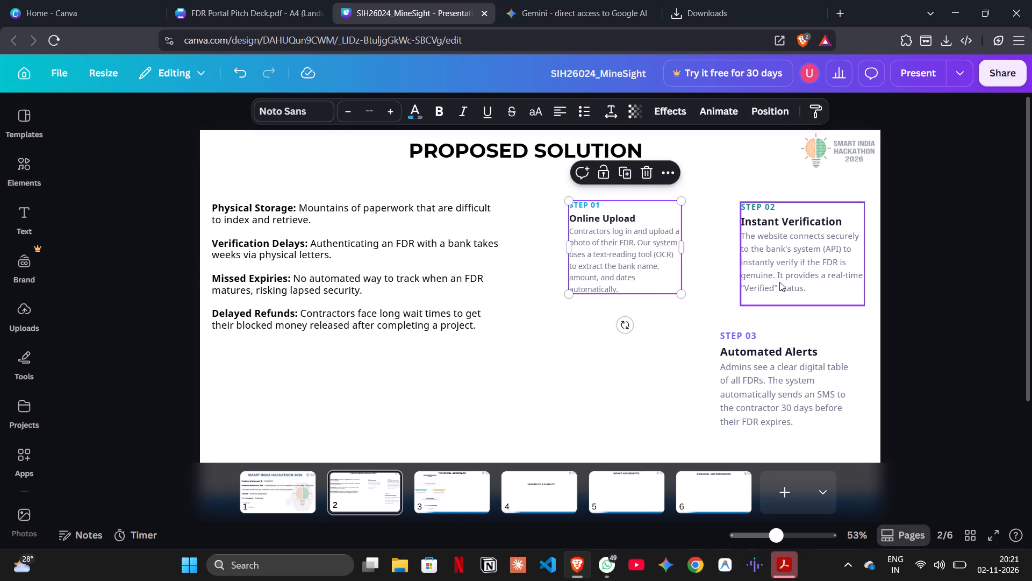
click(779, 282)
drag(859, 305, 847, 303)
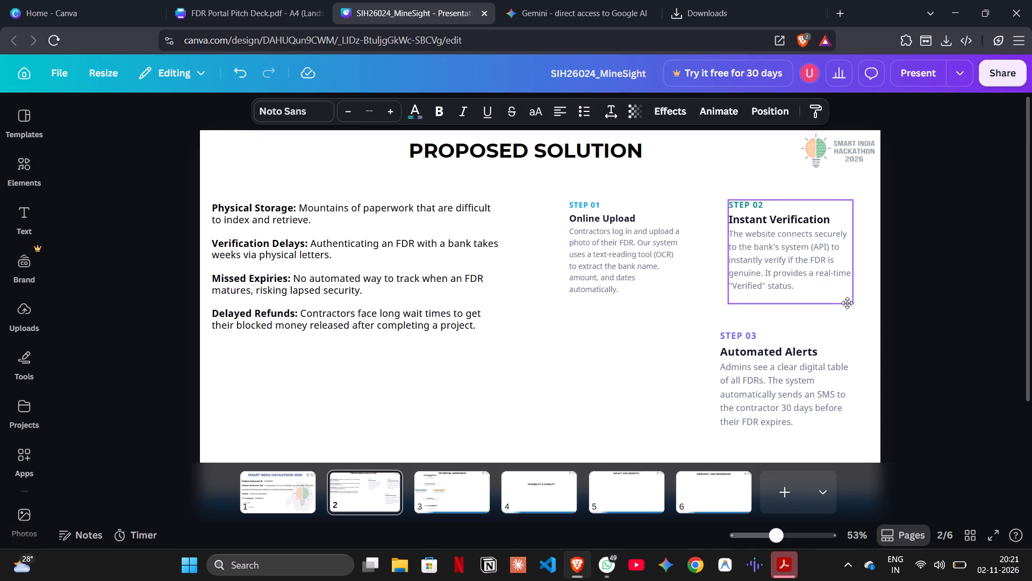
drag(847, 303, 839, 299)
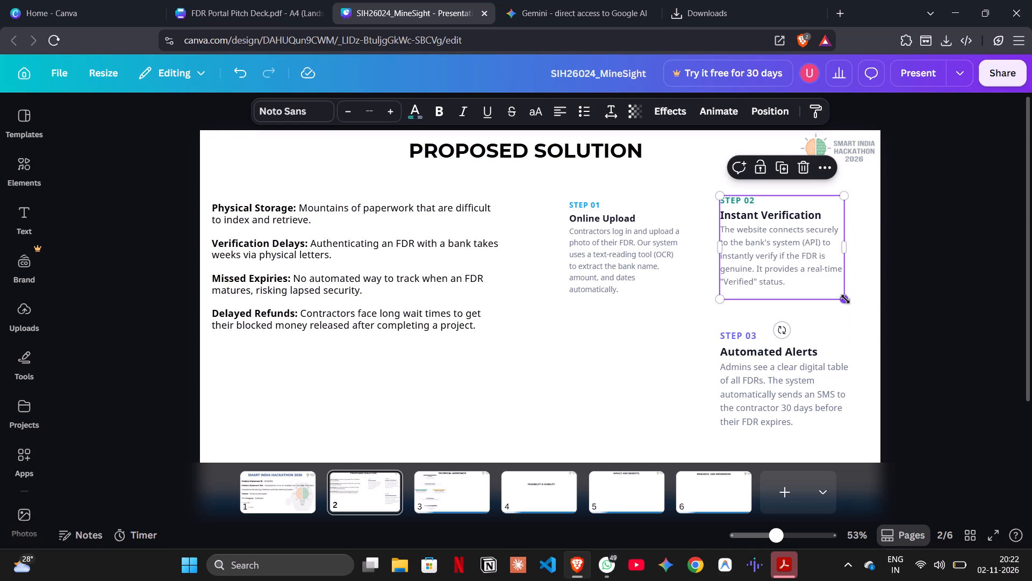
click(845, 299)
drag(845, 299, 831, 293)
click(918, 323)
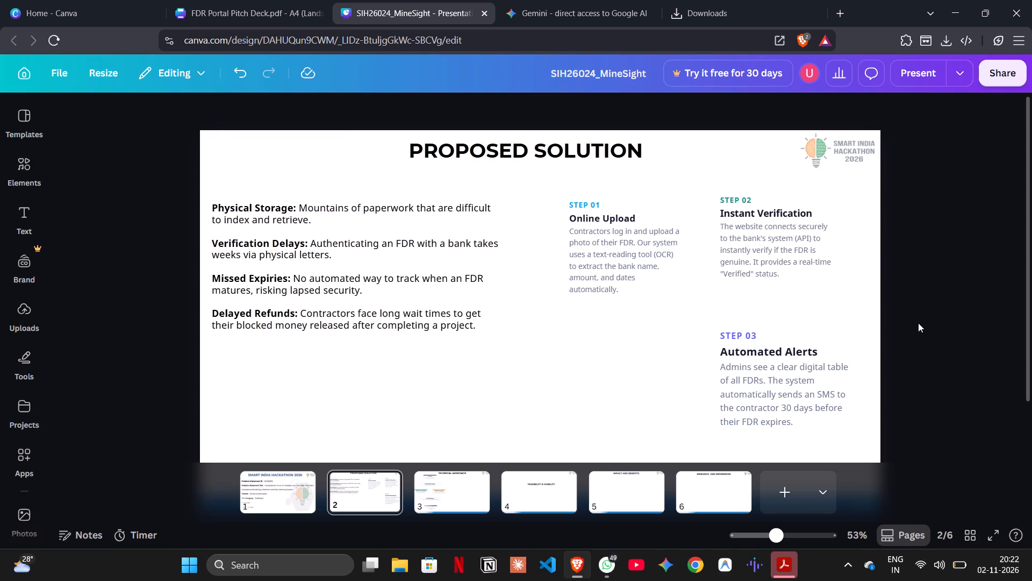
Move the Step 02 text right, away from Step 01, keeping its top level with Step 01.
drag(800, 258, 836, 264)
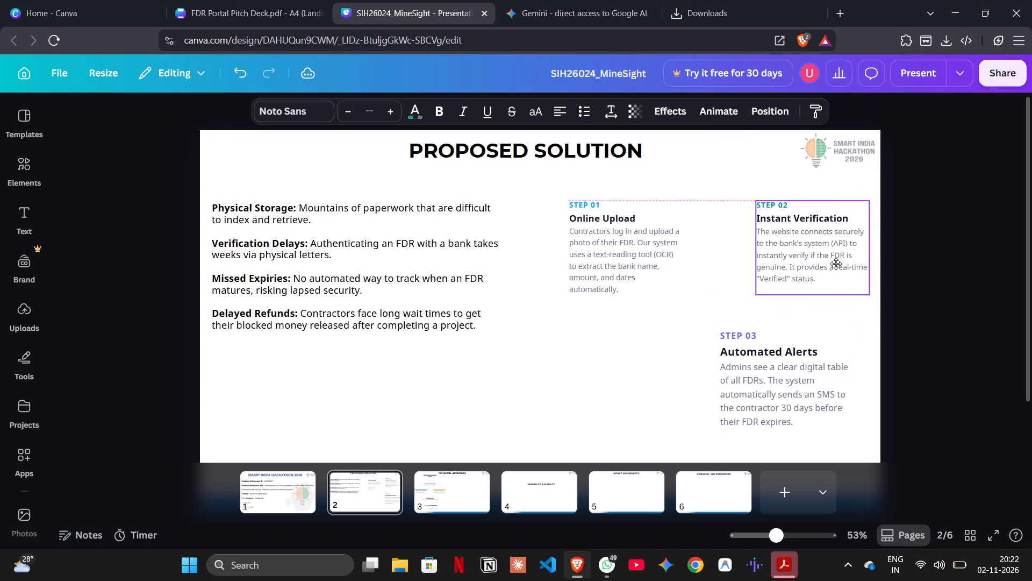
drag(836, 264, 833, 263)
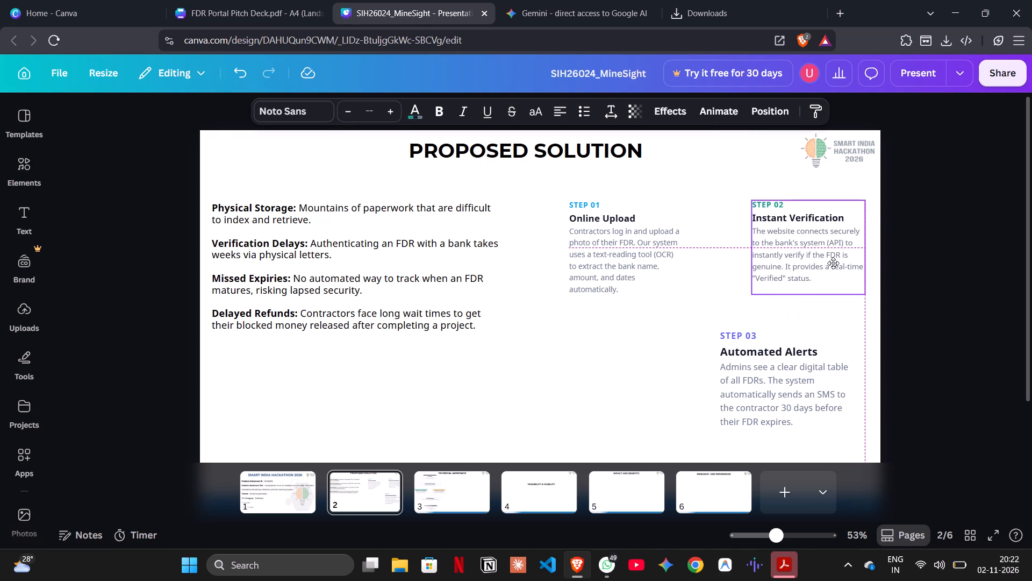
drag(833, 263, 831, 264)
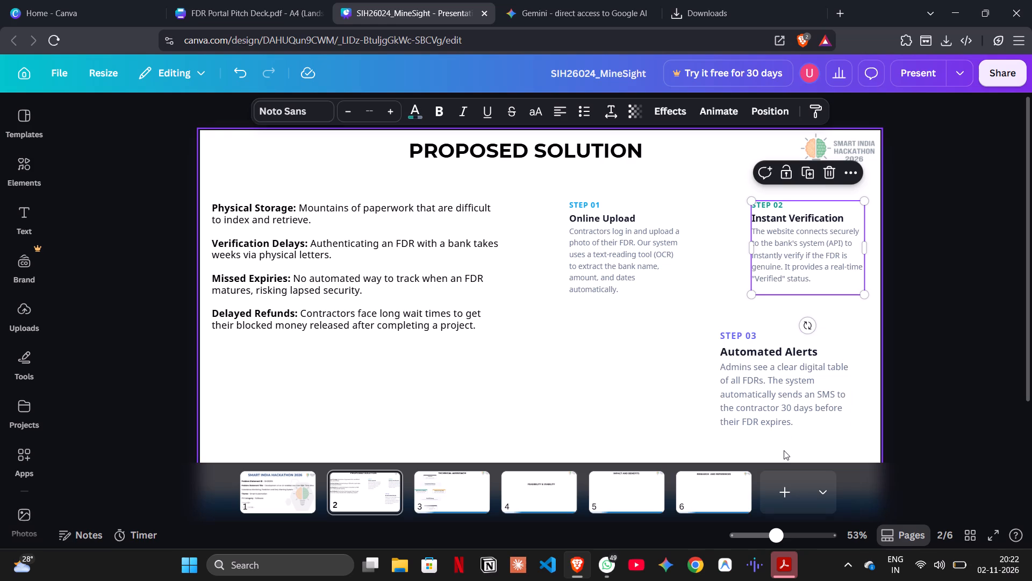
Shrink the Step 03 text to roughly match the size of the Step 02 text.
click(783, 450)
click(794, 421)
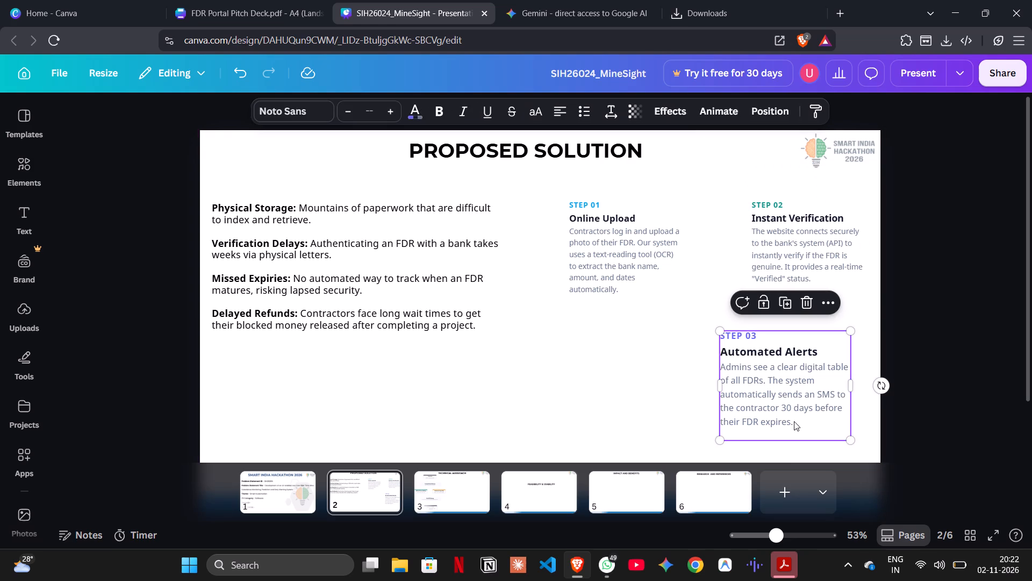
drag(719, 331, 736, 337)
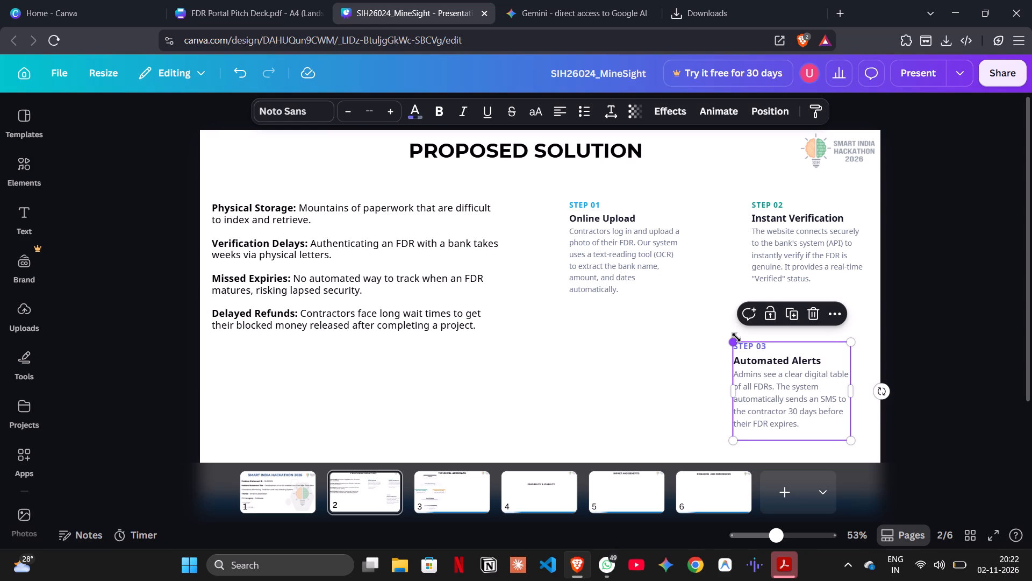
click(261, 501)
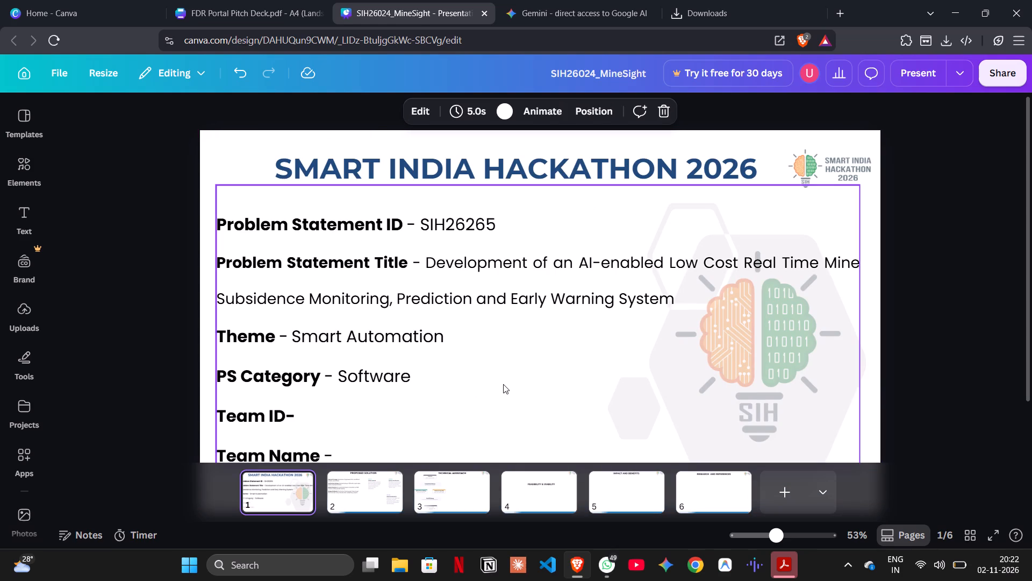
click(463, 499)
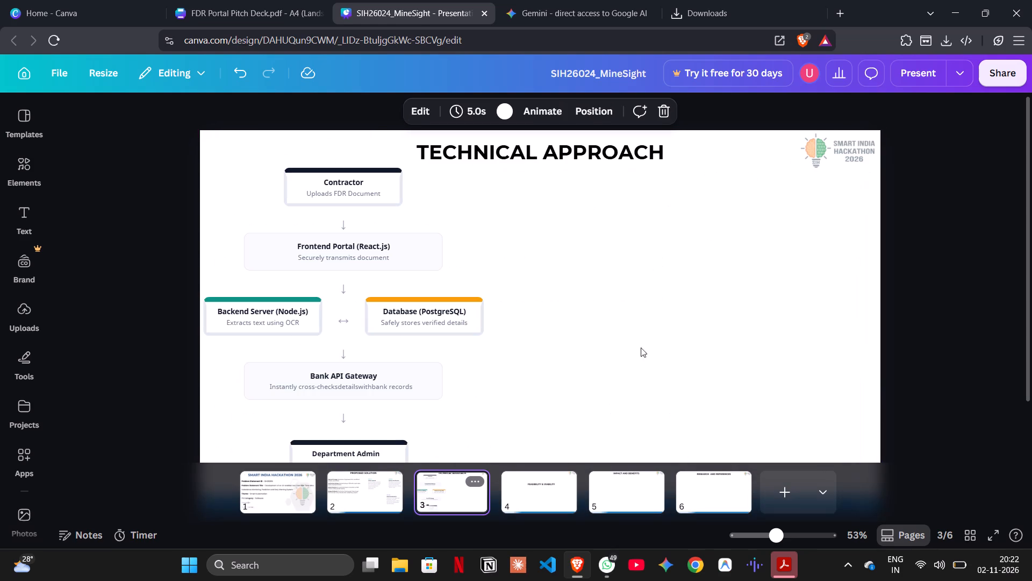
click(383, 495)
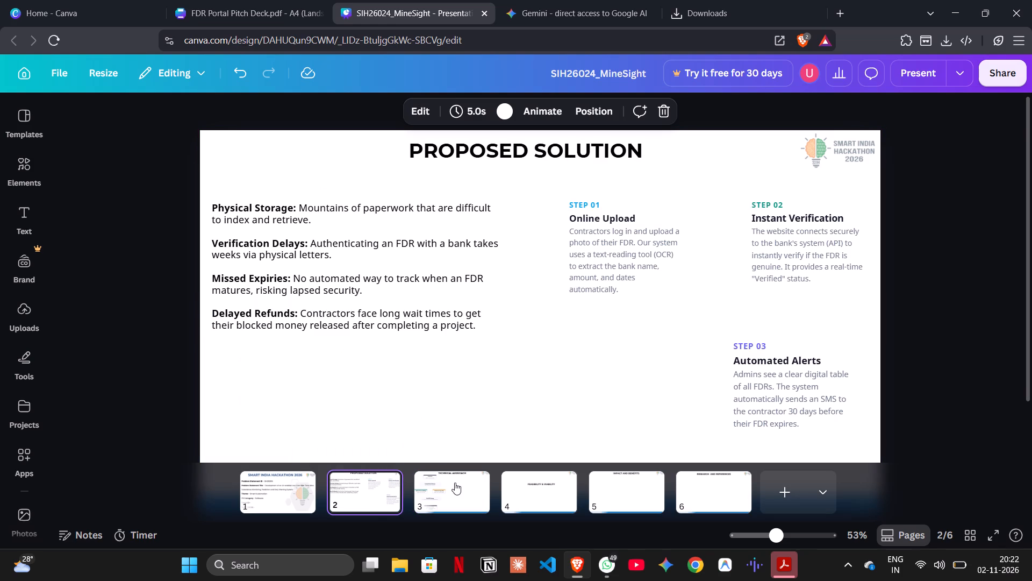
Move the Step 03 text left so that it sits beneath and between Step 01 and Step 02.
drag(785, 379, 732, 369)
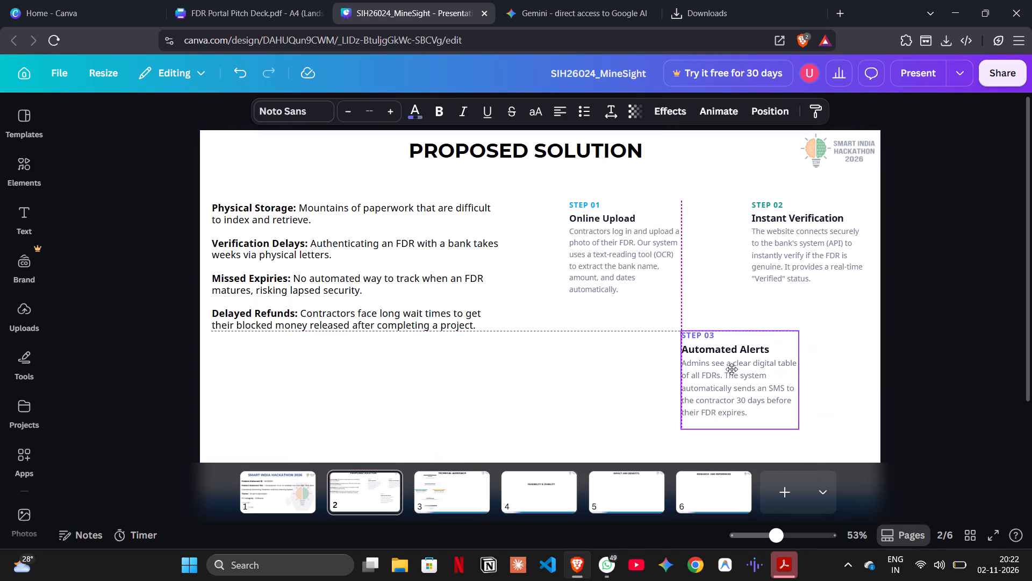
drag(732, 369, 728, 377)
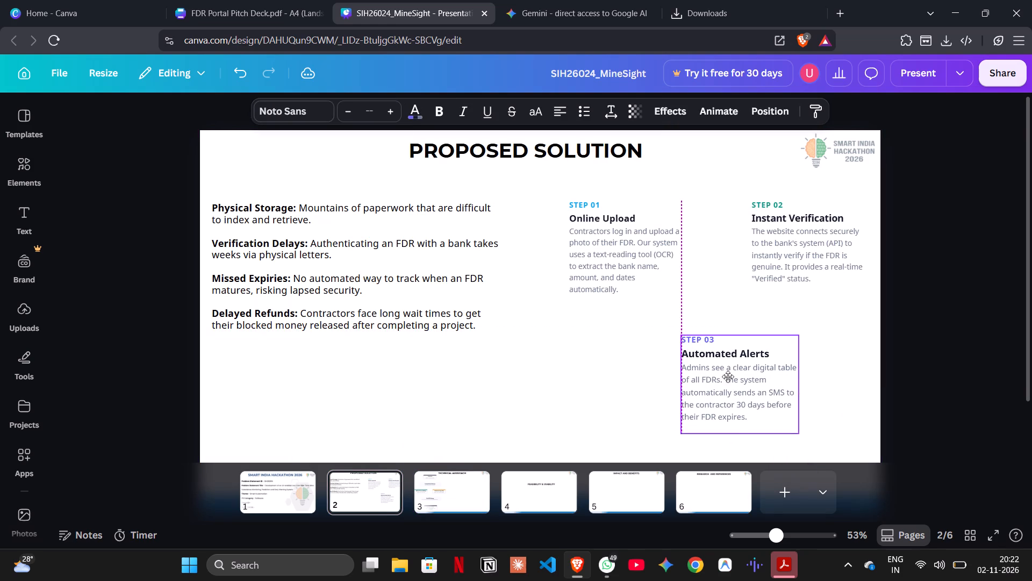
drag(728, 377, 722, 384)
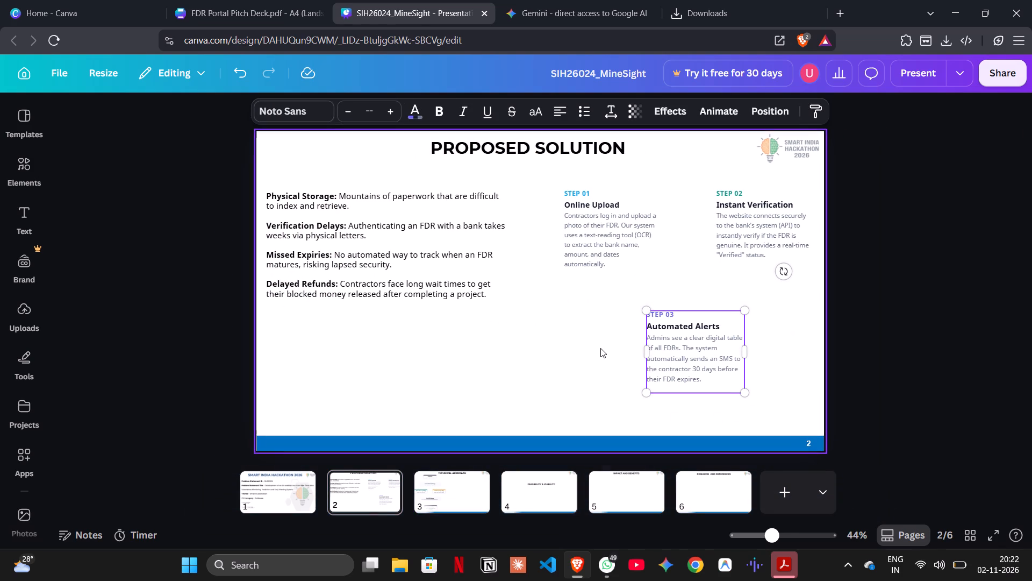
Move the Step 03 text to the slide's lower-right corner above the blue footer and enlarge it toward the upper left.
drag(700, 346, 759, 381)
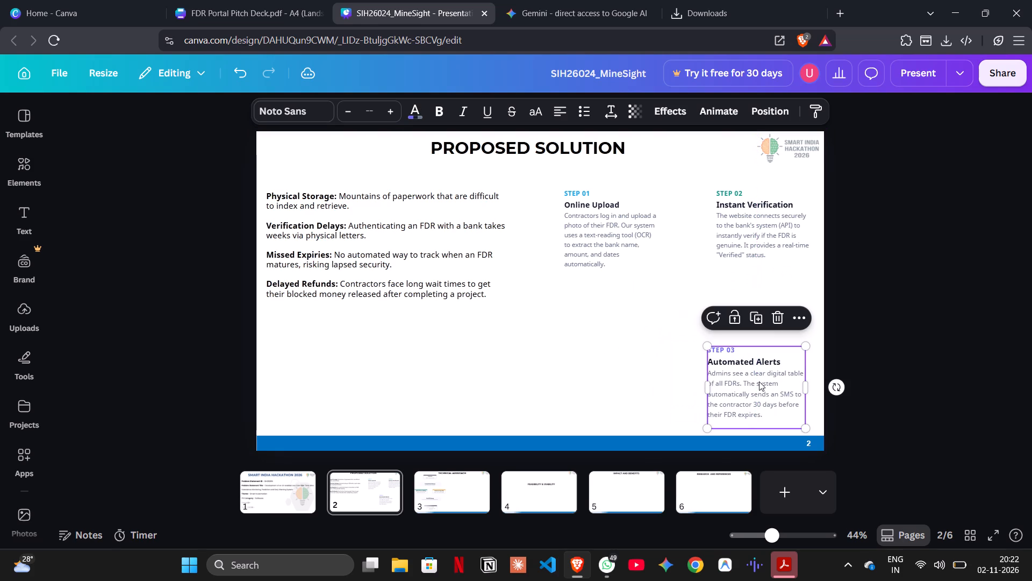
drag(707, 348, 663, 327)
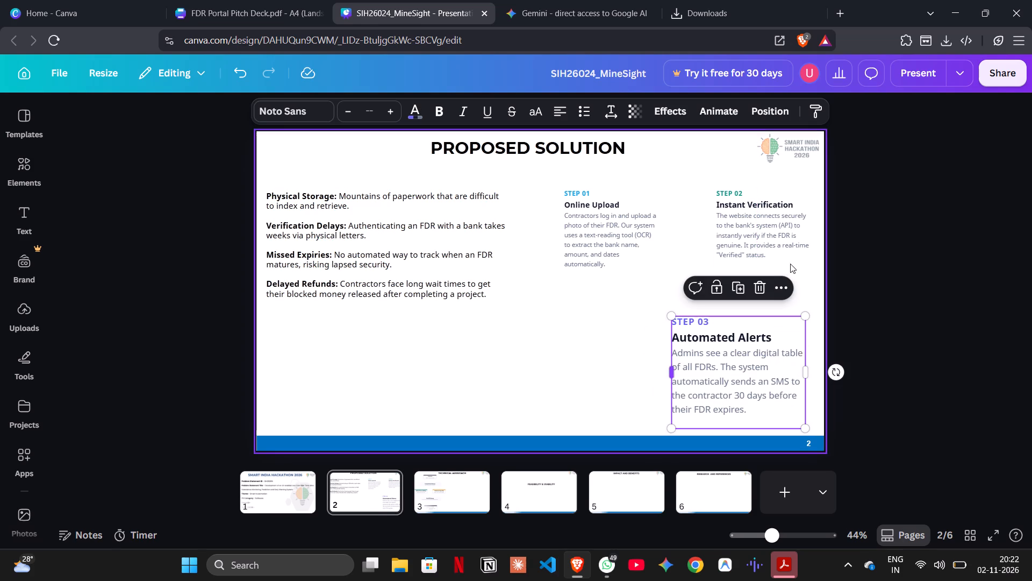
click(781, 232)
drag(715, 271, 690, 286)
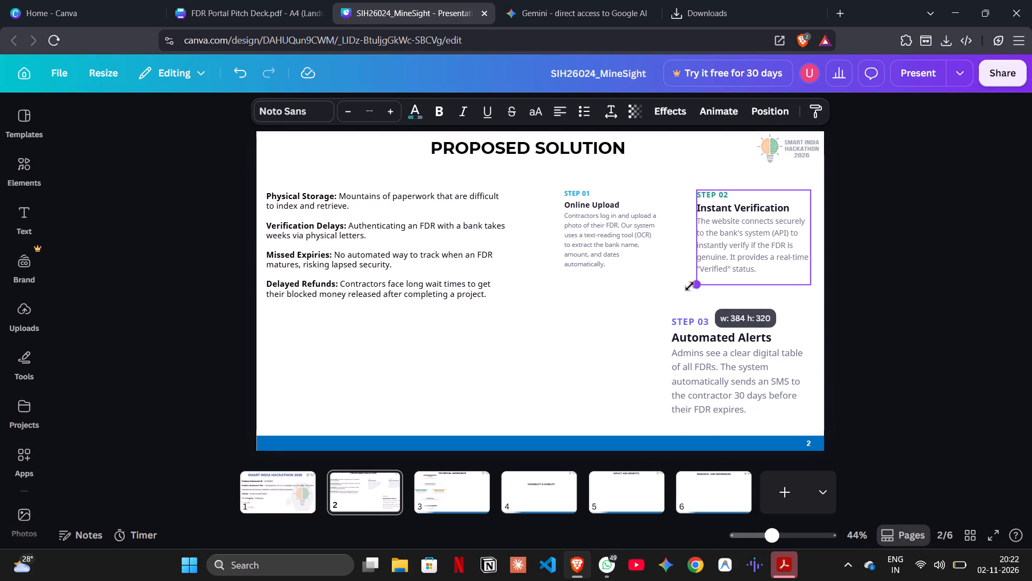
drag(690, 286, 688, 287)
click(606, 247)
drag(564, 267, 536, 289)
click(596, 246)
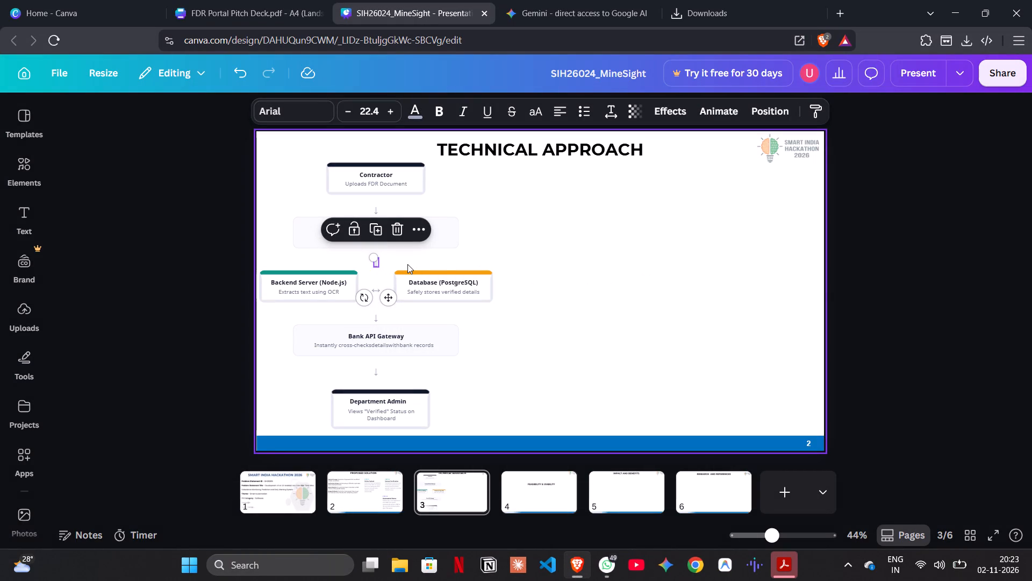
key(ctrl+c)
click(238, 0)
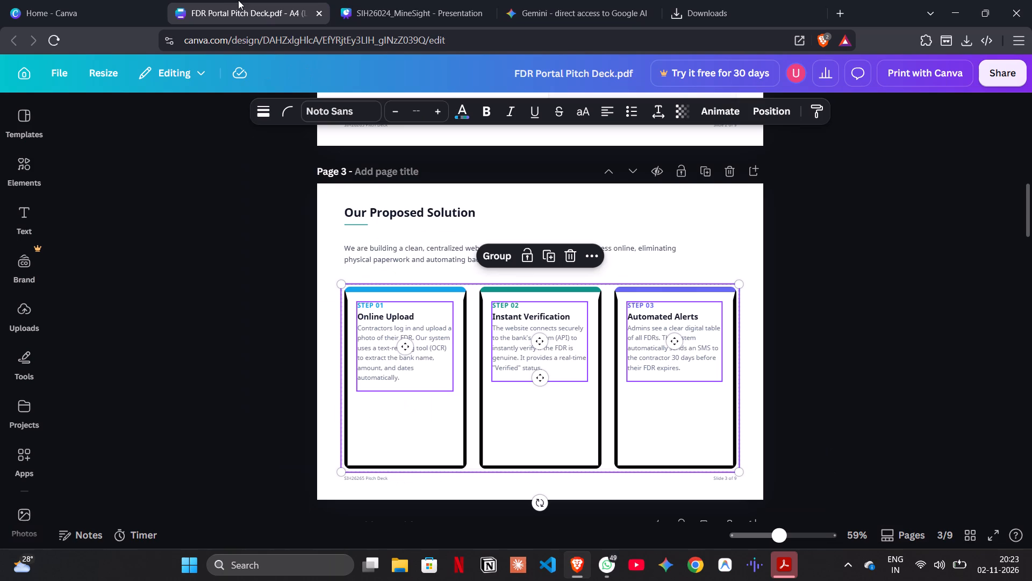
click(391, 0)
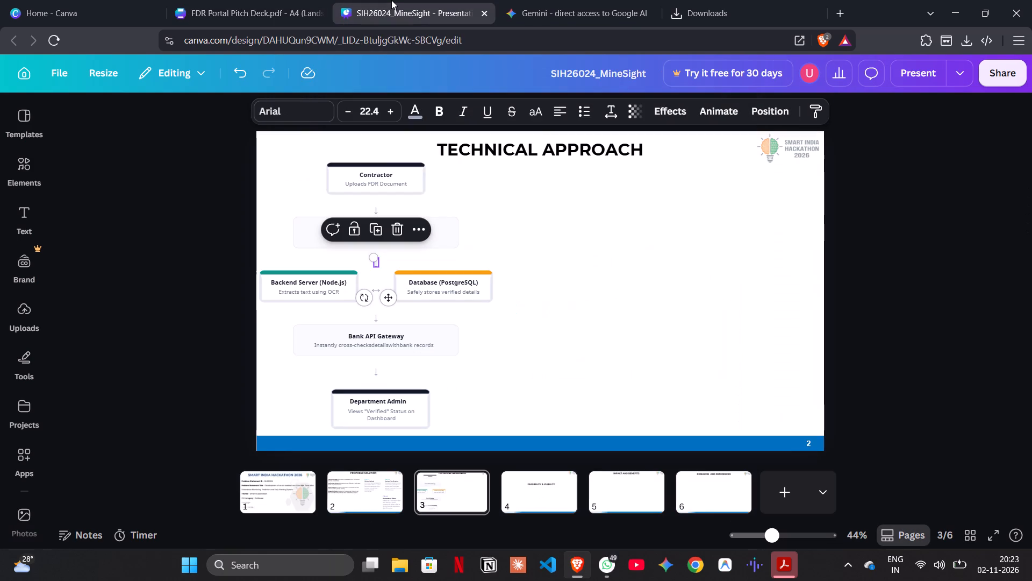
click(361, 490)
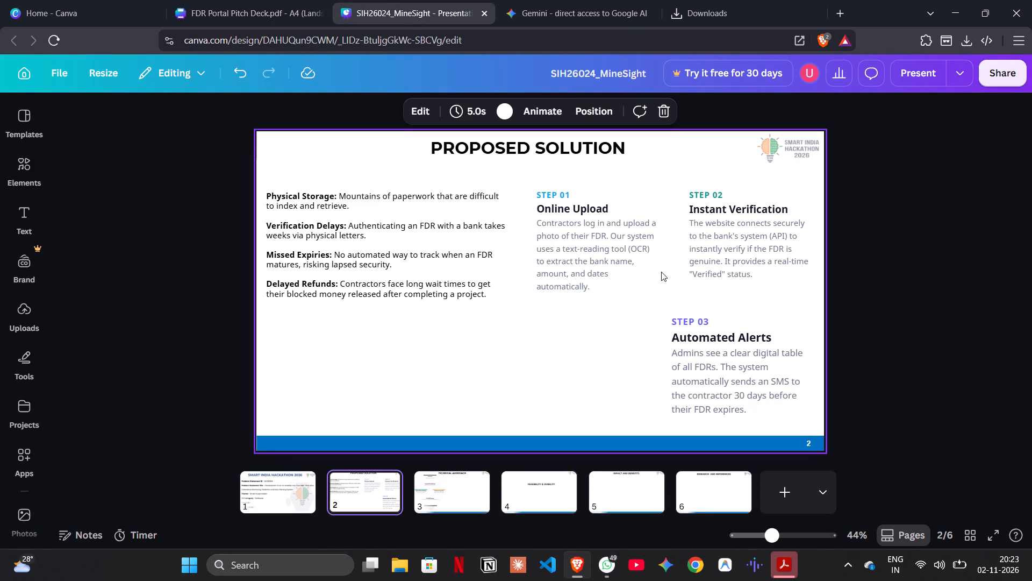
key(ctrl+v)
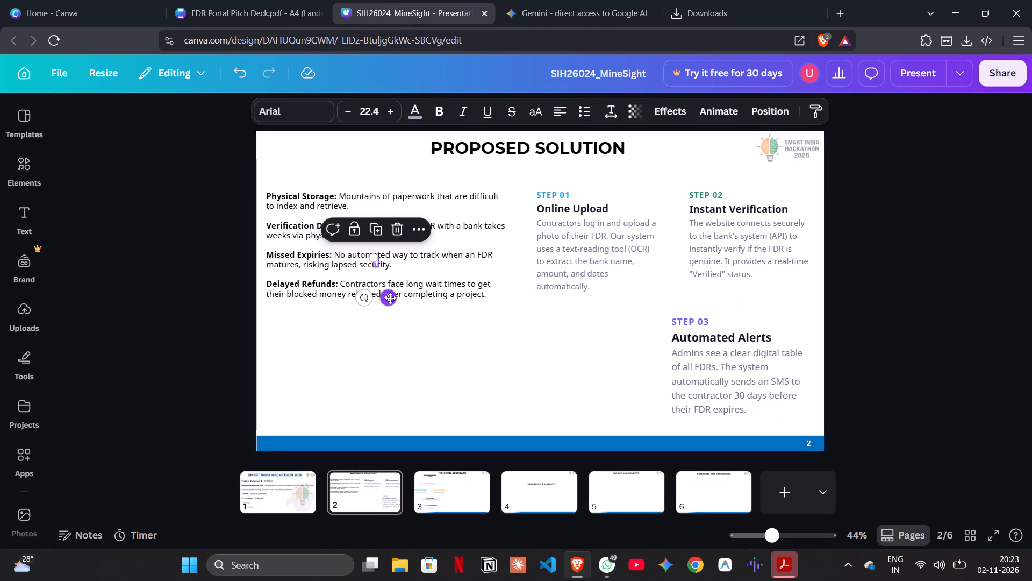
Move the pasted arrow between the Step 01 and Step 02 texts, rotate it to point right and enlarge it to about size 36.4.
drag(390, 298, 680, 298)
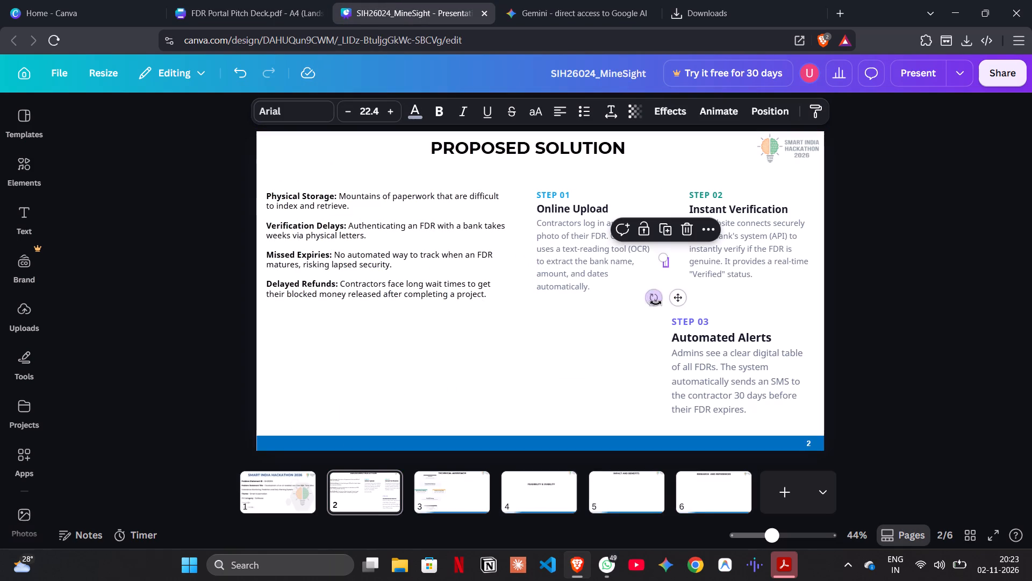
drag(653, 303, 708, 268)
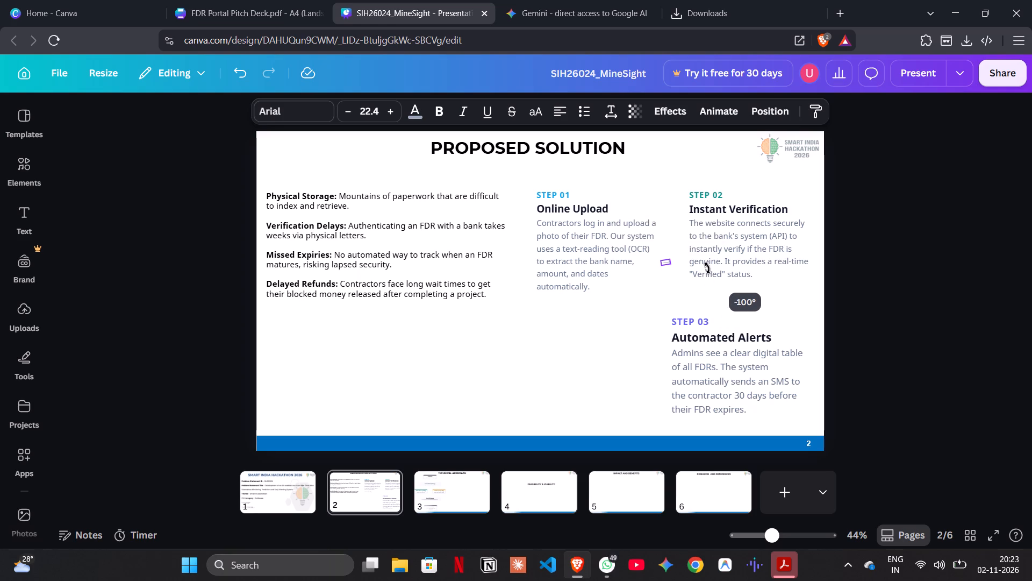
drag(708, 268, 707, 273)
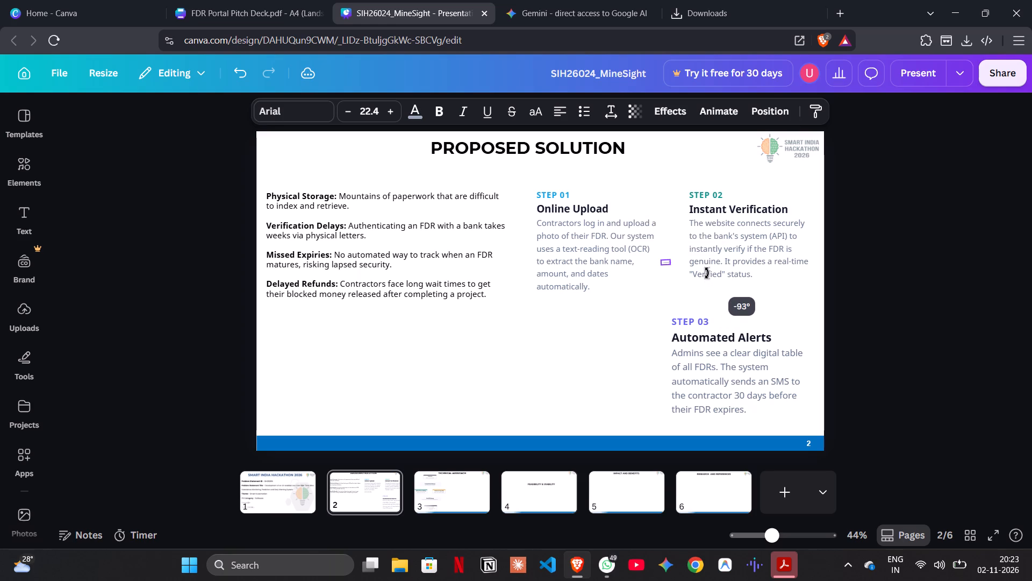
drag(707, 273, 707, 275)
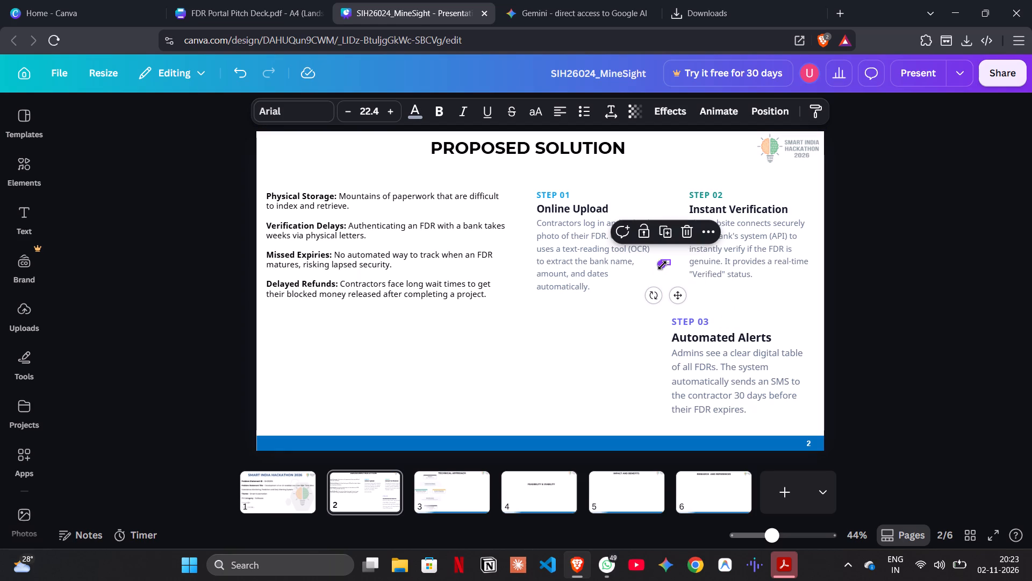
drag(662, 265, 651, 278)
drag(676, 301, 682, 286)
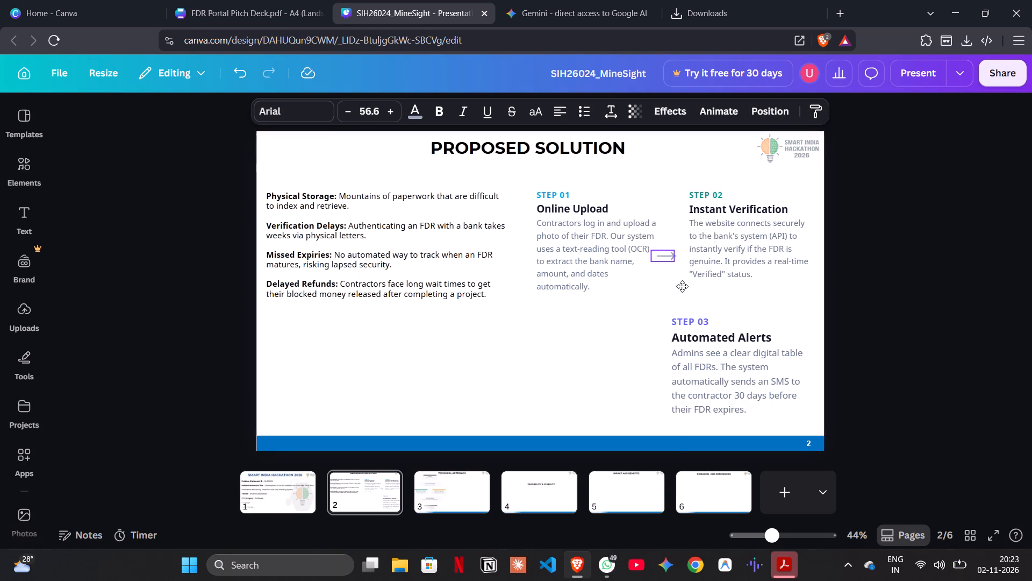
drag(682, 286, 683, 281)
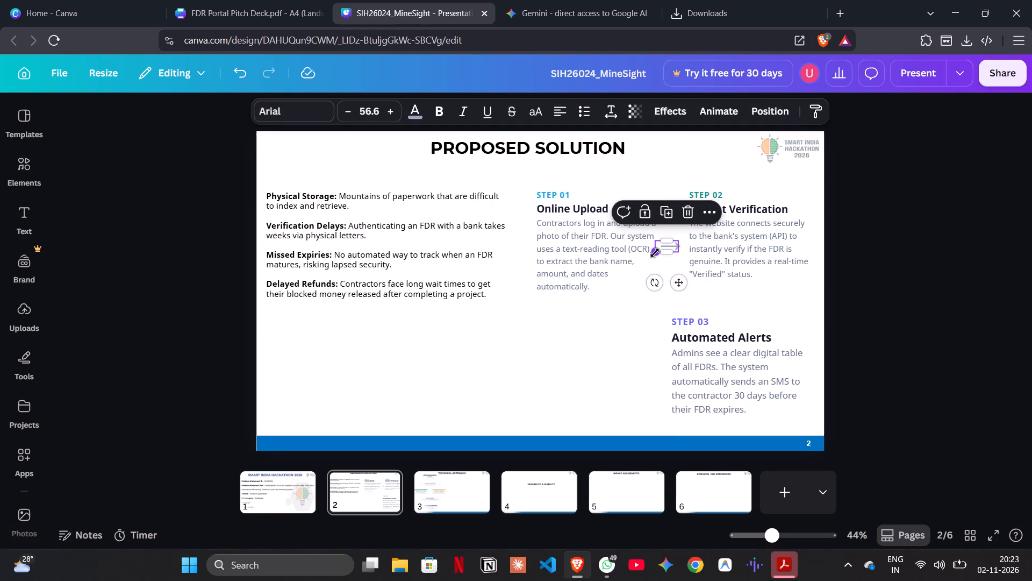
drag(655, 253, 664, 252)
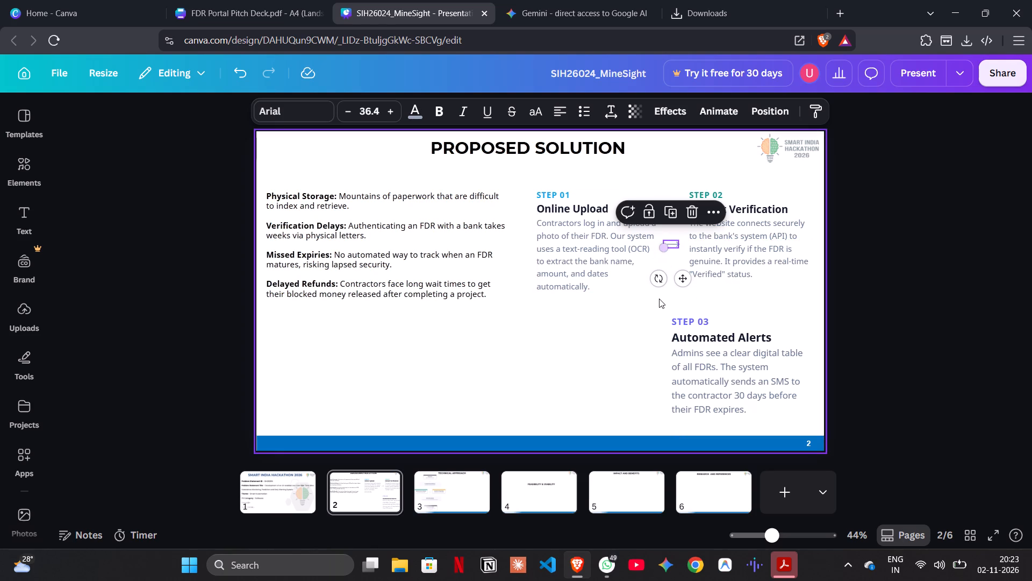
click(659, 299)
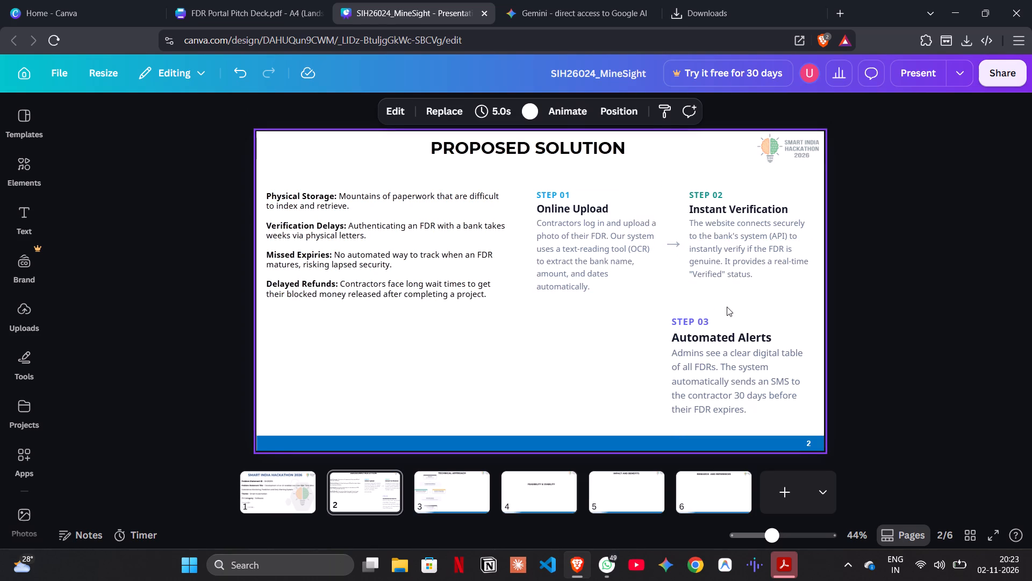
Paste another down arrow on slide 2, enlarge it to about size 37.2 and place it between the Step 02 and Step 03 texts.
key(ctrl+v)
drag(396, 300, 769, 341)
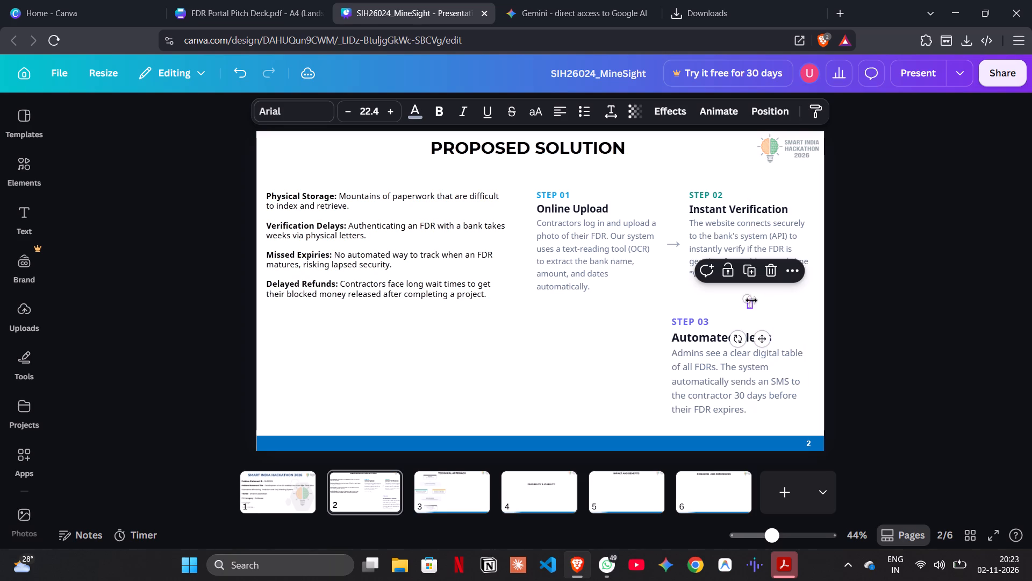
drag(748, 299, 740, 295)
click(669, 296)
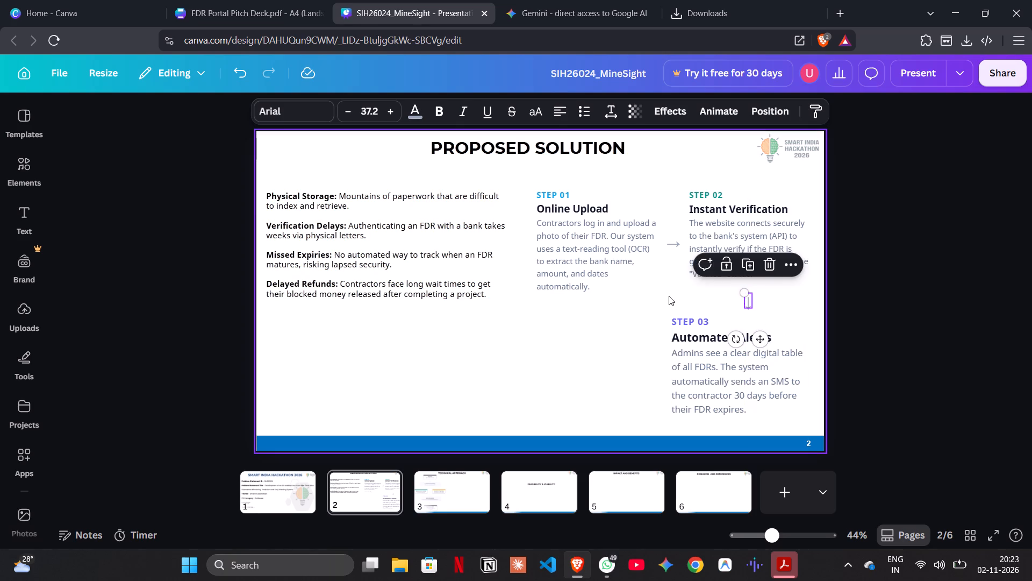
drag(750, 303, 750, 301)
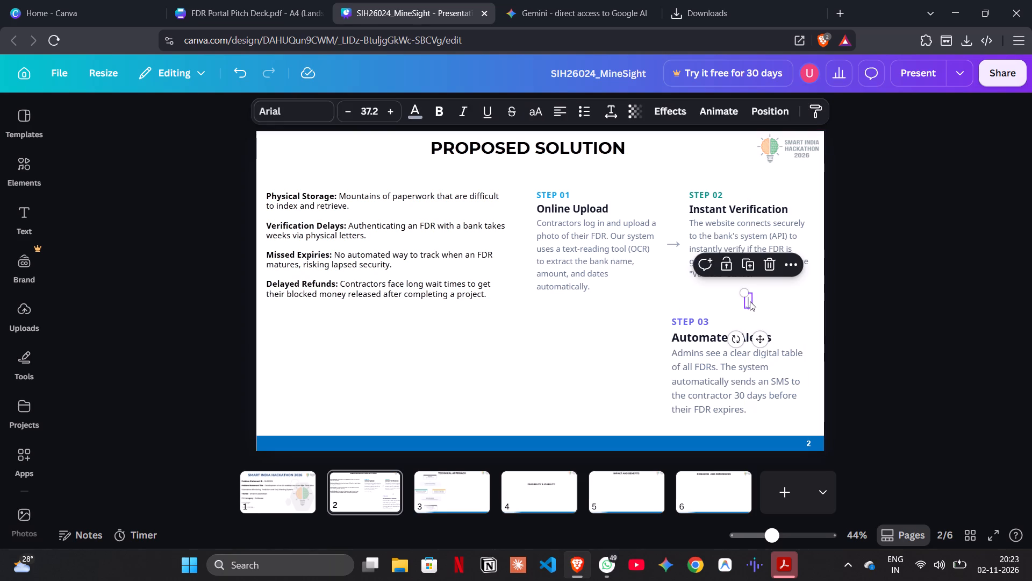
drag(750, 301, 754, 299)
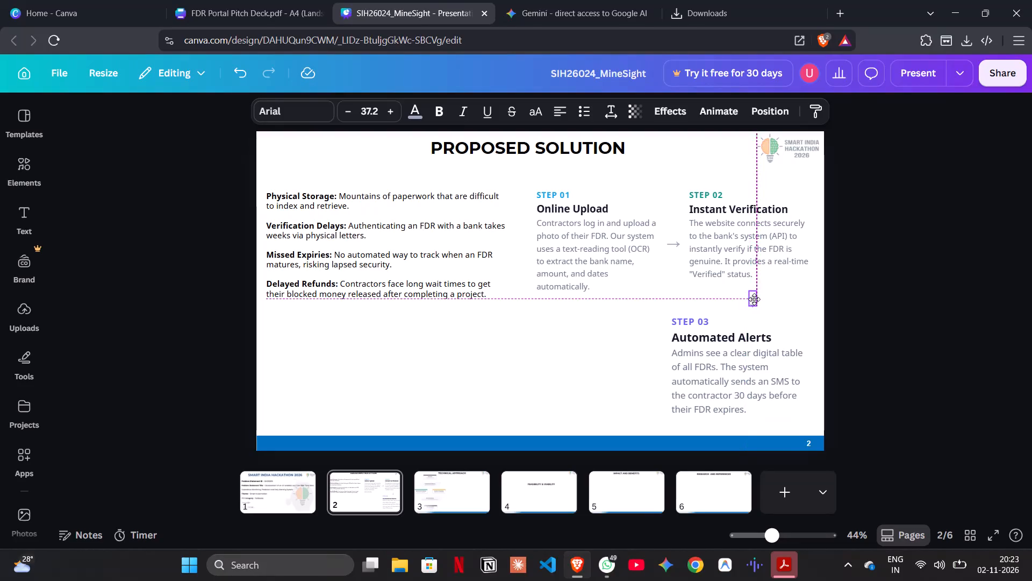
drag(754, 299, 756, 301)
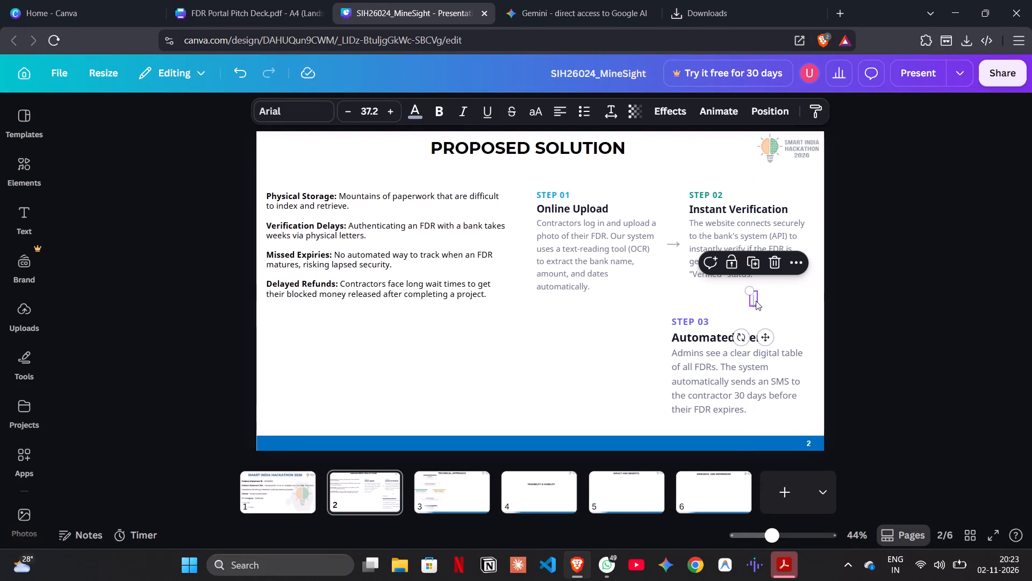
Shrink the Step 03 text slightly and place it below the down arrow with its left edge aligned to the Step 02 text.
click(690, 359)
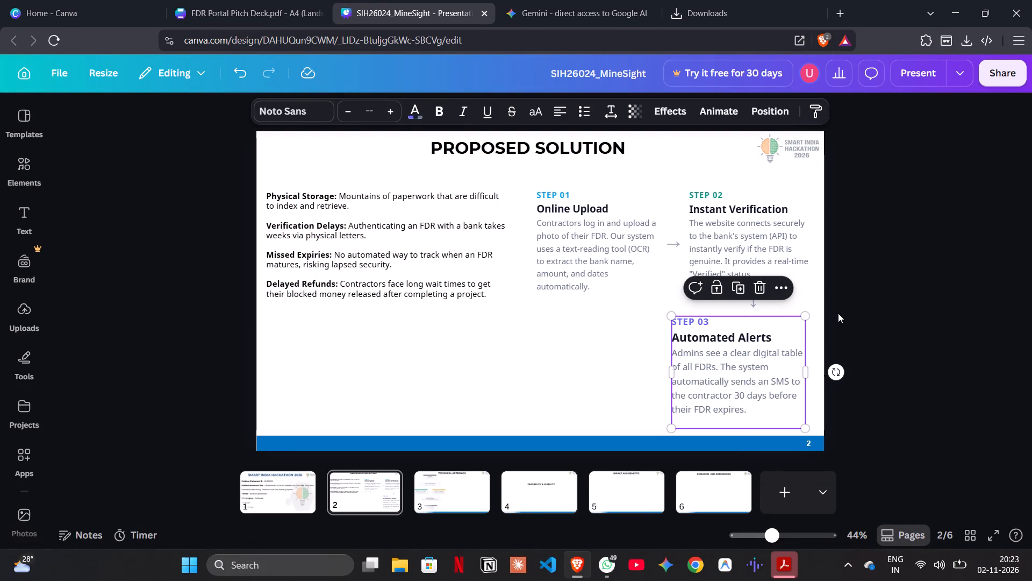
click(846, 309)
drag(761, 342, 779, 215)
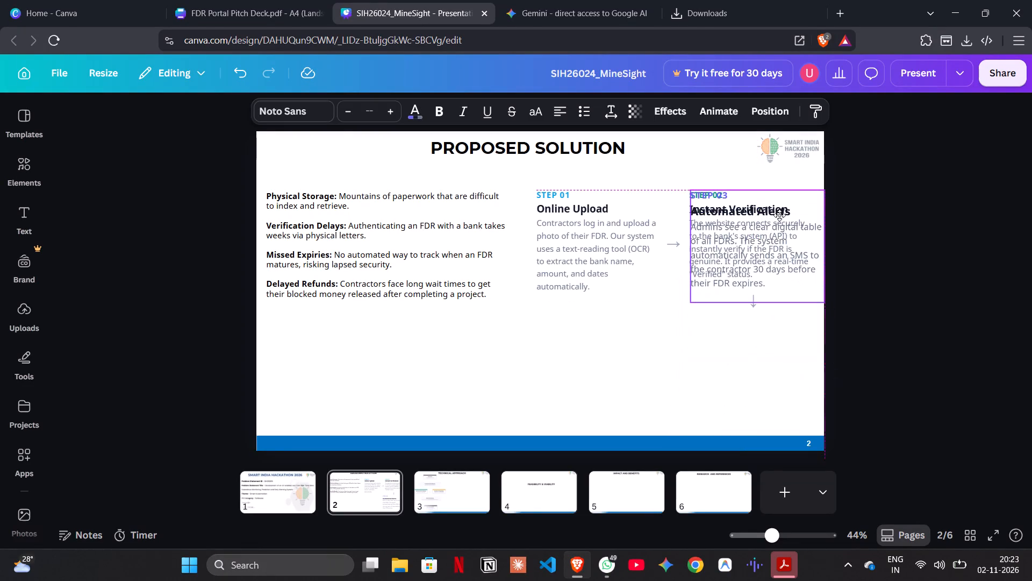
drag(779, 215, 778, 216)
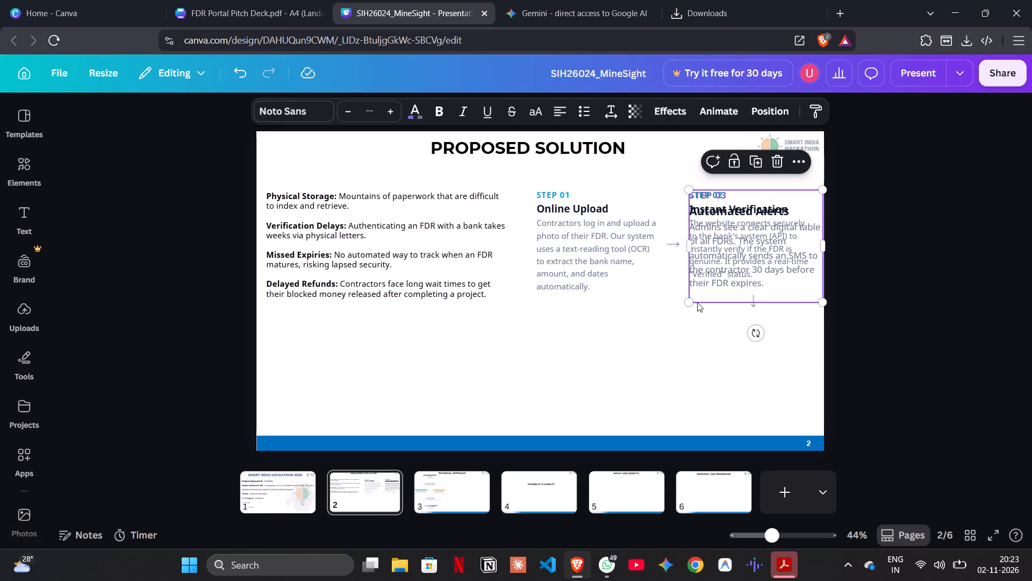
drag(690, 301, 697, 295)
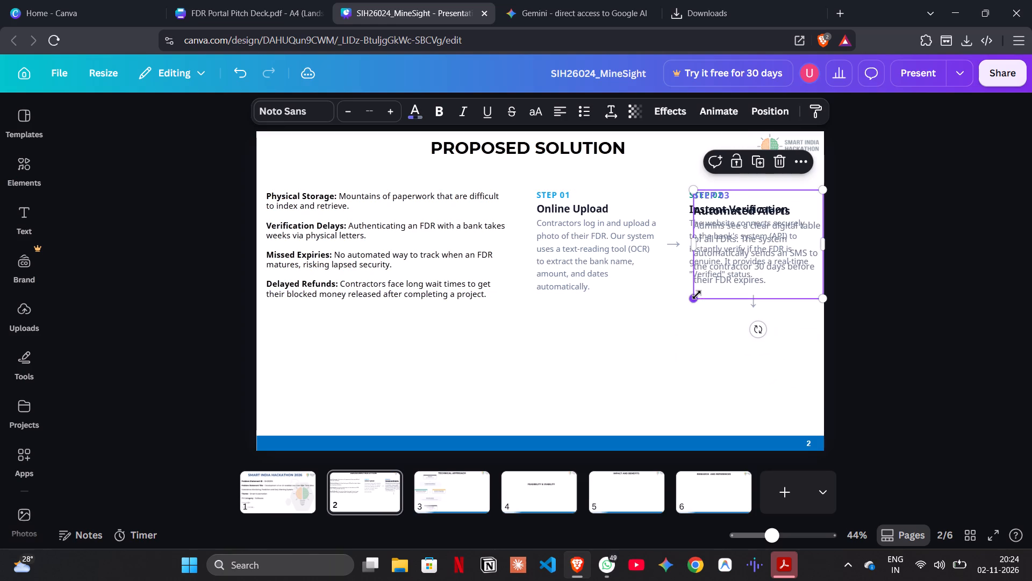
drag(802, 282, 799, 416)
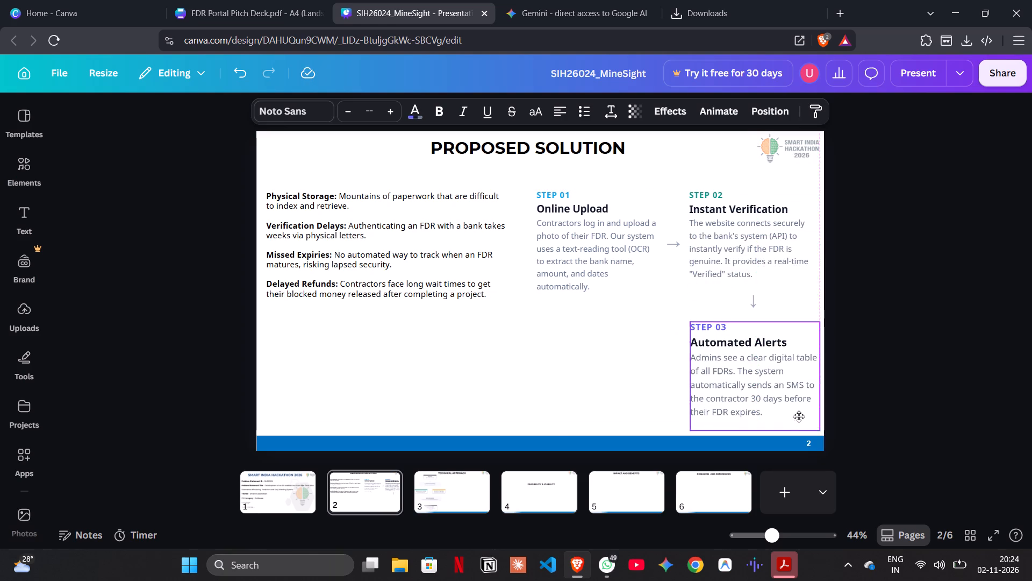
drag(799, 416, 795, 405)
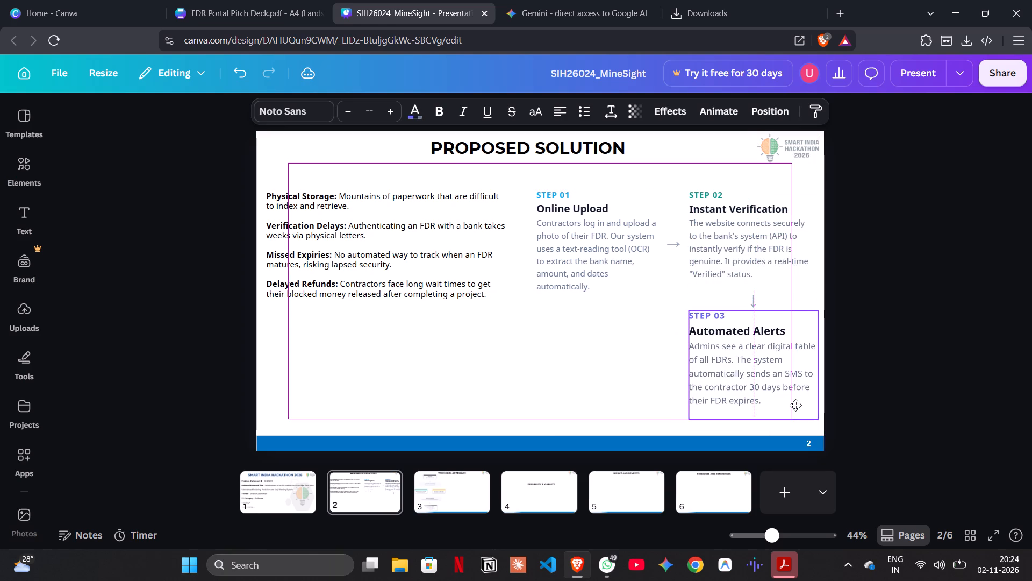
drag(795, 405, 795, 409)
click(901, 365)
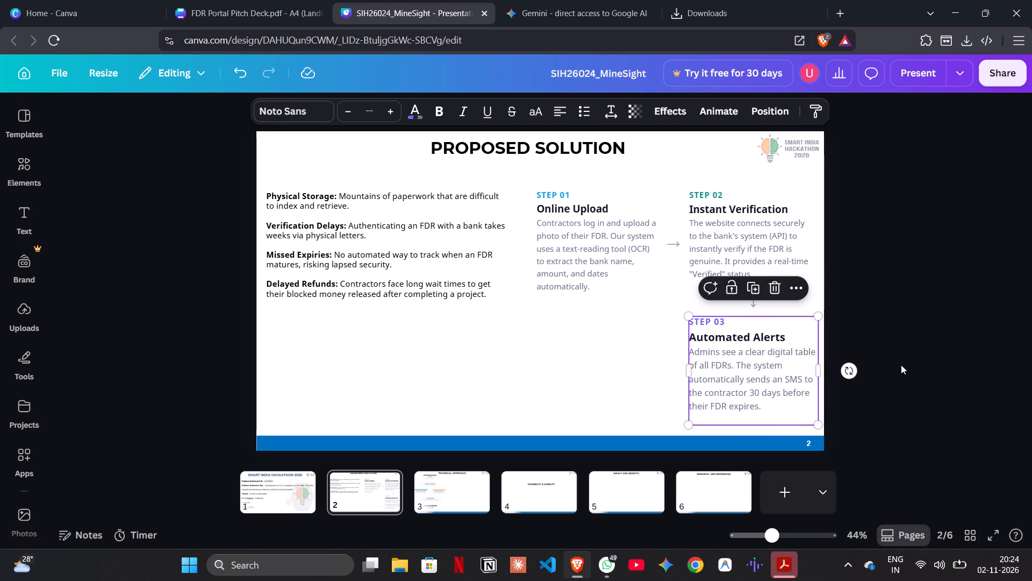
Shift the down arrow slightly lower and the Step 02 and Step 01 texts slightly down and right to even out the spacing.
drag(755, 303, 756, 314)
click(843, 318)
drag(761, 246, 766, 252)
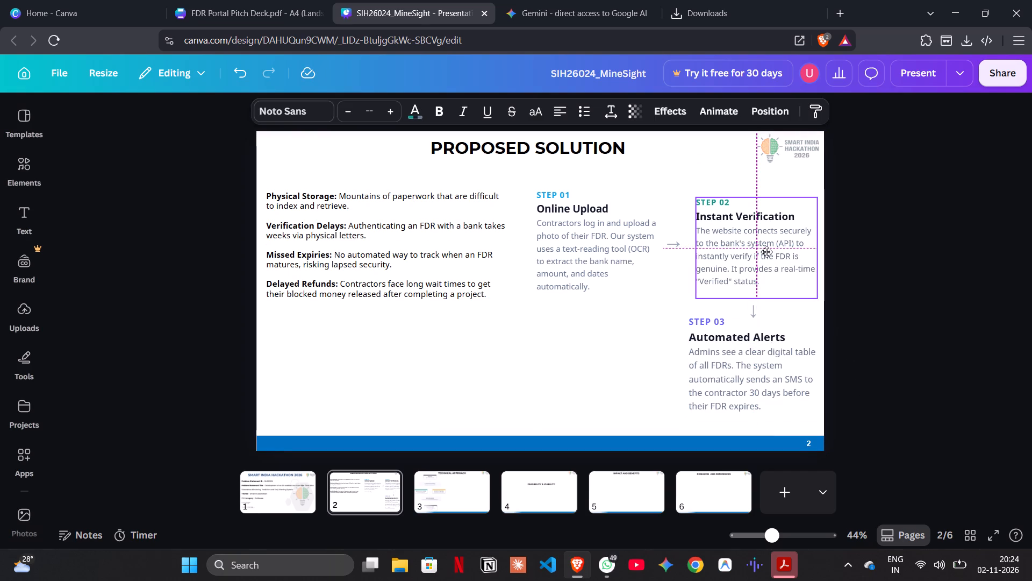
drag(766, 252, 765, 254)
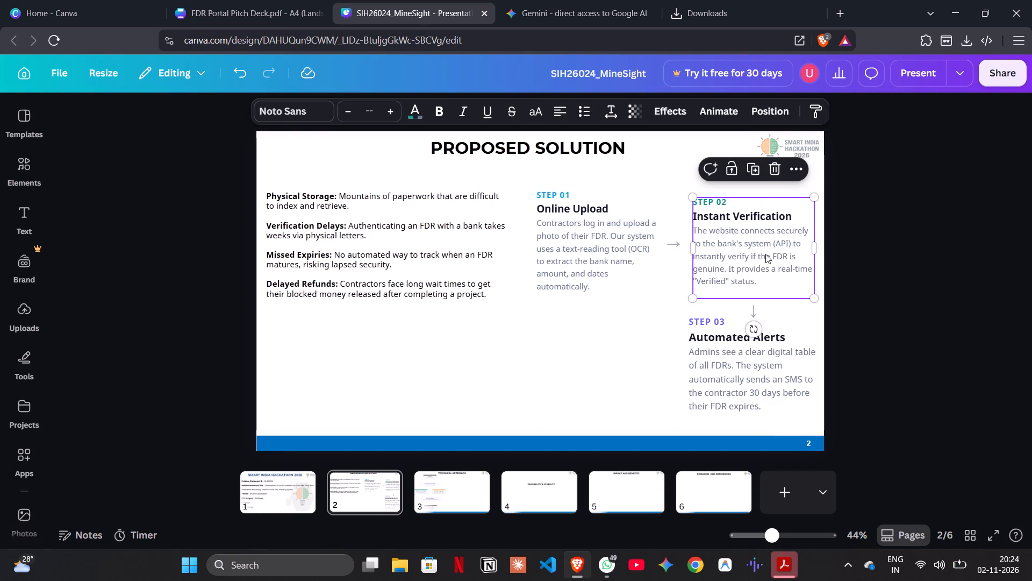
drag(594, 242, 601, 245)
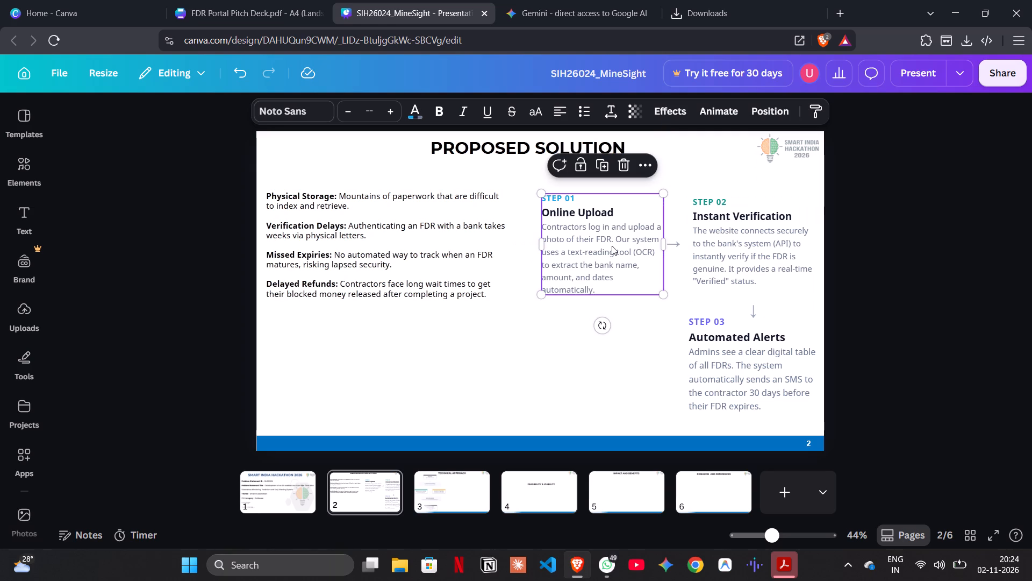
Adjust the right-pointing arrow to about size 36.8 and nudge it right to sit midway between the Step 01 and Step 02 texts.
click(673, 245)
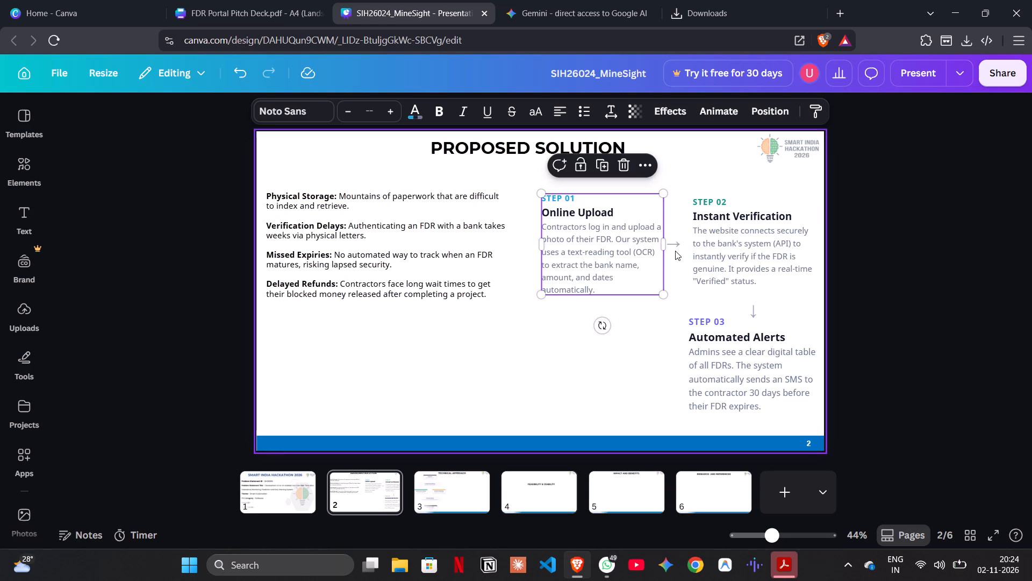
double_click(676, 247)
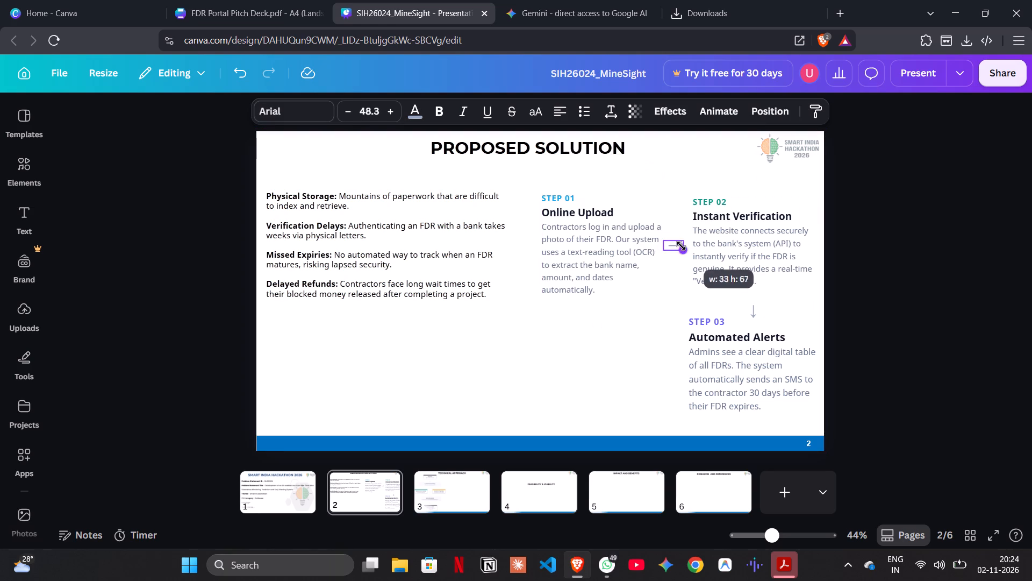
click(685, 282)
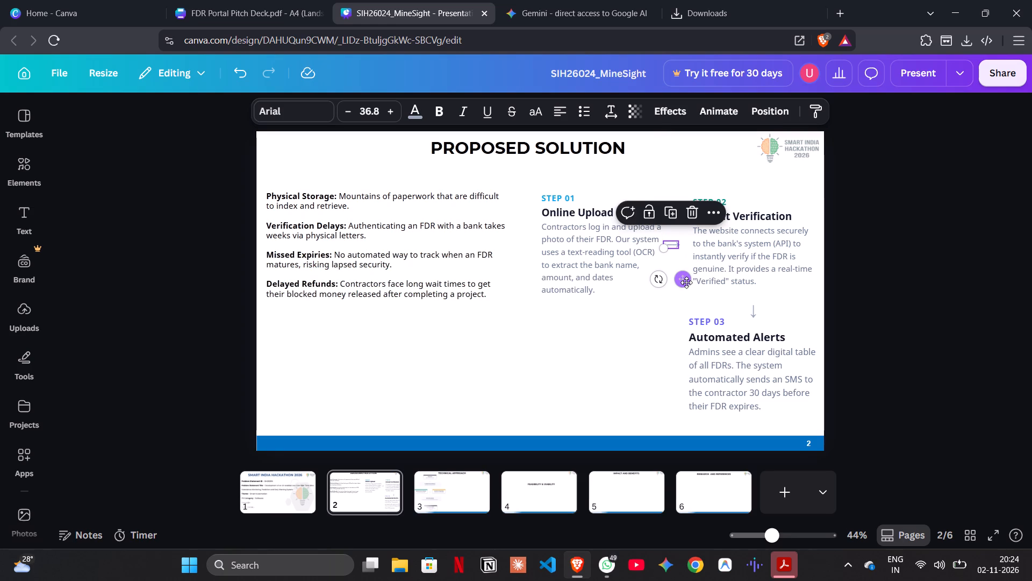
click(906, 292)
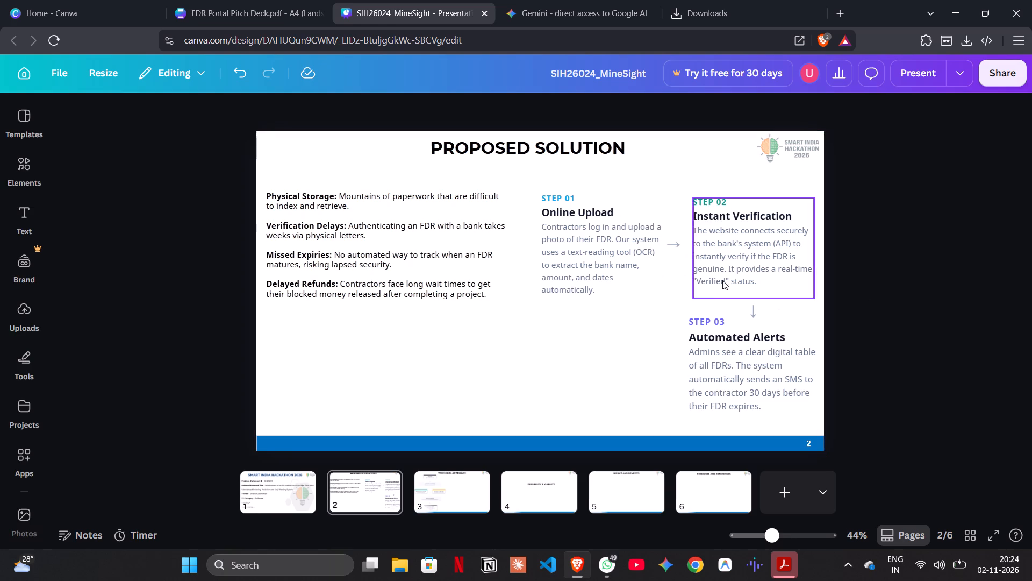
click(681, 245)
key(Right)
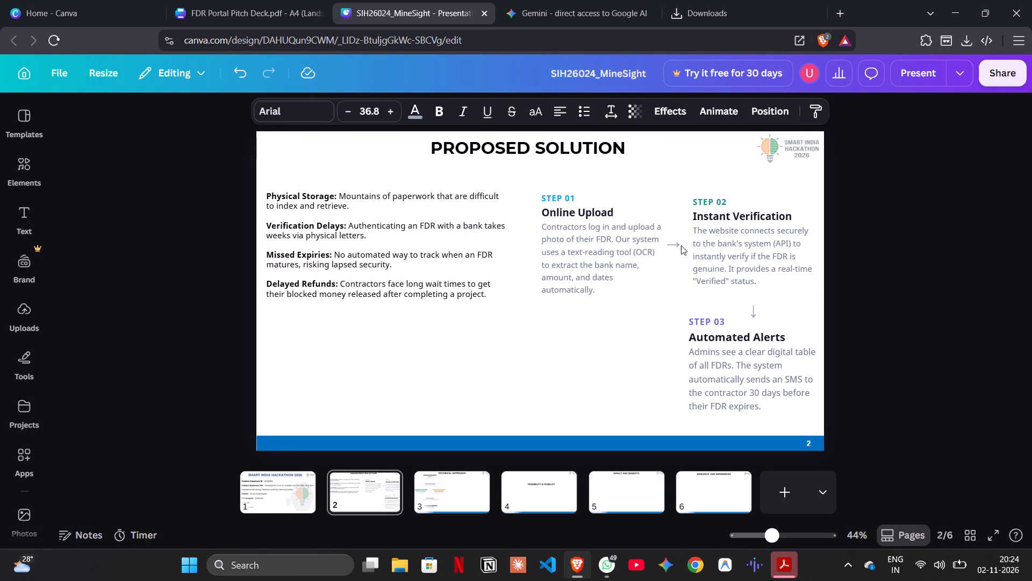
key(Right)
key(Right)
key(Right)
key(Right)
key(Right)
key(Right)
key(Right)
key(Right)
key(Right)
key(Right)
key(Right)
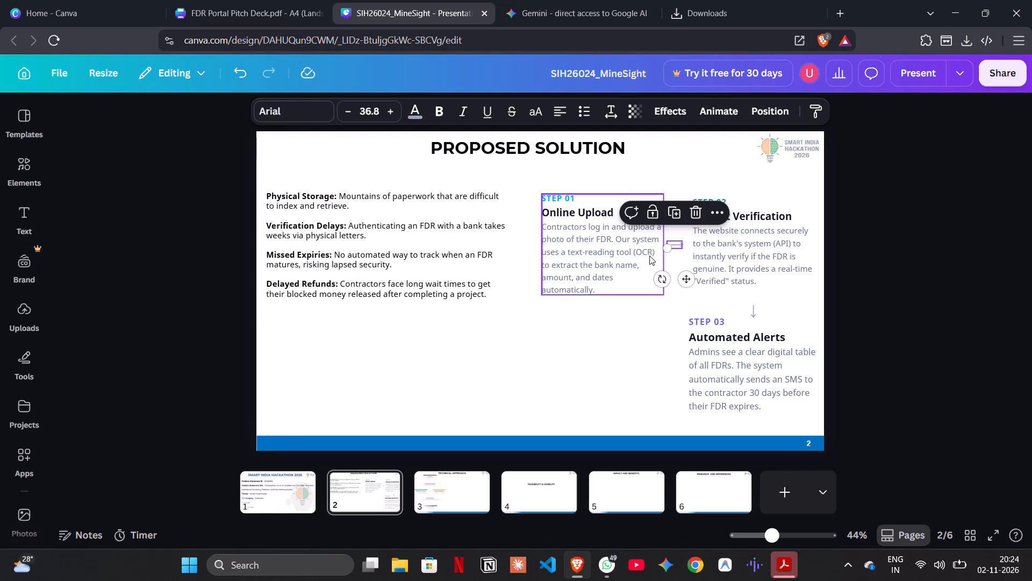
Shrink the Step 01 text from its upper-left corner to about 397 by 329, aligning its top with the Step 02 text.
click(643, 256)
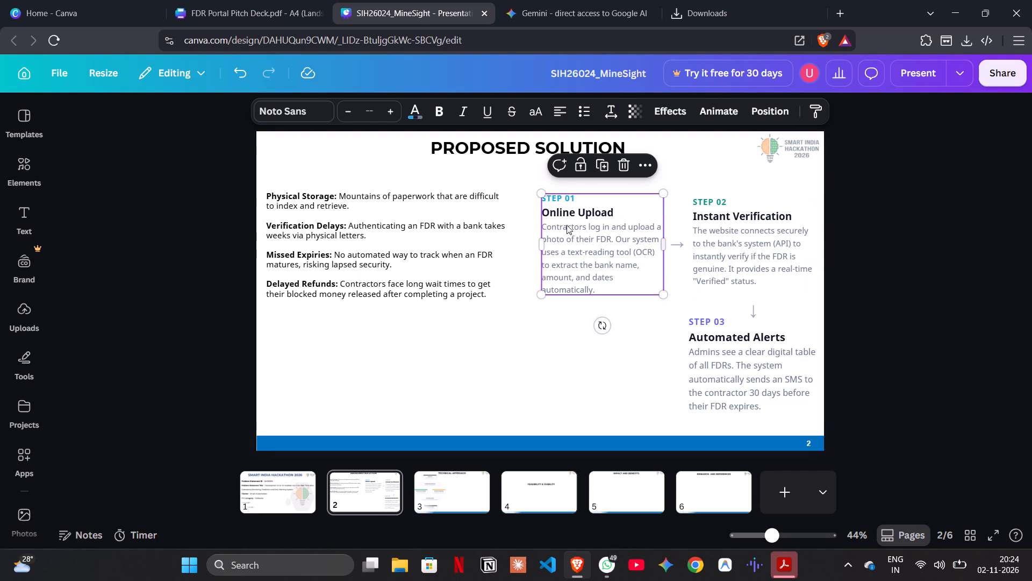
click(541, 194)
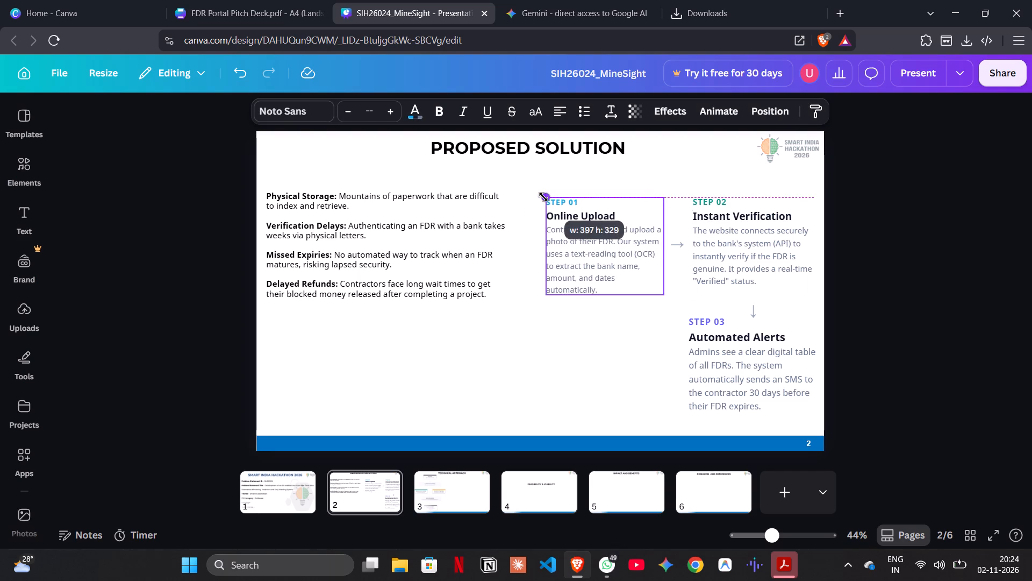
click(734, 261)
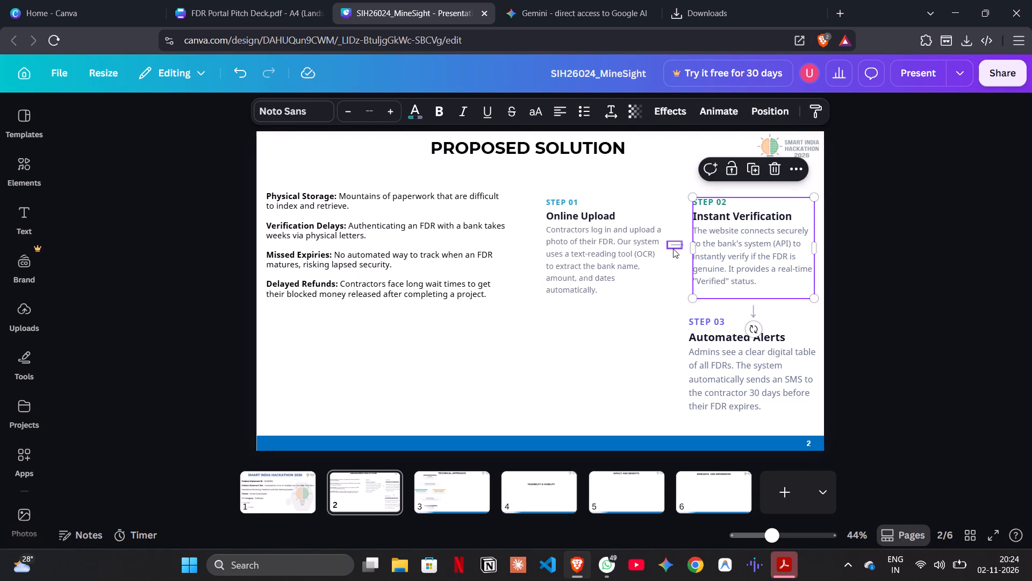
click(673, 249)
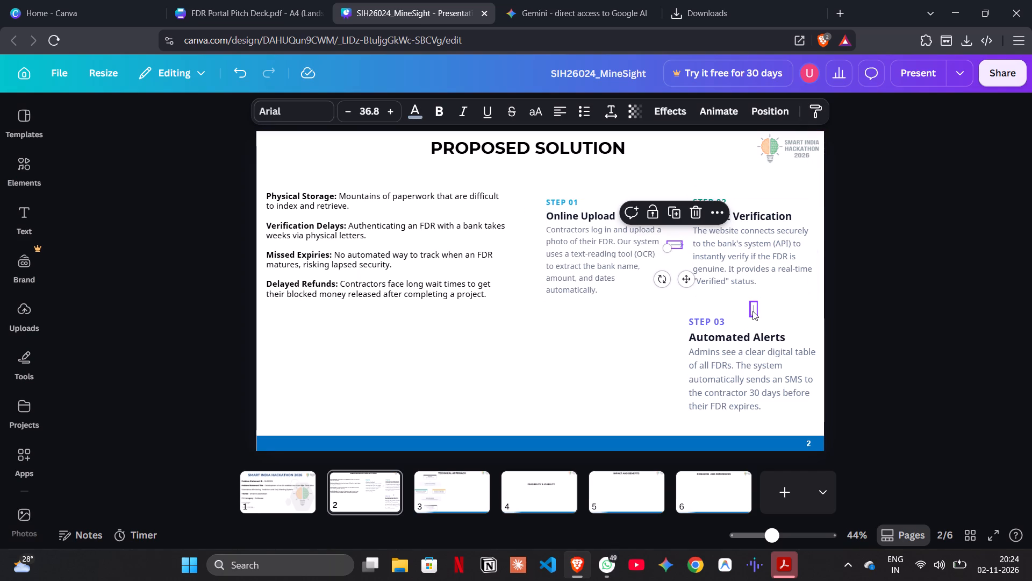
Move the down arrow slightly up toward the Step 02 text and the Step 03 text slightly down.
drag(752, 311, 752, 306)
click(845, 325)
click(789, 364)
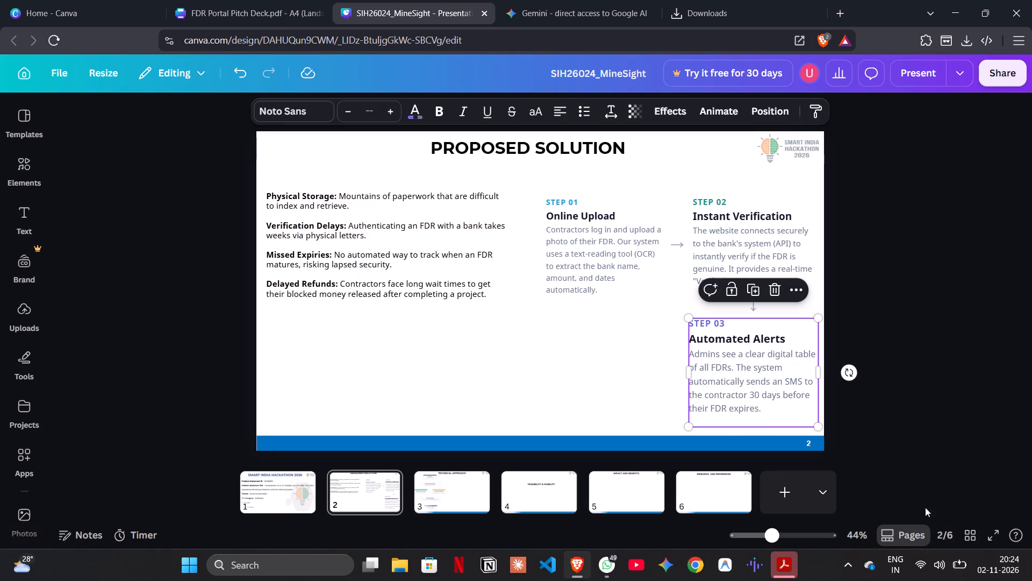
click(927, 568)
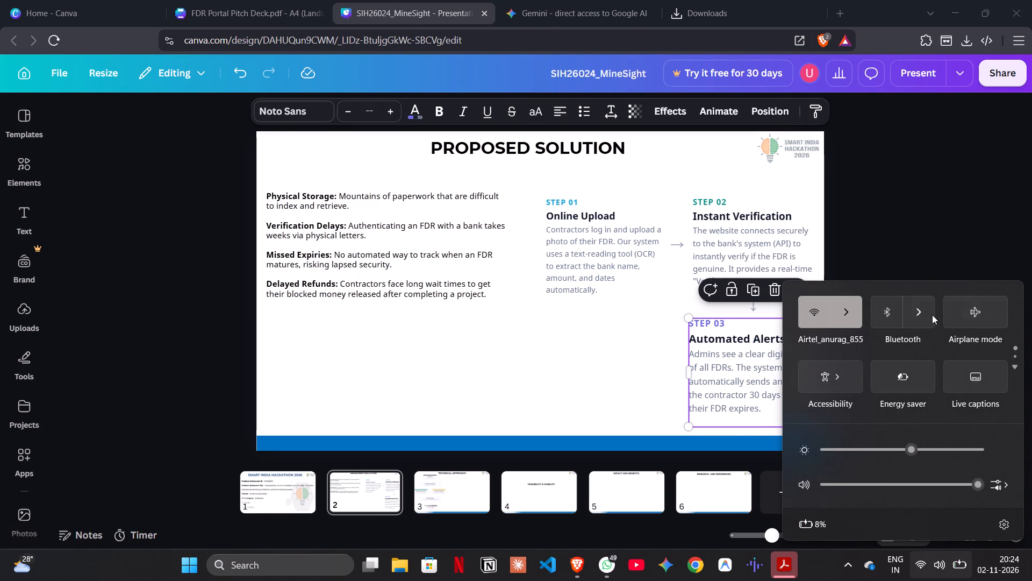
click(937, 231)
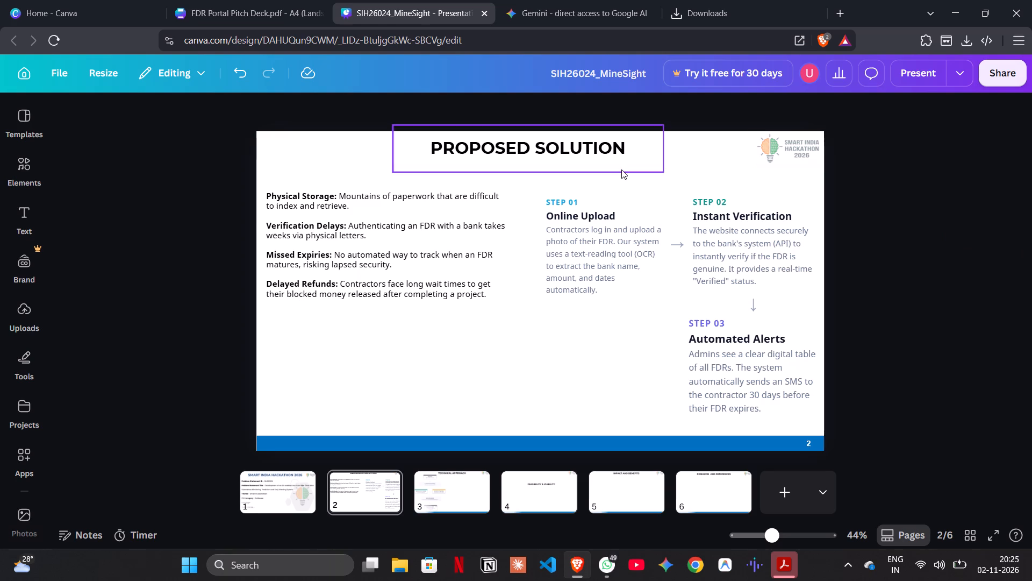
Enlarge the Physical Storage to Delayed Refunds text block to about size 22.9 and nudge it slightly down.
click(448, 238)
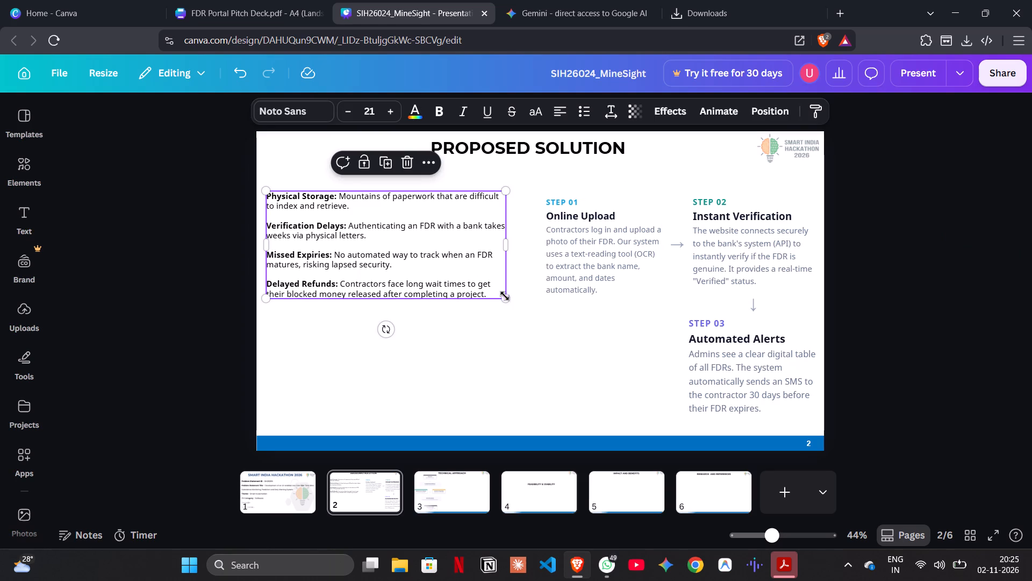
drag(505, 297, 512, 301)
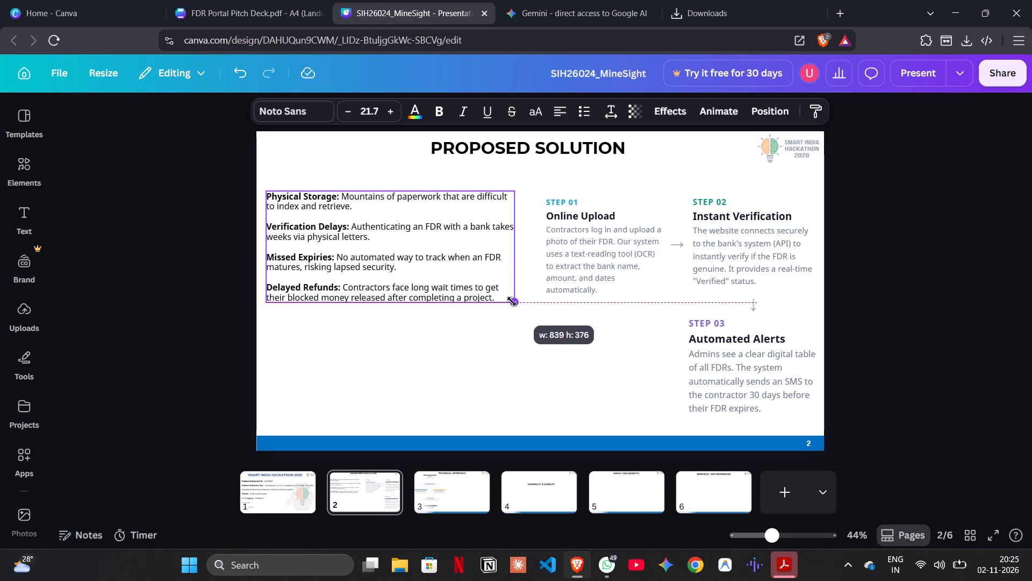
drag(512, 301, 520, 315)
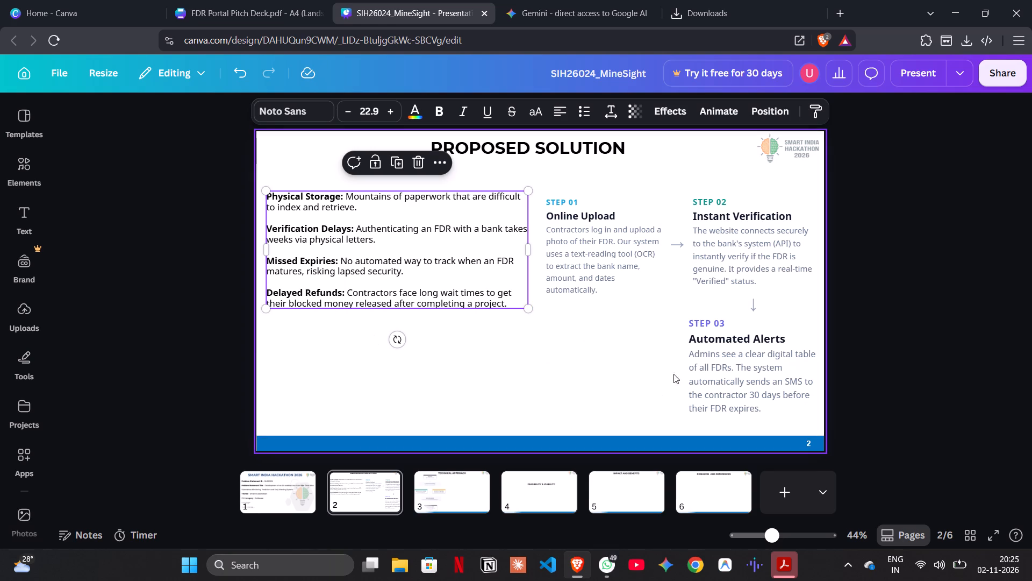
click(585, 358)
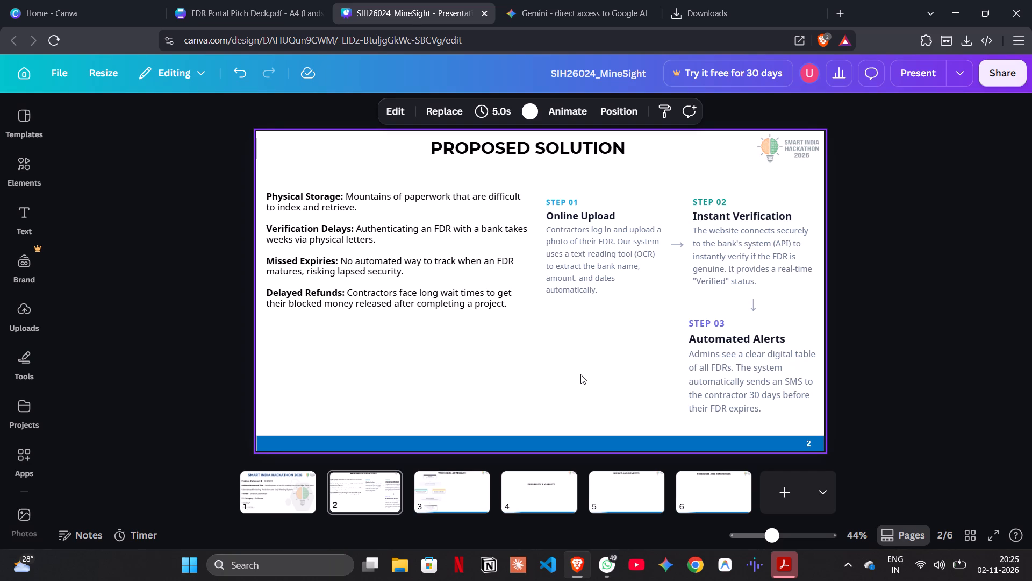
click(431, 230)
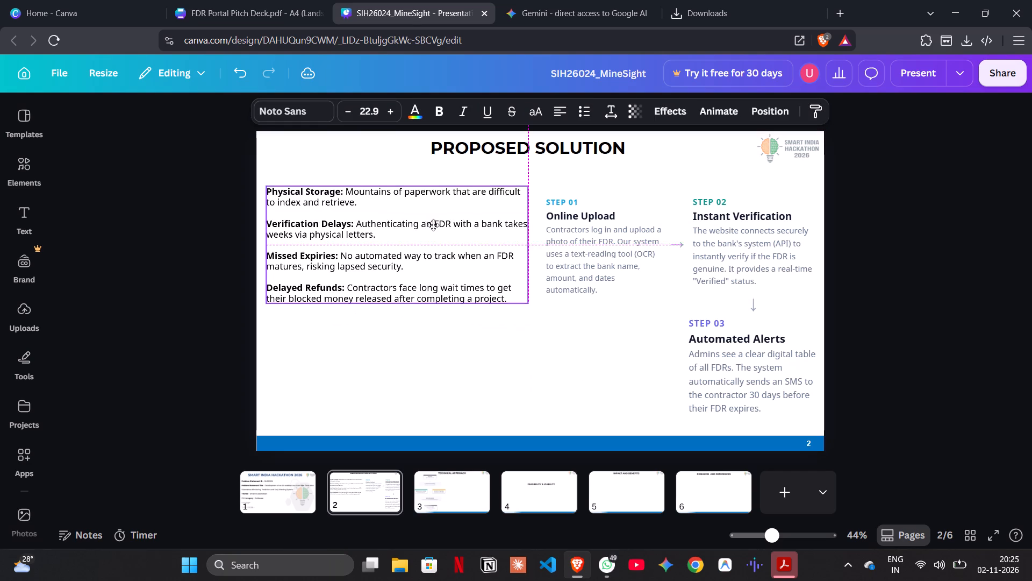
click(175, 232)
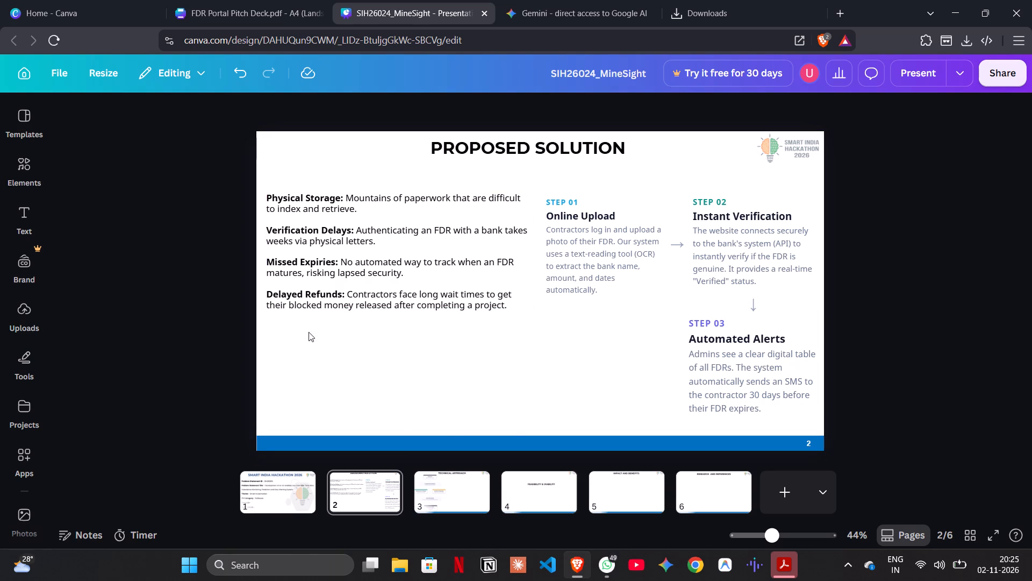
Copy the Core Issues to Solve text from page 2 of the FDR Portal Pitch Deck into the MineSight deck's slide 2.
click(275, 0)
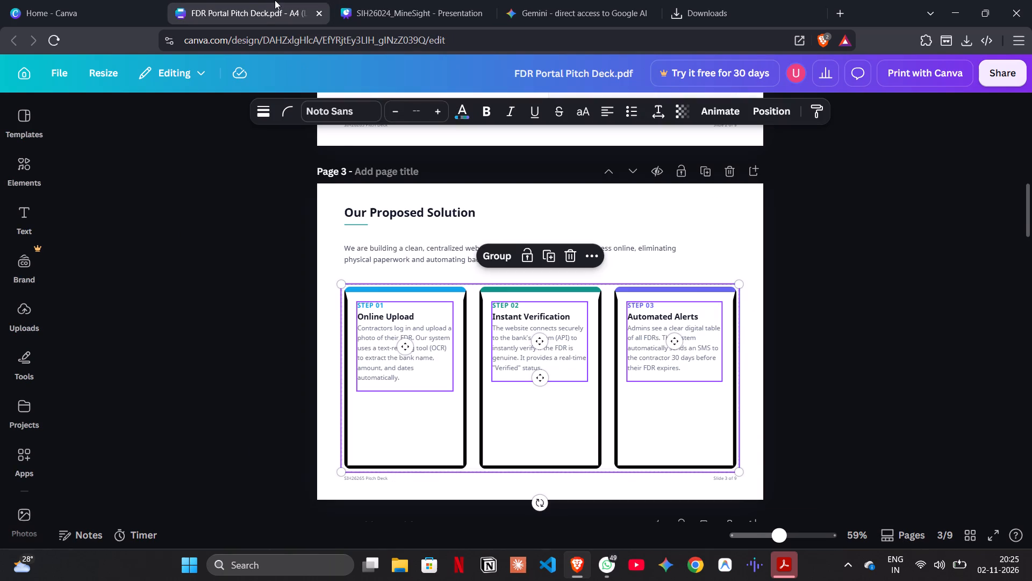
click(260, 325)
scroll(260, 325, up, 4)
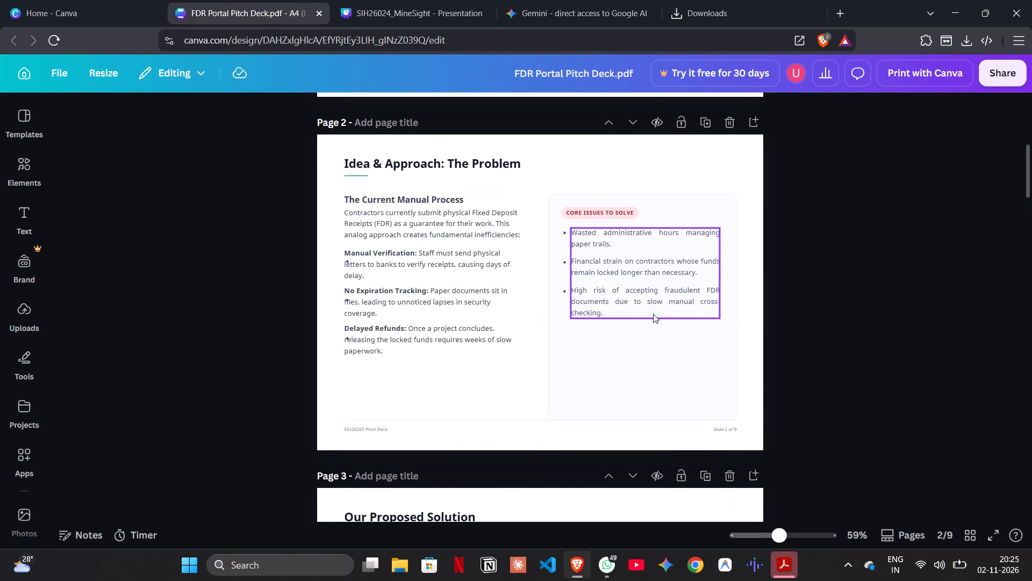
scroll(653, 314, up, 2)
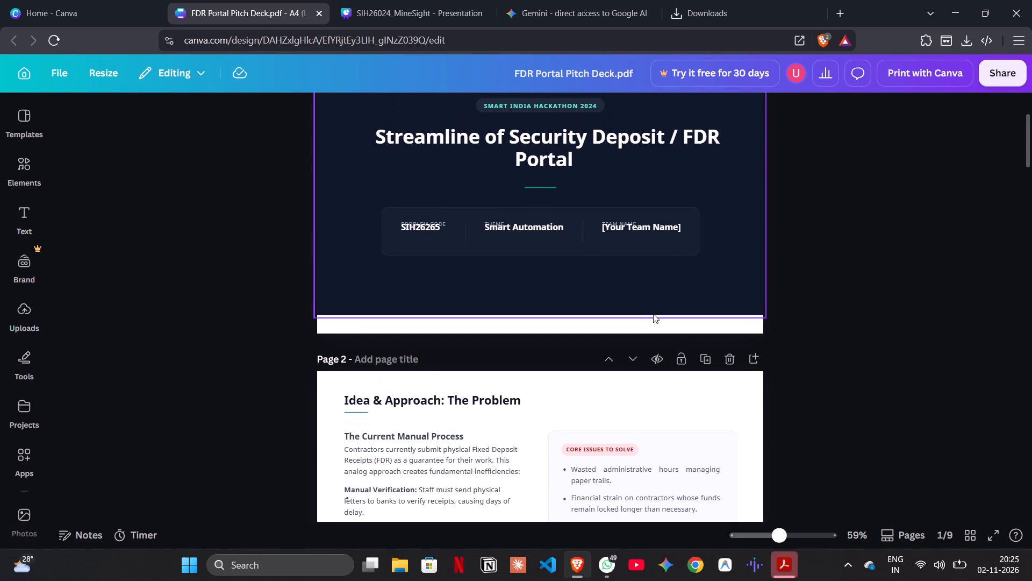
scroll(653, 314, down, 4)
click(653, 353)
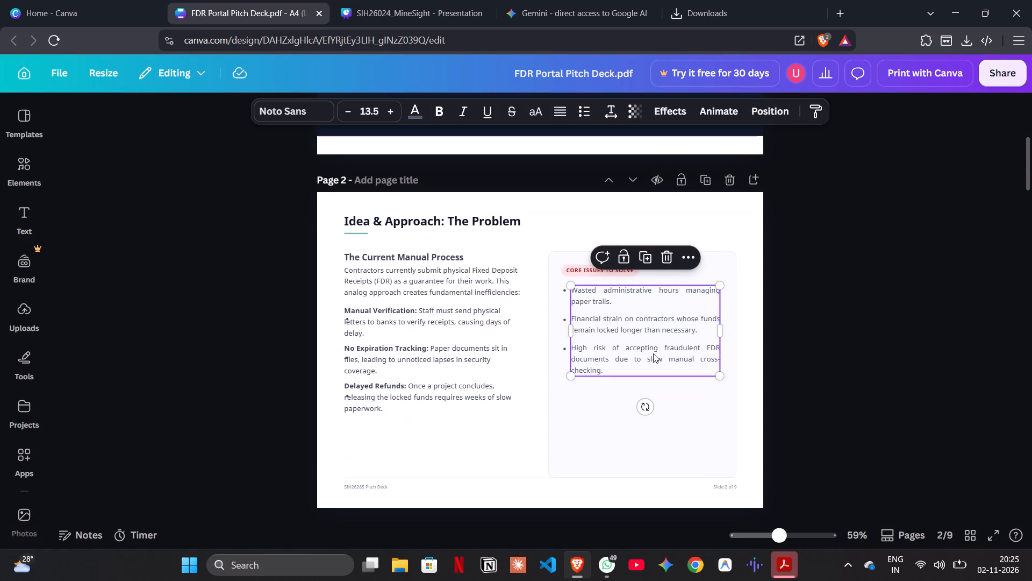
click(767, 328)
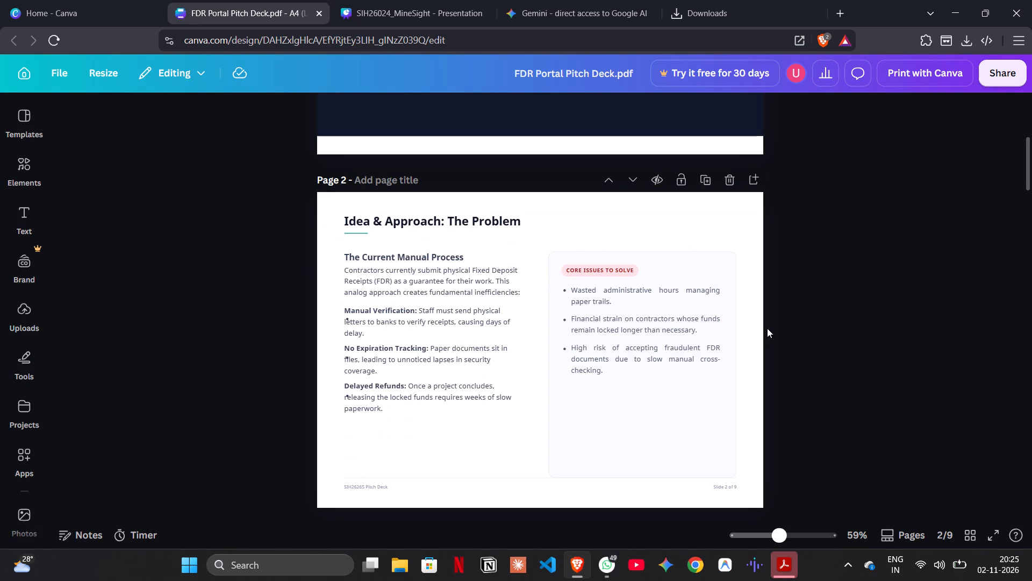
click(661, 330)
key(ctrl+c)
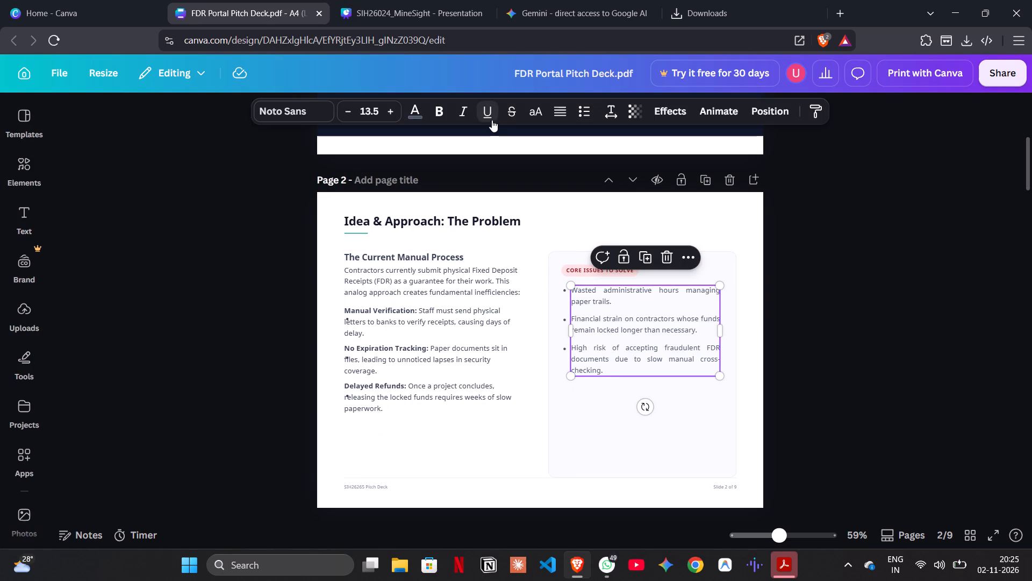
click(431, 0)
key(ctrl+v)
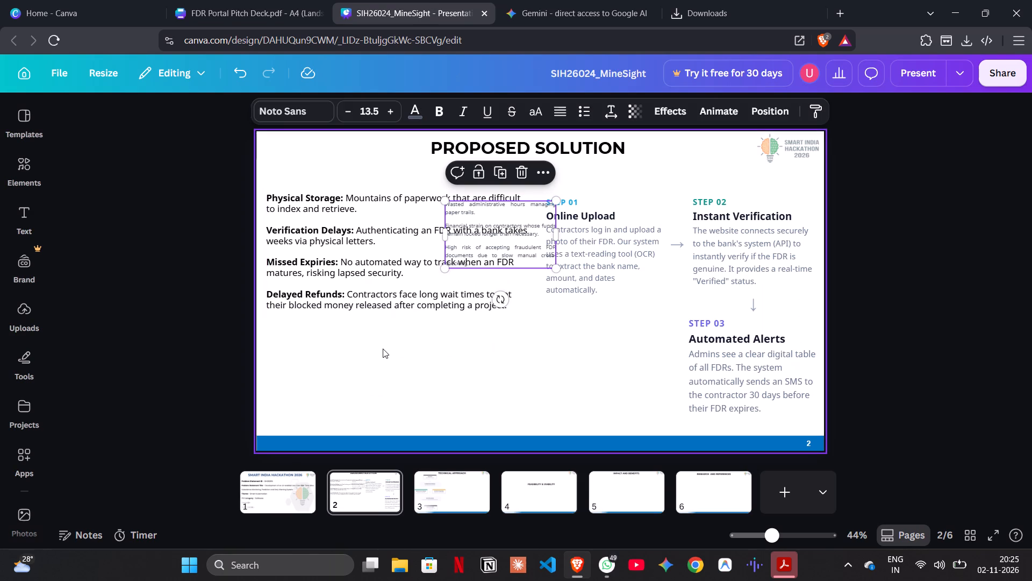
Place the pasted core issues text below the Delayed Refunds paragraph, widen it and format it as a bulleted list.
drag(534, 249, 375, 399)
drag(400, 391, 574, 388)
click(584, 105)
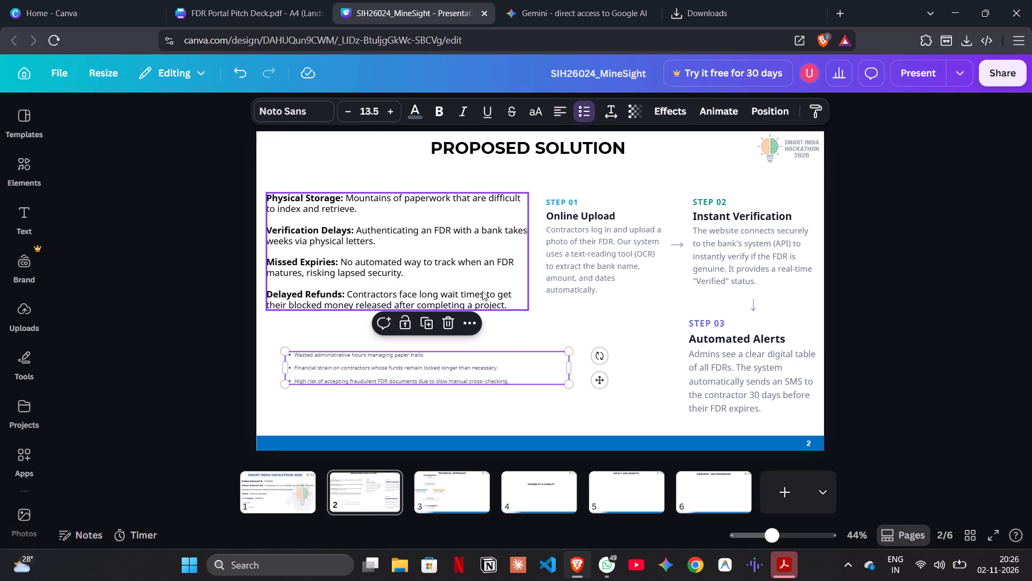
Enlarge the core issues list to size 20.5, shift it slightly up and left, and widen its box.
triple_click(389, 112)
triple_click(389, 112)
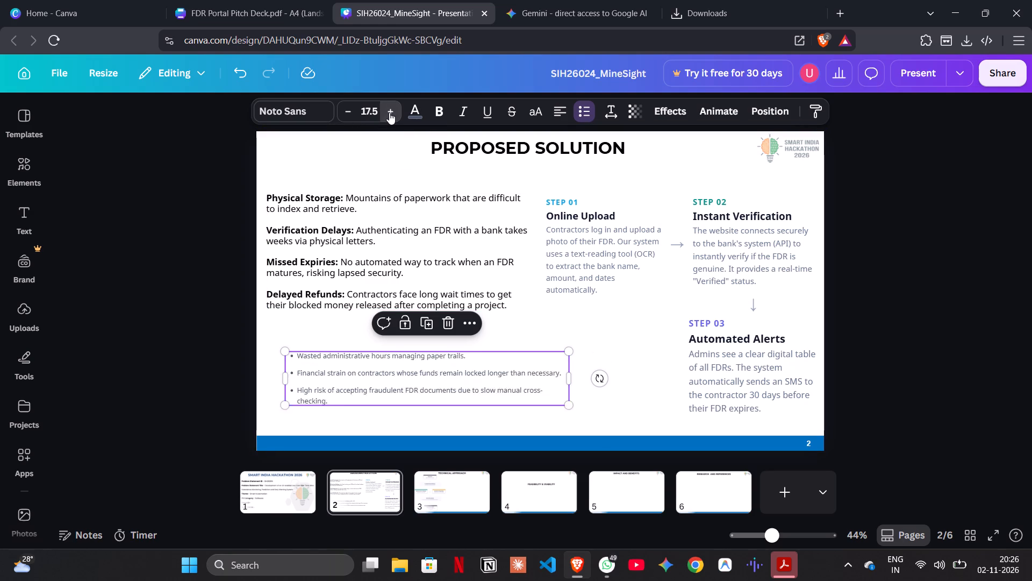
click(389, 112)
drag(495, 389, 481, 379)
drag(560, 386, 604, 384)
Duplicate the PROPOSED SOLUTION title and place the copy above the Physical Storage text, checking page 2 of the pitch deck for the heading wording.
click(279, 0)
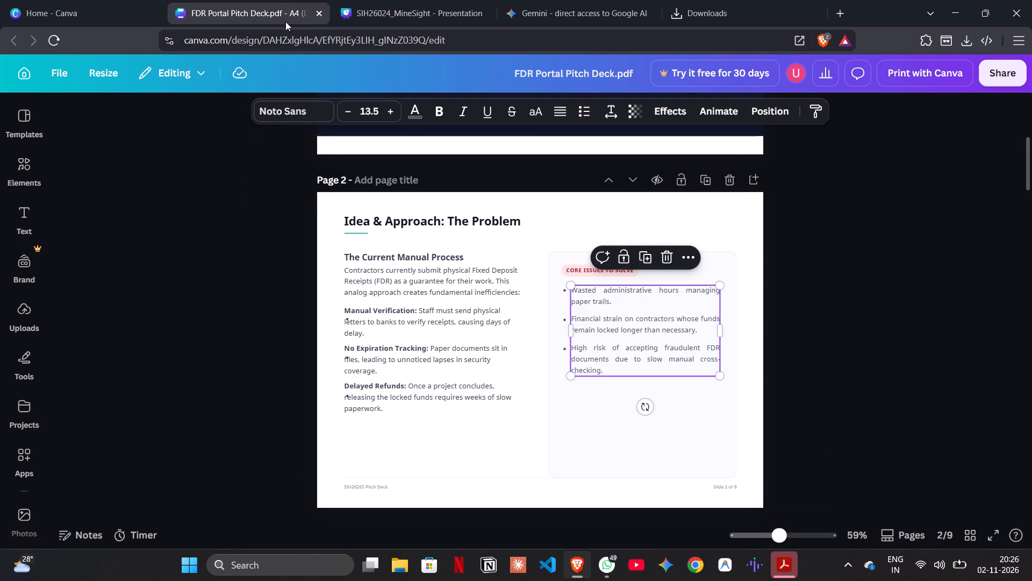
scroll(339, 245, up, 3)
scroll(339, 245, down, 2)
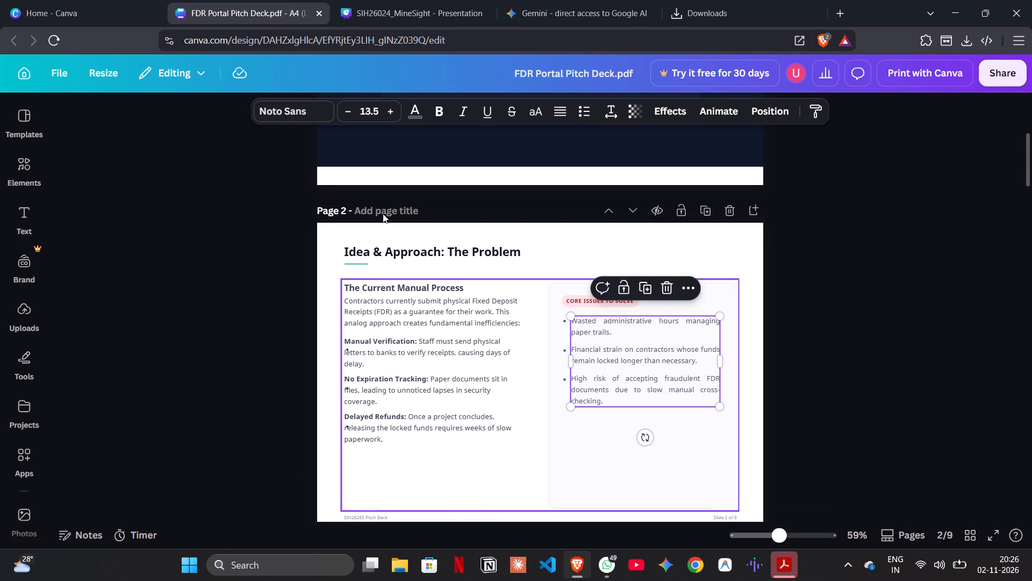
click(417, 0)
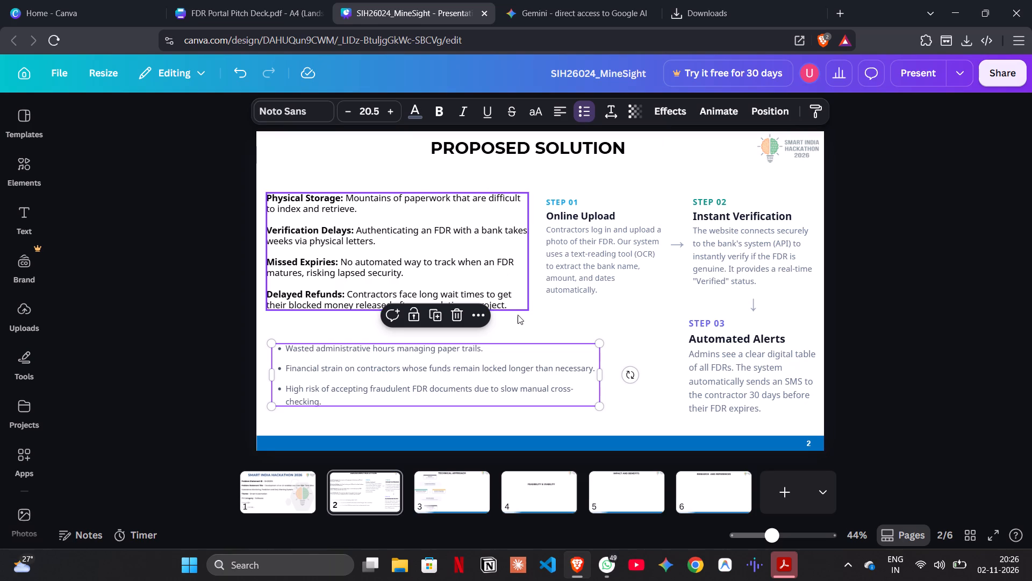
double_click(574, 217)
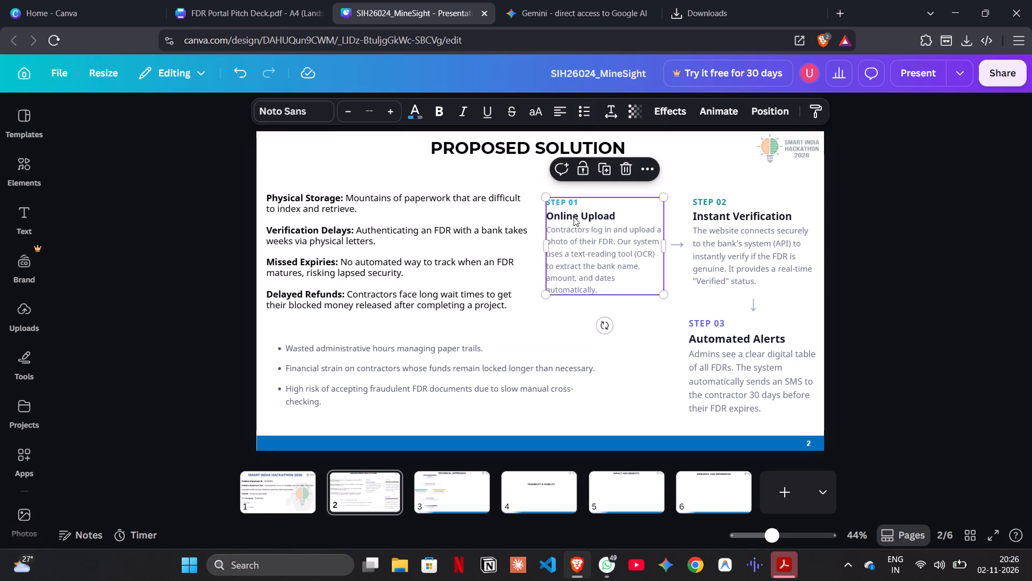
click(485, 148)
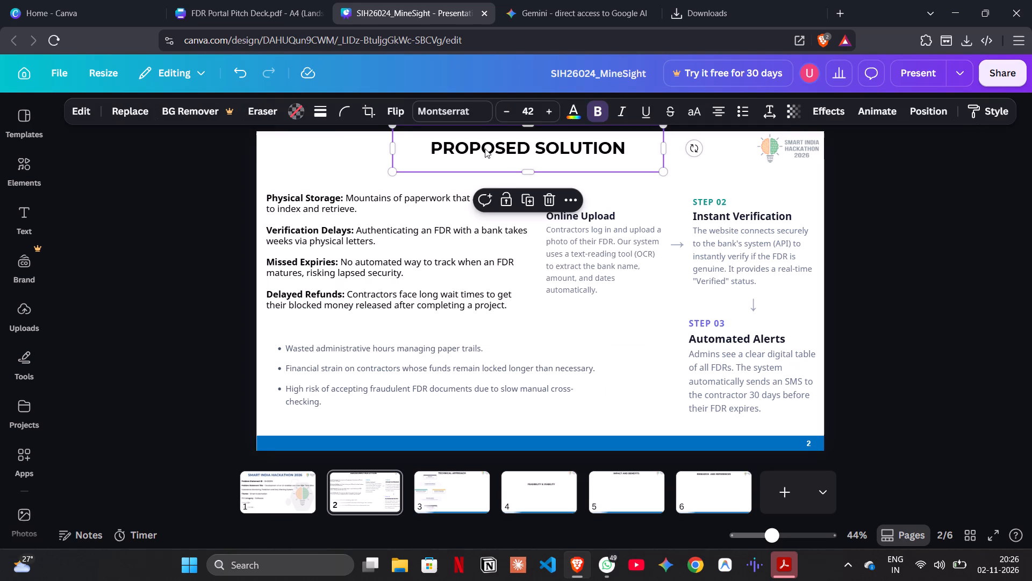
key(ctrl+d)
drag(485, 148, 349, 325)
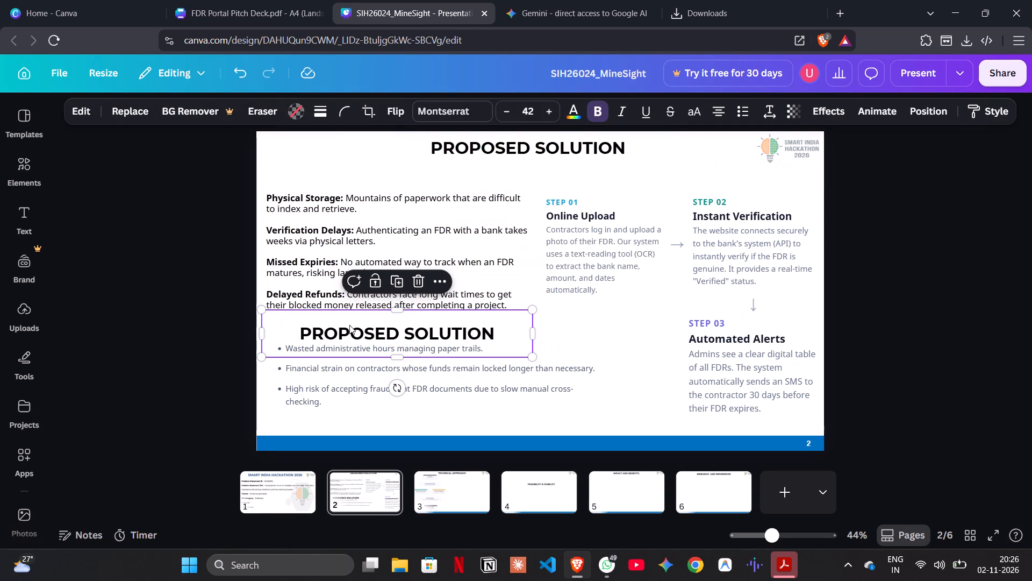
click(349, 325)
click(243, 0)
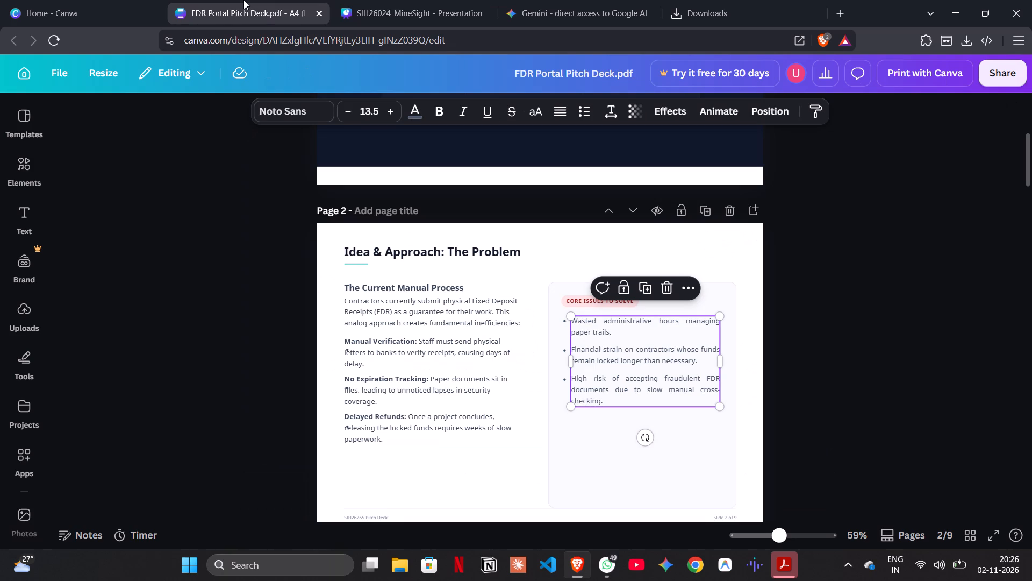
click(381, 8)
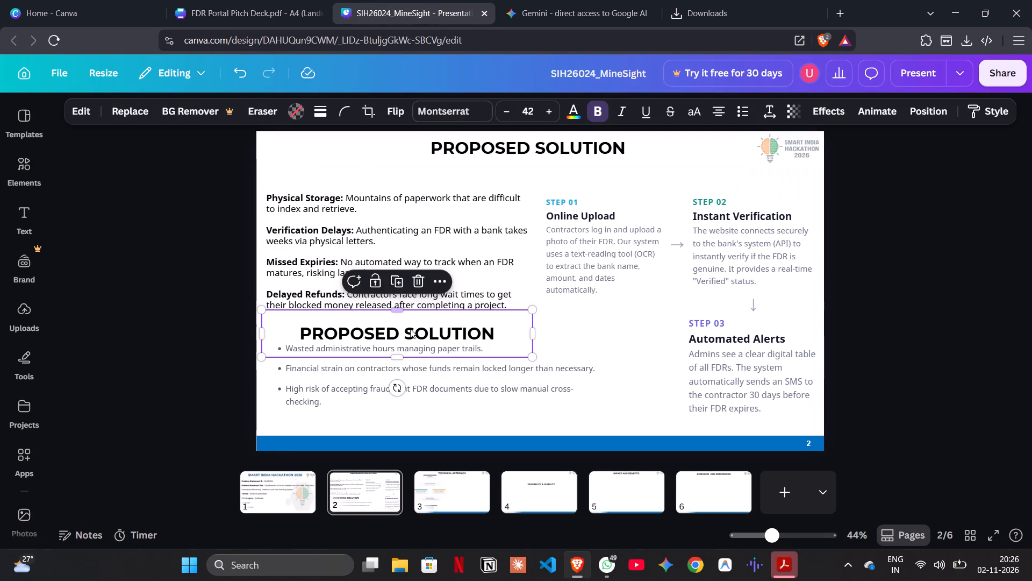
drag(410, 334, 398, 181)
click(398, 181)
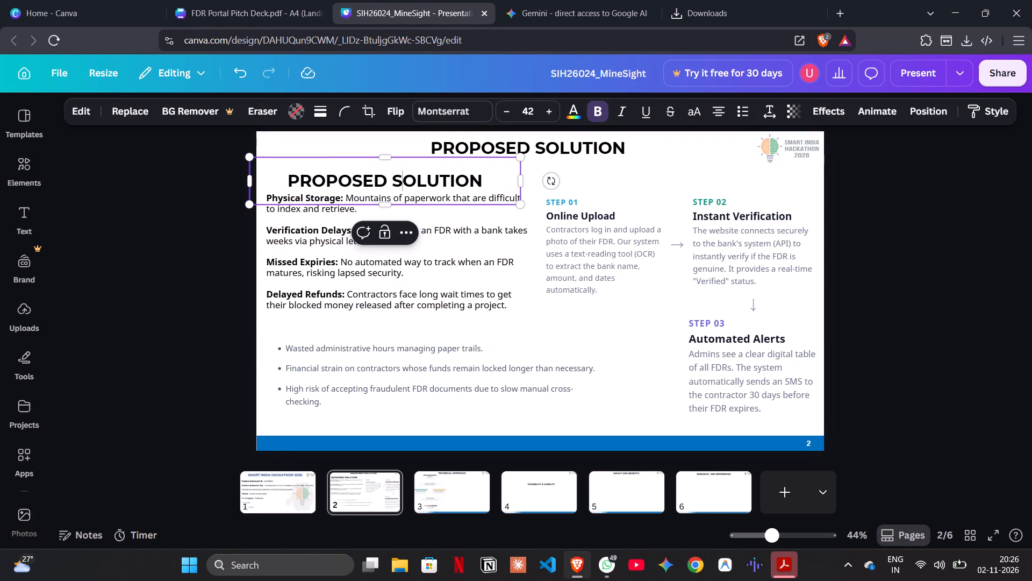
Replace the duplicated title's text with "CURRENT MANUAL PROCESS".
drag(485, 180, 320, 180)
key(BackSpace)
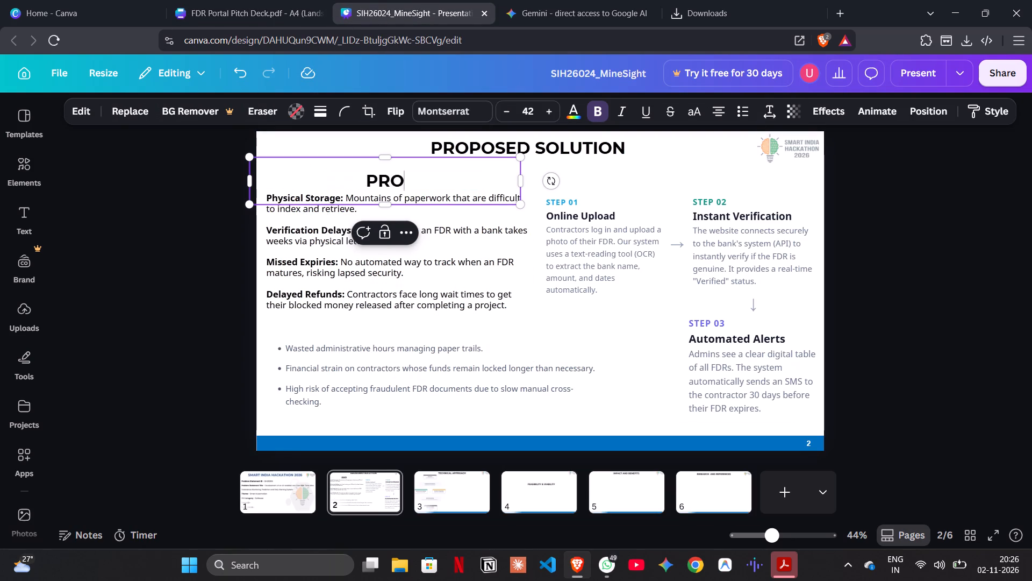
key(BackSpace)
key(BackSpace)
key(BackSpace)
text(CURRENT MANUAL PROCESS)
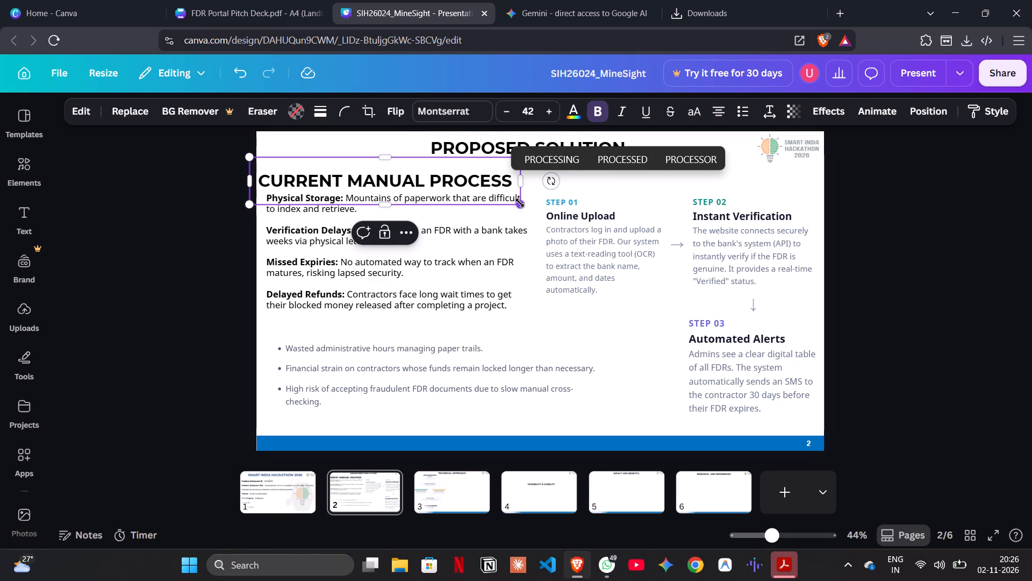
Format the CURRENT MANUAL PROCESS heading in Noto Sans at size 24 and slightly reduce its box.
drag(520, 203, 447, 194)
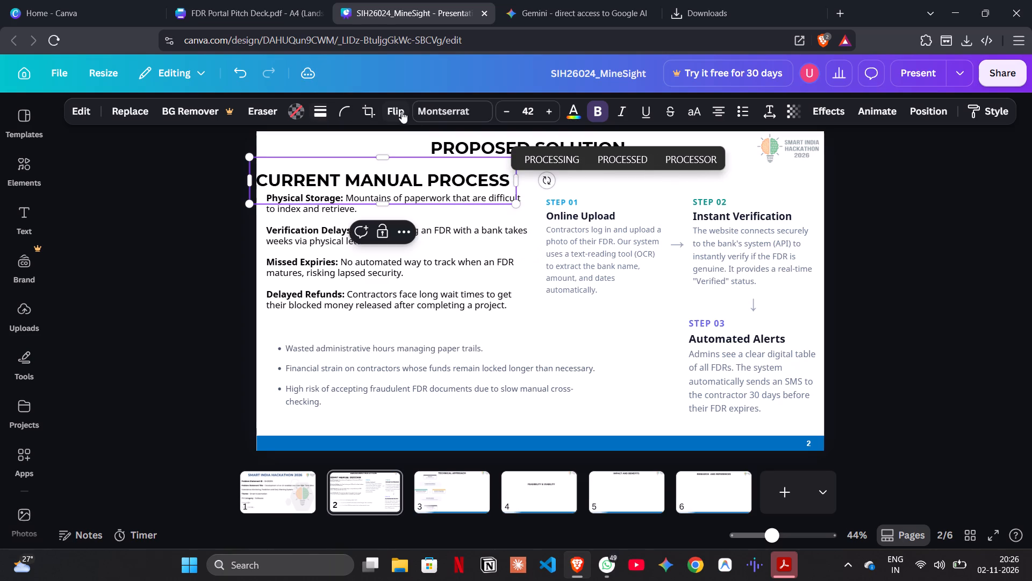
click(447, 109)
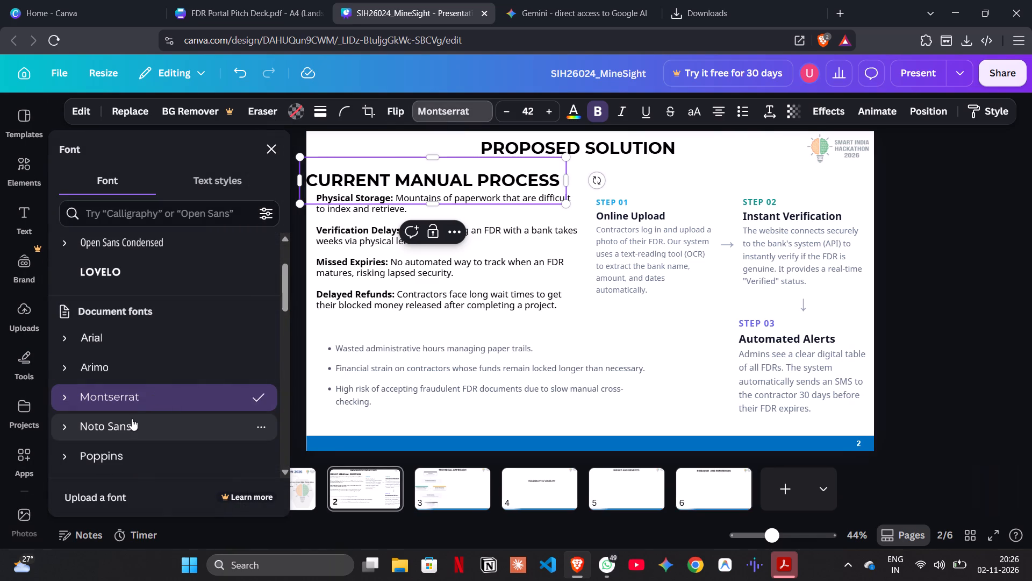
click(132, 419)
drag(569, 206, 471, 174)
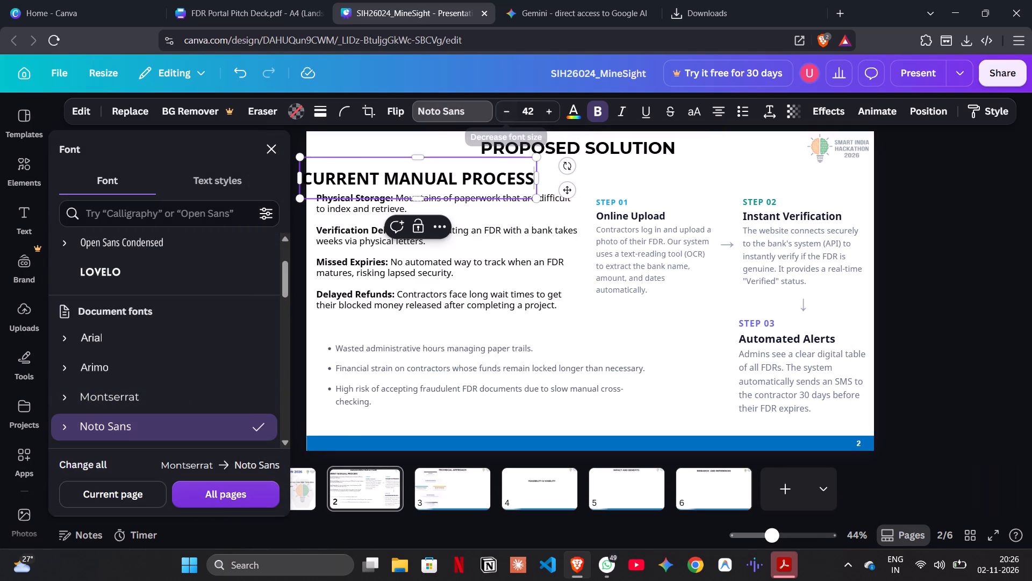
drag(526, 108, 507, 292)
click(507, 292)
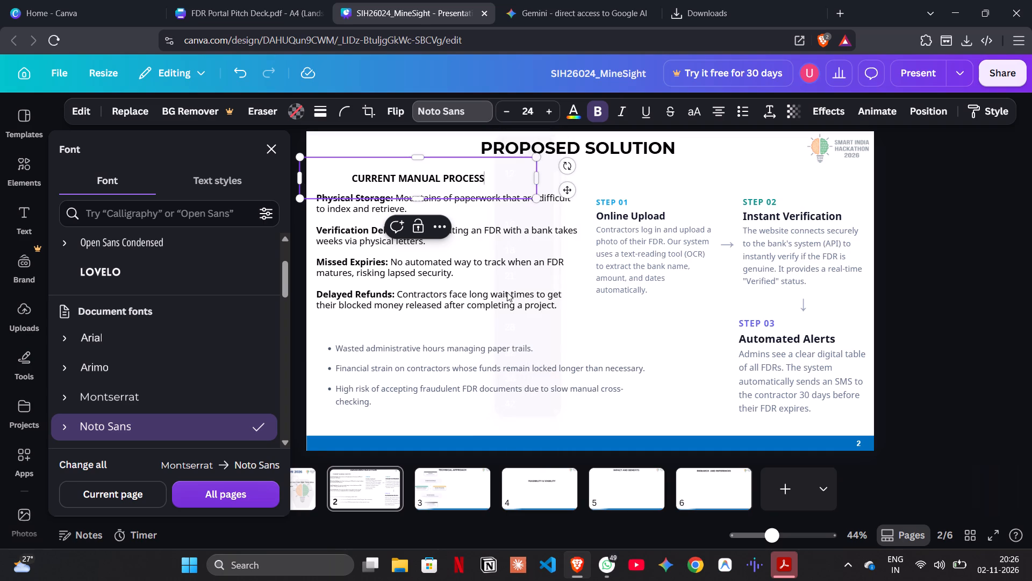
click(385, 139)
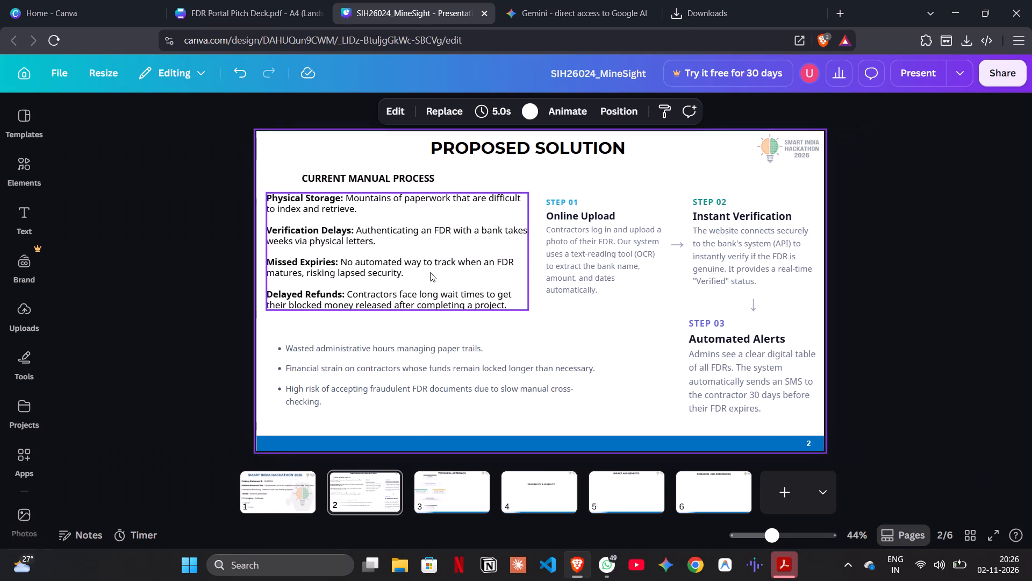
Move the core issues list down near the blue footer, left-aligned with the Physical Storage text, and lower that text below the heading.
drag(422, 371, 418, 393)
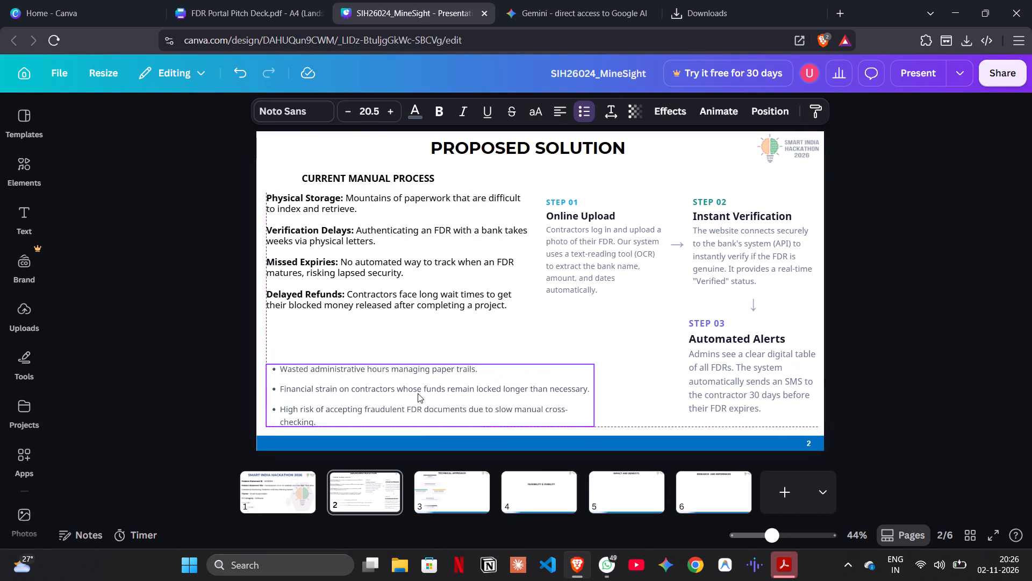
click(226, 385)
drag(450, 272, 449, 292)
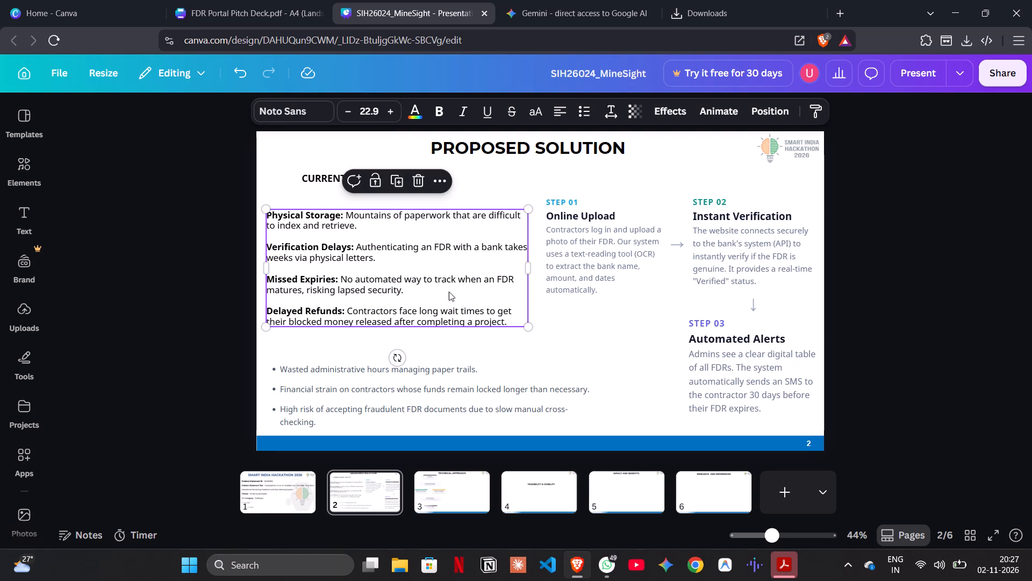
Narrow the Physical Storage text box slightly and set its font size to 21.
drag(531, 265, 524, 265)
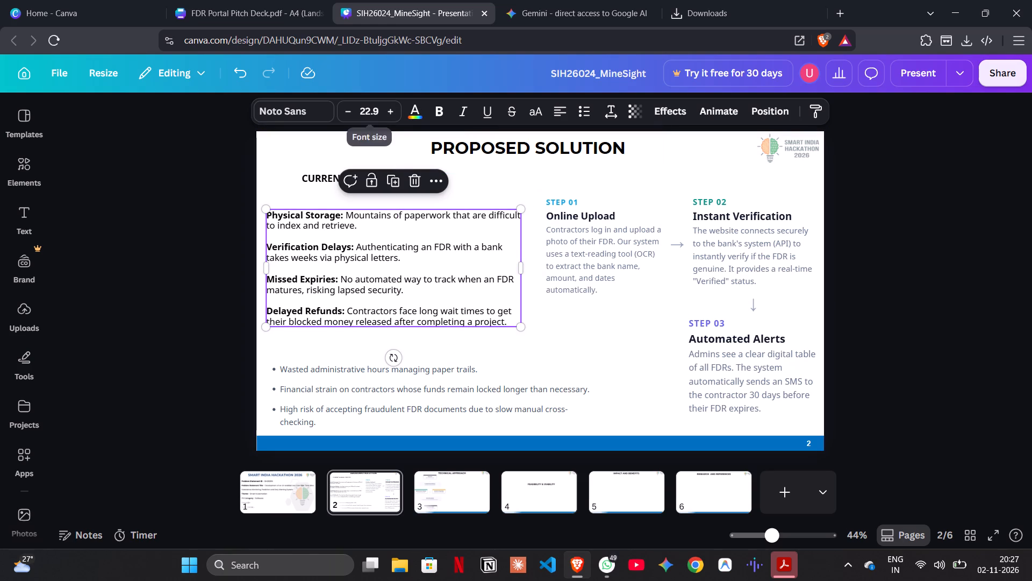
click(373, 106)
click(373, 341)
click(207, 331)
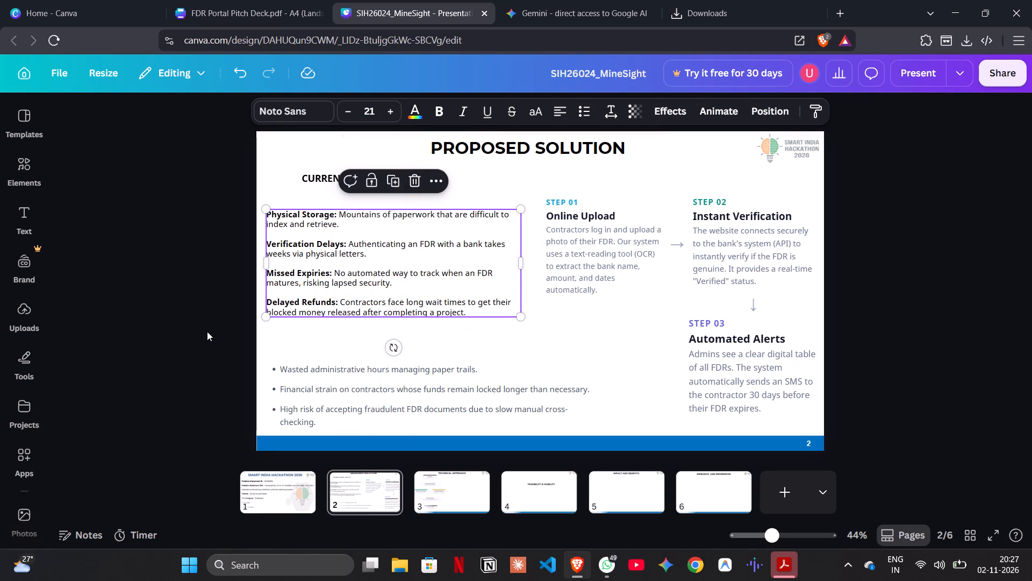
Left-align the CURRENT MANUAL PROCESS heading's text and line its box up with the left edge of the Physical Storage text.
drag(389, 177, 394, 182)
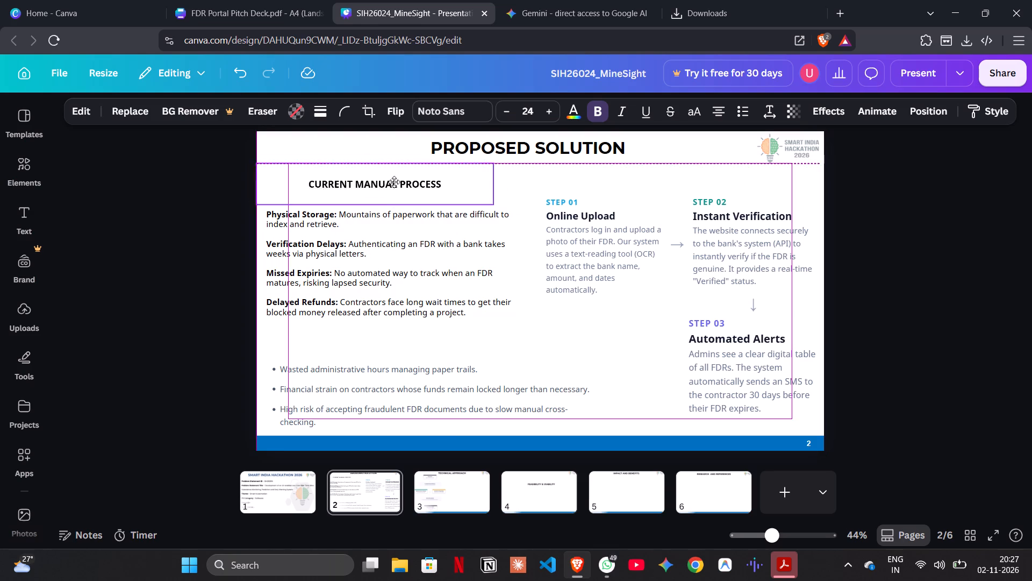
drag(394, 182, 402, 183)
drag(388, 202, 396, 185)
drag(435, 169, 380, 182)
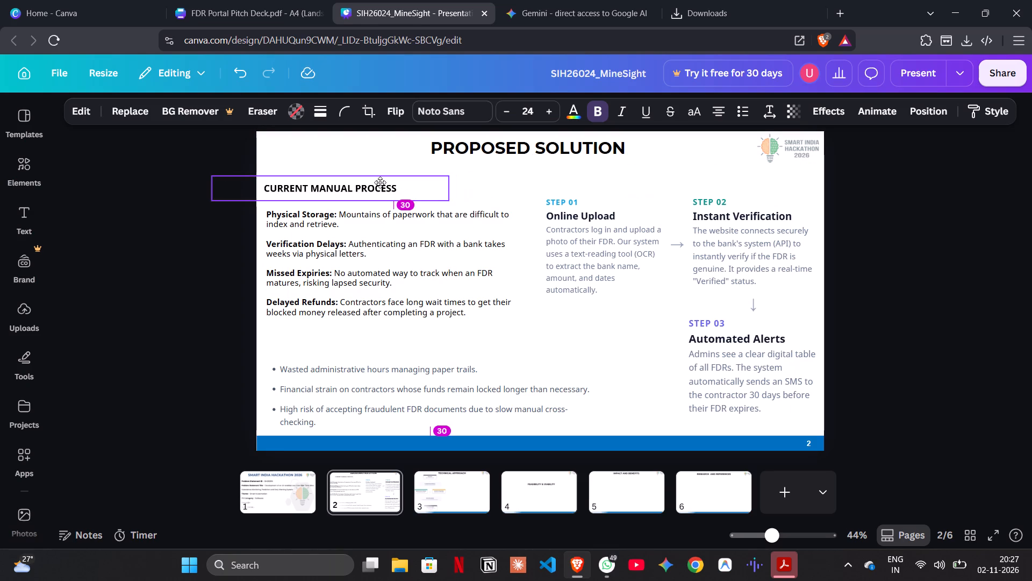
drag(380, 182, 392, 182)
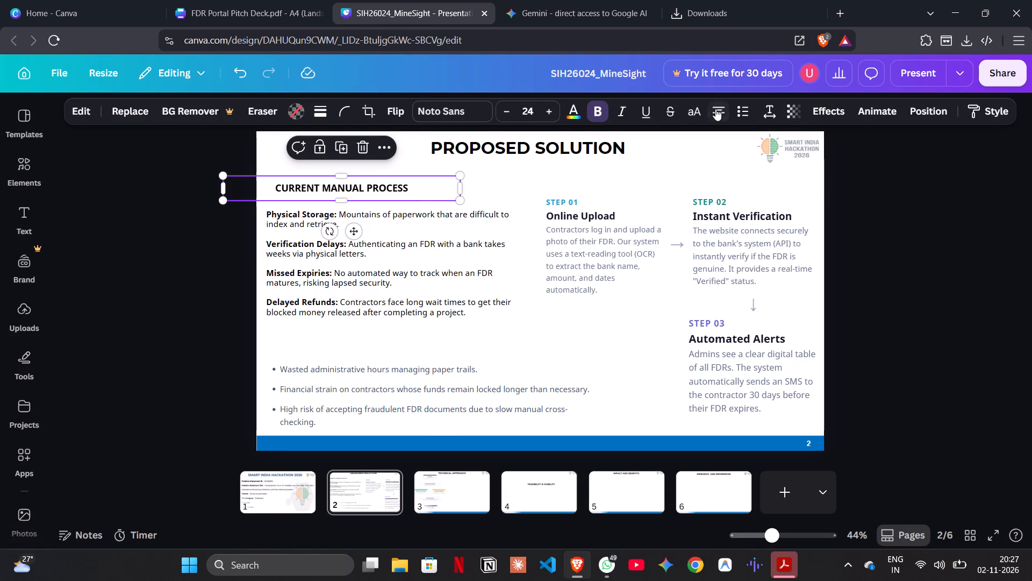
click(716, 109)
drag(428, 187, 475, 189)
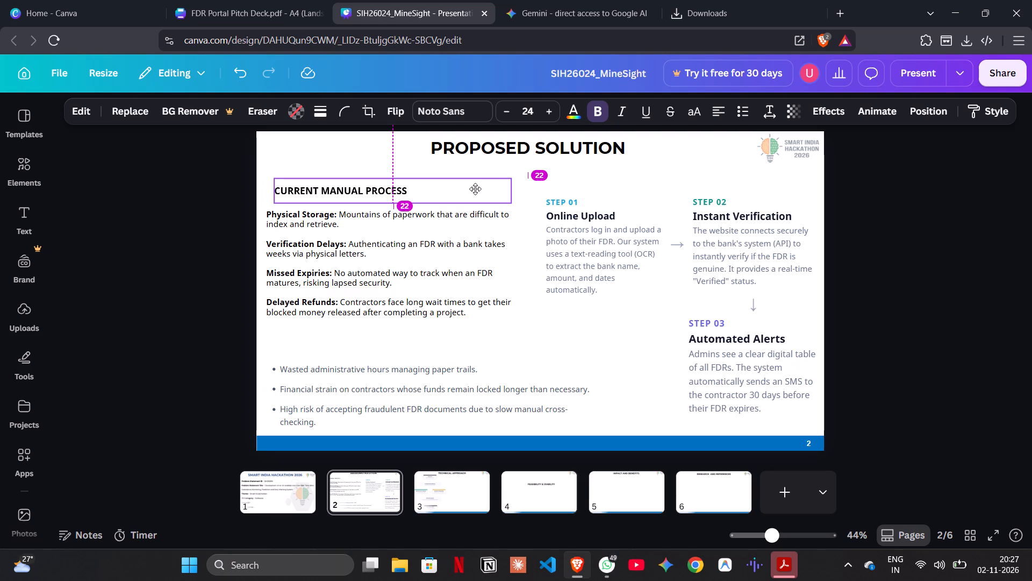
drag(475, 189, 474, 187)
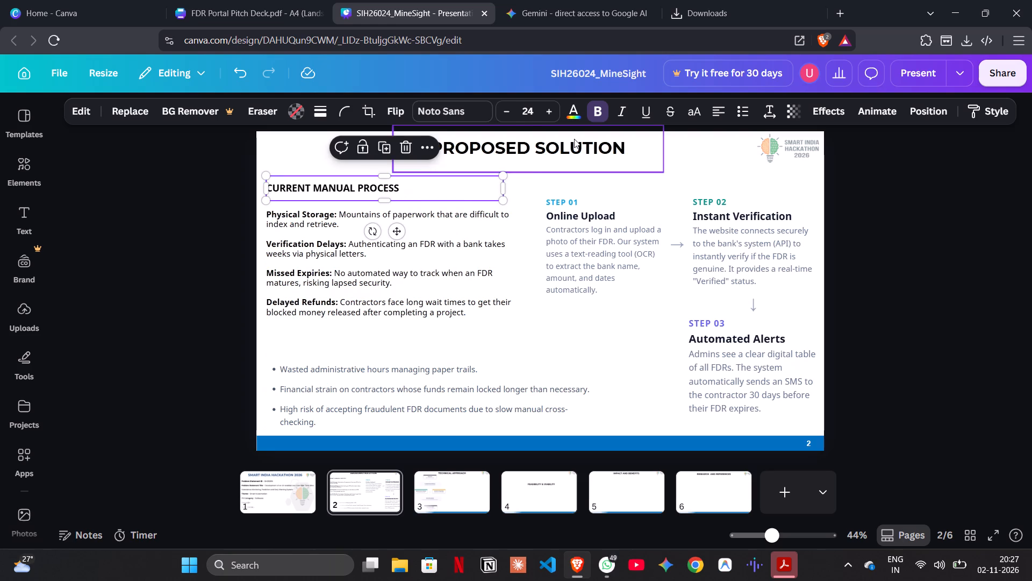
Move the PROPOSED SOLUTION title slightly lower on the slide.
drag(574, 139, 574, 144)
click(571, 342)
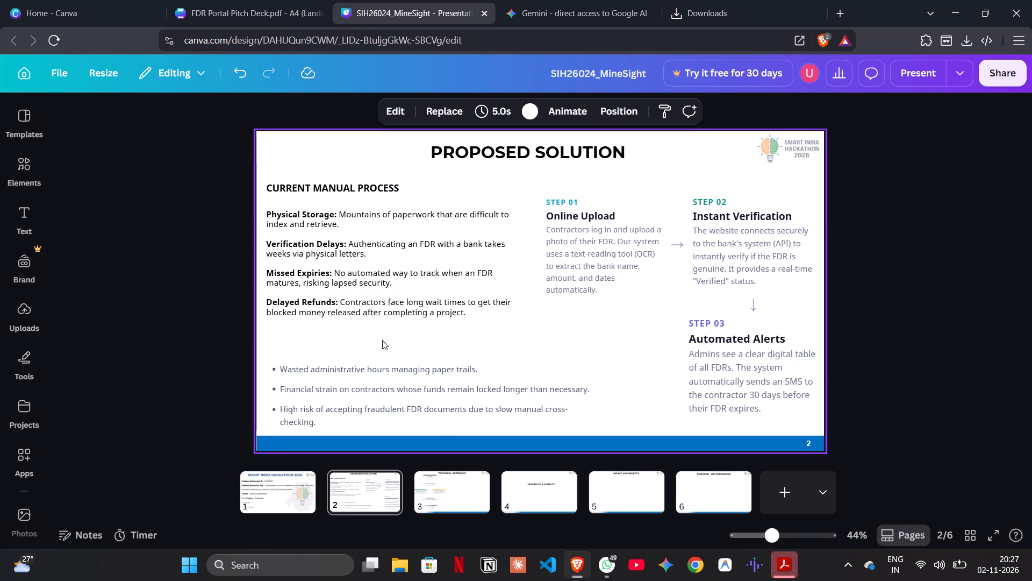
Duplicate the CURRENT MANUAL PROCESS heading and place the copy just above the core issues list.
click(342, 188)
key(ctrl+d)
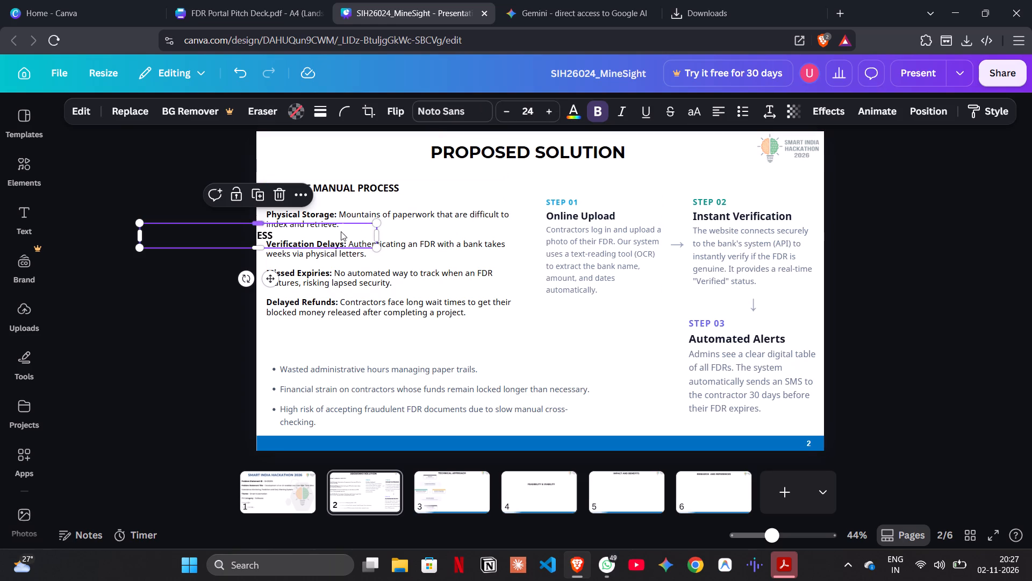
drag(337, 235, 488, 344)
click(488, 344)
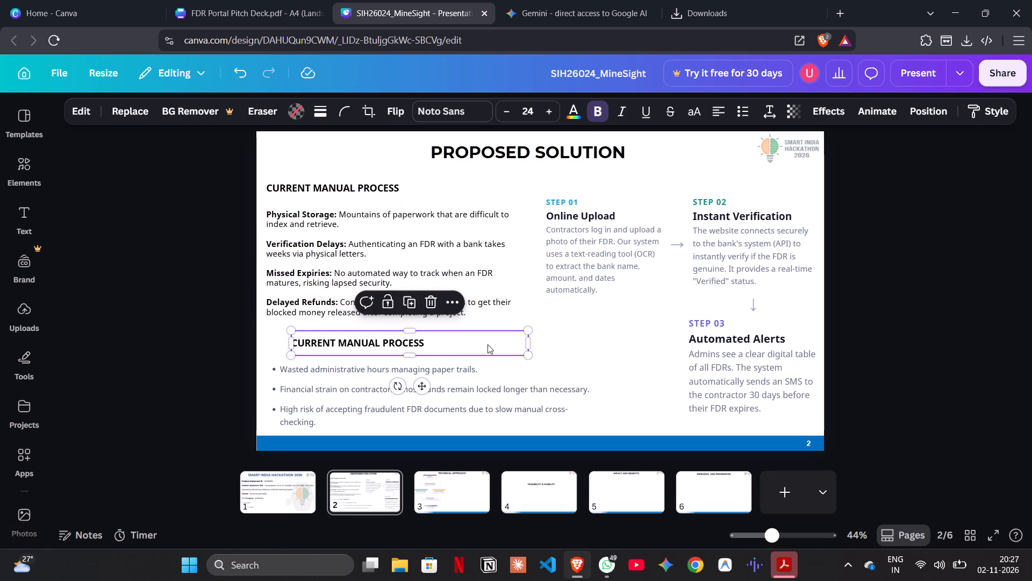
Replace the copied heading's text with "Core Issues To Solve", checking the wording on page 2 of the pitch deck.
click(429, 345)
key(BackSpace)
key(BackSpace)
key(BackSpace)
key(BackSpace)
key(BackSpace)
key(BackSpace)
key(BackSpace)
key(BackSpace)
key(BackSpace)
key(BackSpace)
key(BackSpace)
key(BackSpace)
key(BackSpace)
key(BackSpace)
key(BackSpace)
key(BackSpace)
key(BackSpace)
key(BackSpace)
key(BackSpace)
key(BackSpace)
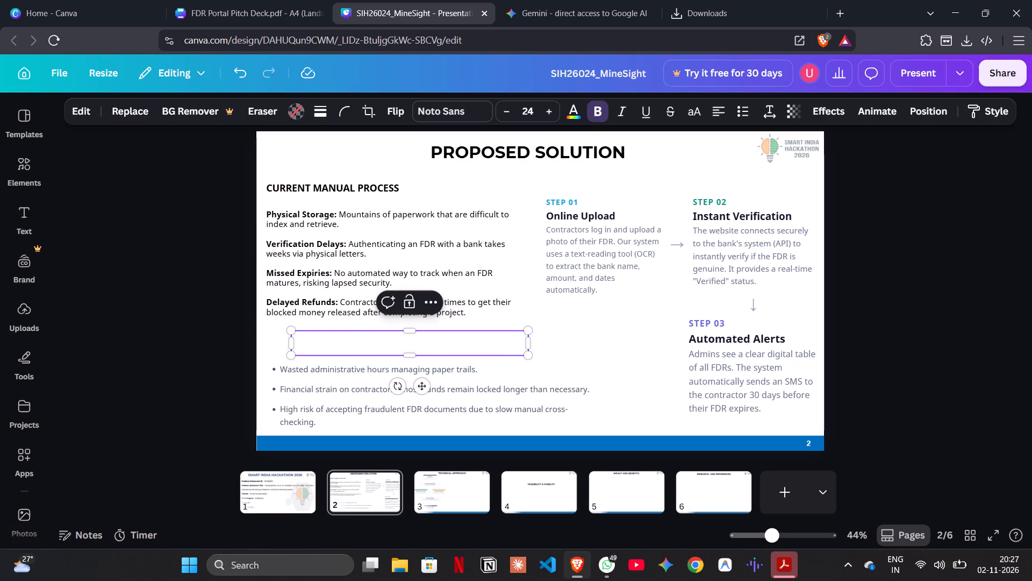
key(c)
key(o)
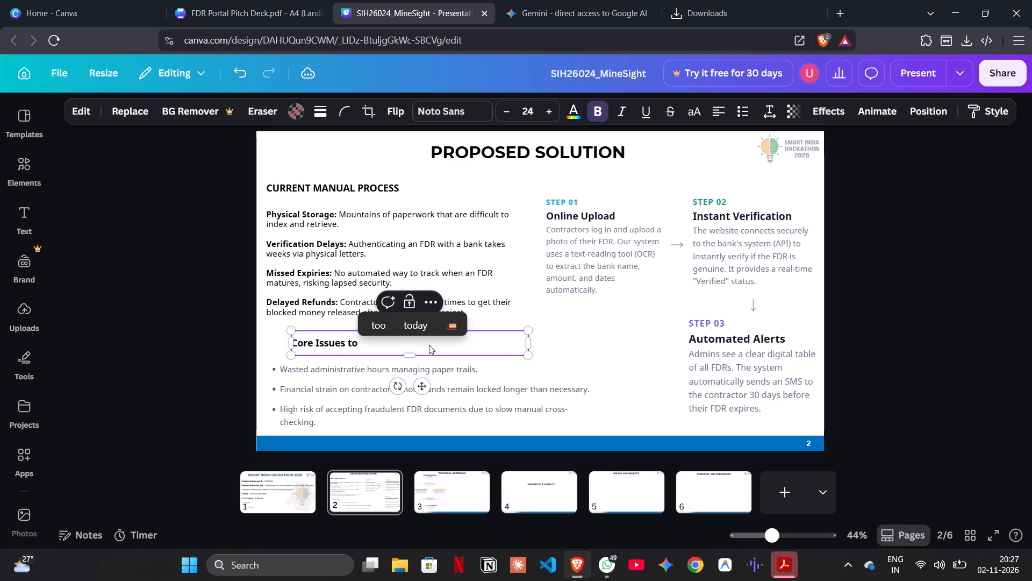
click(283, 0)
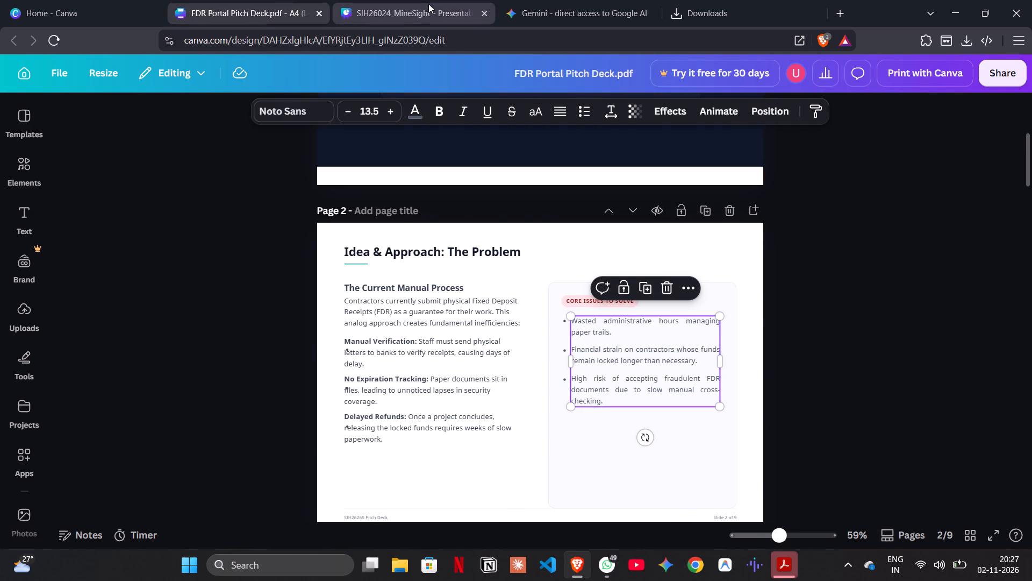
click(428, 4)
key(BackSpace)
key(BackSpace)
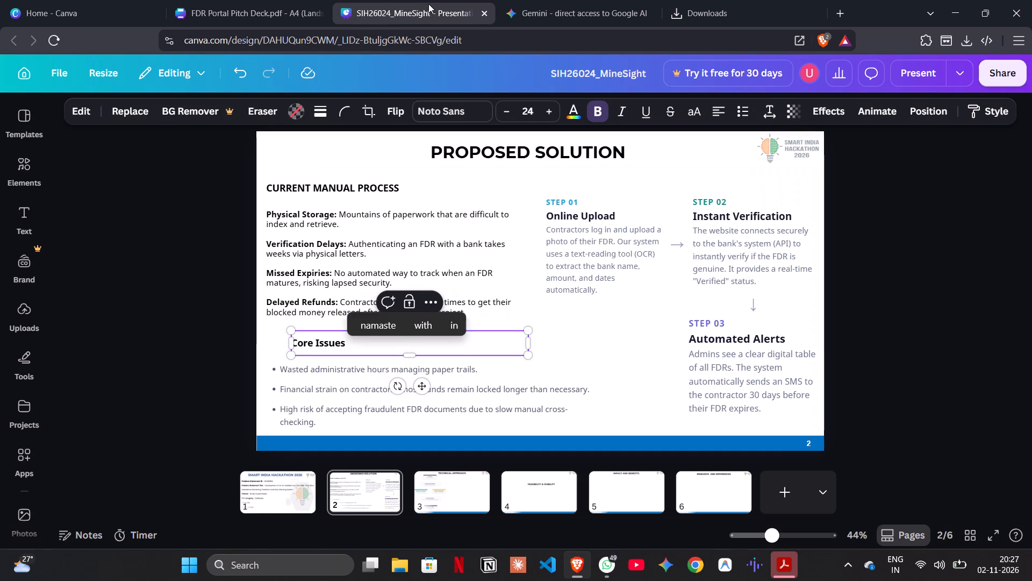
key(BackSpace)
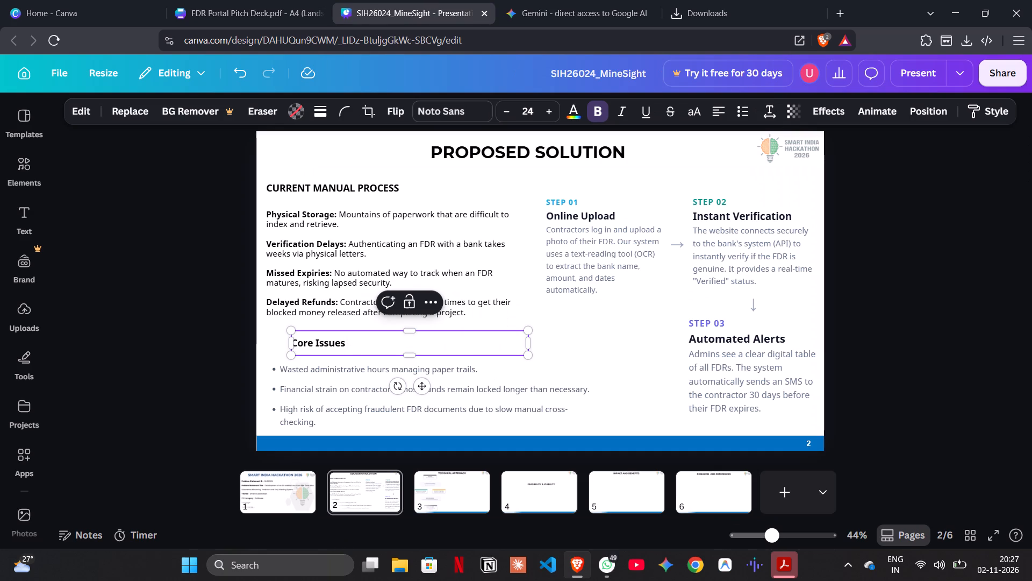
key(o)
text(lve)
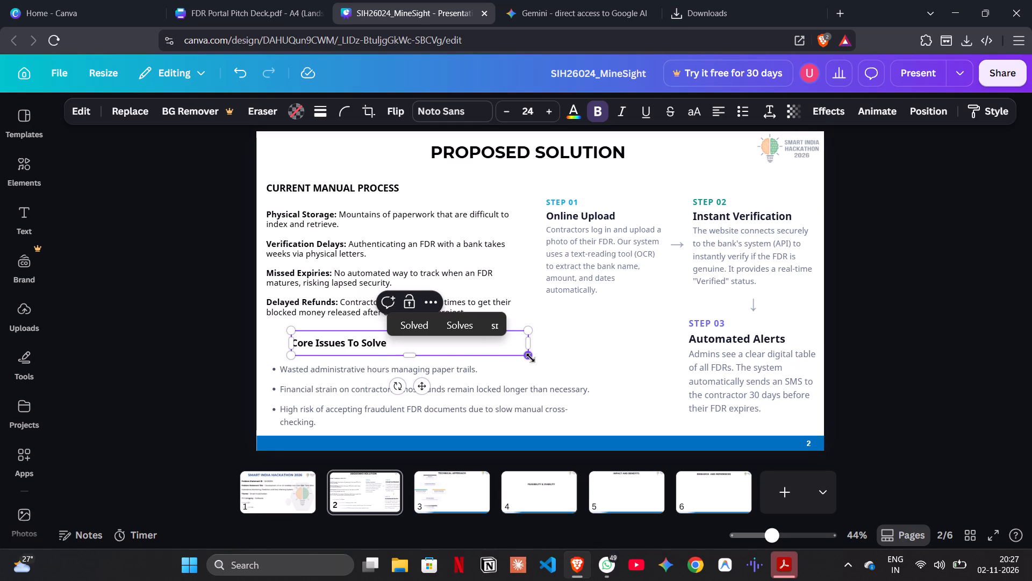
Shrink the Core Issues To Solve heading box slightly and set its font size to 22.
drag(531, 358, 451, 344)
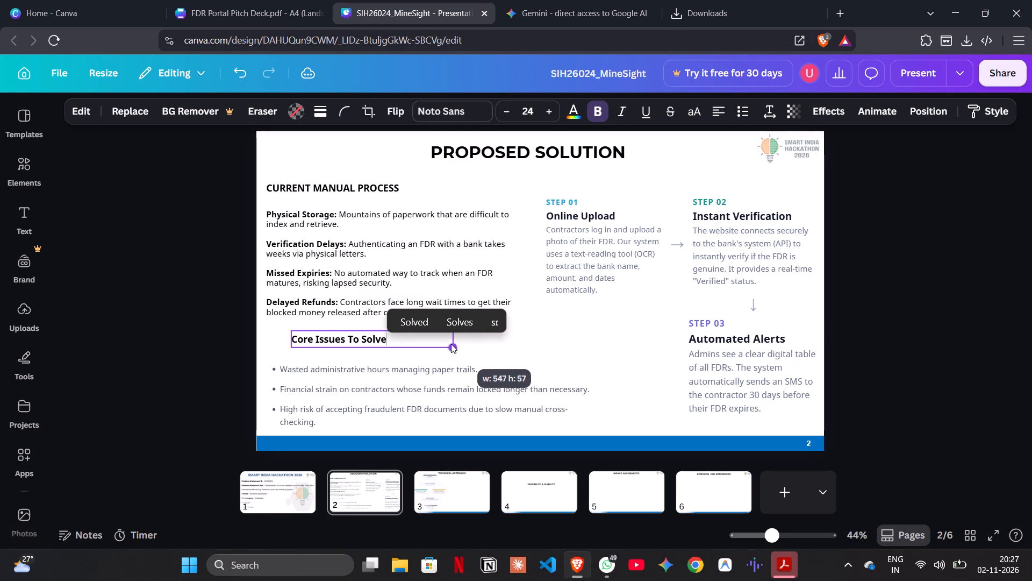
drag(451, 344, 500, 356)
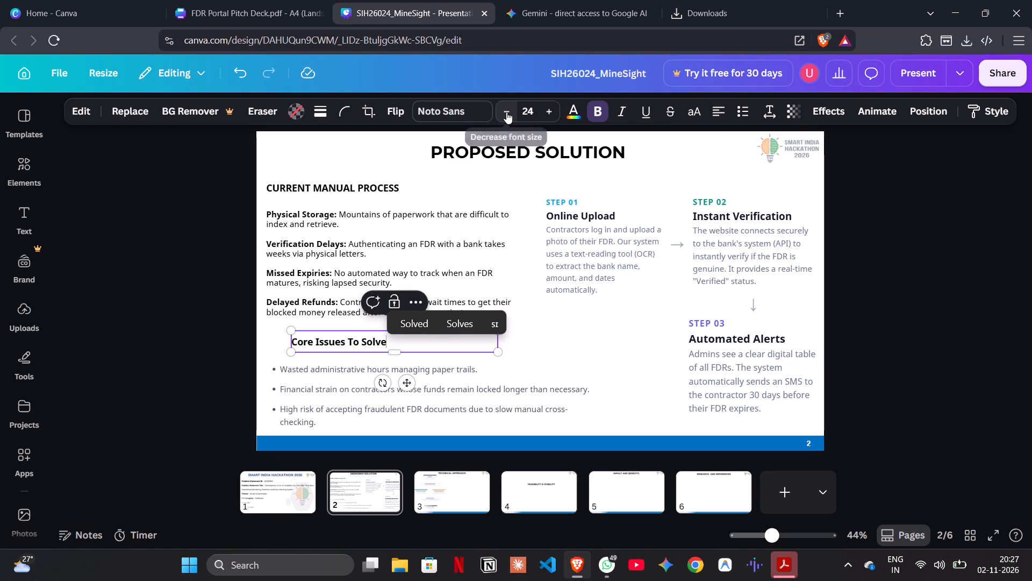
triple_click(506, 112)
click(506, 112)
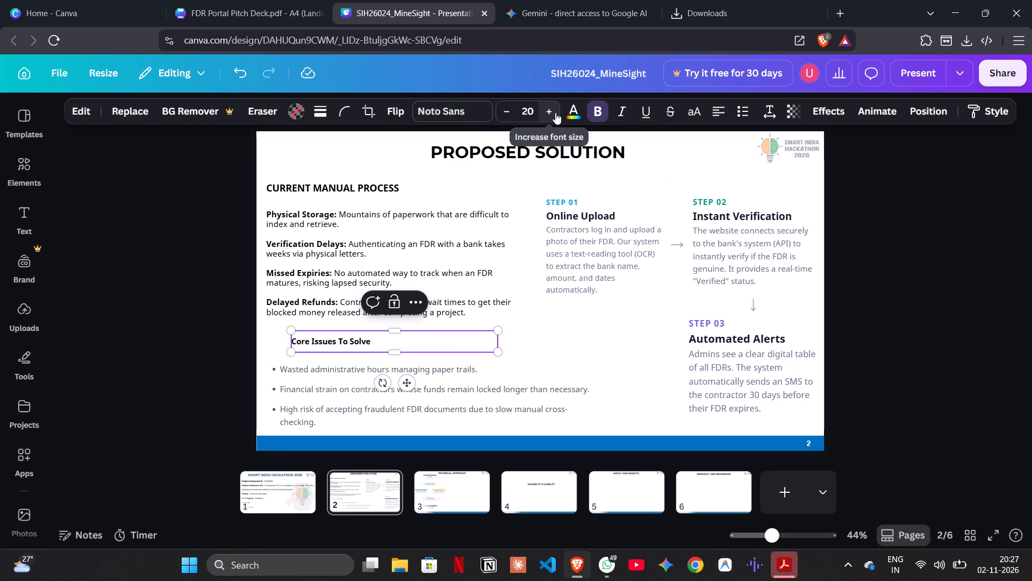
double_click(555, 112)
click(171, 331)
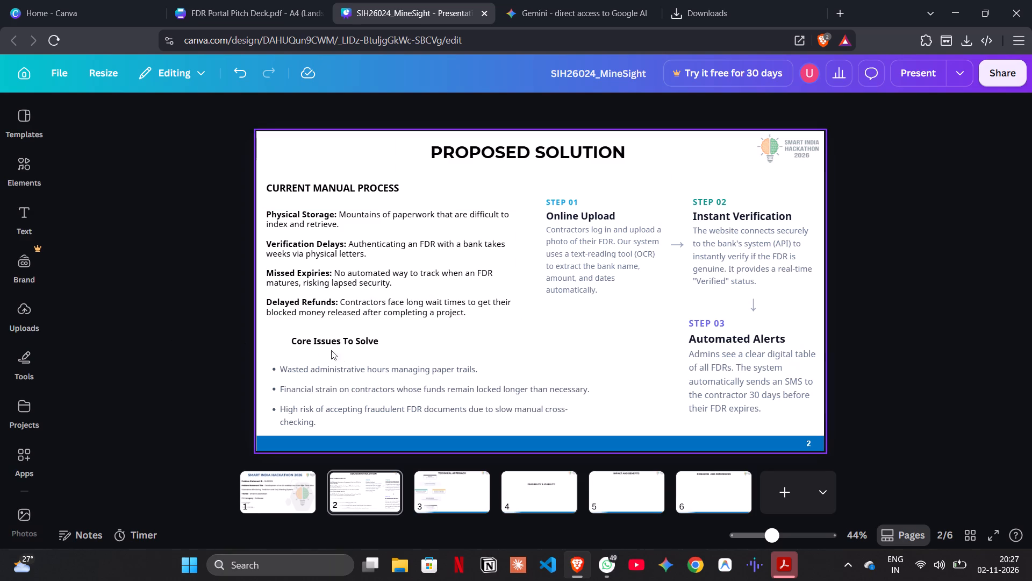
Align the Core Issues To Solve heading with the left edge of the Physical Storage text, keeping it above the bullet list.
drag(362, 346, 342, 355)
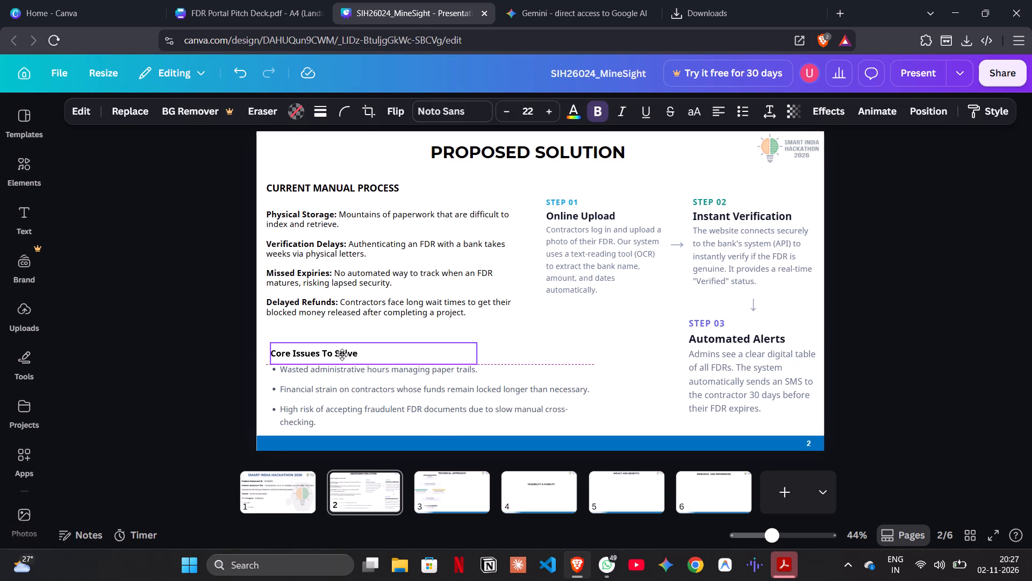
drag(342, 355, 338, 352)
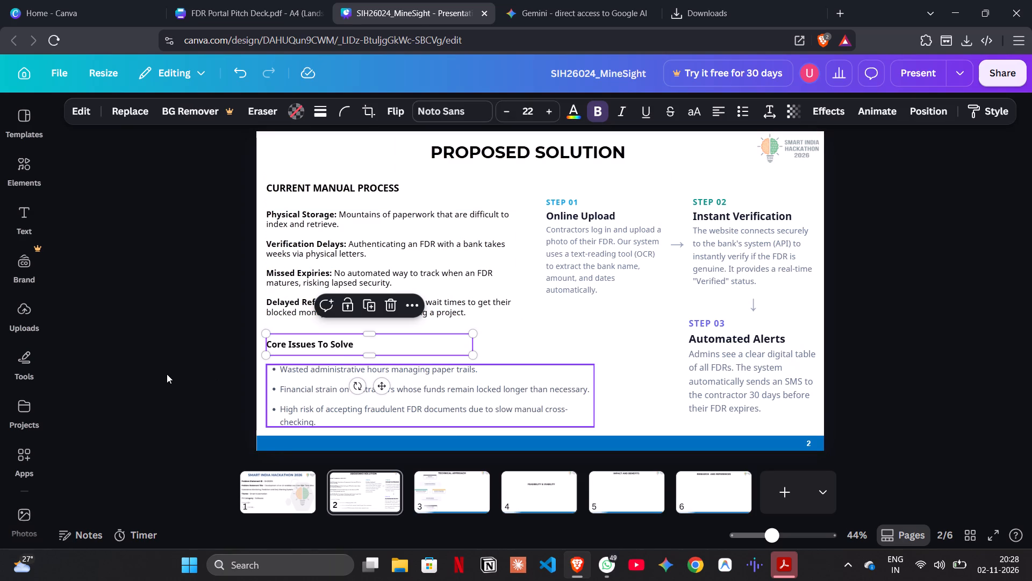
click(167, 374)
Move the Physical Storage text up closer to the CURRENT MANUAL PROCESS heading, keeping their left edges aligned.
drag(335, 255, 336, 249)
click(218, 266)
drag(218, 266, 274, 188)
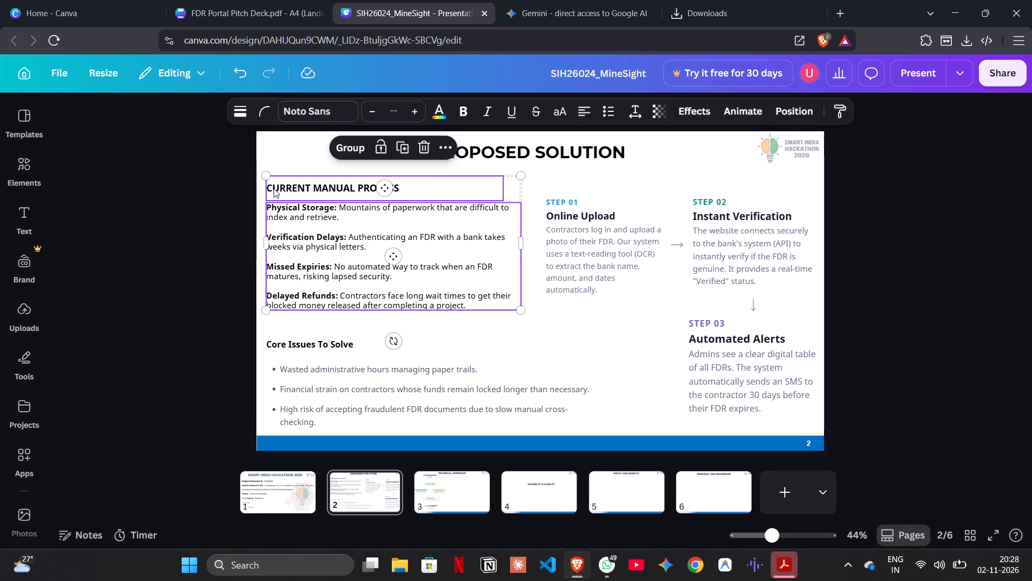
click(229, 253)
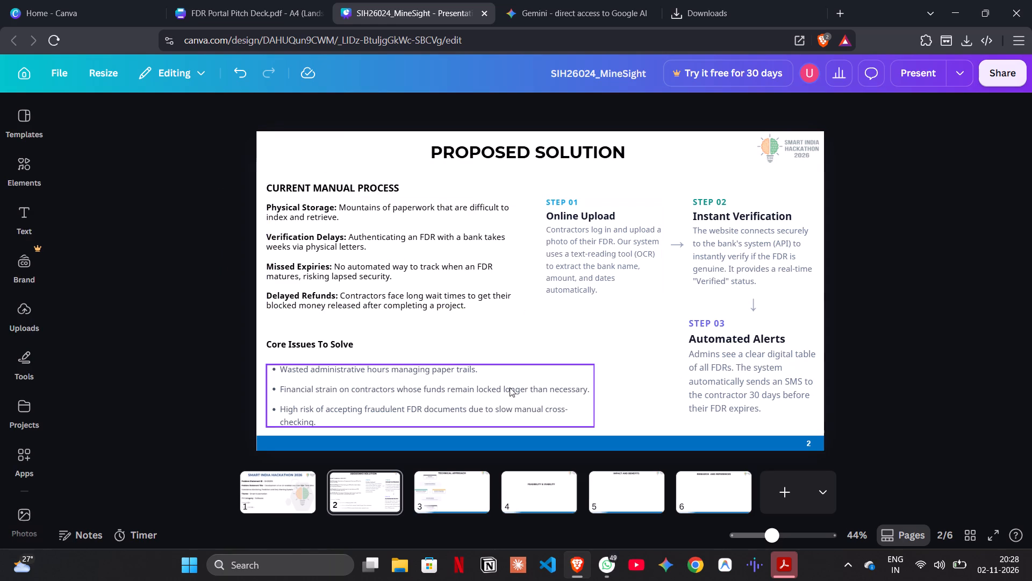
Move the core issues bullet list up closer to the Core Issues To Solve heading, keeping its left alignment.
drag(417, 390, 410, 386)
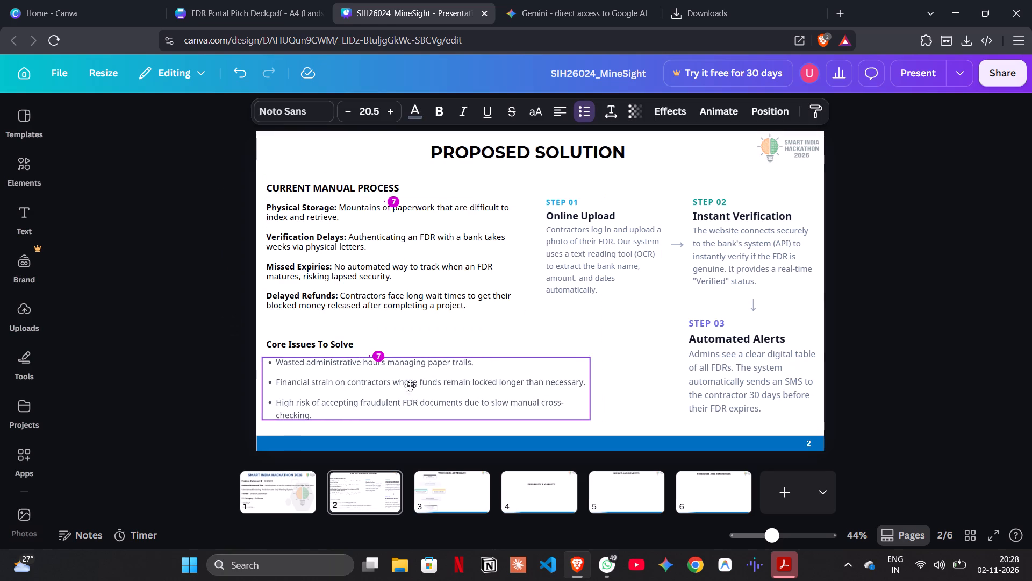
drag(410, 386, 414, 384)
click(176, 317)
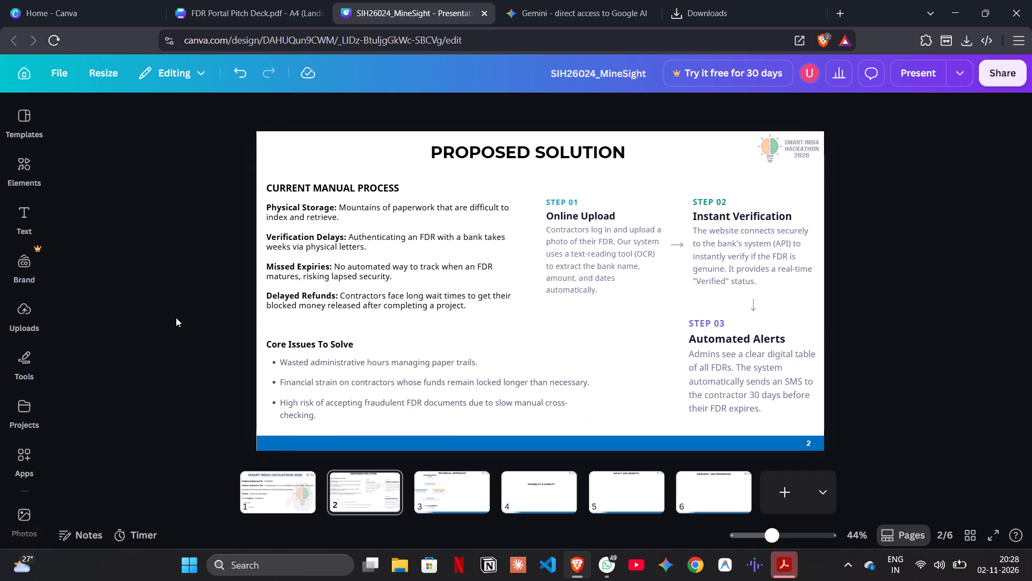
scroll(225, 348, up, 1)
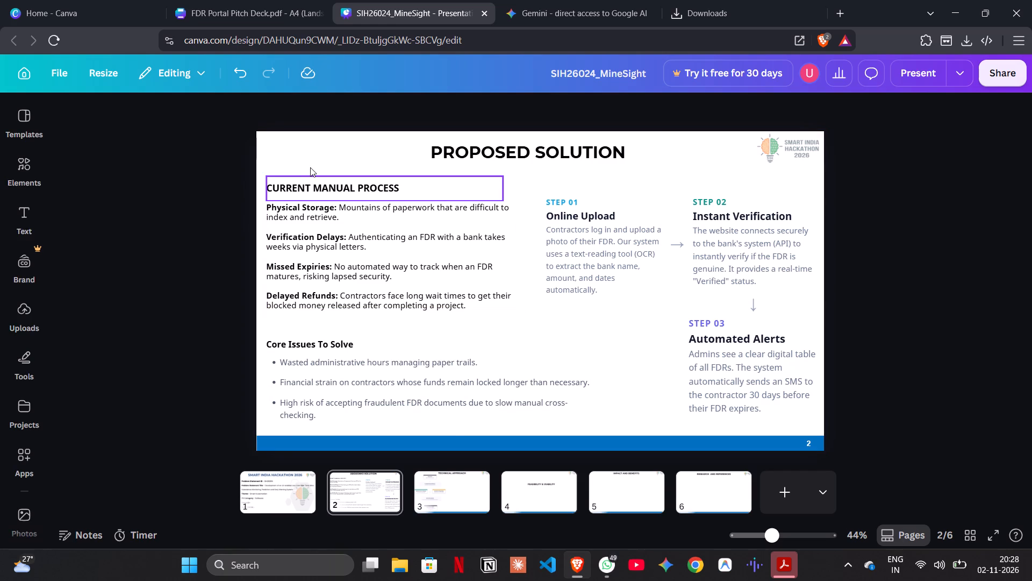
Change the PROPOSED SOLUTION title's font to Noto Sans.
click(457, 164)
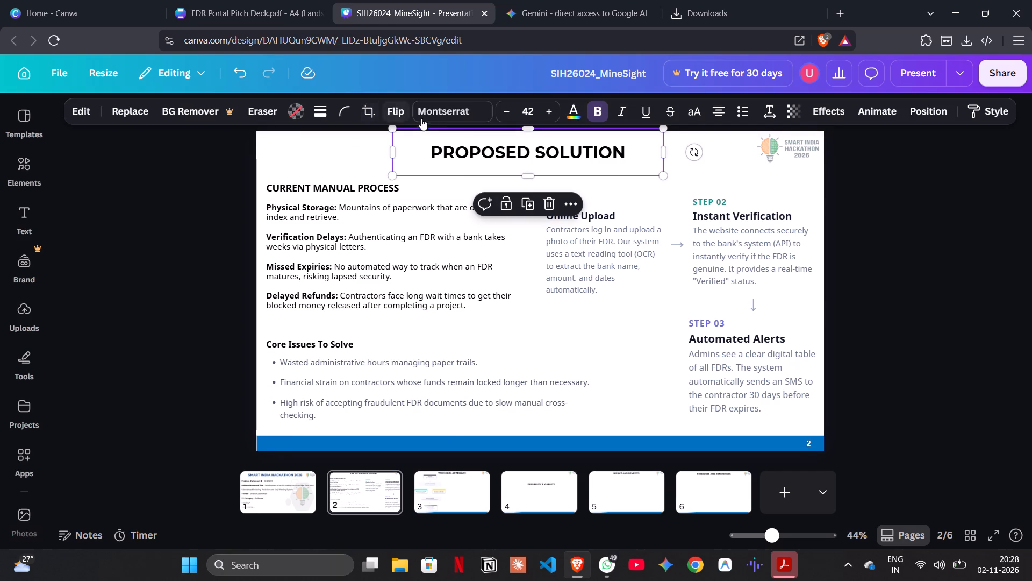
click(438, 119)
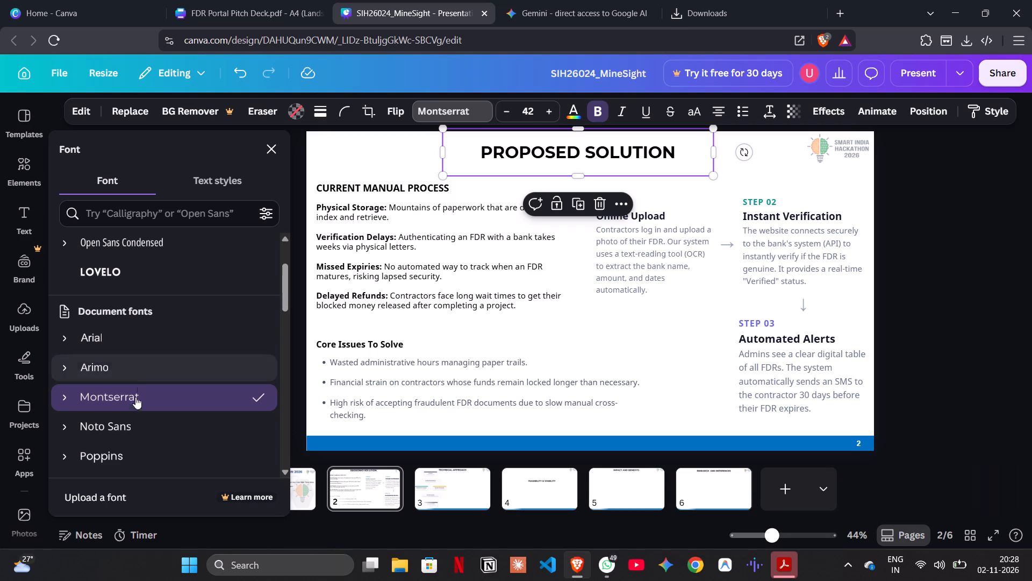
click(125, 420)
click(909, 294)
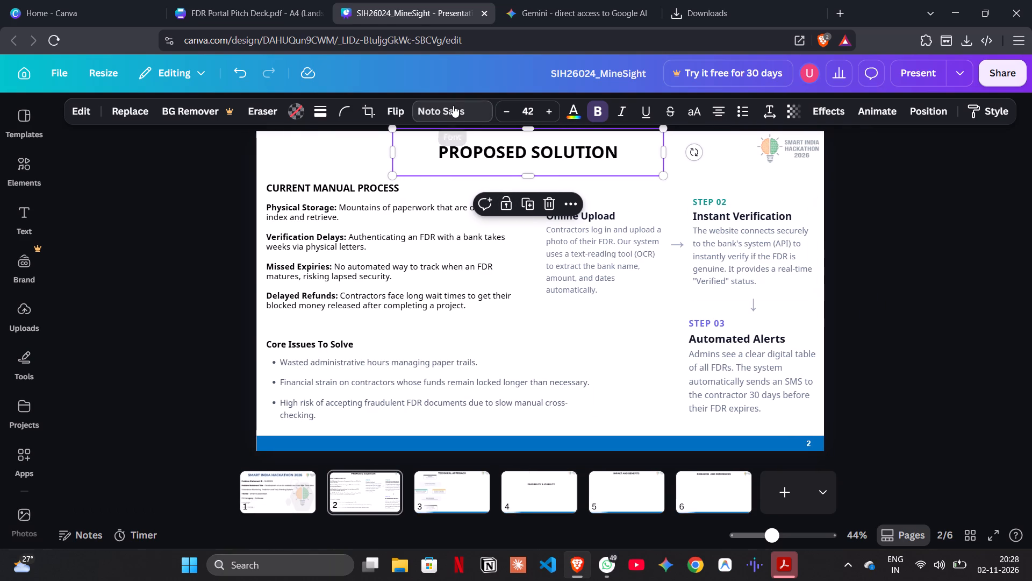
Check the fonts used by the PROPOSED SOLUTION title and the STEP 03 and STEP 02 text blocks.
click(453, 105)
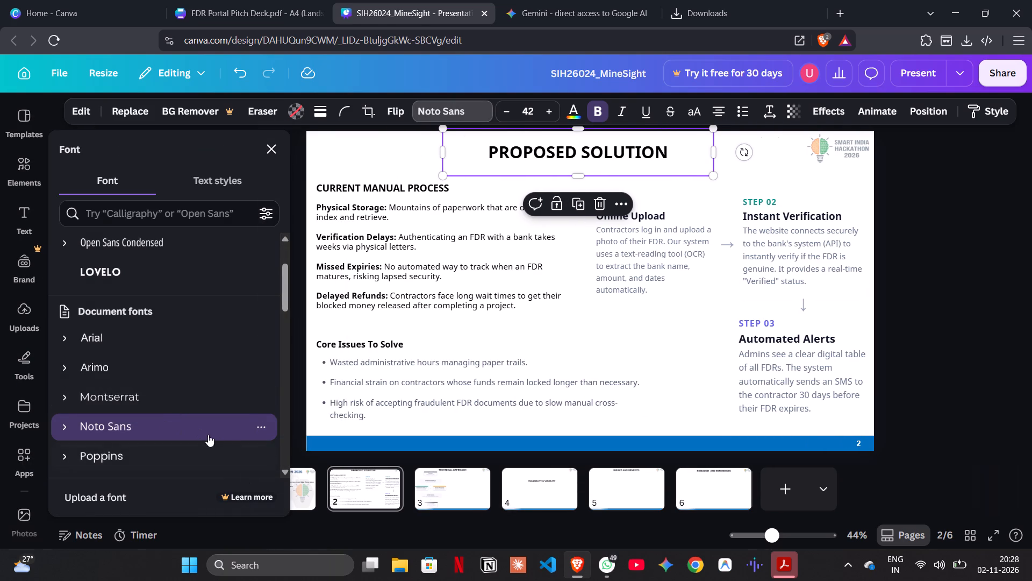
click(852, 351)
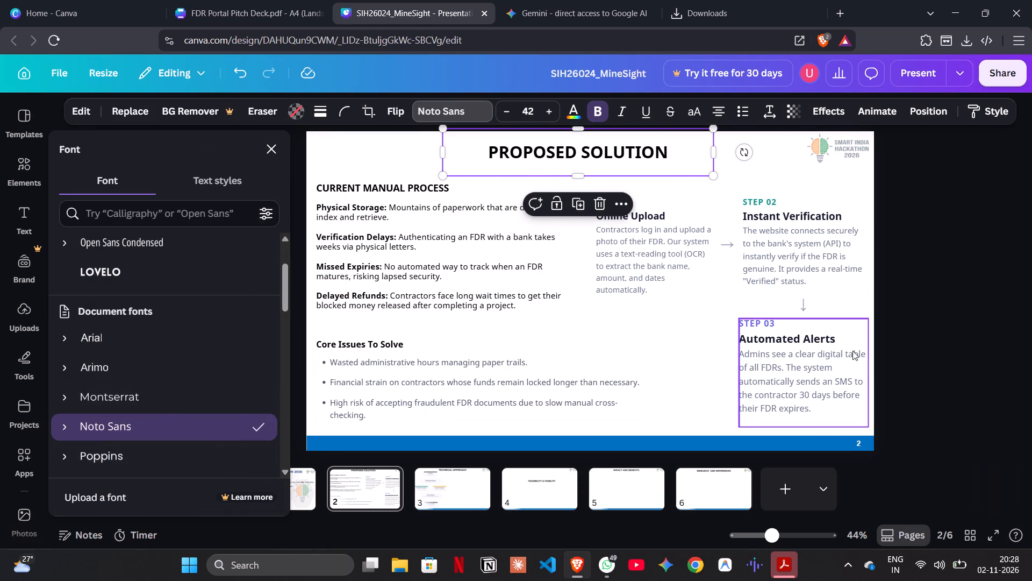
click(852, 351)
click(858, 297)
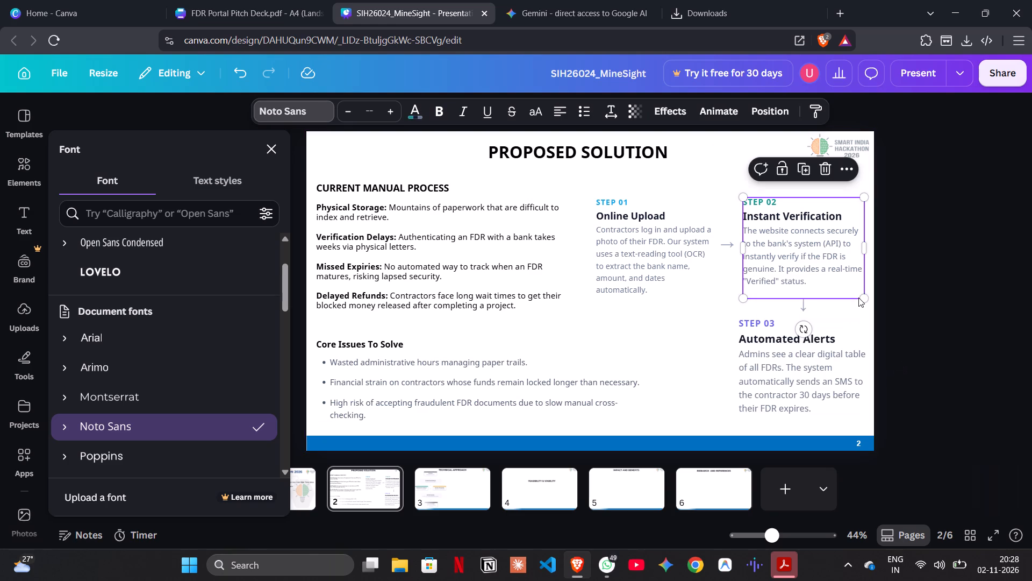
Move the Core Issues To Solve heading up slightly, away from the bullet list beneath it.
click(893, 306)
click(893, 306)
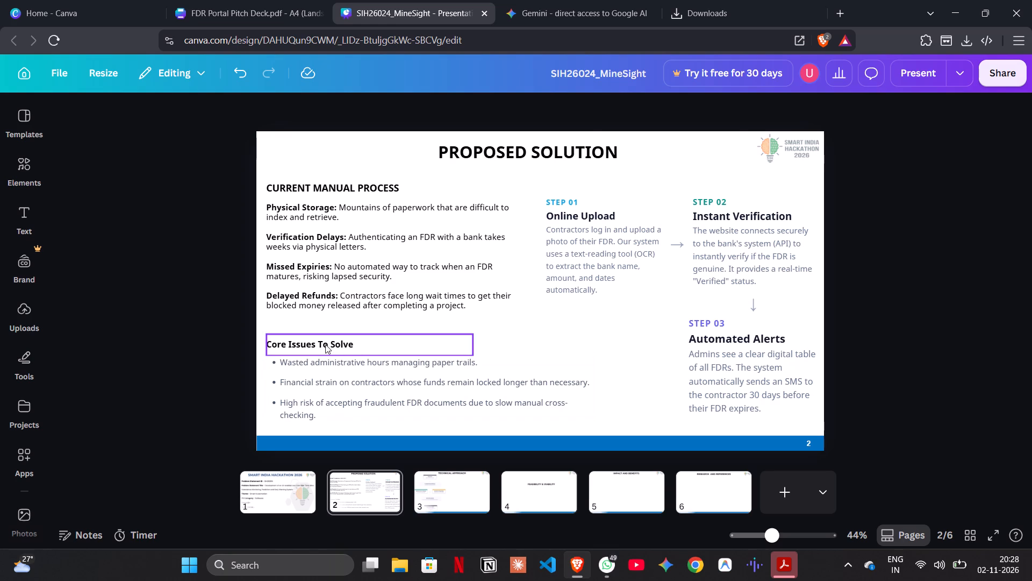
drag(325, 344, 326, 339)
click(490, 398)
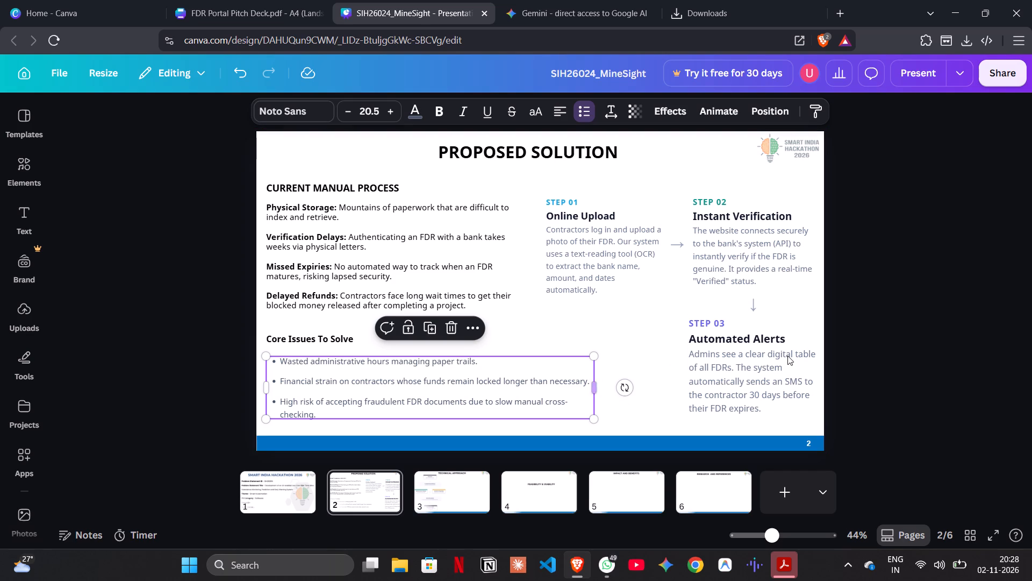
click(887, 334)
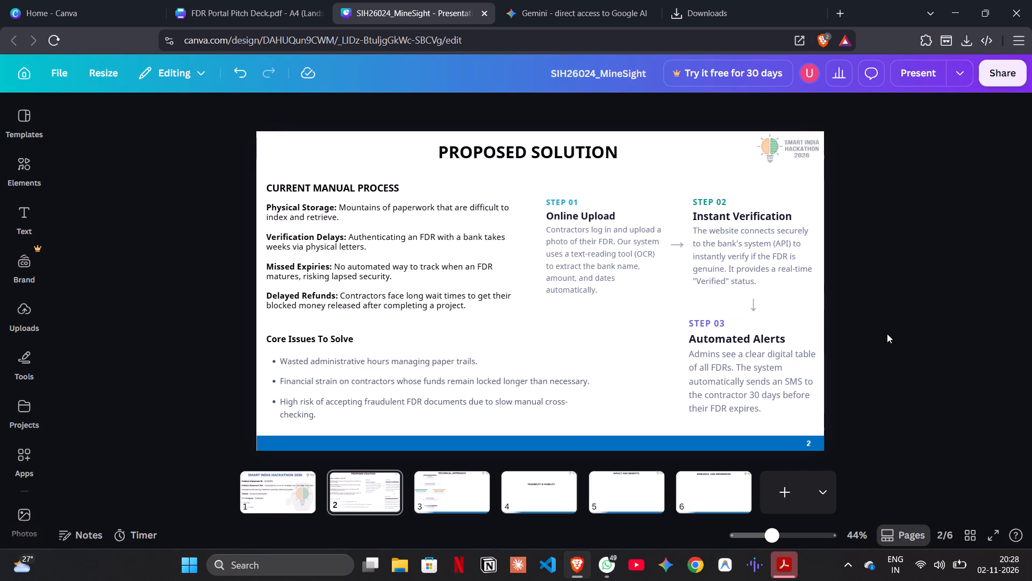
Scale down the STEP 01, STEP 02 and STEP 03 text blocks and their arrows together, narrowing them to about 825 wide.
drag(537, 195, 772, 368)
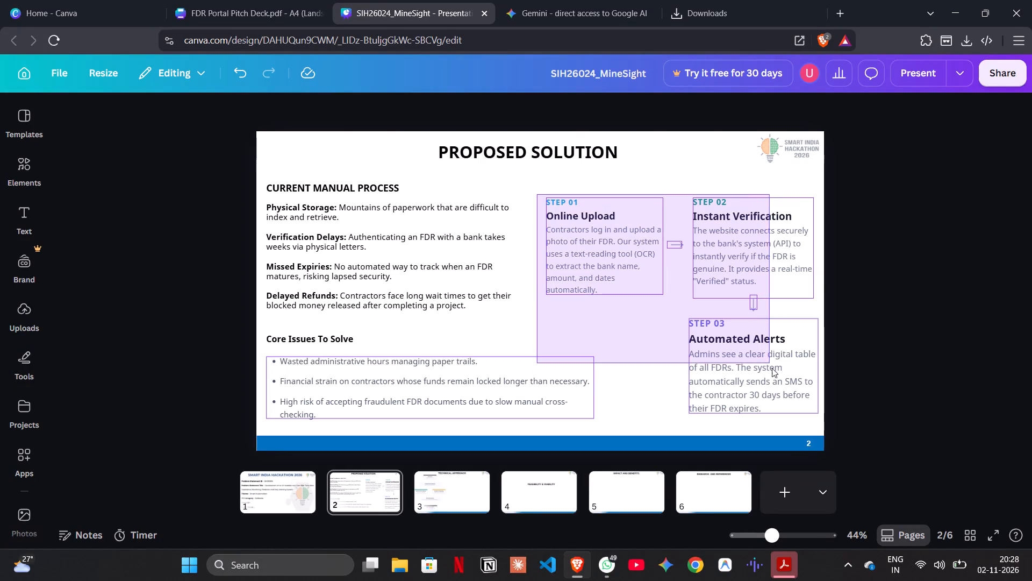
drag(772, 368, 785, 391)
click(548, 320)
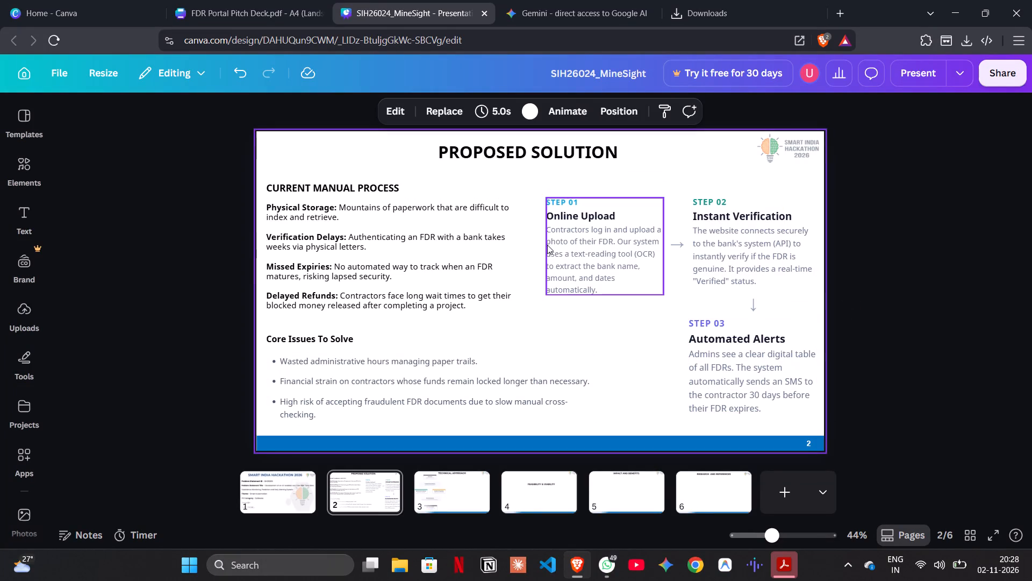
drag(533, 243, 751, 346)
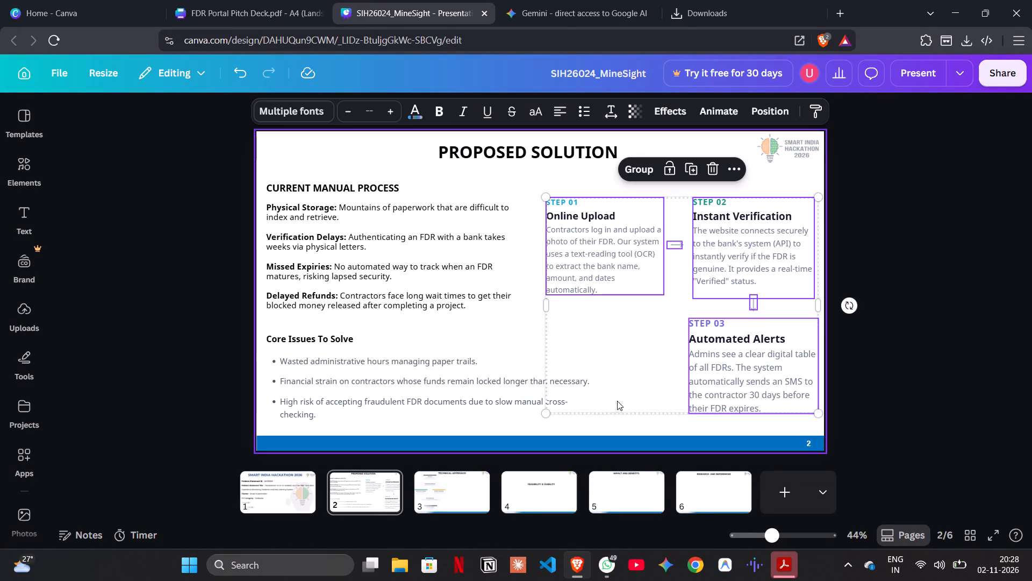
drag(543, 410, 578, 401)
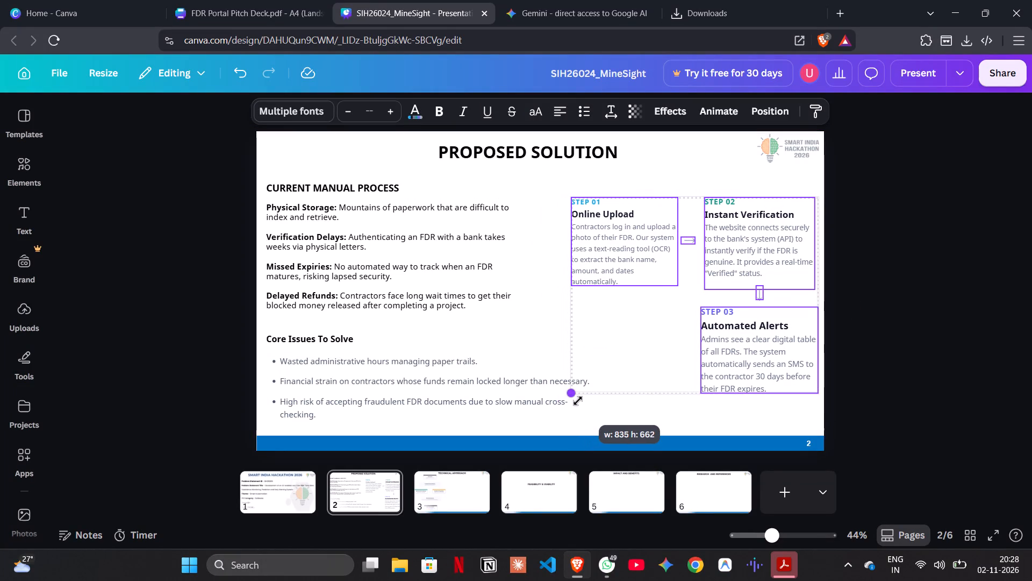
drag(578, 401, 582, 399)
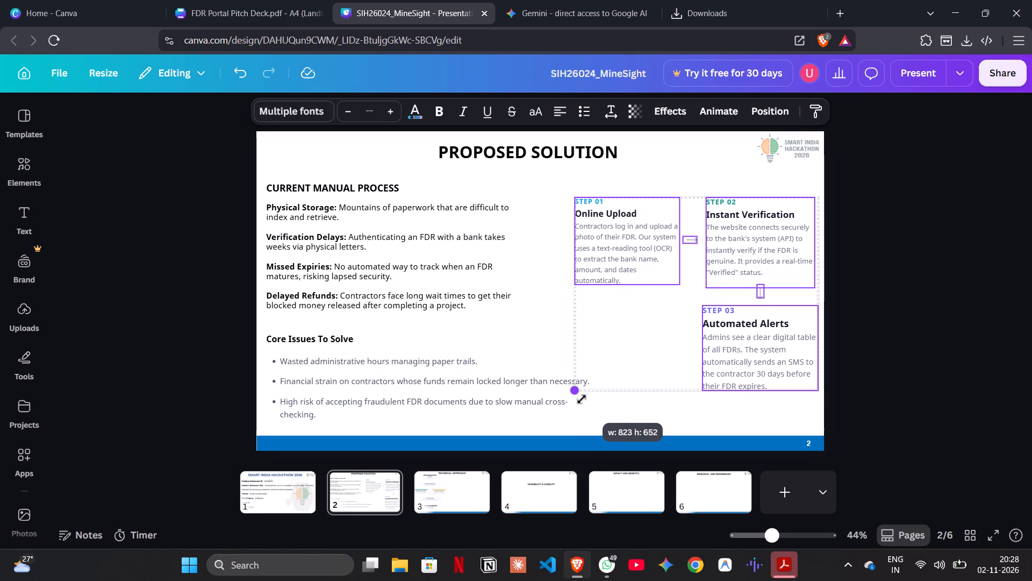
drag(582, 399, 581, 401)
click(858, 379)
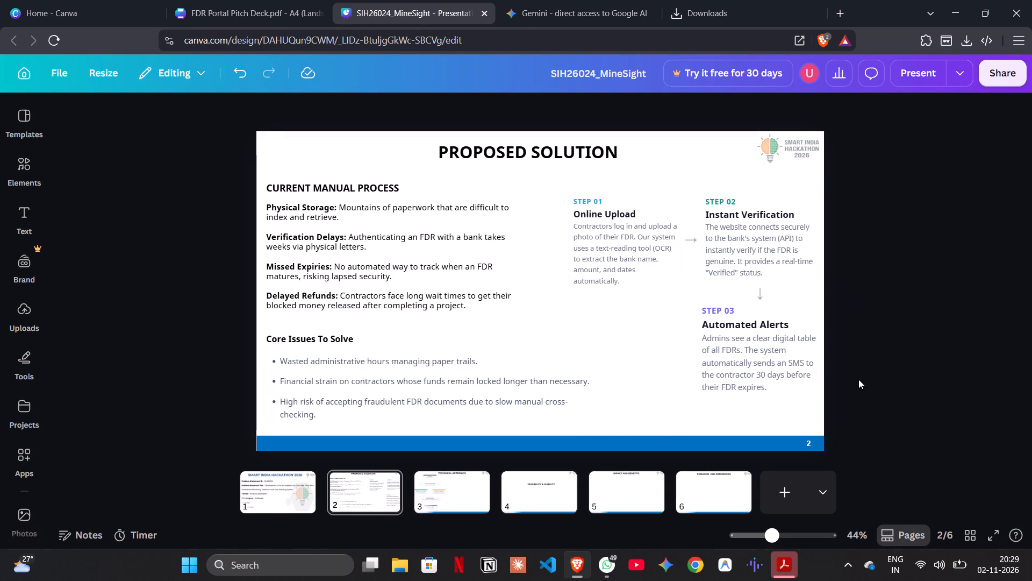
Group the Core Issues To Solve heading with its bullet list.
drag(199, 320, 289, 324)
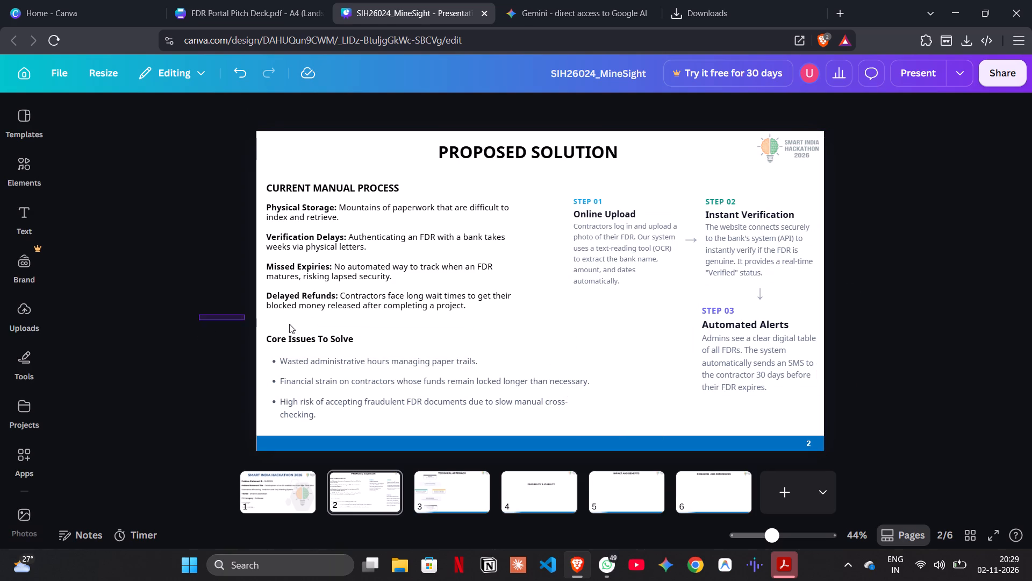
drag(289, 324, 384, 388)
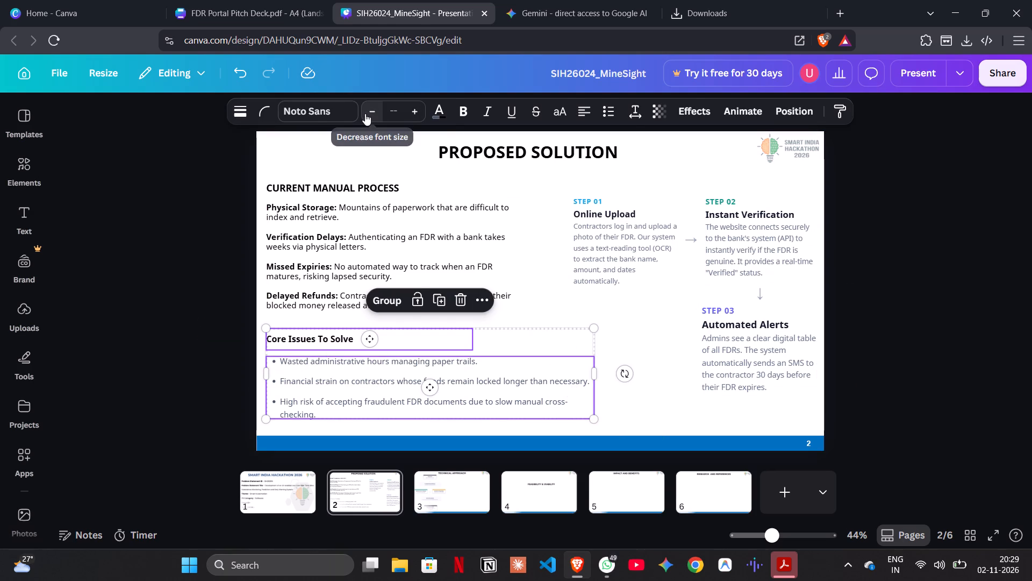
key(ctrl+g)
click(434, 336)
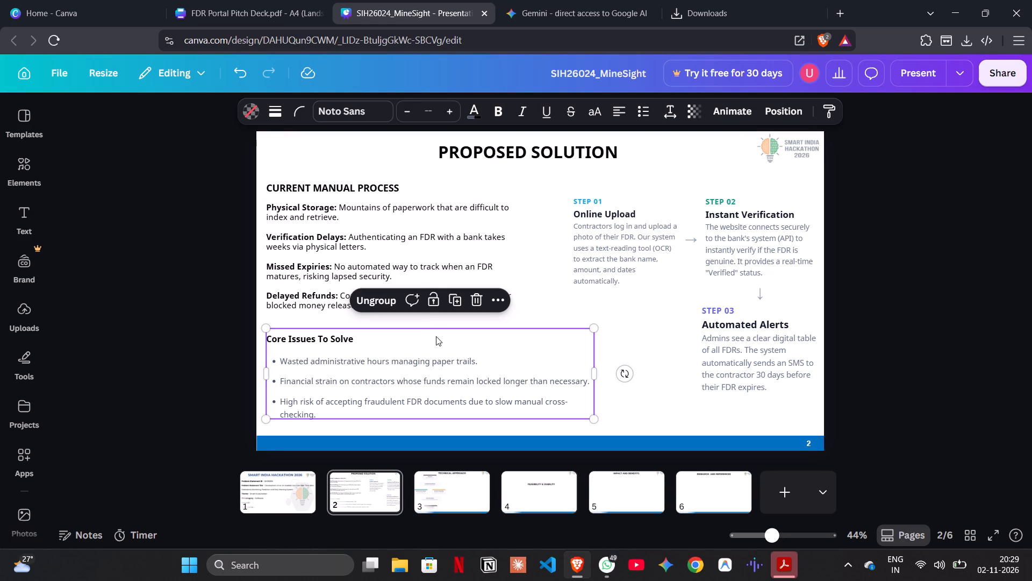
click(254, 293)
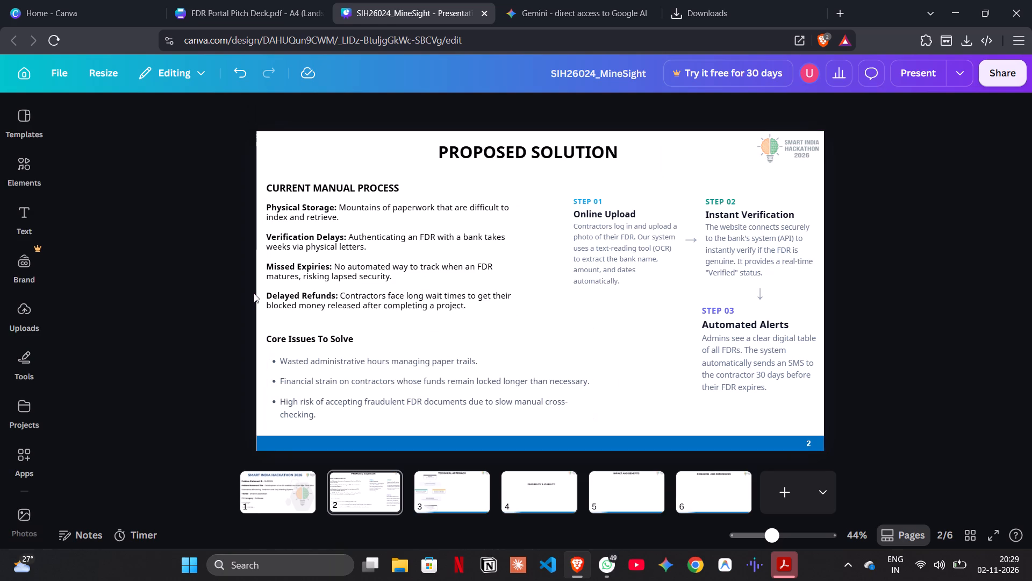
Enlarge the STEP 01, STEP 02 and STEP 03 blocks and their arrows together slightly toward the manual process text.
drag(848, 400, 599, 237)
drag(578, 392, 564, 401)
click(851, 329)
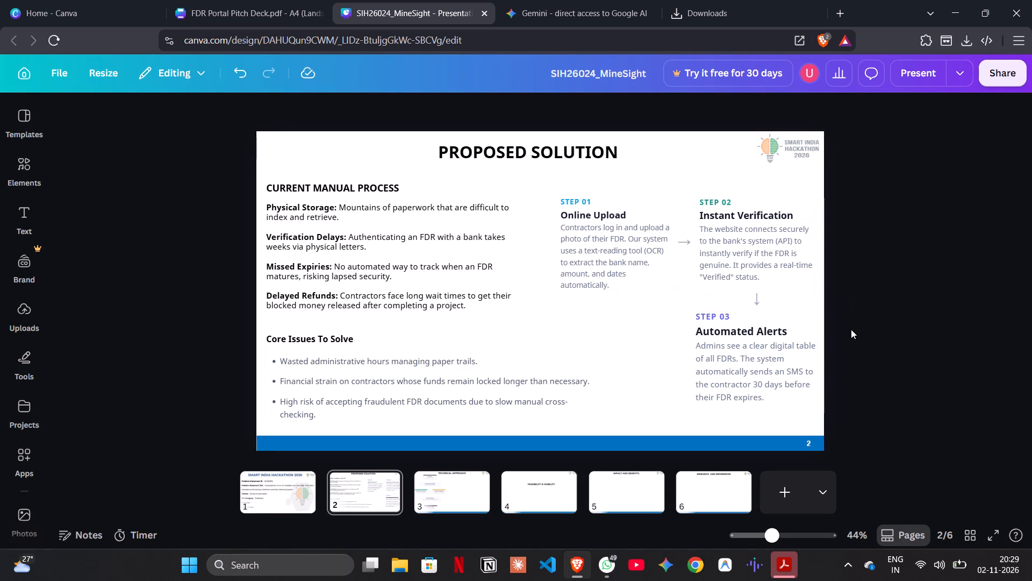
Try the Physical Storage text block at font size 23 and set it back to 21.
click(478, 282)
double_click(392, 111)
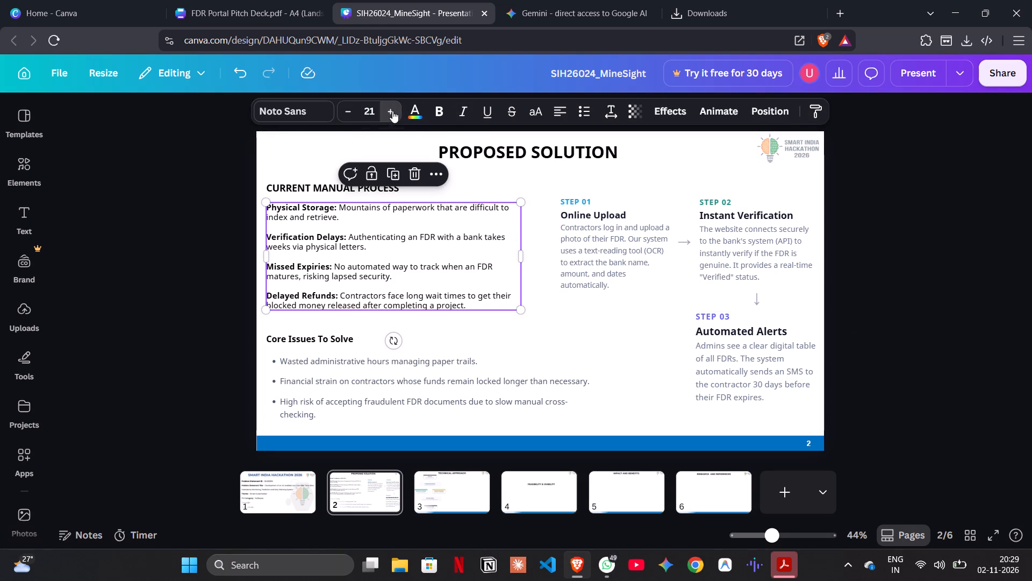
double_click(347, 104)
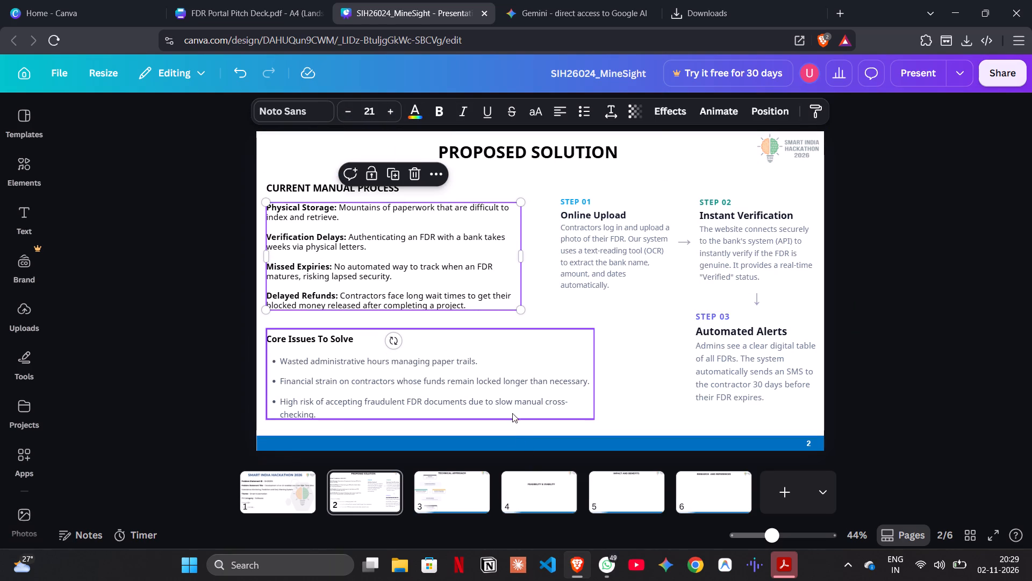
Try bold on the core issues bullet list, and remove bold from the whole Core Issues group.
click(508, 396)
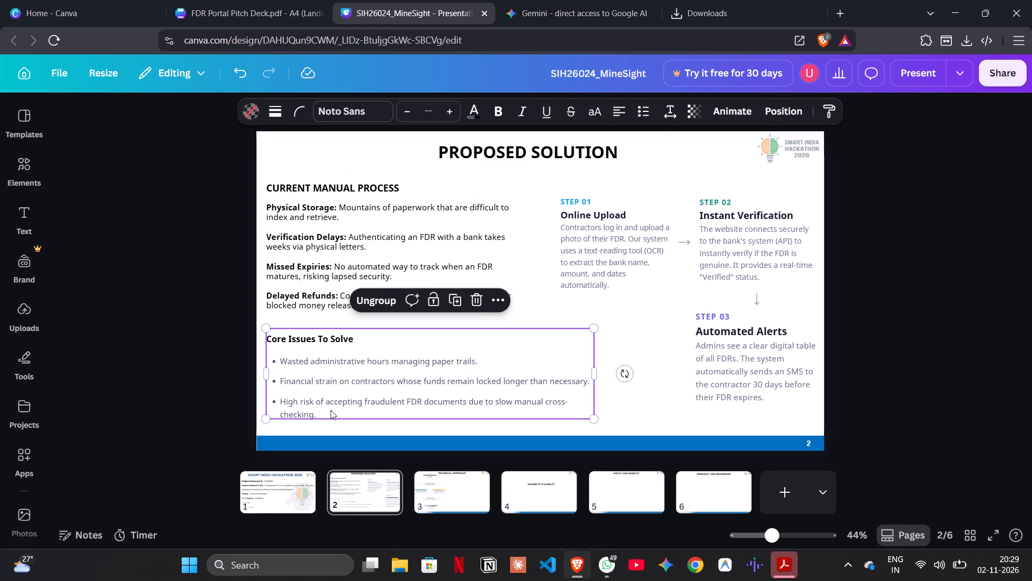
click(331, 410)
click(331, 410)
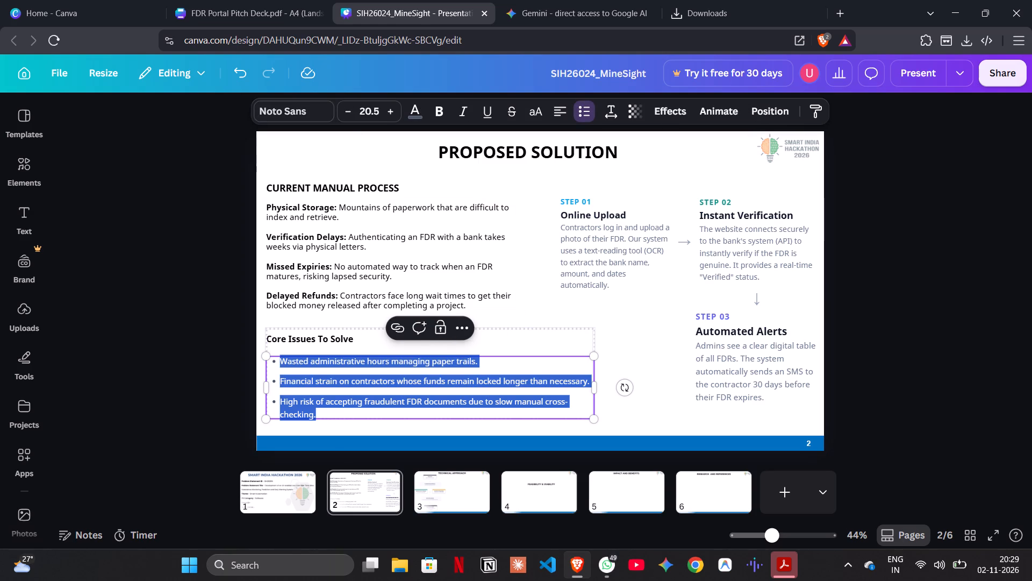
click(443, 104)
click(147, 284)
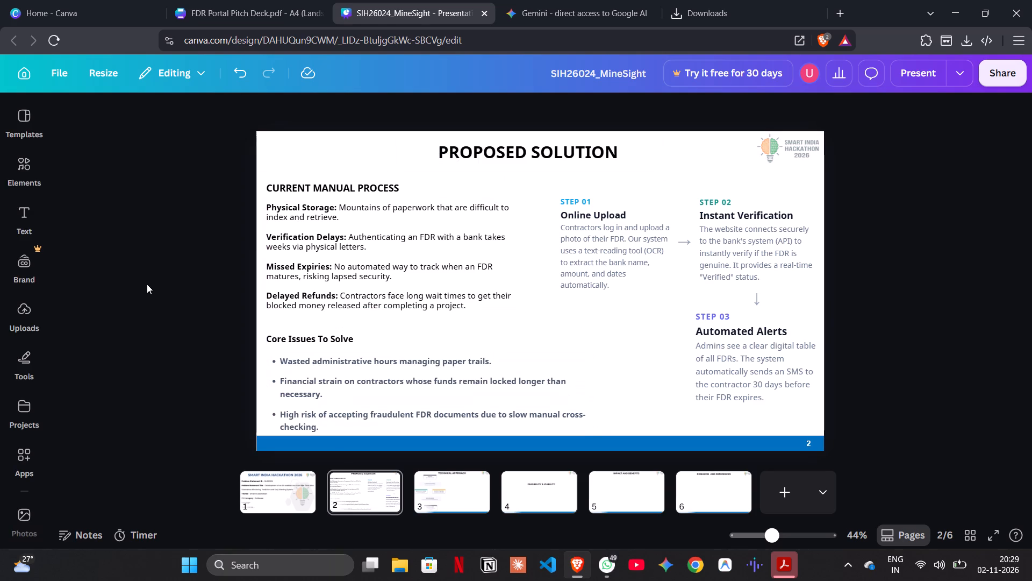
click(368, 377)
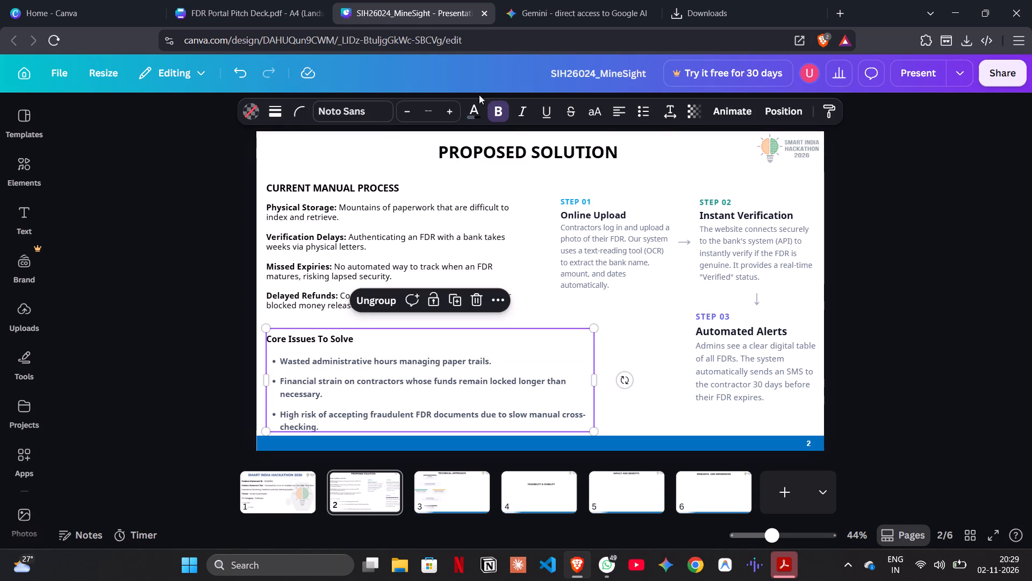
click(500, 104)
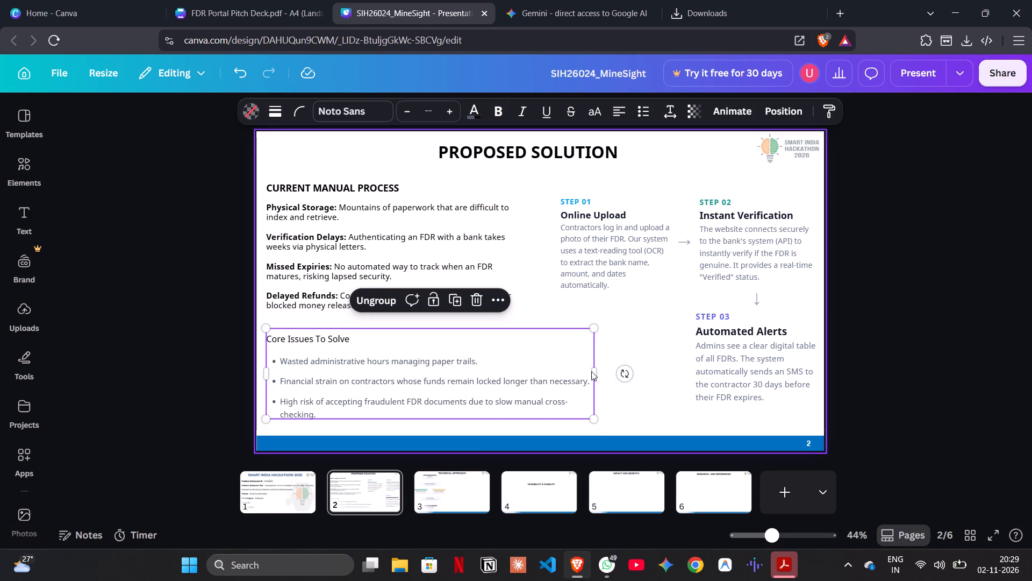
Increase the Core Issues group's font size by one increment and widen the group so each bullet fits on one line.
click(454, 110)
drag(596, 382, 651, 373)
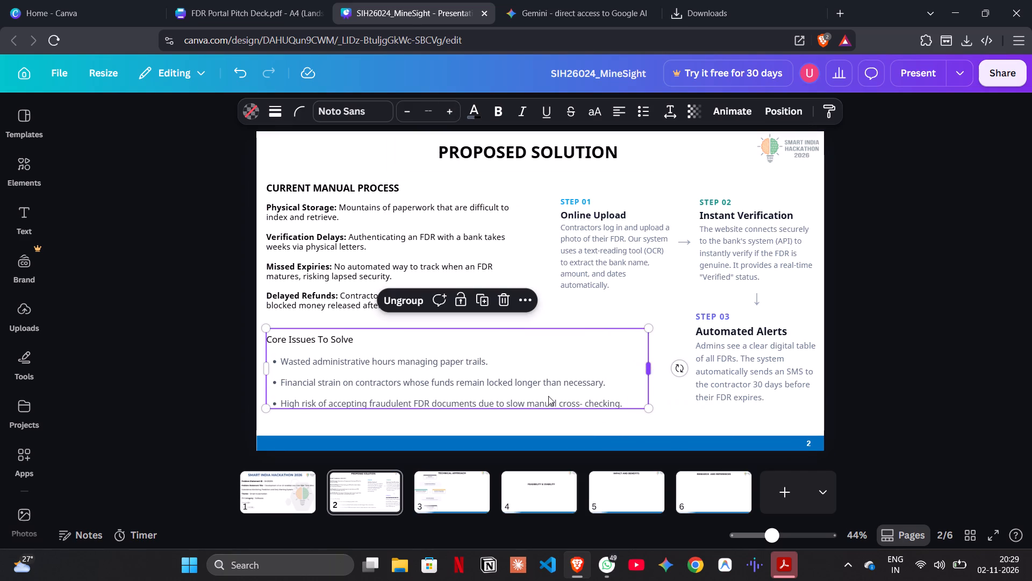
Make the Core Issues To Solve heading bold within its group.
click(361, 339)
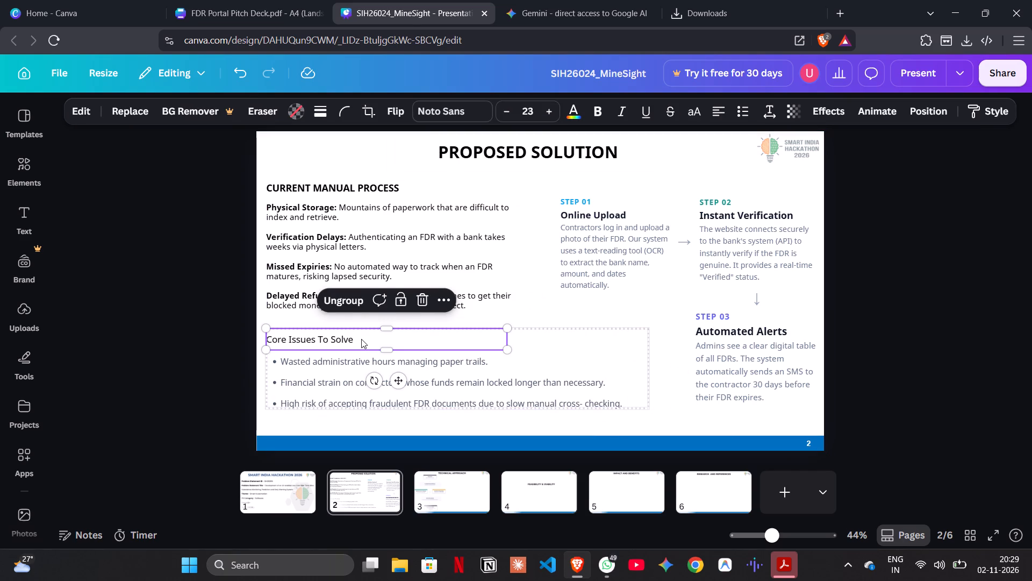
click(361, 339)
drag(361, 339, 268, 343)
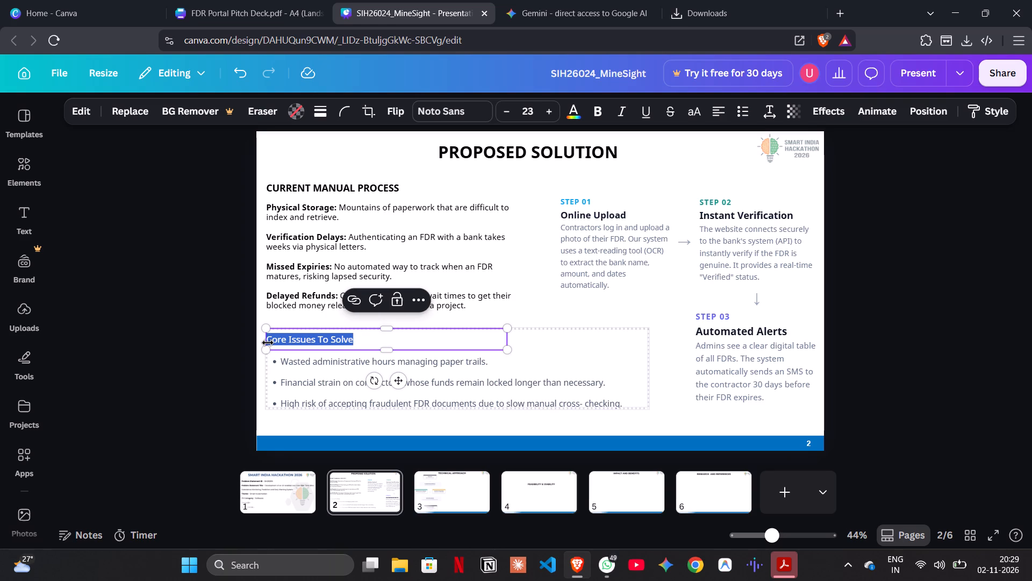
key(ctrl+b)
click(228, 348)
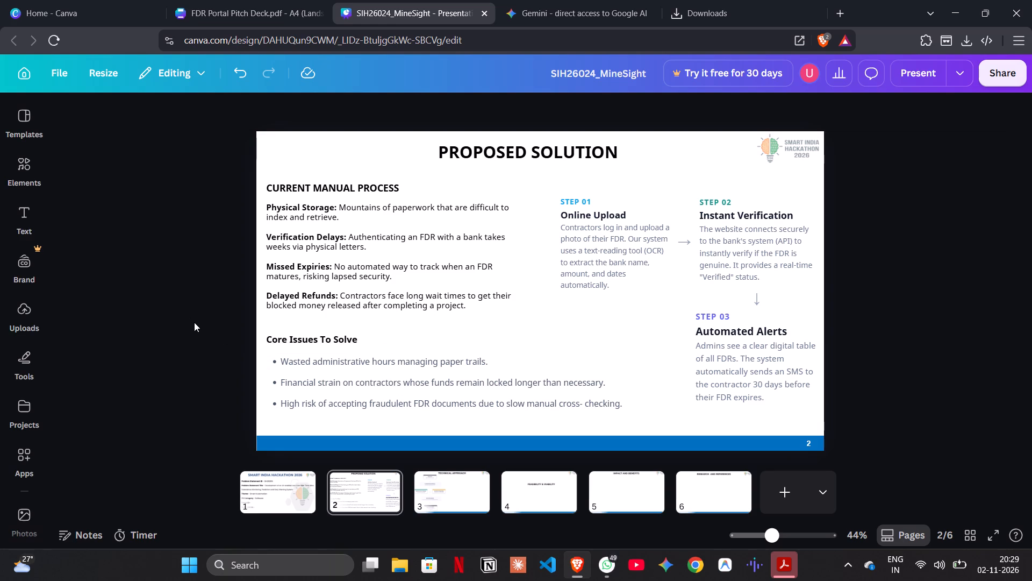
Move the STEP 01 block slightly left, spacing it evenly between the manual process text and the STEP 02 block.
drag(617, 246, 611, 246)
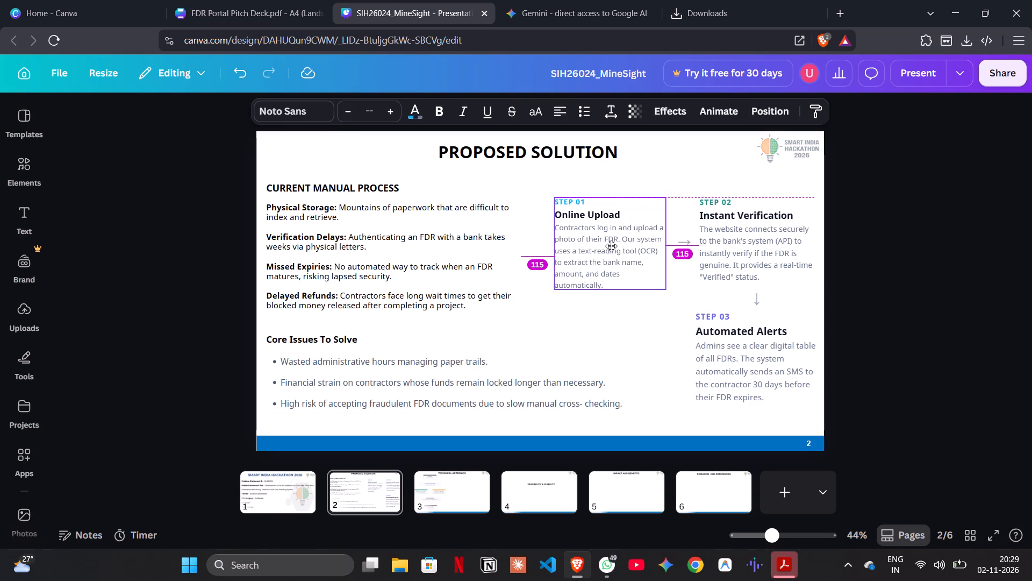
drag(611, 246, 612, 246)
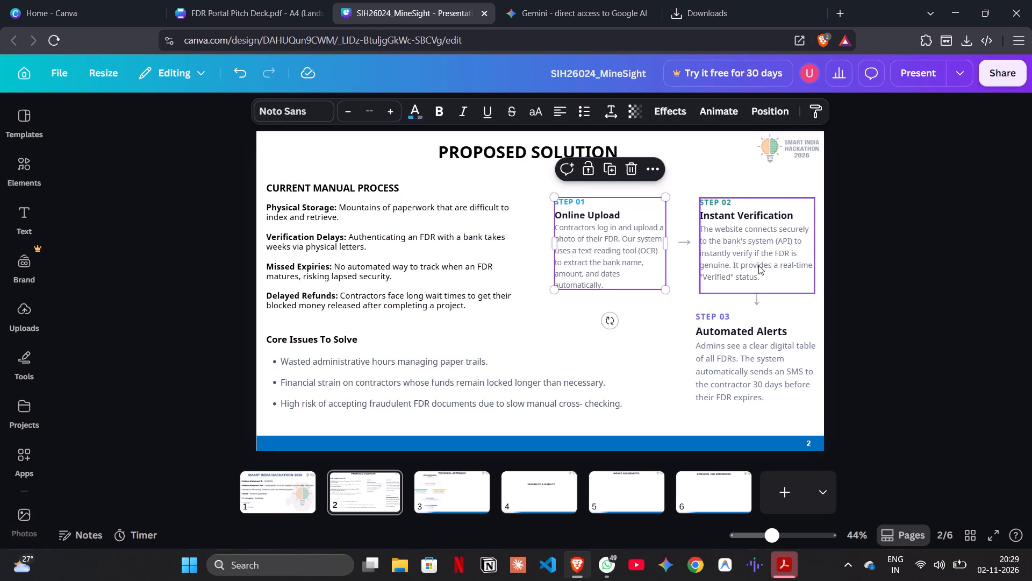
click(733, 345)
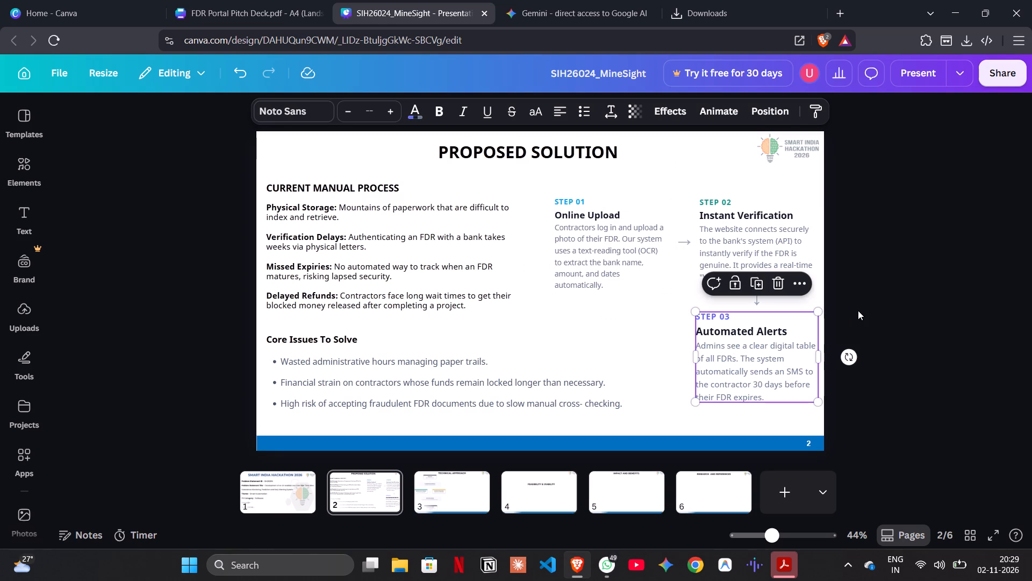
click(858, 310)
Nudge the arrow between the STEP 01 and STEP 02 blocks slightly left.
click(686, 238)
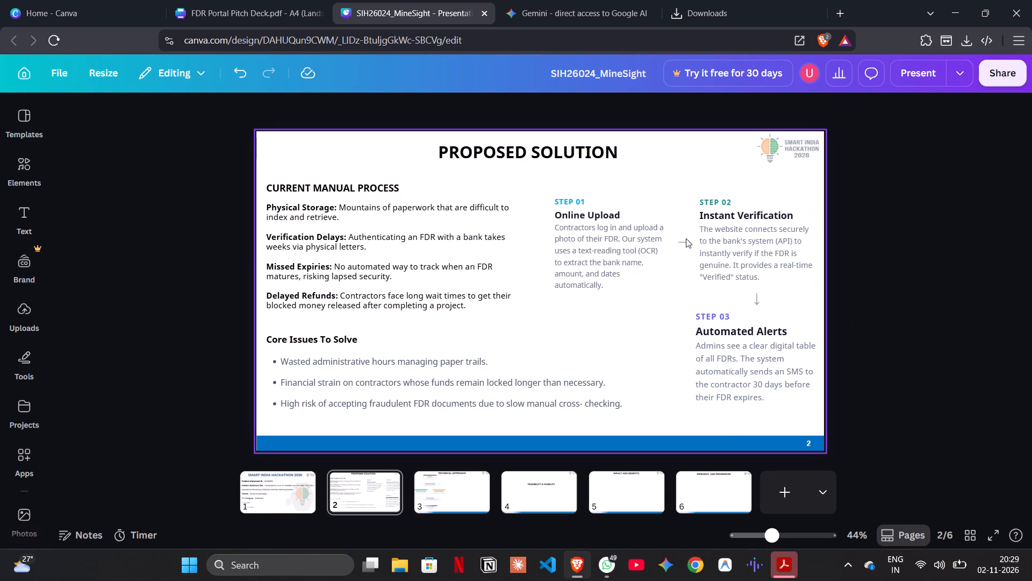
click(685, 239)
key(Left)
key(Left)
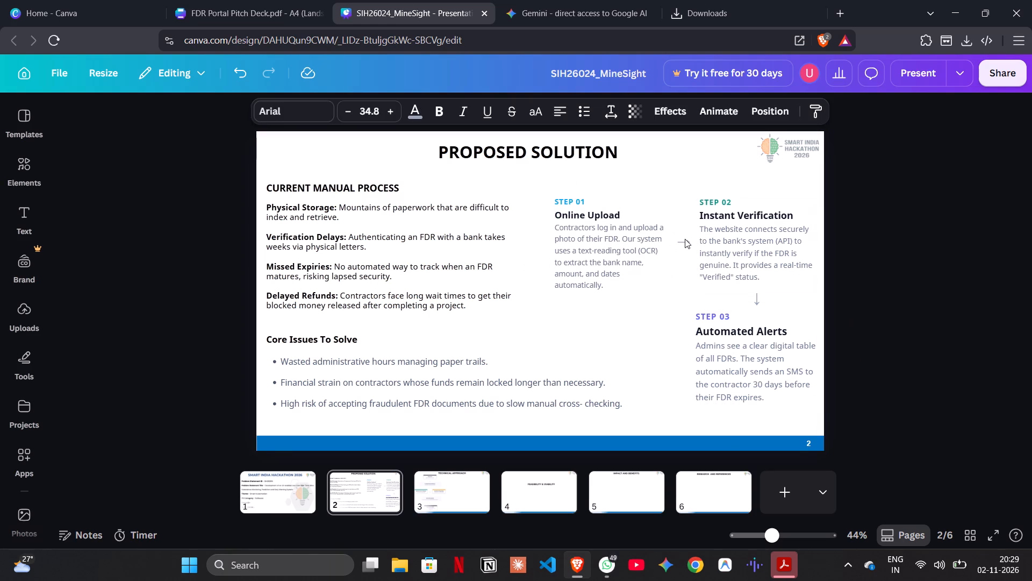
key(Left)
key(Left)
key(Left)
key(Left)
key(Left)
click(914, 281)
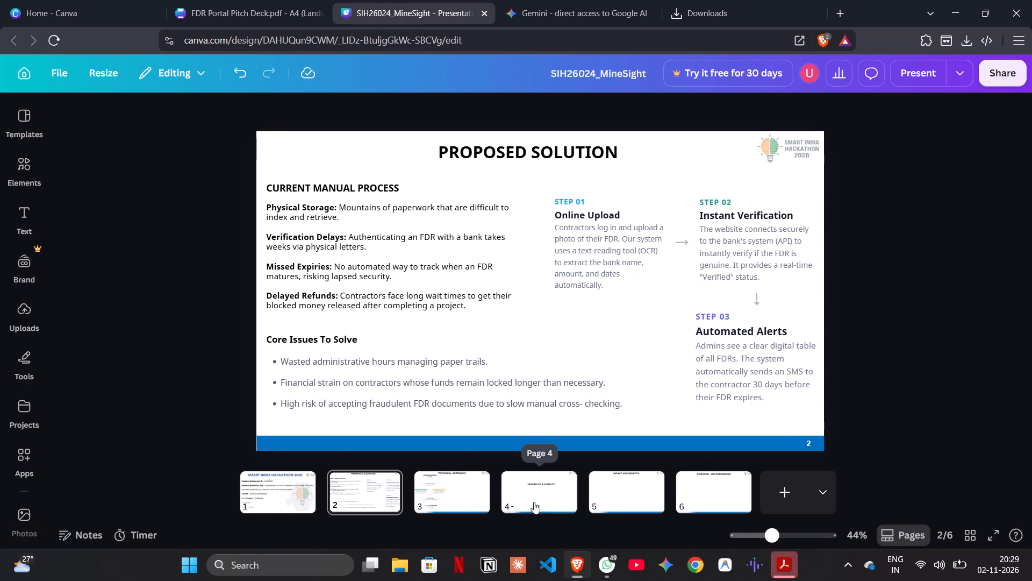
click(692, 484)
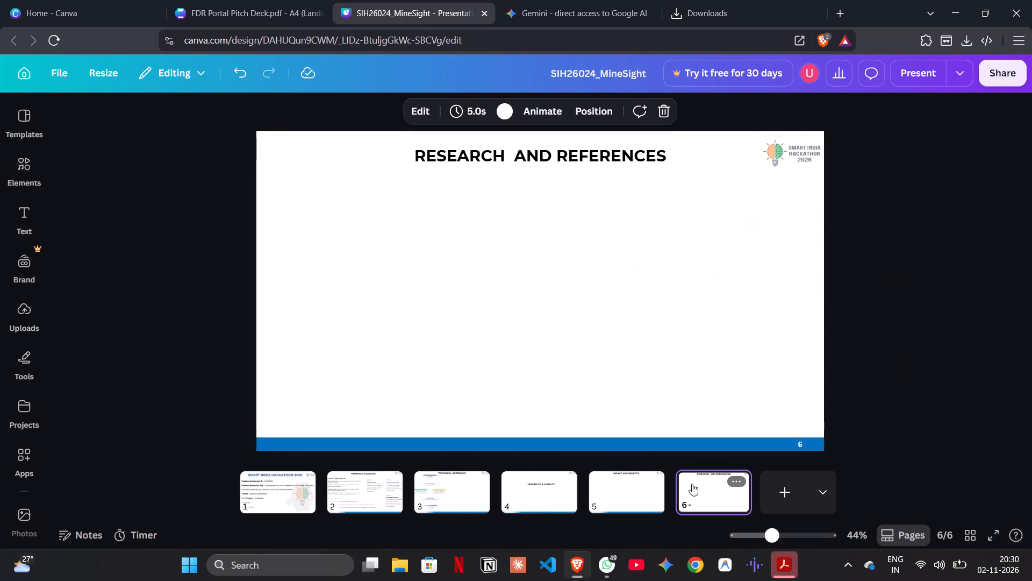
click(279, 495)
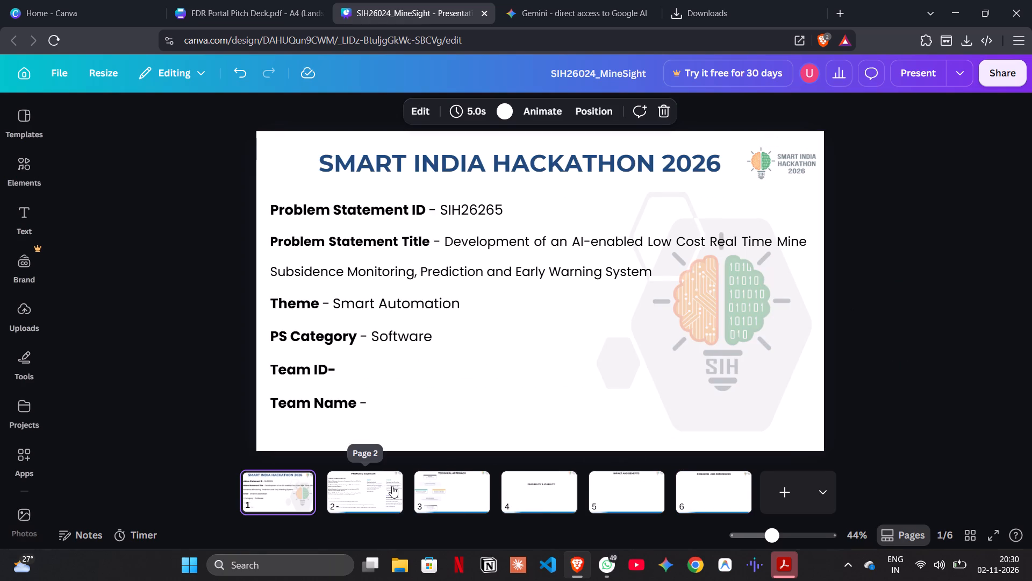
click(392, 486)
Compare the FDR Portal Pitch Deck's problem and Our Proposed Solution pages with the presentation's PROPOSED SOLUTION slide.
click(311, 0)
scroll(345, 282, down, 1)
click(747, 268)
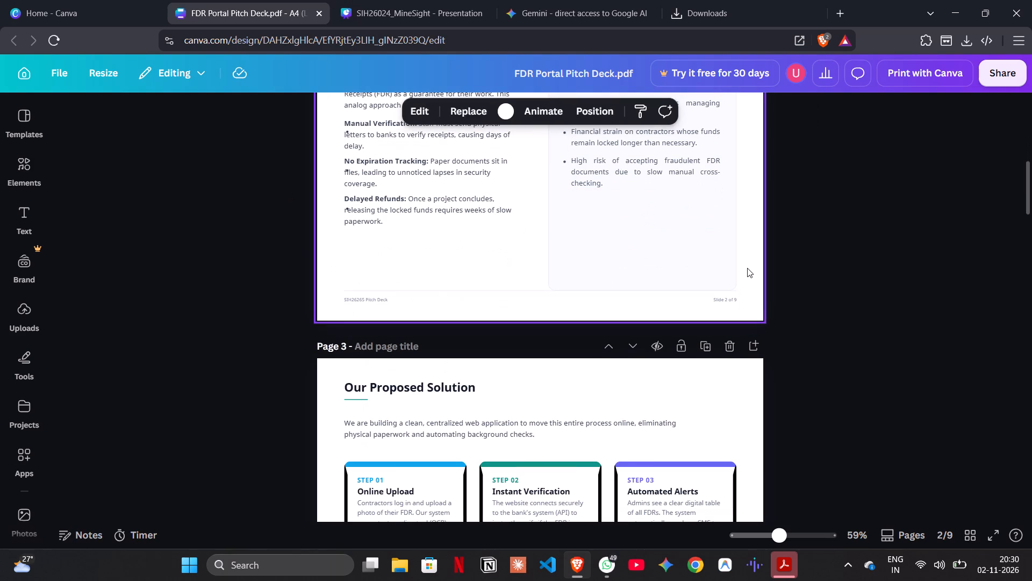
click(790, 397)
scroll(790, 397, down, 3)
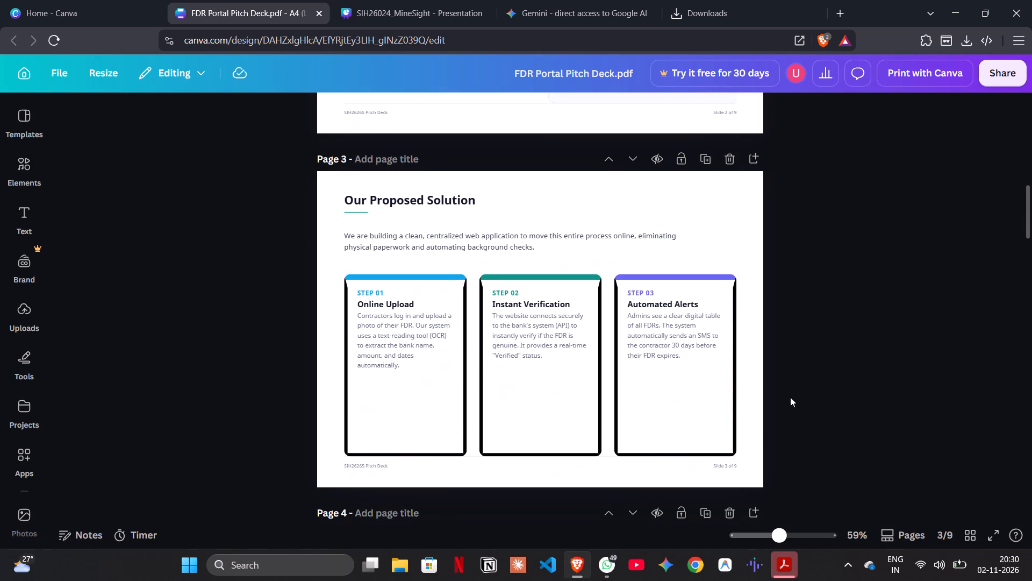
scroll(790, 397, down, 1)
scroll(761, 342, down, 2)
scroll(761, 342, up, 1)
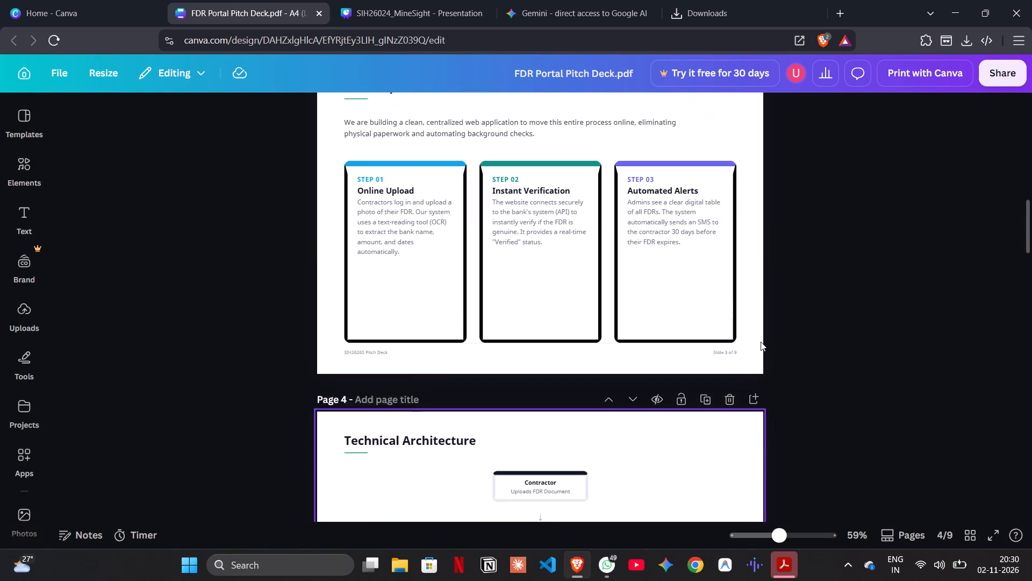
scroll(761, 342, up, 2)
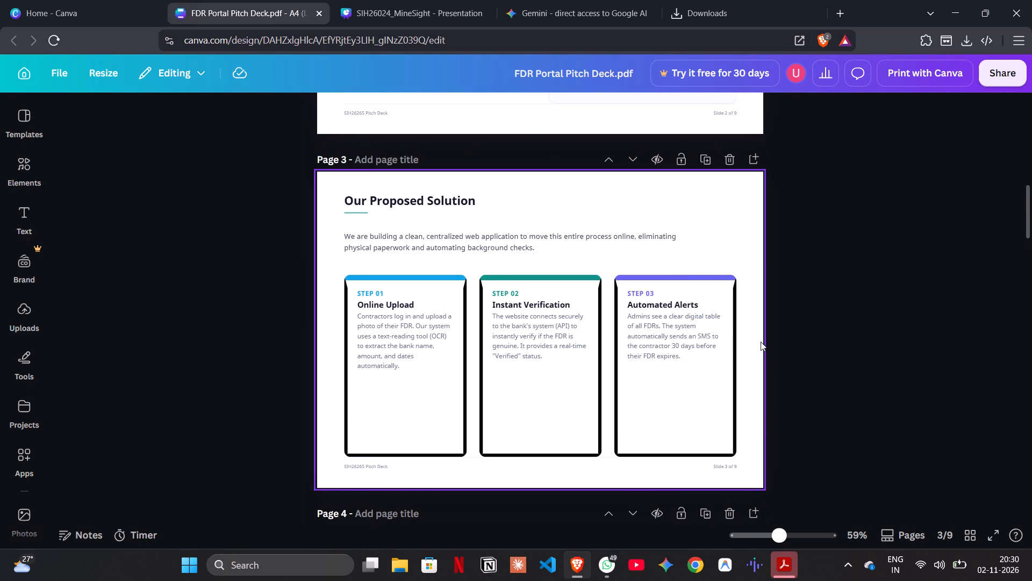
click(434, 0)
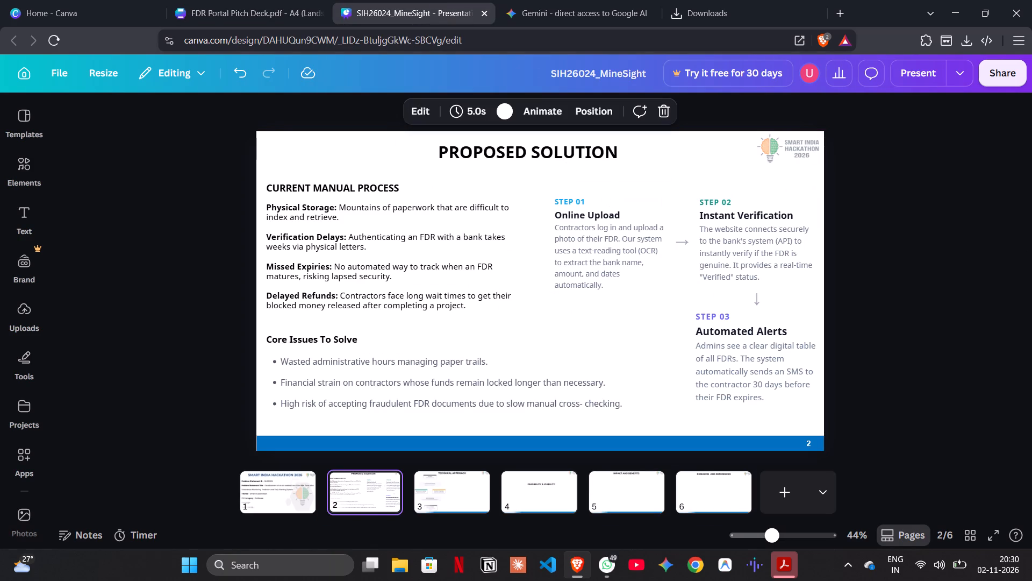
click(232, 0)
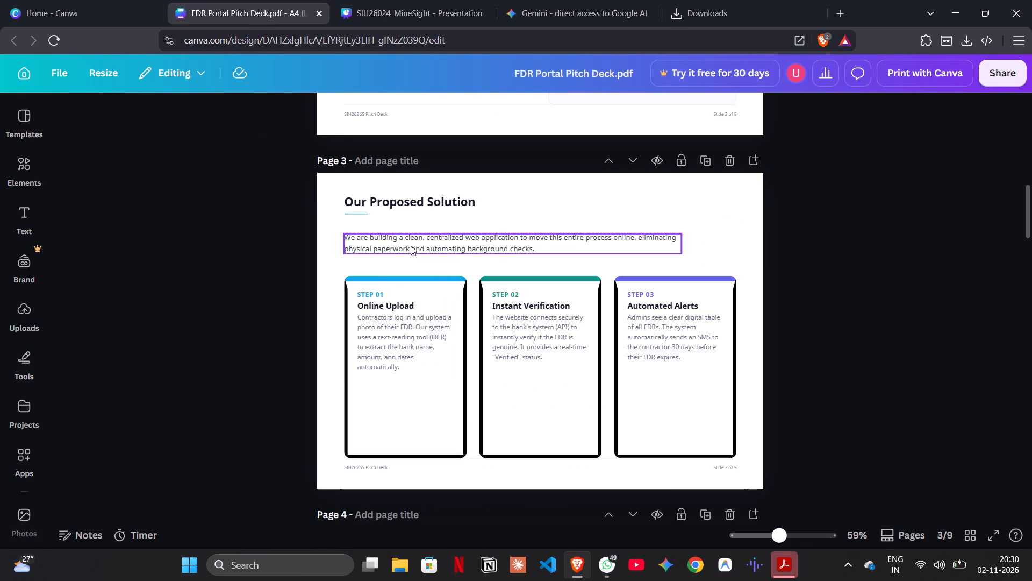
click(357, 0)
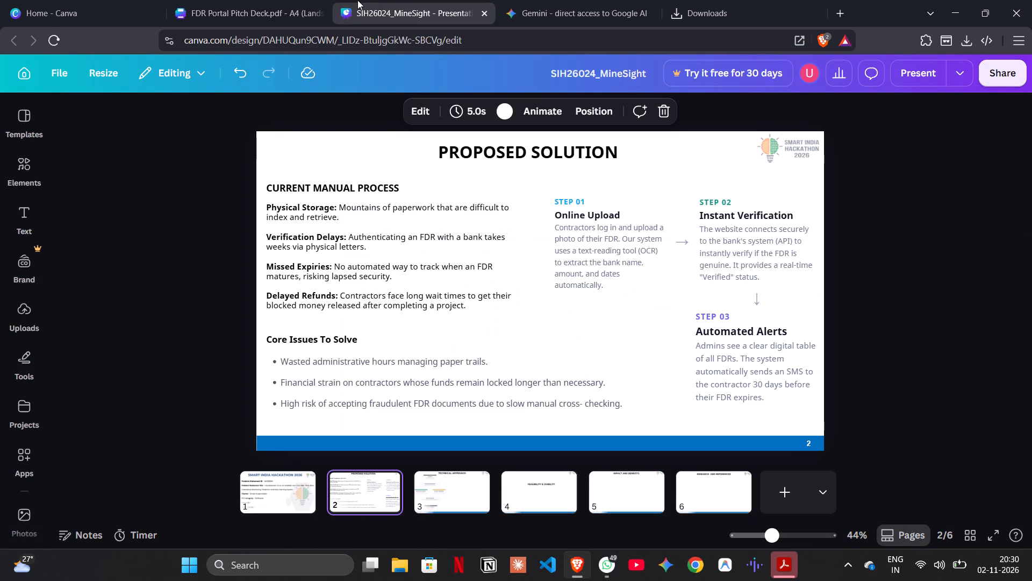
Examine slide 3's flowchart, and read the pitch deck's Technical Architecture and Primary Use Cases pages through the start of page 6.
click(435, 469)
click(435, 480)
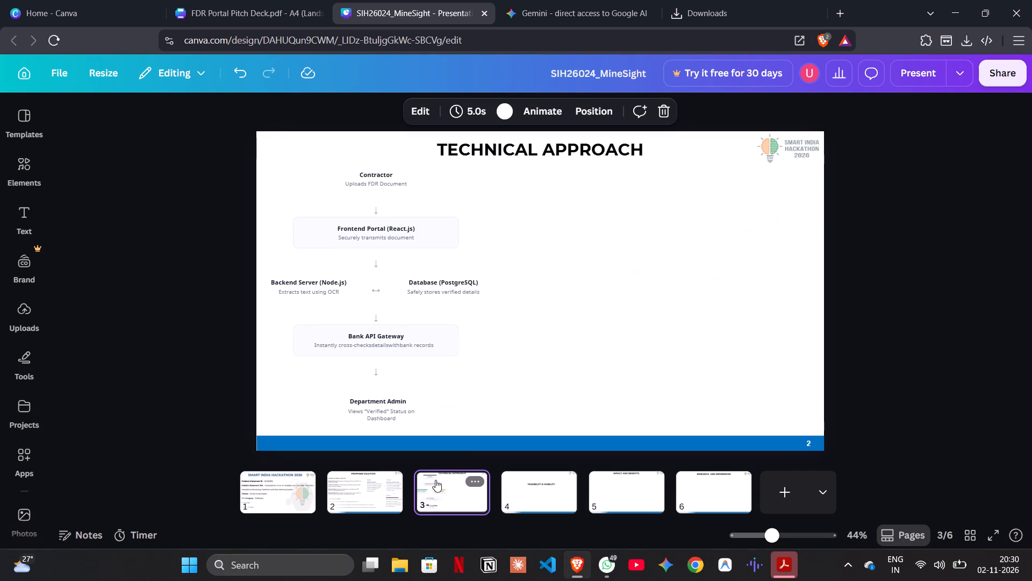
drag(284, 175, 435, 402)
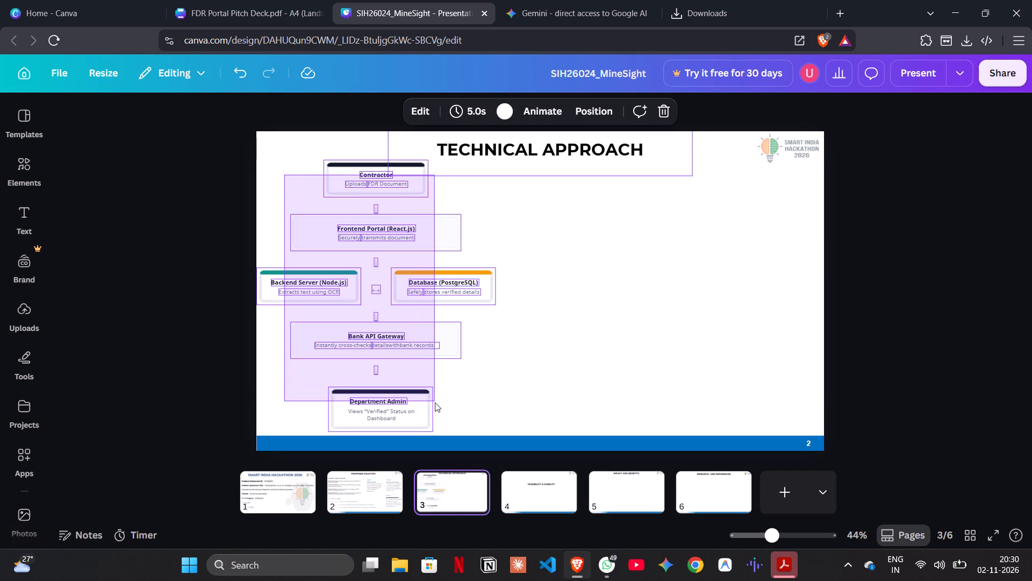
drag(435, 402, 217, 359)
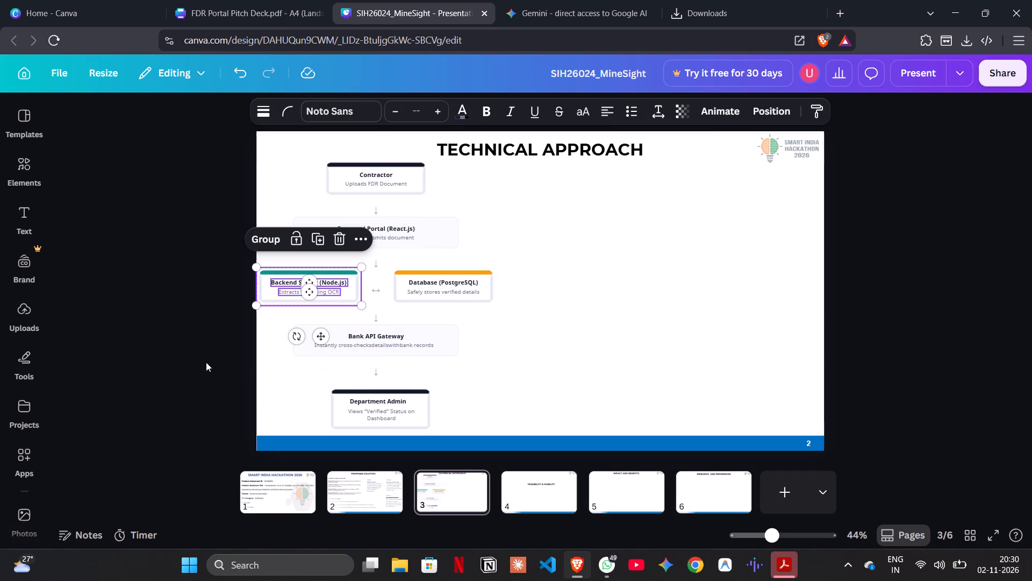
click(205, 362)
click(263, 0)
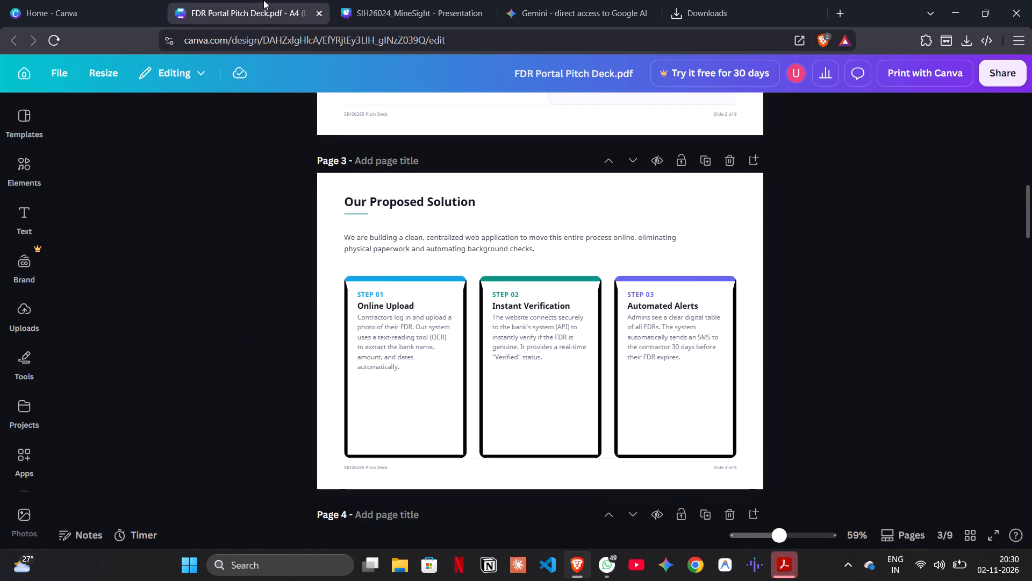
scroll(777, 385, down, 3)
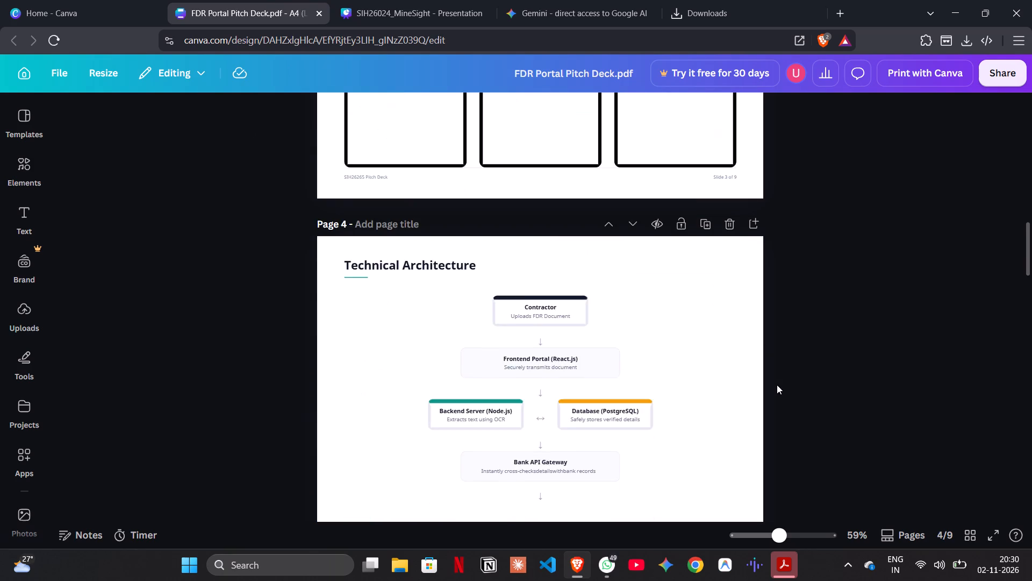
scroll(777, 385, down, 5)
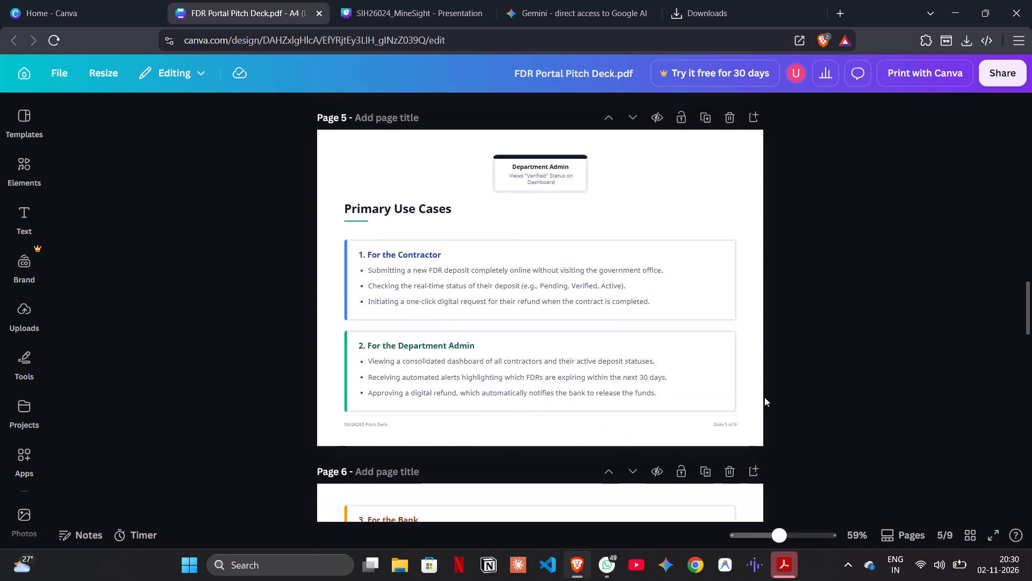
scroll(764, 397, down, 1)
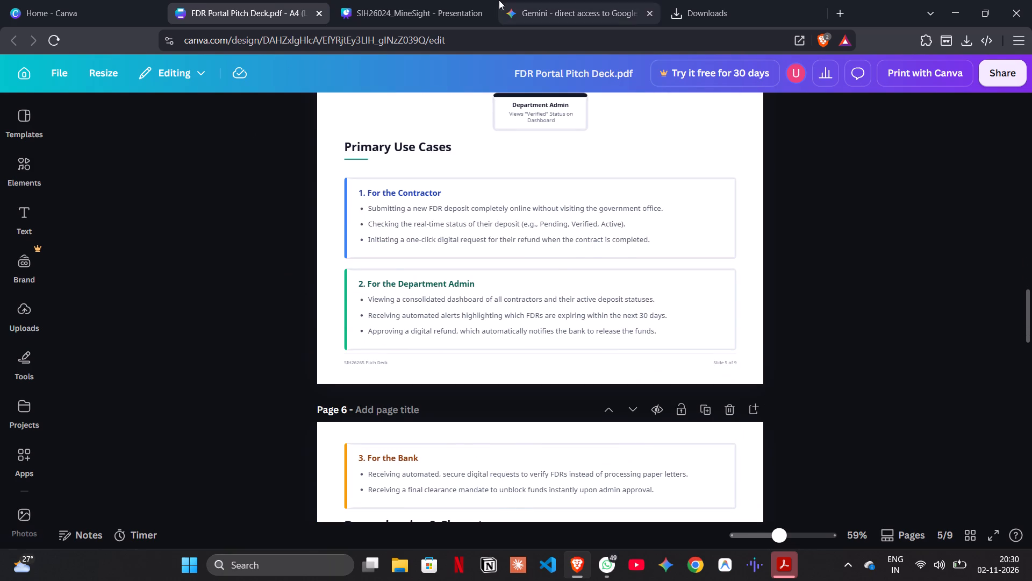
Move the FEASIBILITY & VIABILITY title on slide 4 of the presentation to the top centre, level with the logo.
click(388, 0)
click(529, 480)
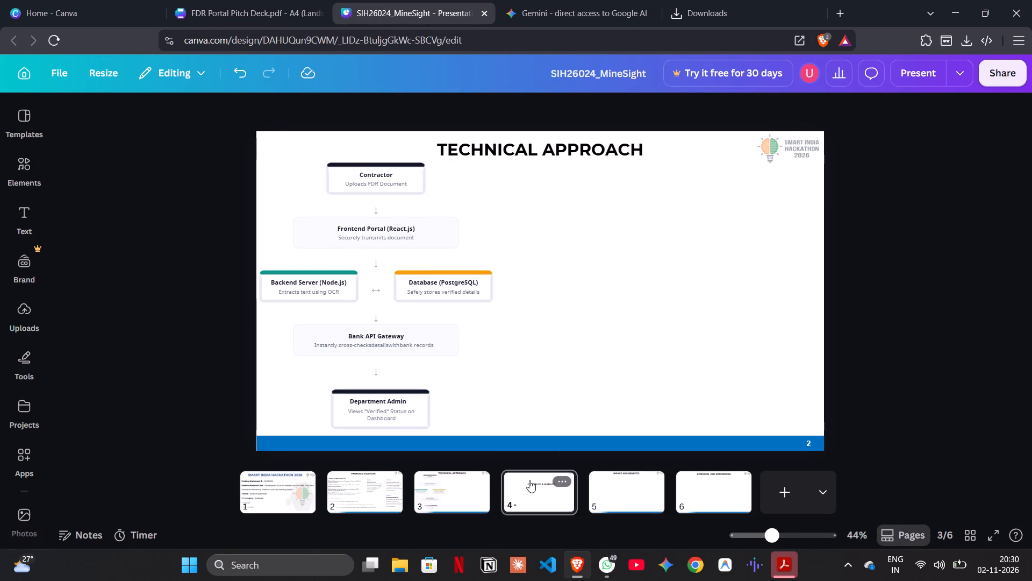
drag(582, 228, 562, 144)
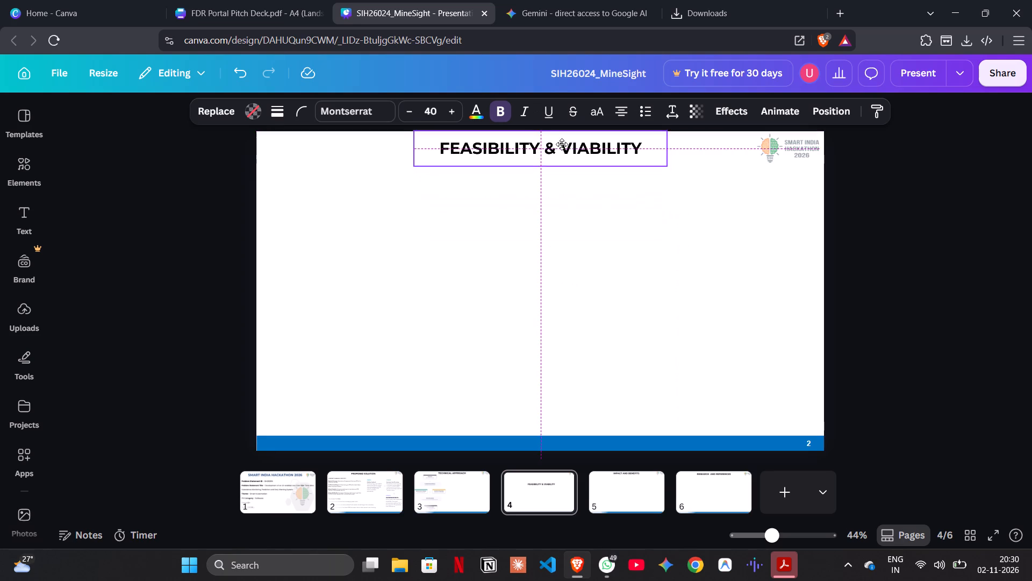
drag(562, 144, 564, 144)
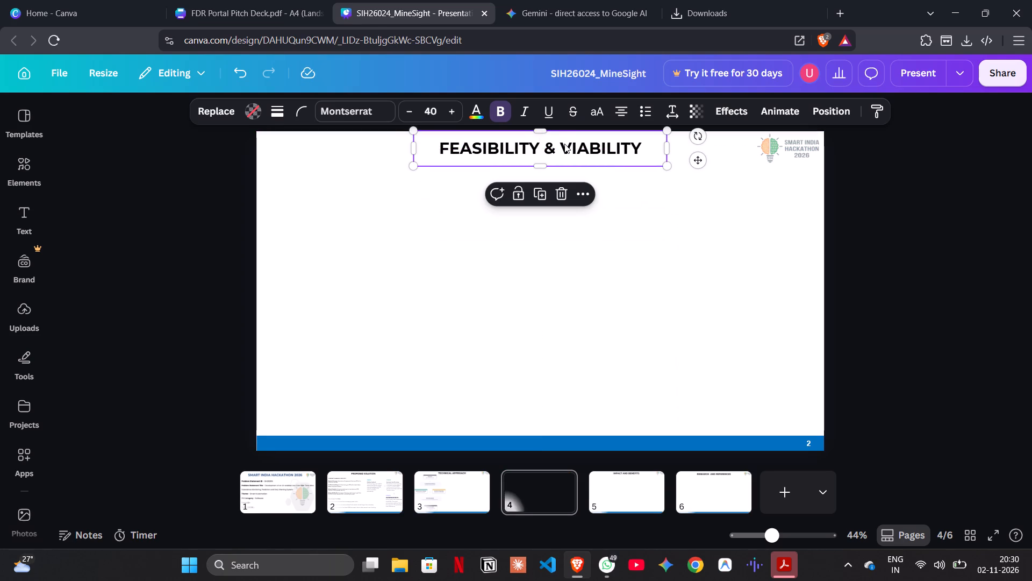
Reposition the IMPACT AND BENEFITS title on slide 5 near the top centre, vertically aligned with the logo.
click(633, 497)
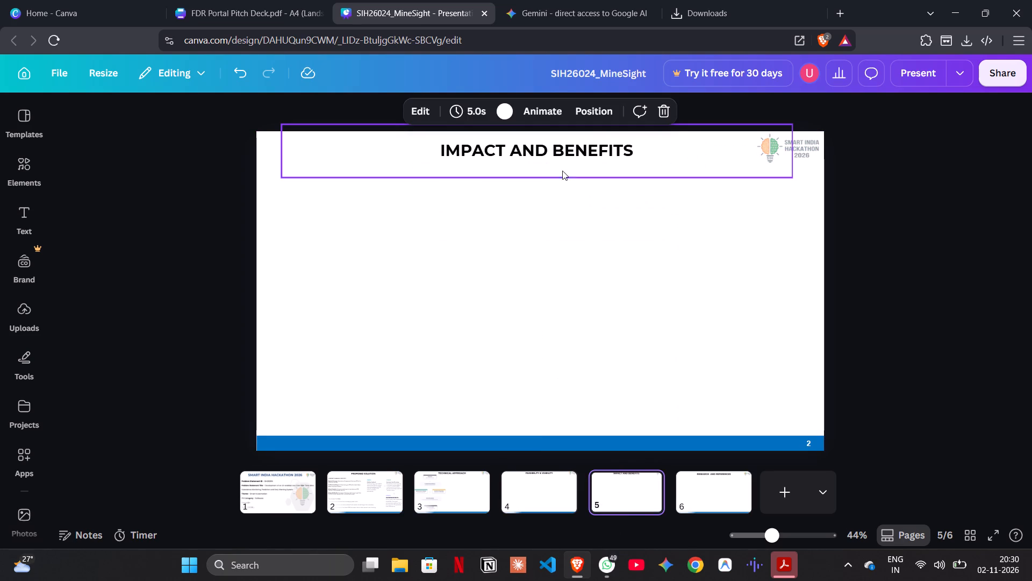
drag(561, 158, 565, 161)
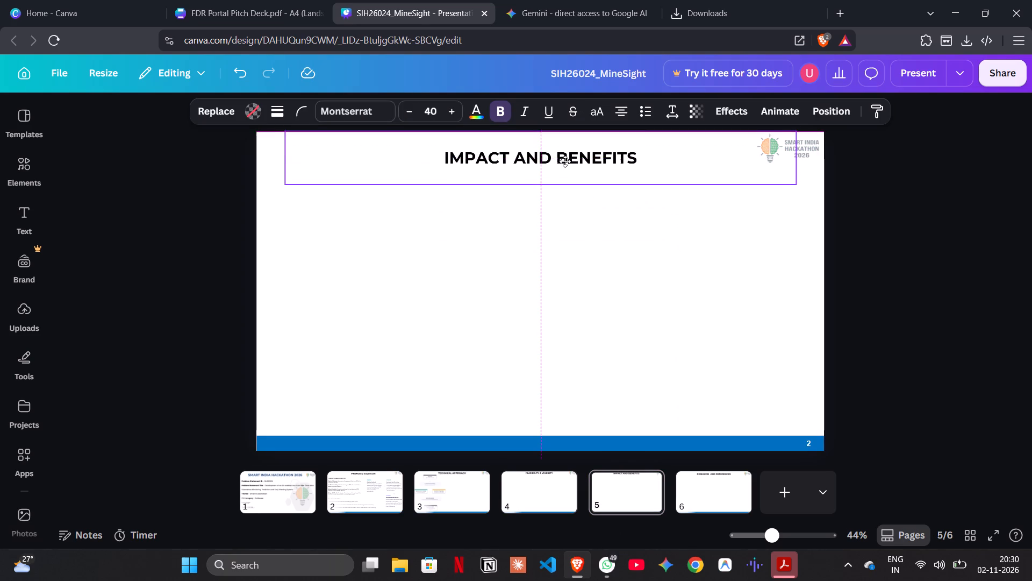
drag(565, 161, 577, 157)
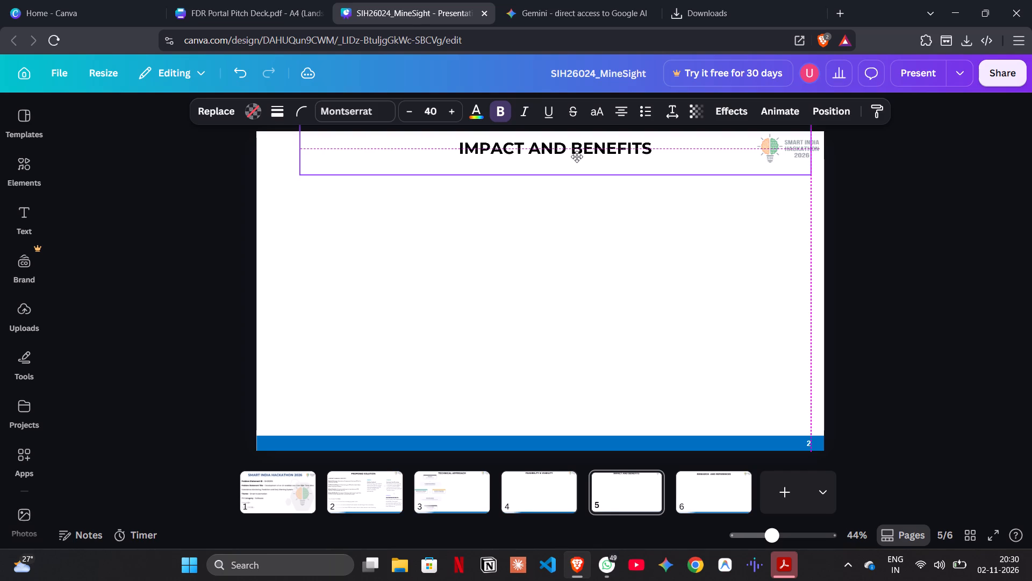
drag(577, 157, 568, 157)
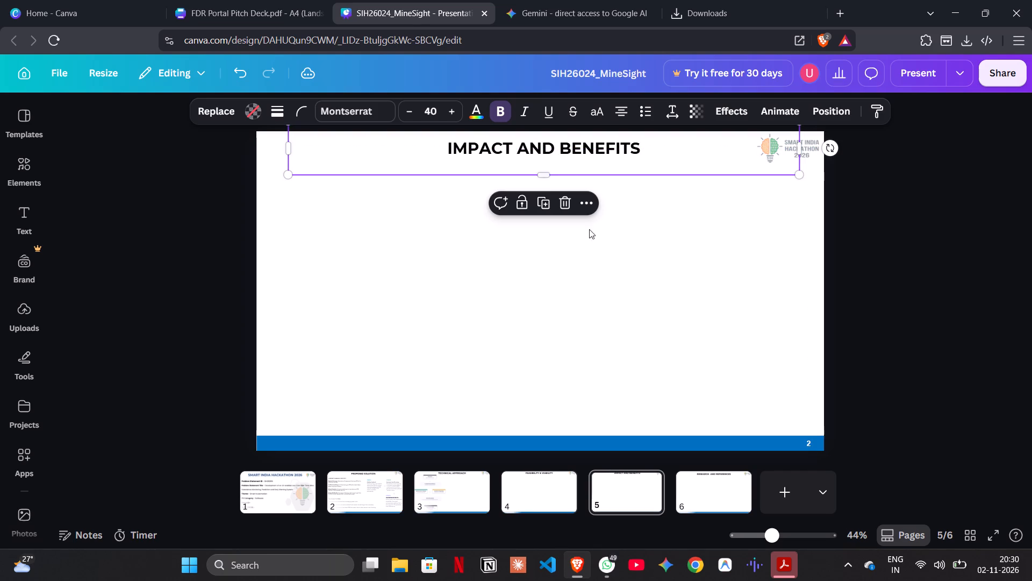
Nudge the RESEARCH AND REFERENCES title on slide 6 slightly upward.
click(713, 506)
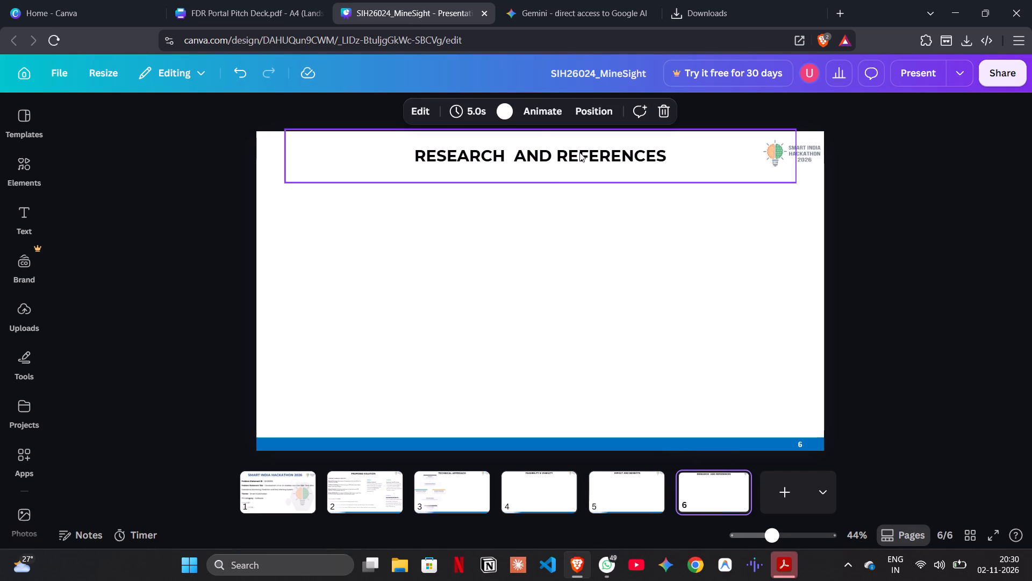
click(594, 146)
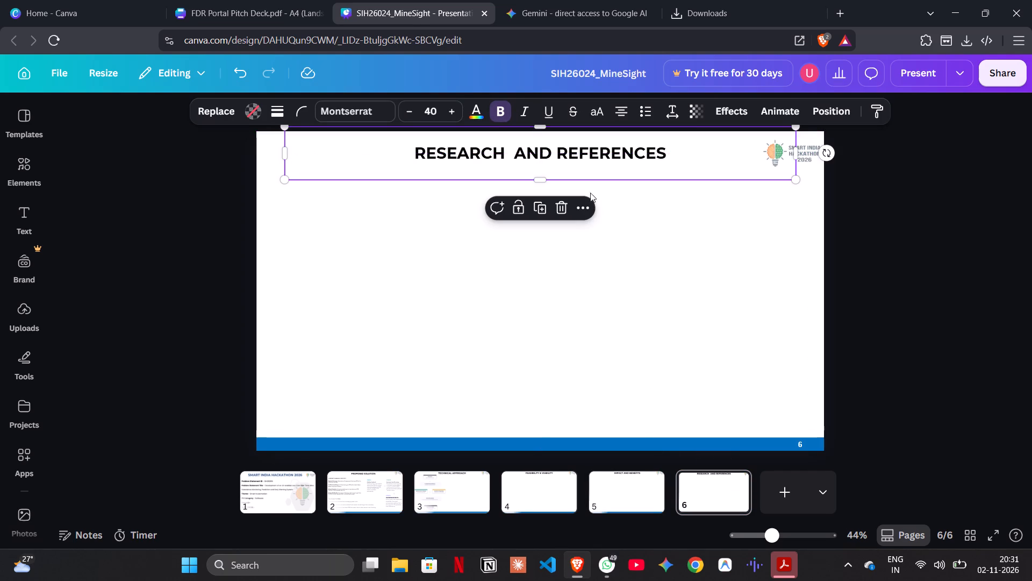
Change the RESEARCH AND REFERENCES title's font to Noto Sans.
click(331, 111)
click(159, 427)
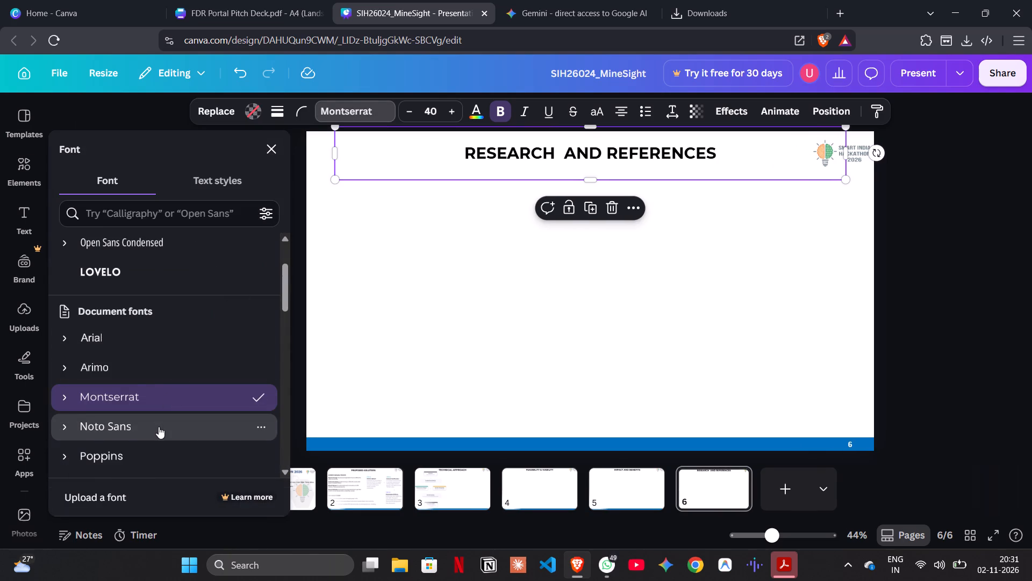
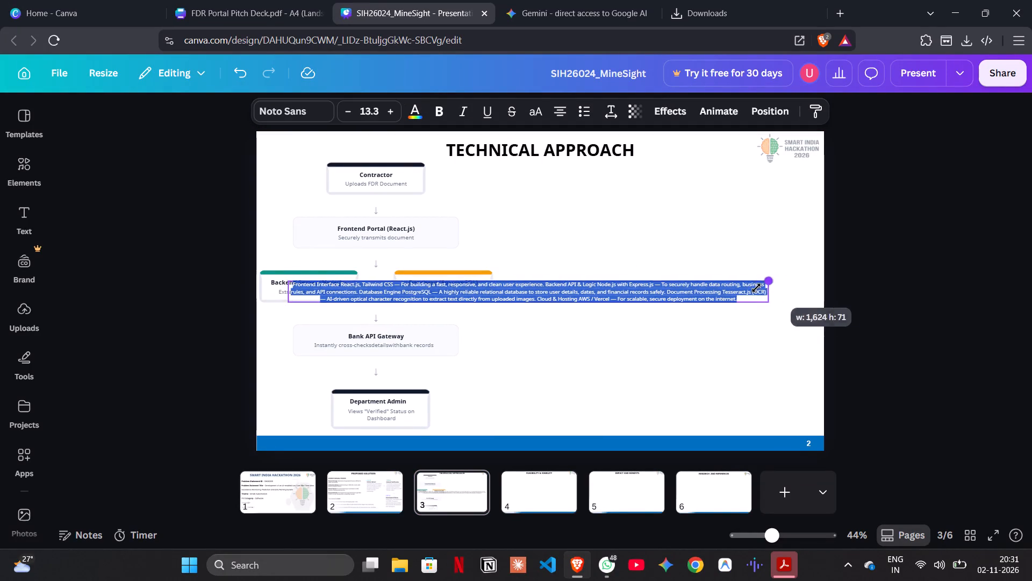
Shrink the technology stack text on slide 3 to size 12.7 and narrow its box to about a third of the slide's width.
drag(756, 288, 735, 284)
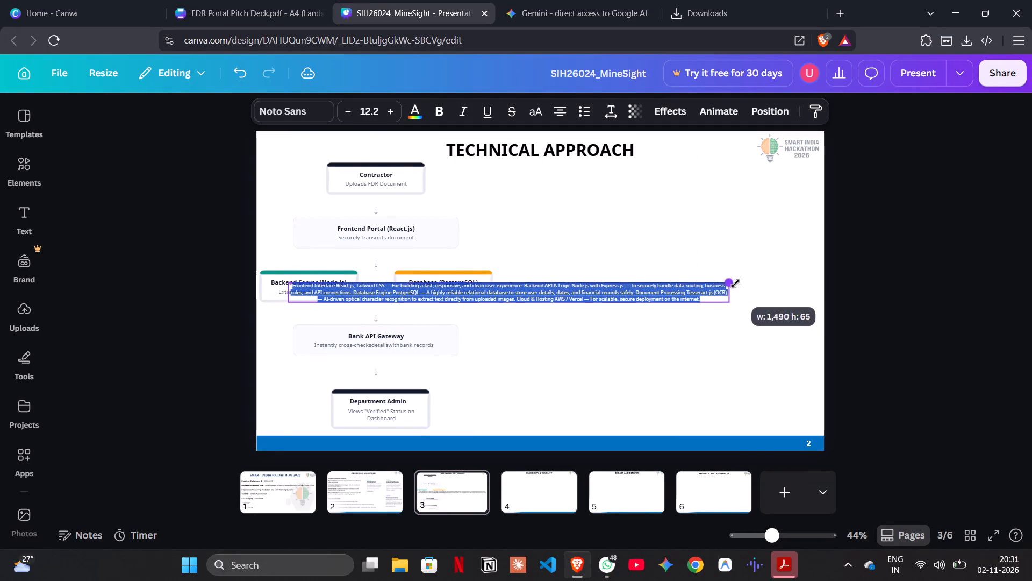
drag(735, 284, 747, 286)
drag(746, 294, 474, 299)
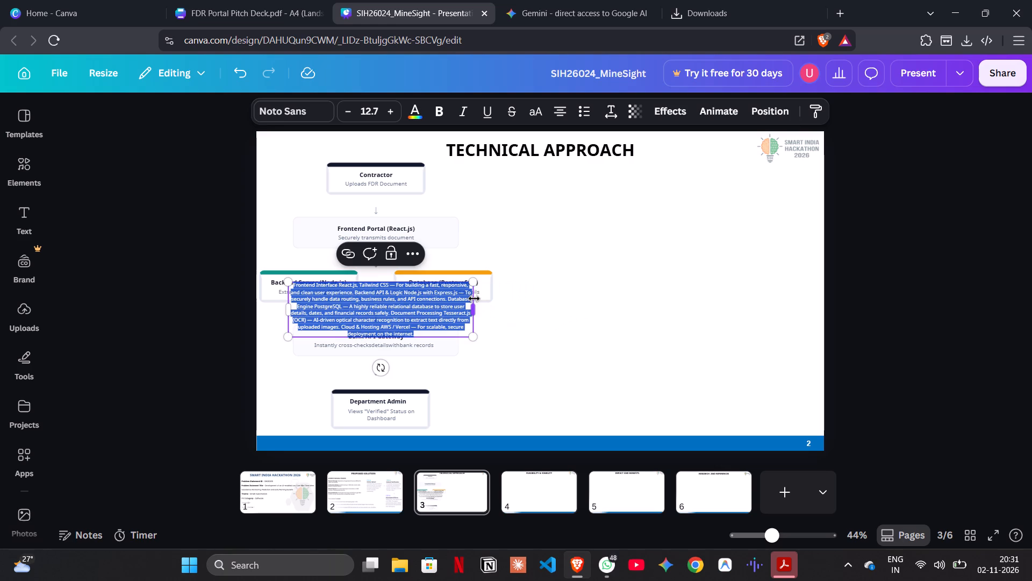
Move the technology stack text box into the blank area right of the flow diagram and scale its text up to size 18.8.
drag(417, 313, 465, 313)
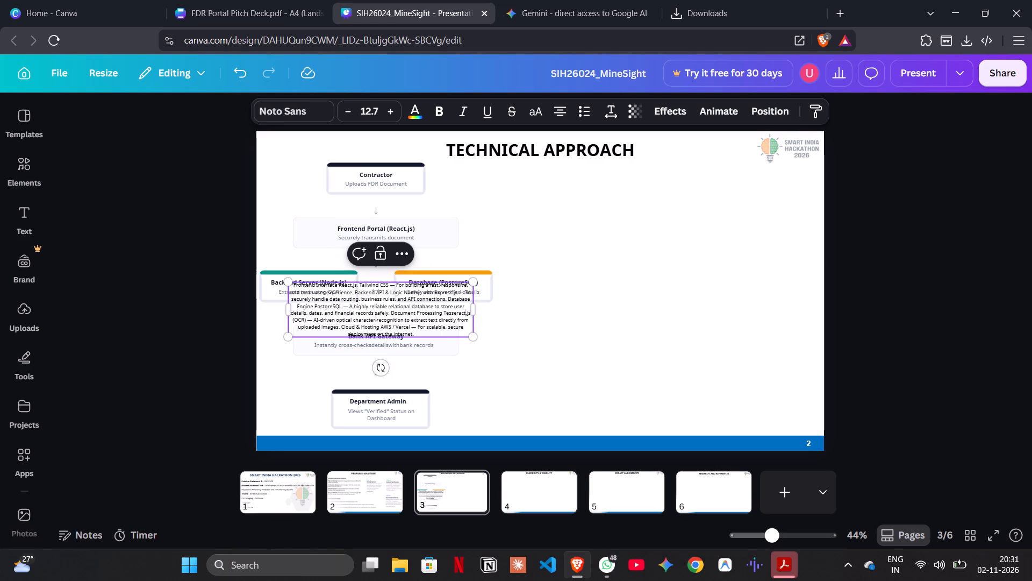
click(618, 343)
drag(427, 322, 722, 230)
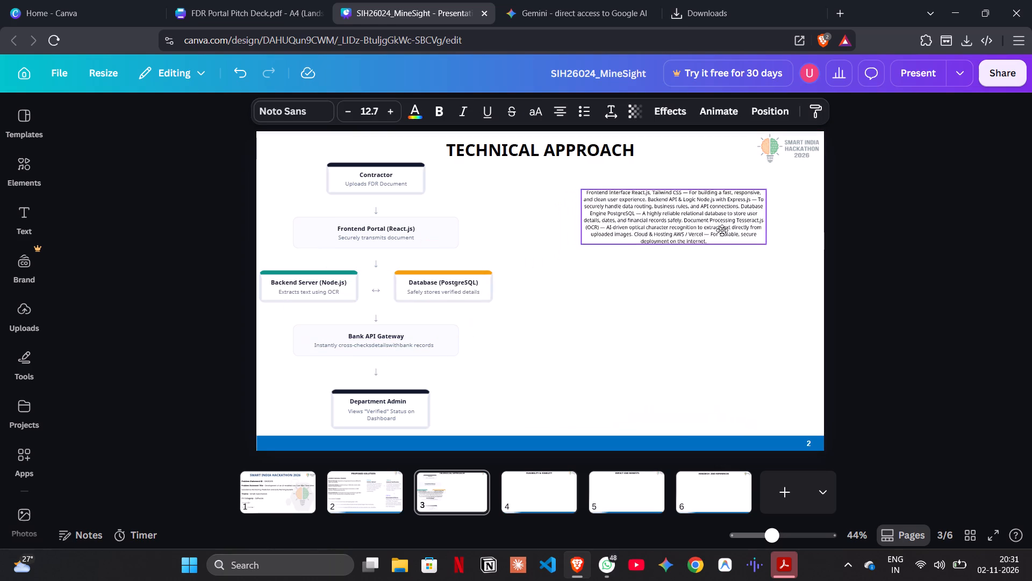
drag(722, 230, 724, 230)
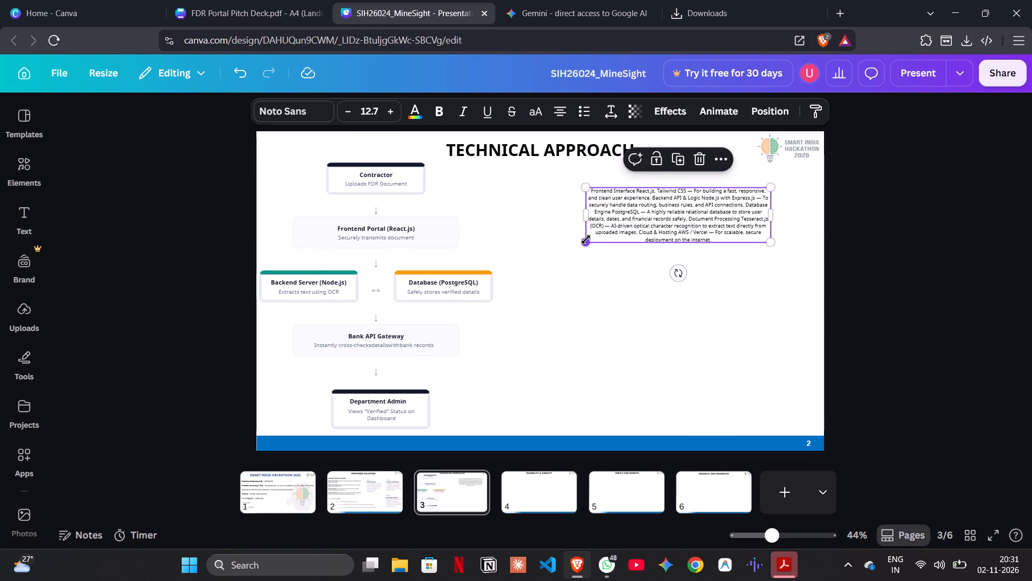
drag(586, 239, 514, 323)
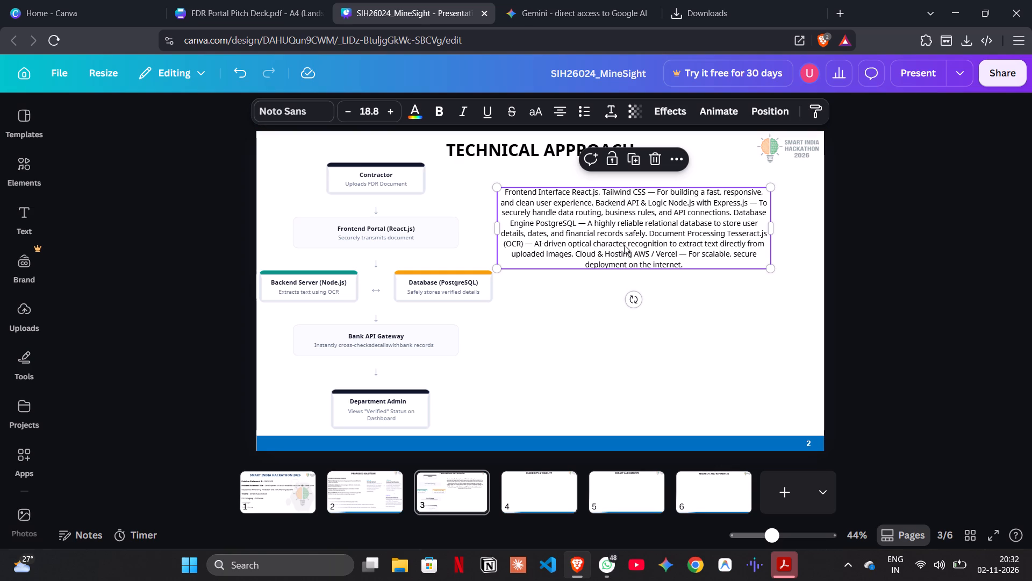
Select the technology stack text from "Document Processing Tesseract.js (OCR)" through the end of the paragraph.
click(689, 262)
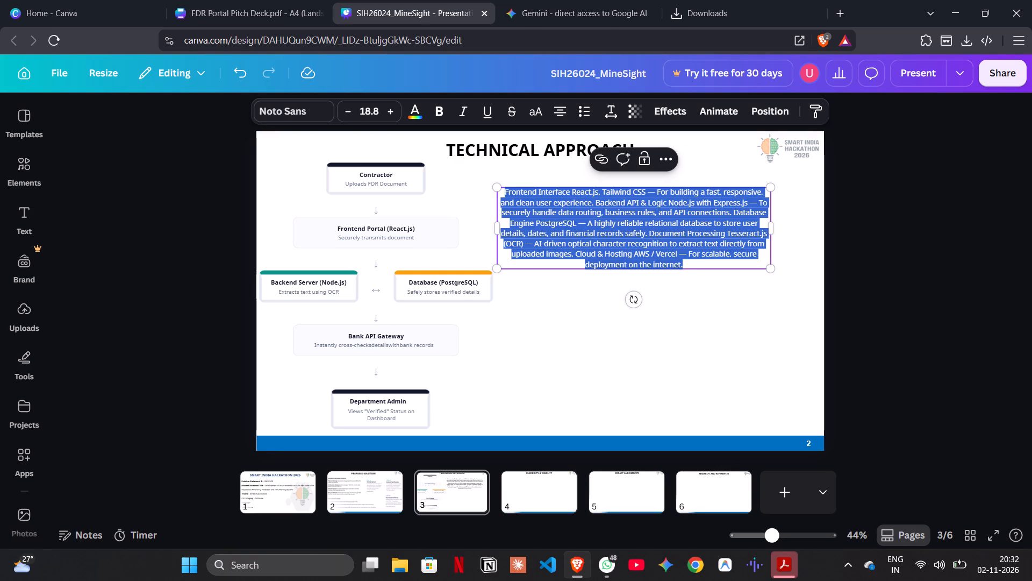
click(689, 262)
drag(689, 262, 664, 265)
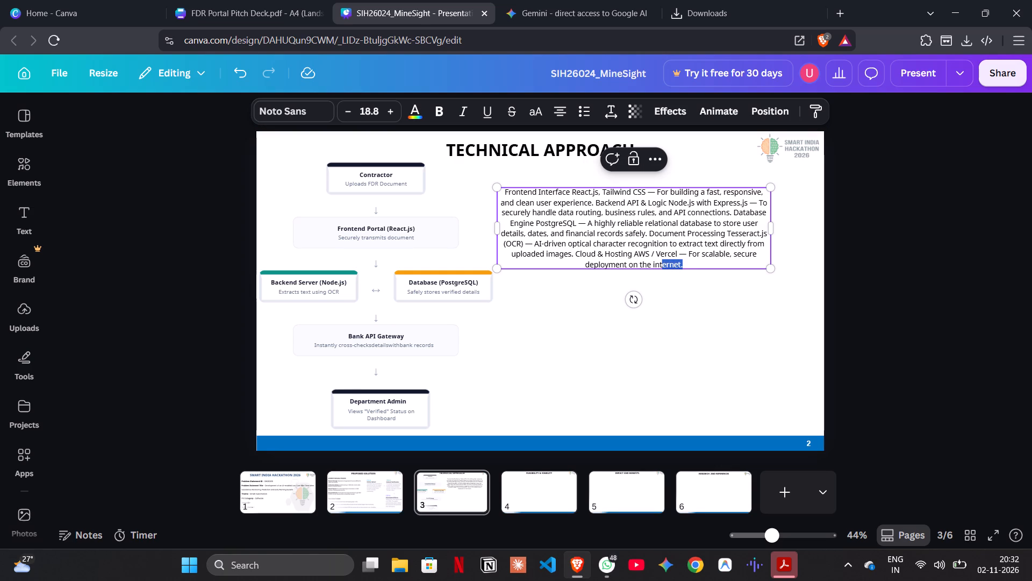
drag(664, 265, 574, 256)
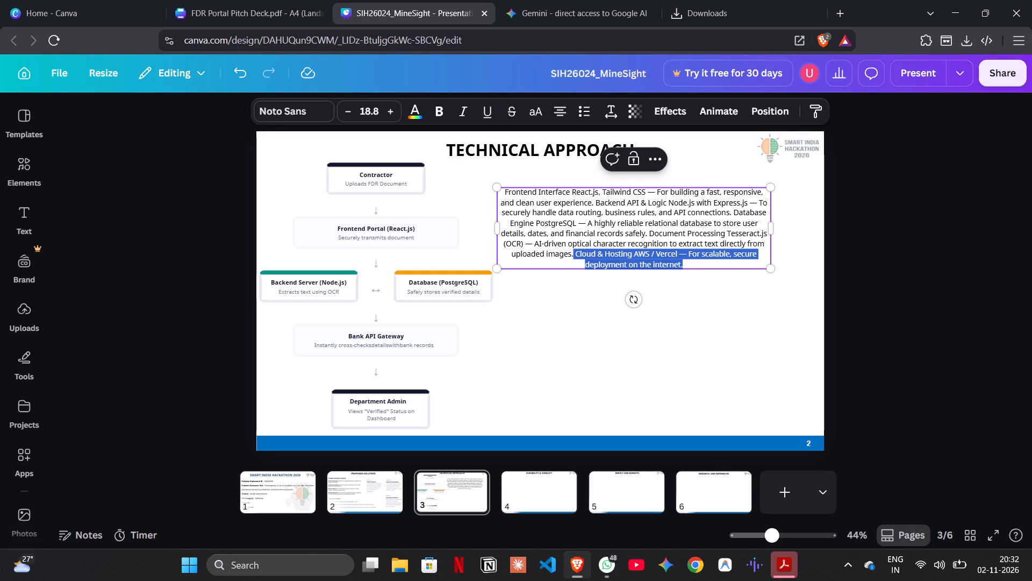
drag(574, 256, 528, 246)
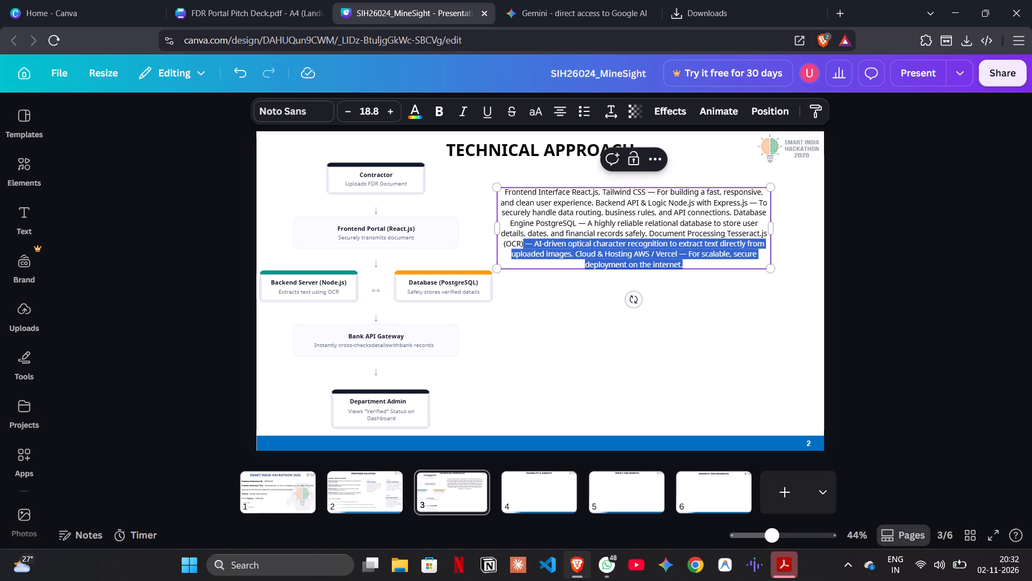
drag(528, 246, 645, 229)
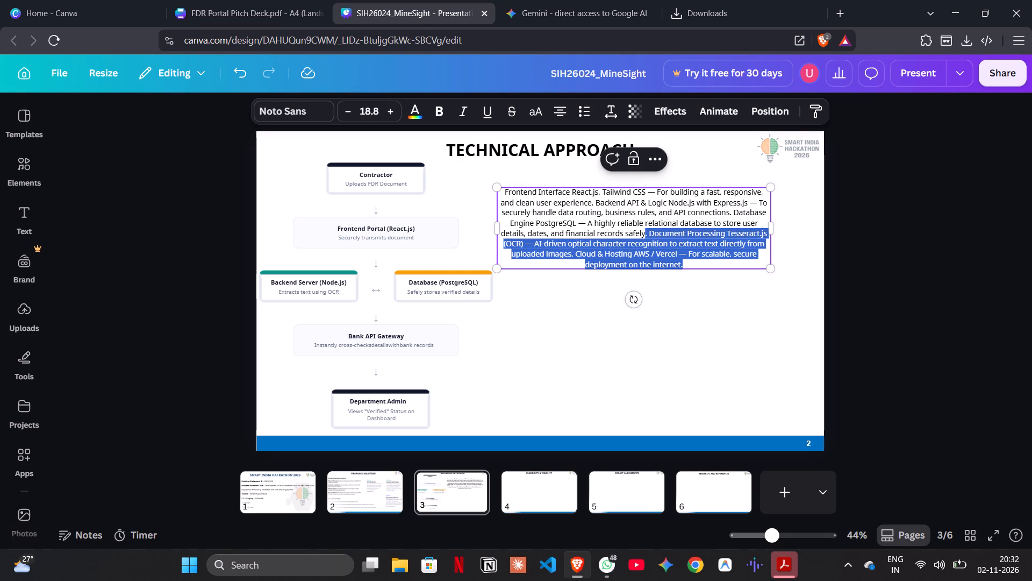
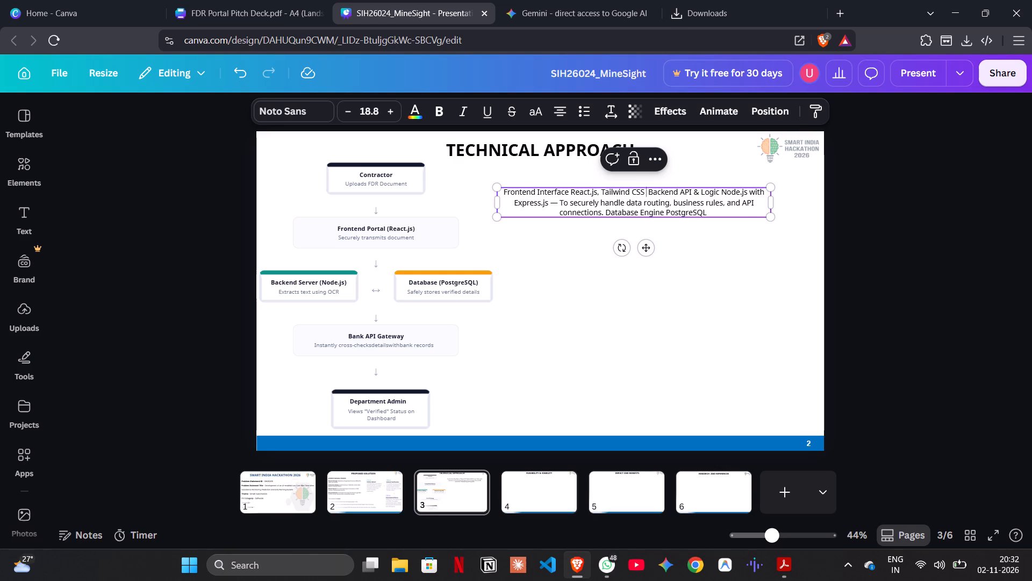
Put the frontend, backend and database entries on separate lines and delete "— To securely handle data routing, business rules, and API connections.".
key(Return)
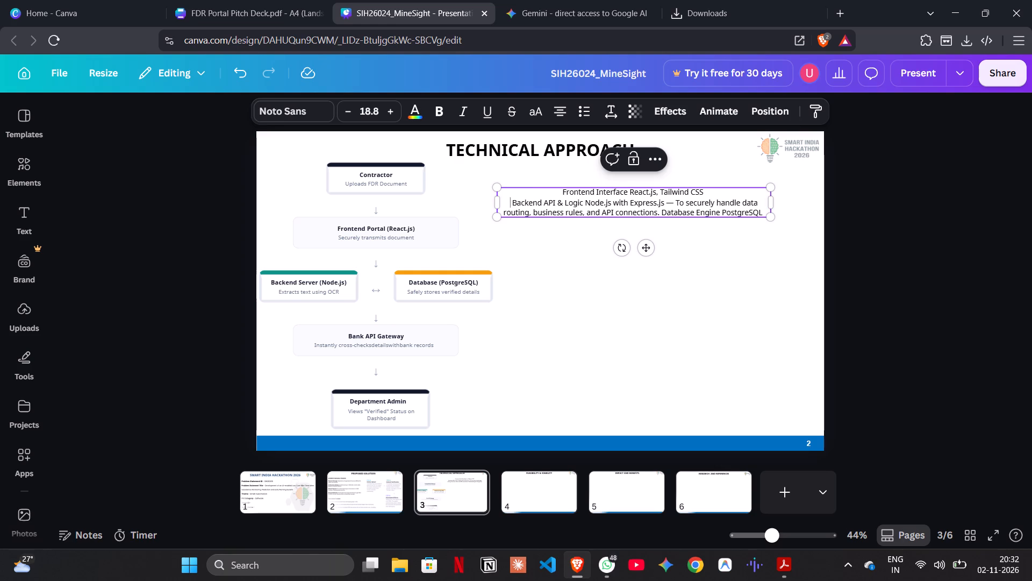
drag(658, 214, 670, 207)
drag(670, 207, 668, 202)
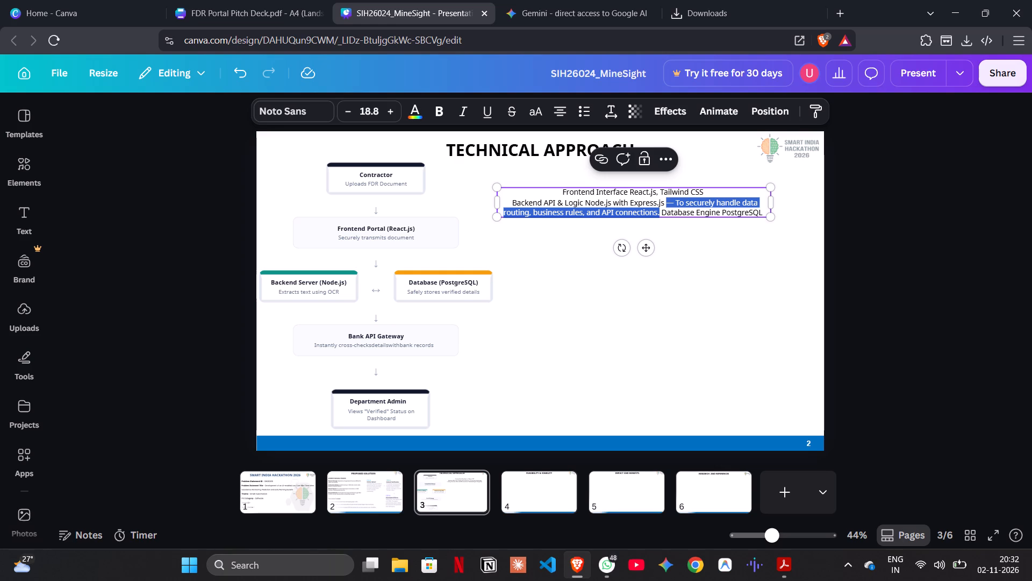
key(BackSpace)
key(Return)
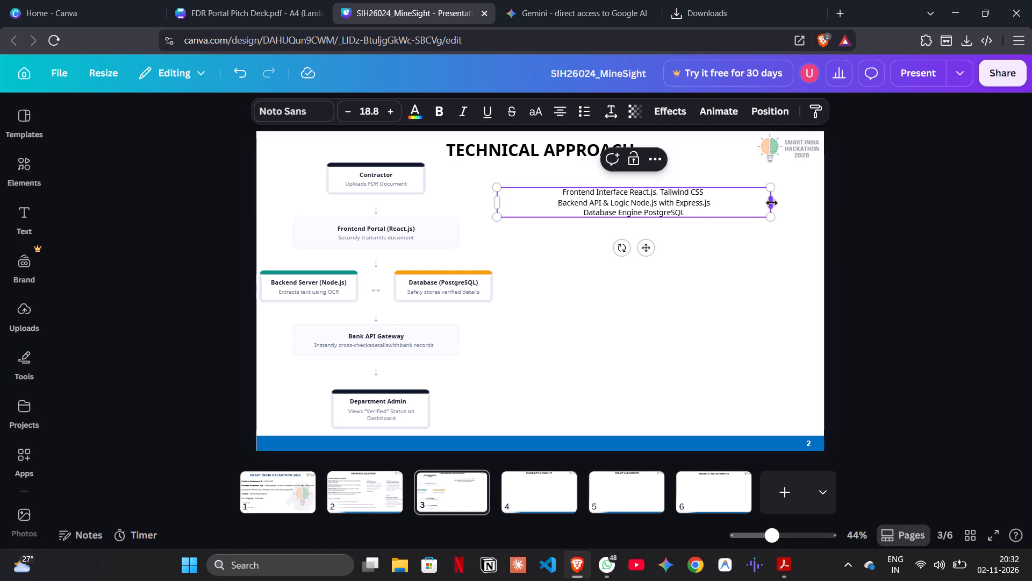
Narrow the technology stack text box to fit its lines, scale its text up to size 26.3 and centre it in the blank area.
drag(772, 203, 674, 207)
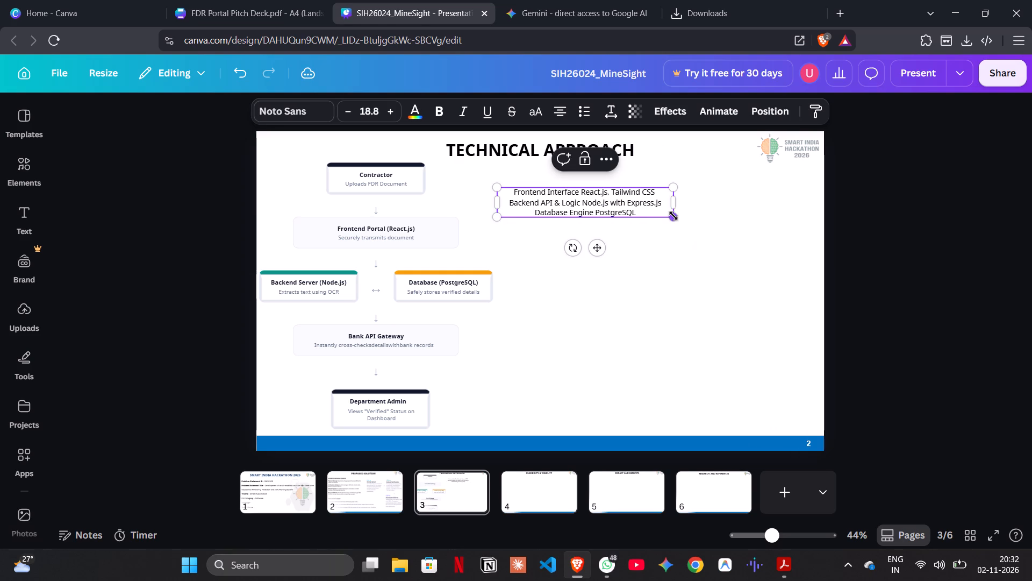
drag(673, 216, 740, 254)
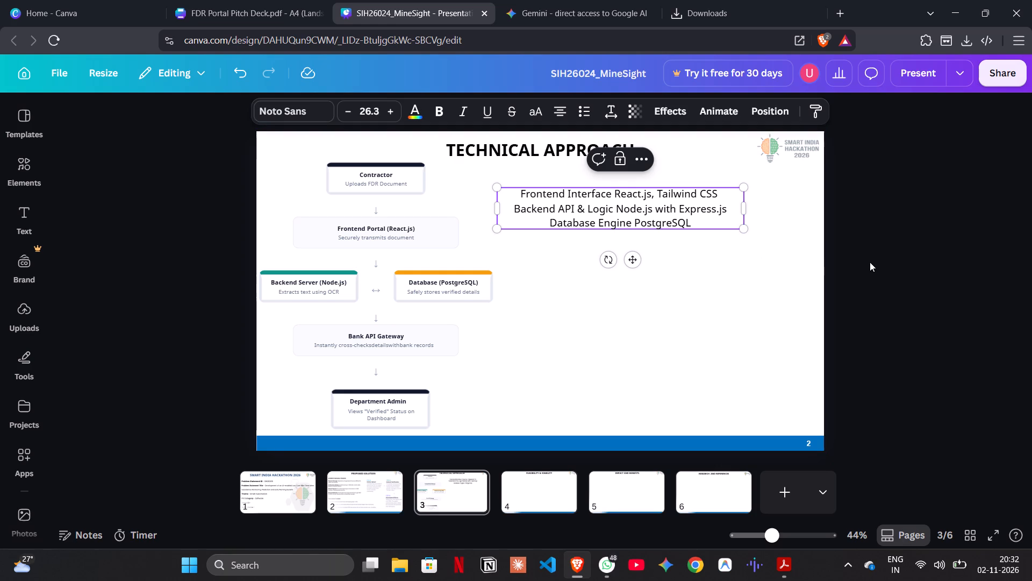
click(870, 262)
drag(705, 221, 748, 261)
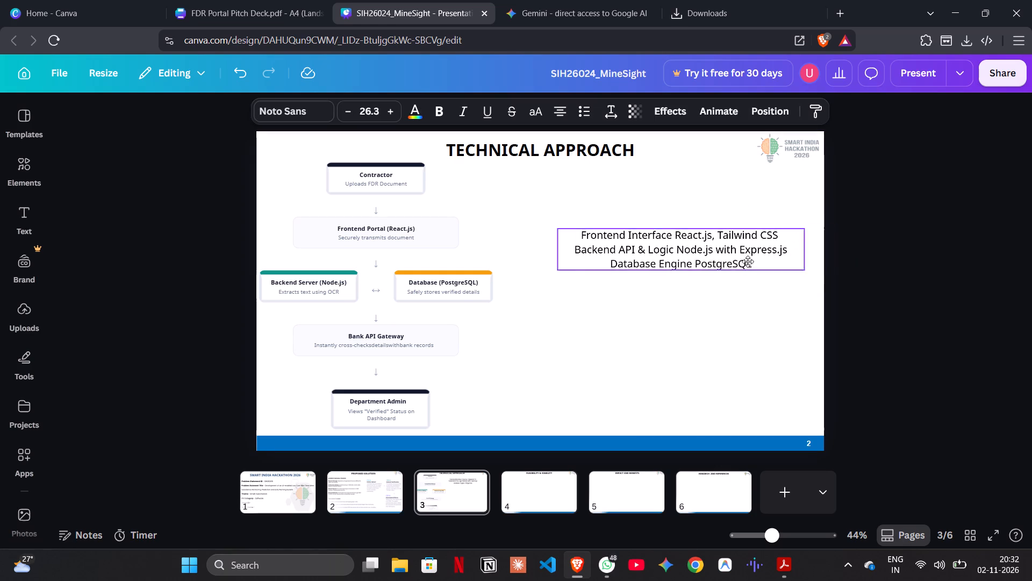
drag(748, 261, 739, 261)
Make the labels "Database Engine", "Backend API & Logic" and "Frontend Interface" bold in the technology stack text.
click(660, 262)
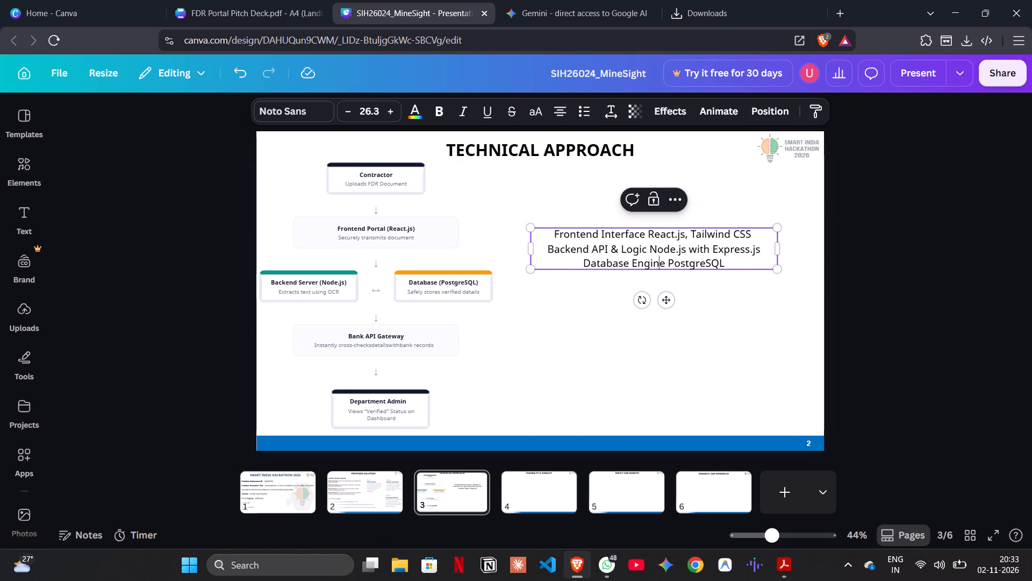
drag(666, 263, 583, 264)
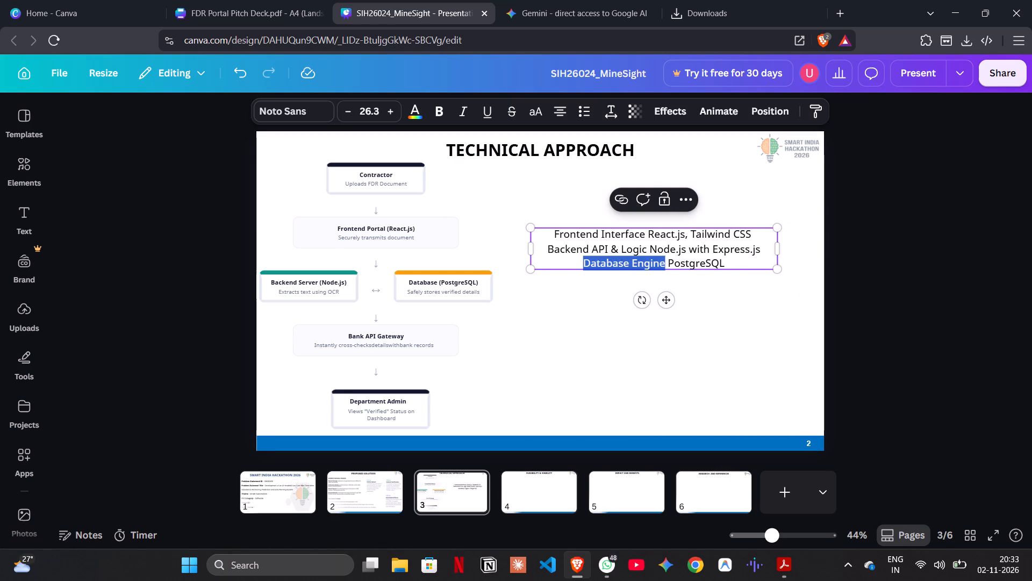
key(ctrl+b)
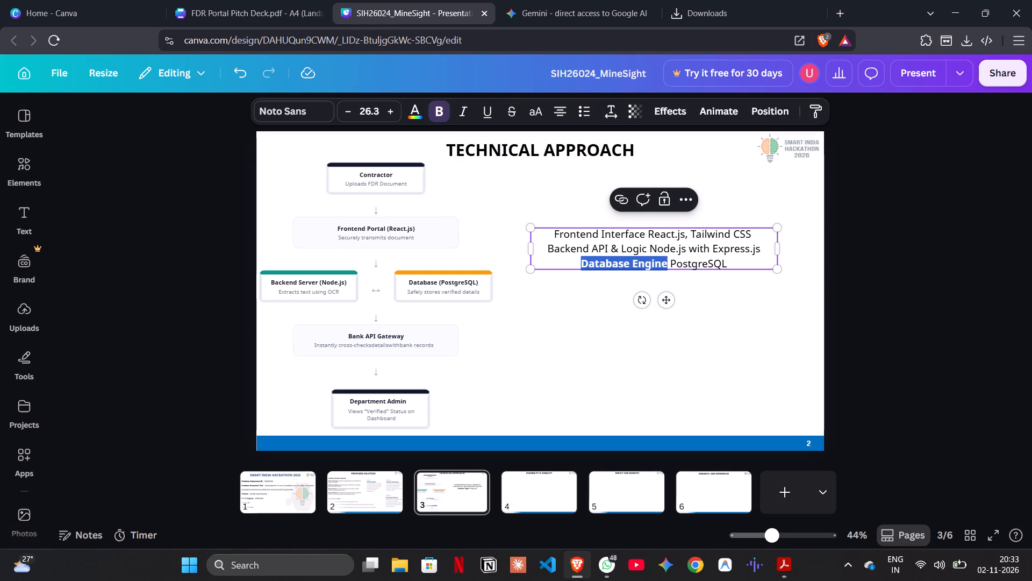
drag(547, 250, 650, 252)
key(ctrl+b)
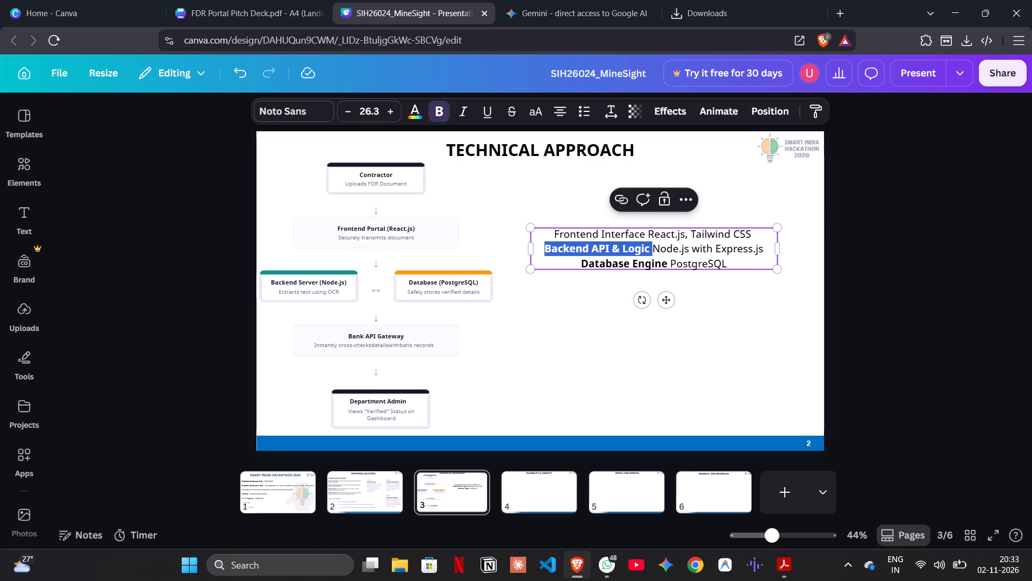
drag(551, 236, 611, 239)
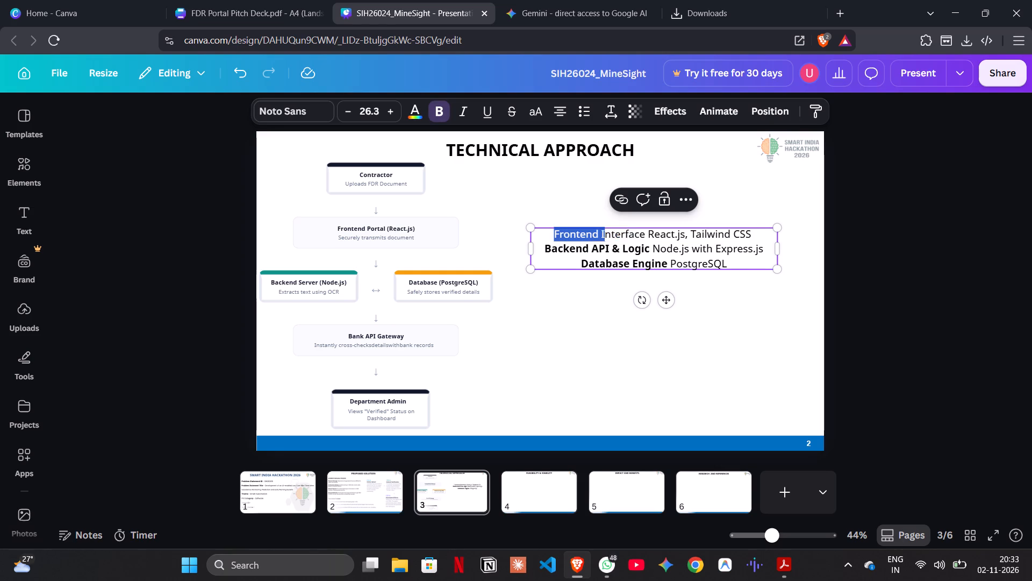
drag(611, 239, 644, 232)
key(ctrl+b)
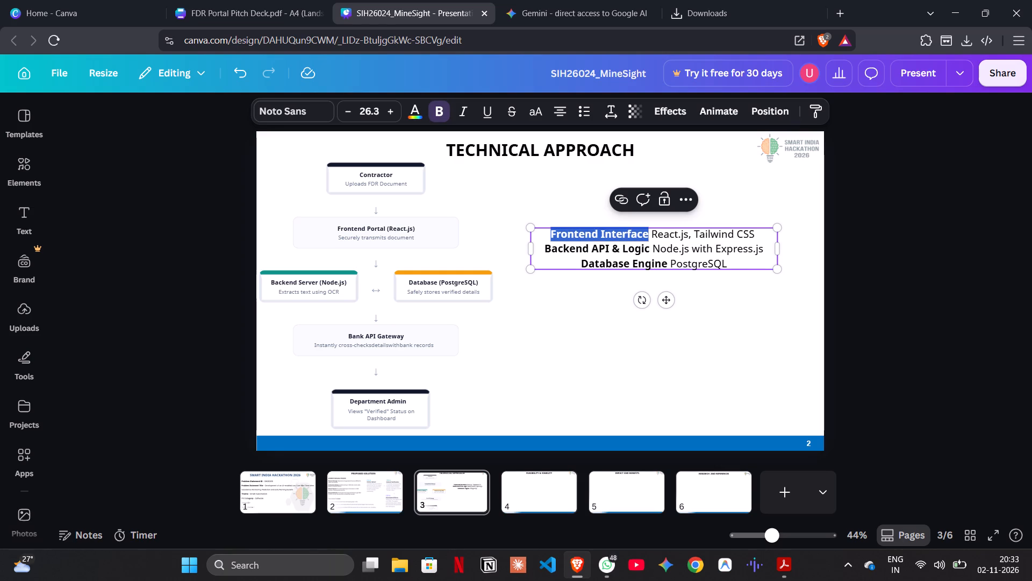
Insert a colon and a space after each of the three bold labels, before their technology names.
click(651, 232)
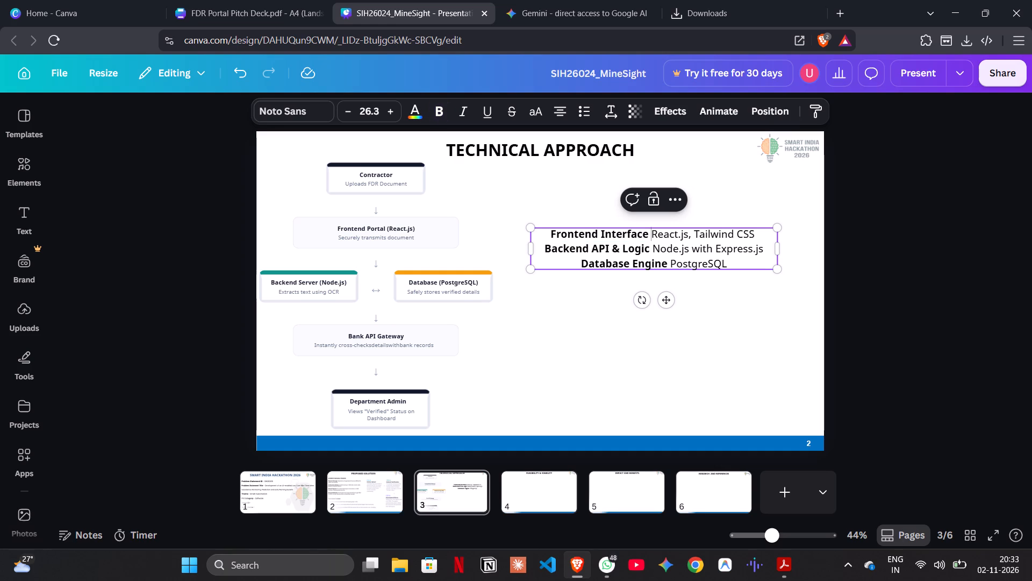
key(shift+colon)
key(space)
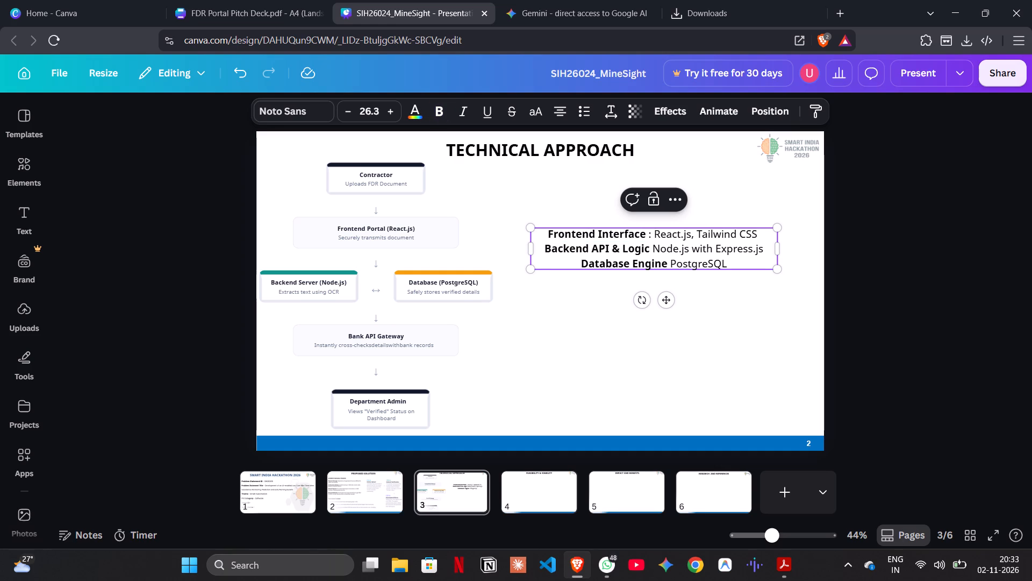
click(651, 247)
text(:)
key(space)
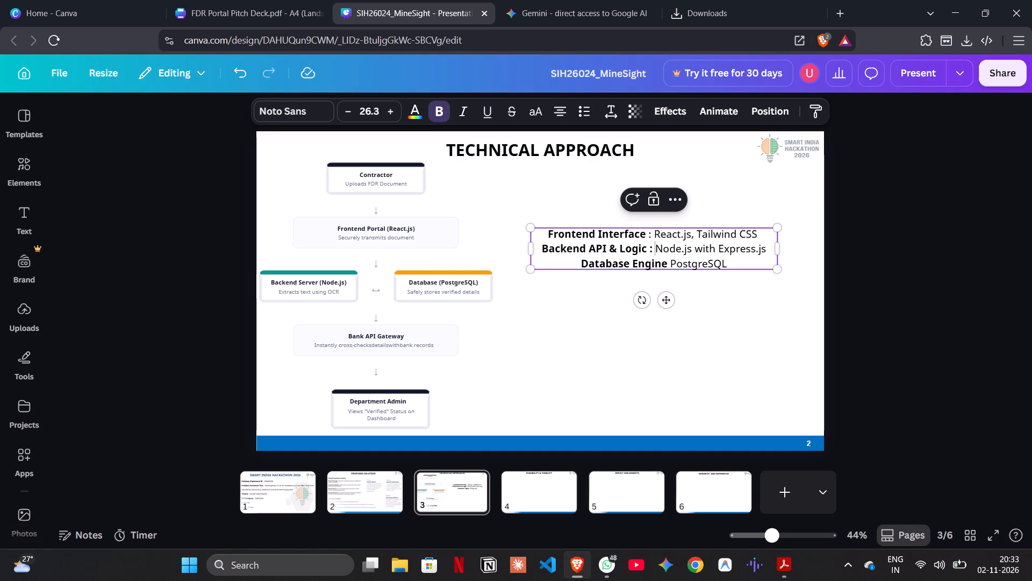
click(671, 267)
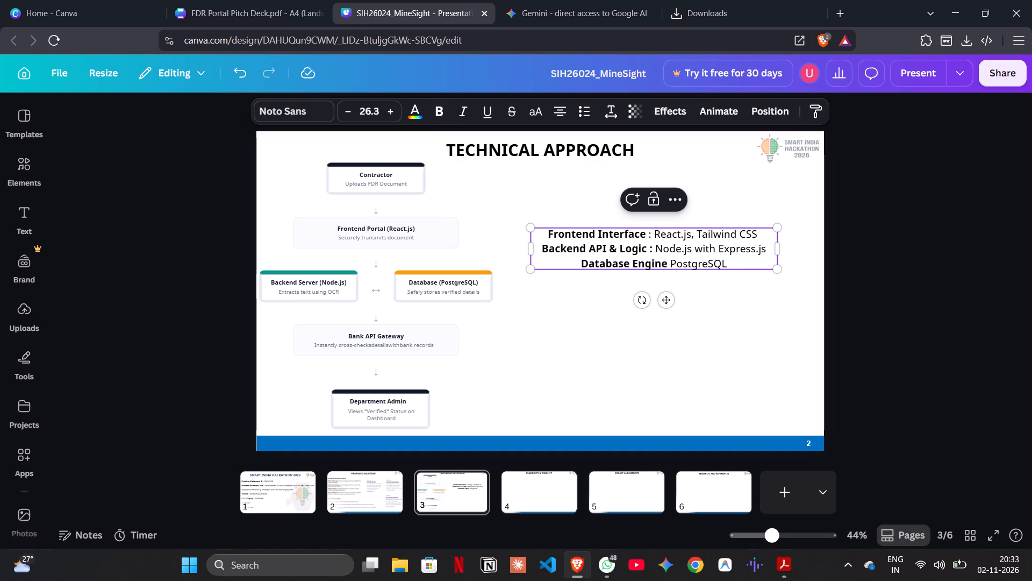
text(:)
key(space)
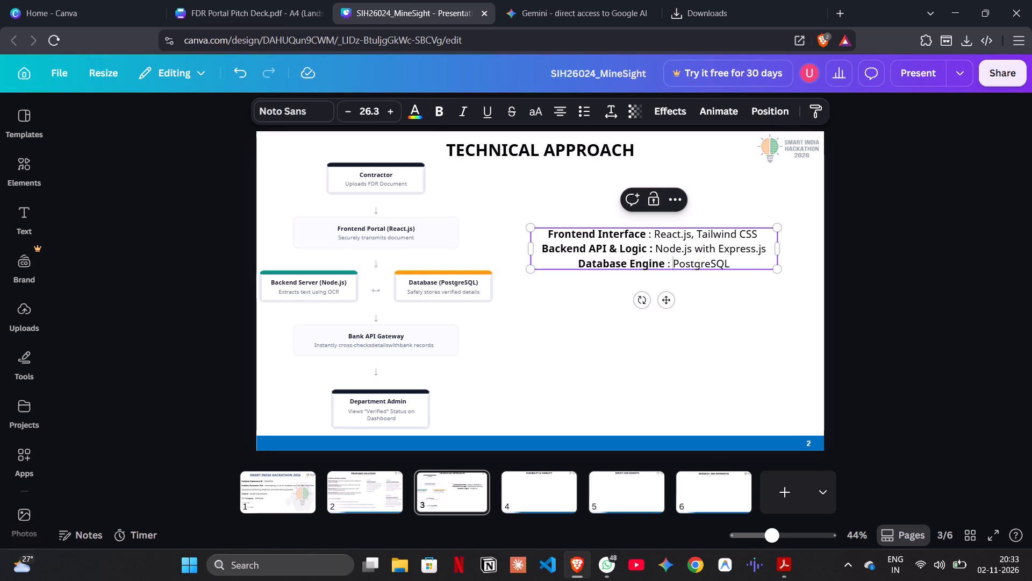
Set the alignment of all three technology stack lines to justified.
click(739, 268)
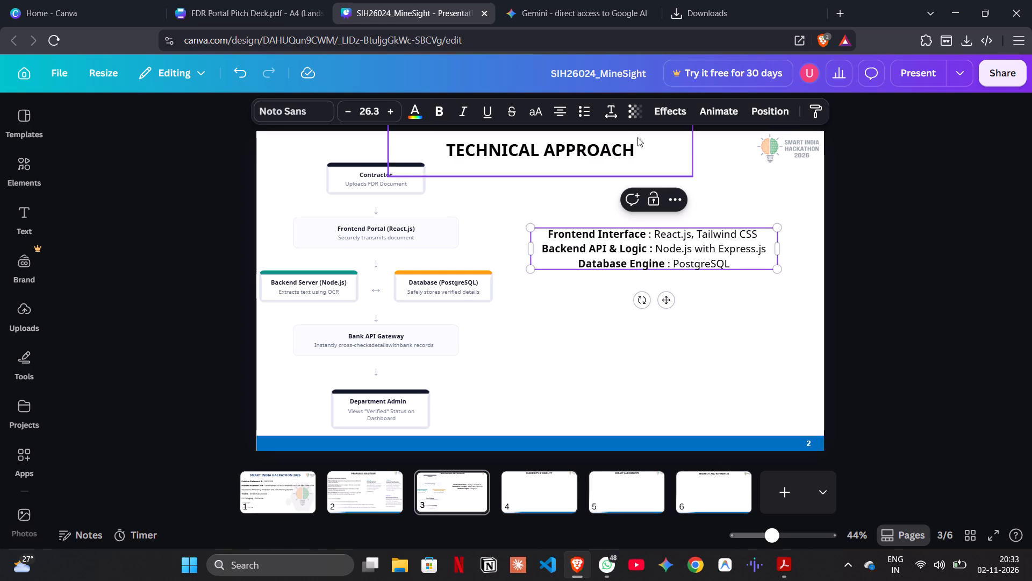
click(556, 112)
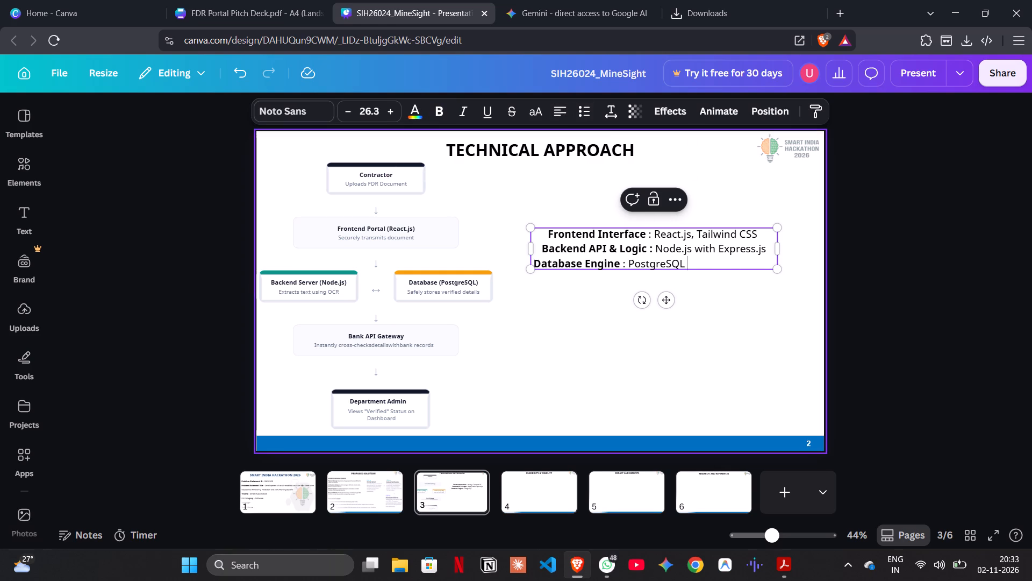
drag(701, 264, 543, 232)
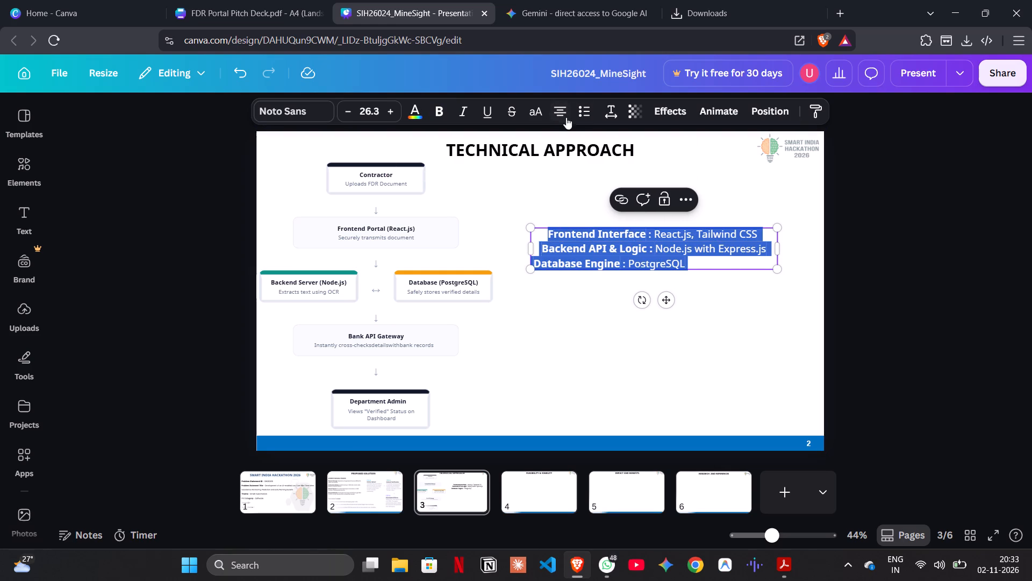
click(568, 103)
click(568, 103)
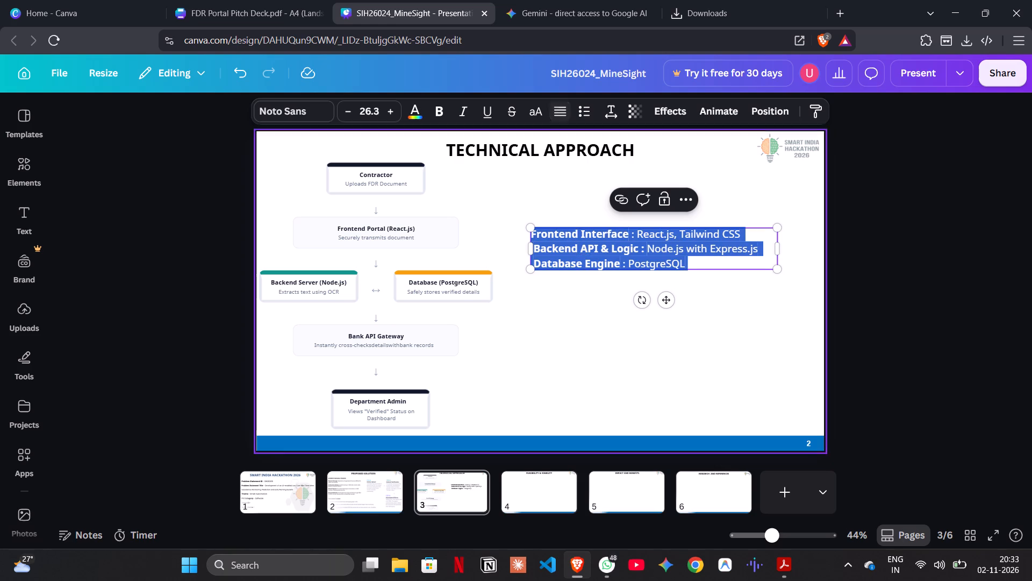
click(852, 295)
Move the technology stack text box to the slide's lower-right corner and scale its text down to size 20.4.
drag(721, 261, 752, 316)
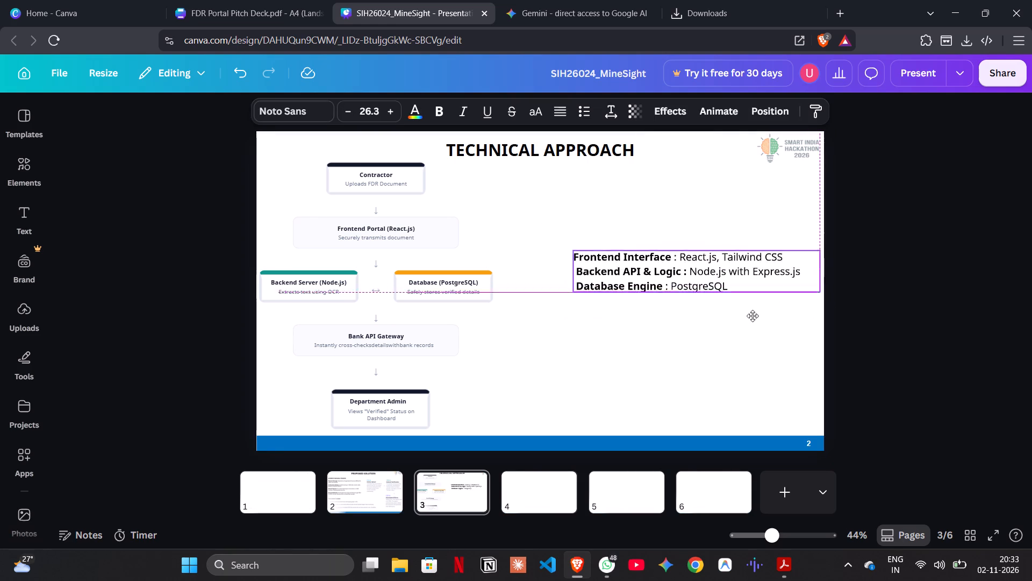
drag(752, 316, 763, 417)
drag(573, 385, 623, 396)
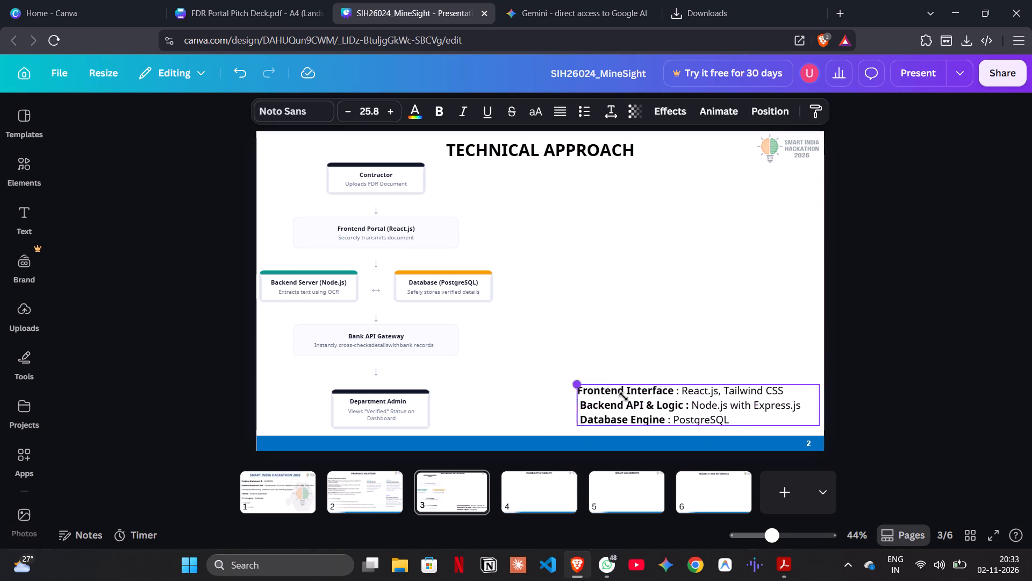
drag(623, 396, 627, 396)
click(872, 395)
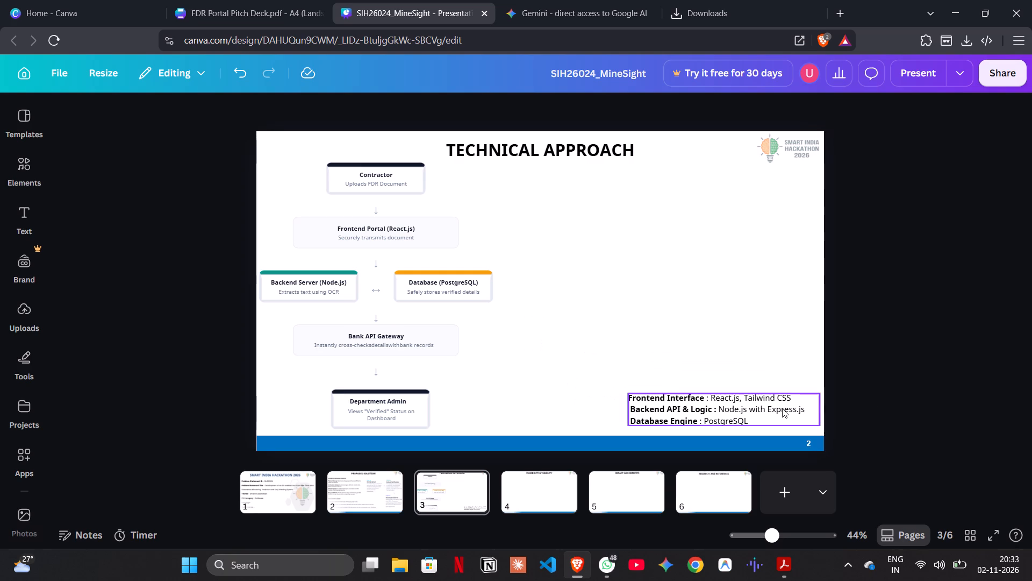
Try the technology stack text beside the Department Admin box, then place it flush with the slide's right edge just above the blue footer.
drag(779, 408, 615, 410)
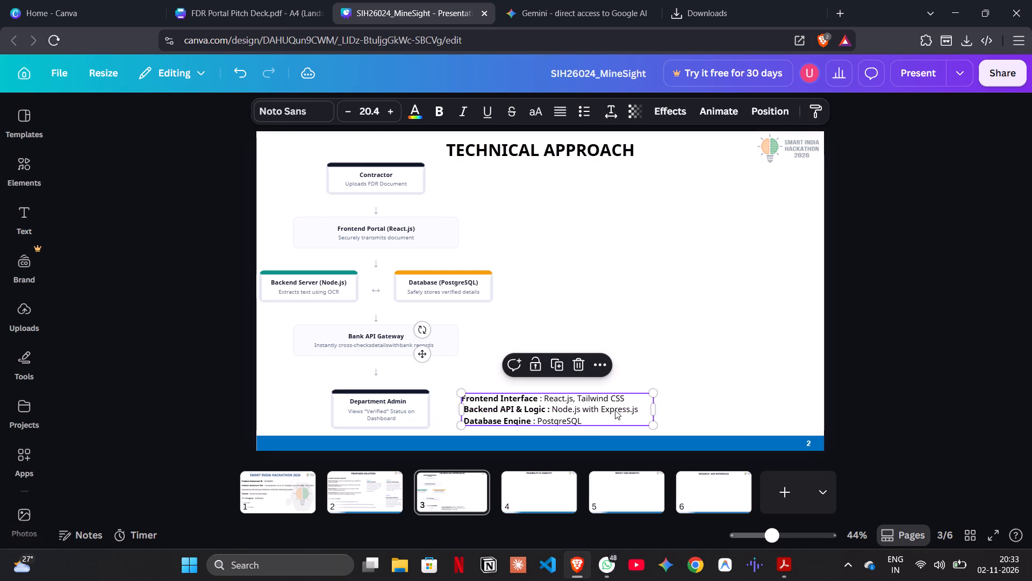
drag(615, 410, 786, 416)
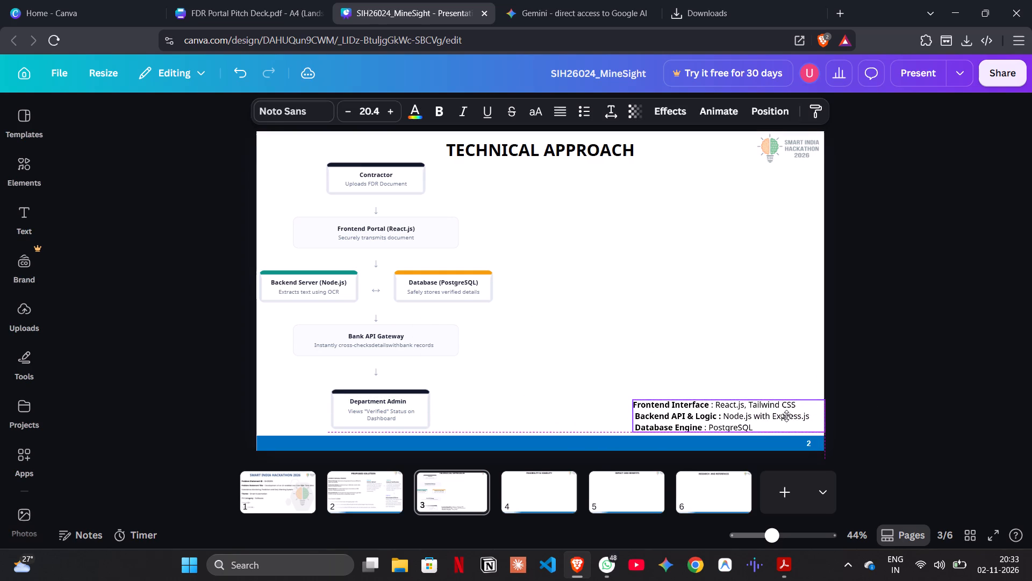
drag(786, 416, 786, 415)
click(880, 401)
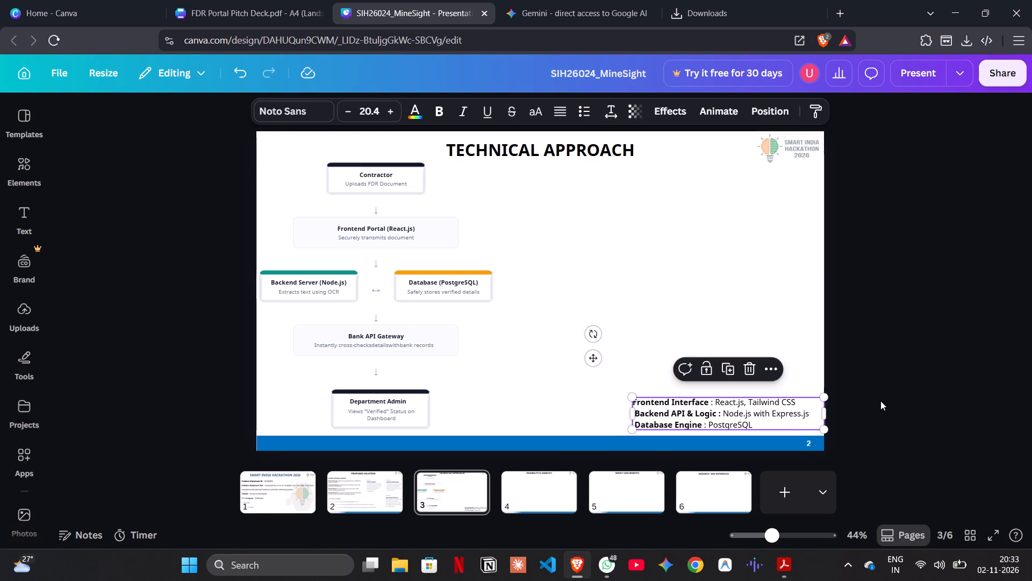
click(854, 399)
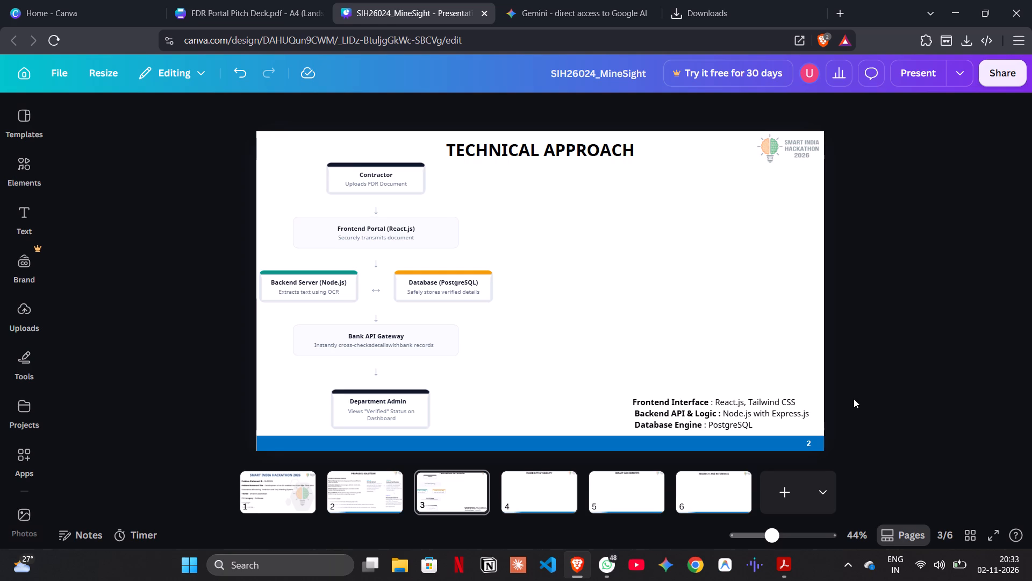
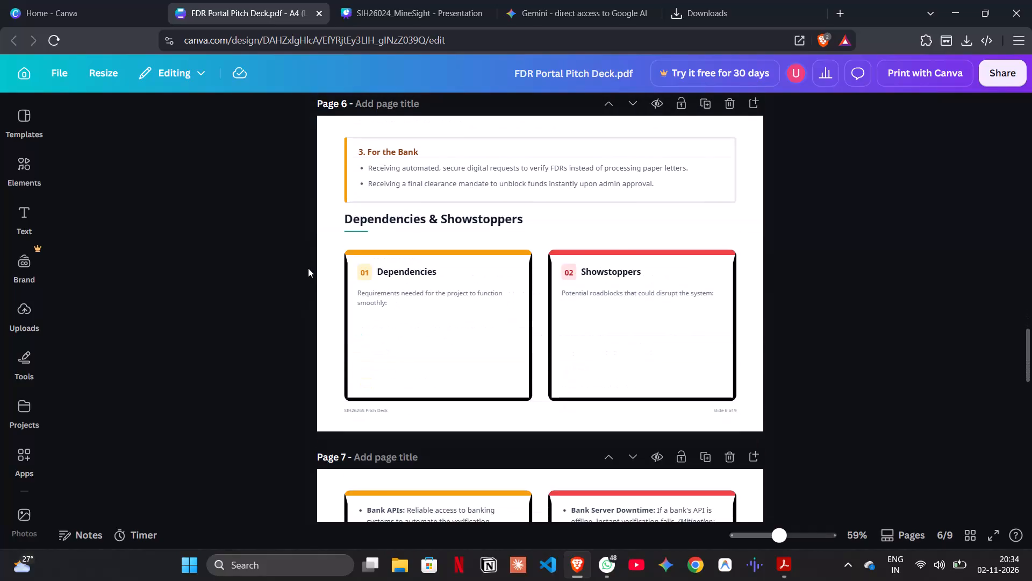
Copy the four numbered Final Impact points with their divider lines from page 9, and switch to the SIH26024_MineSight presentation.
scroll(308, 268, down, 5)
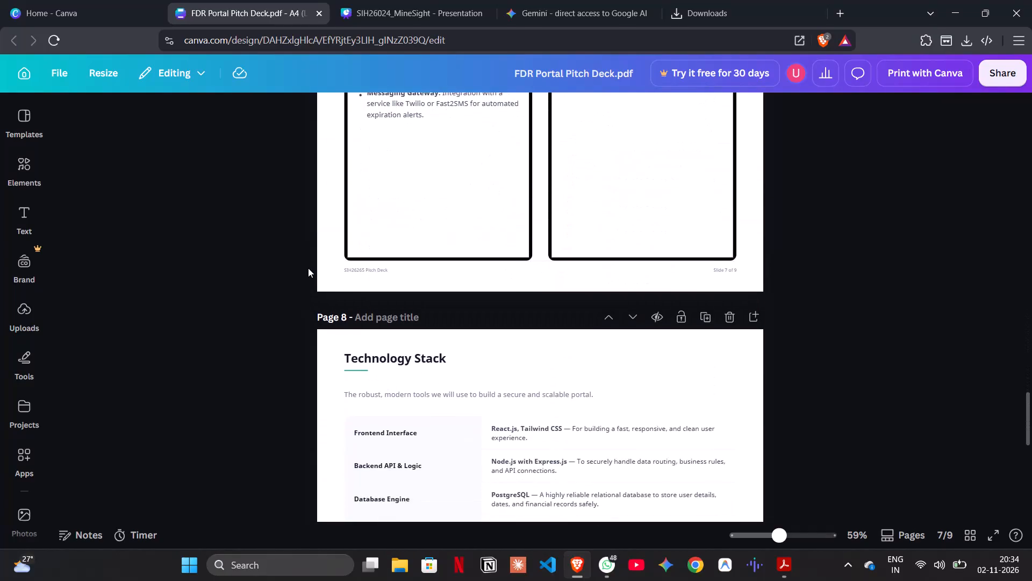
scroll(308, 268, down, 5)
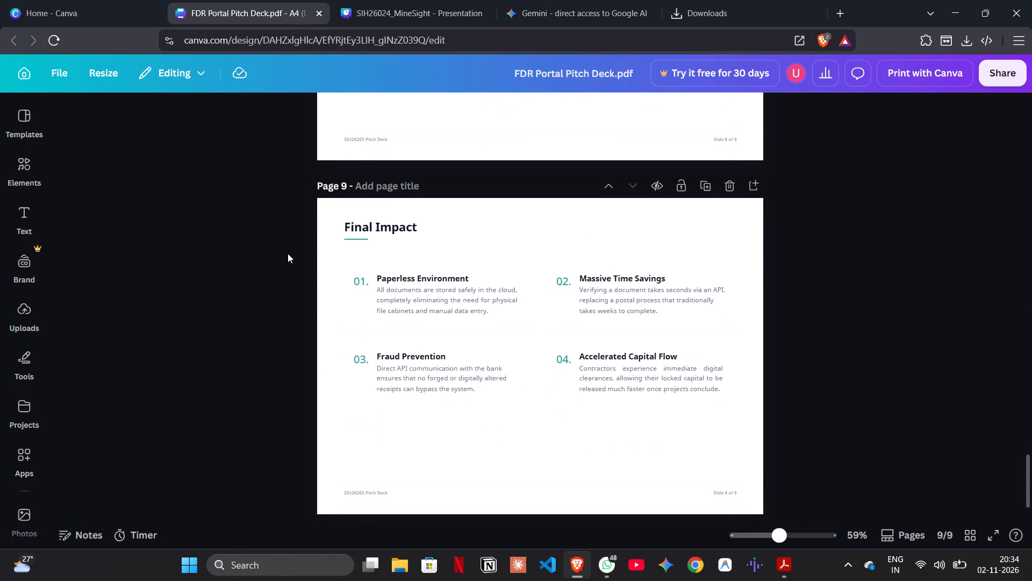
drag(288, 253, 723, 400)
key(ctrl+c)
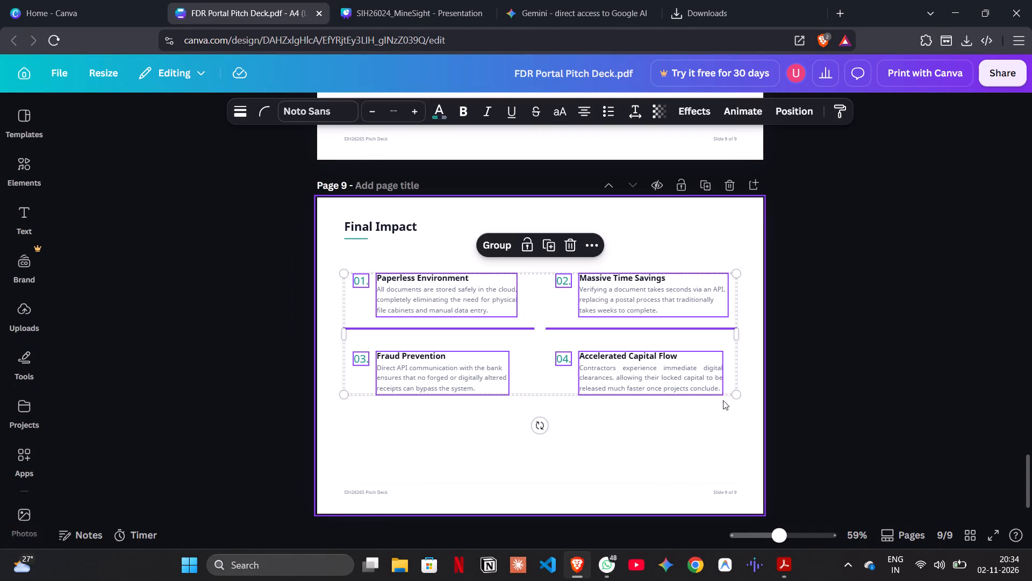
click(440, 8)
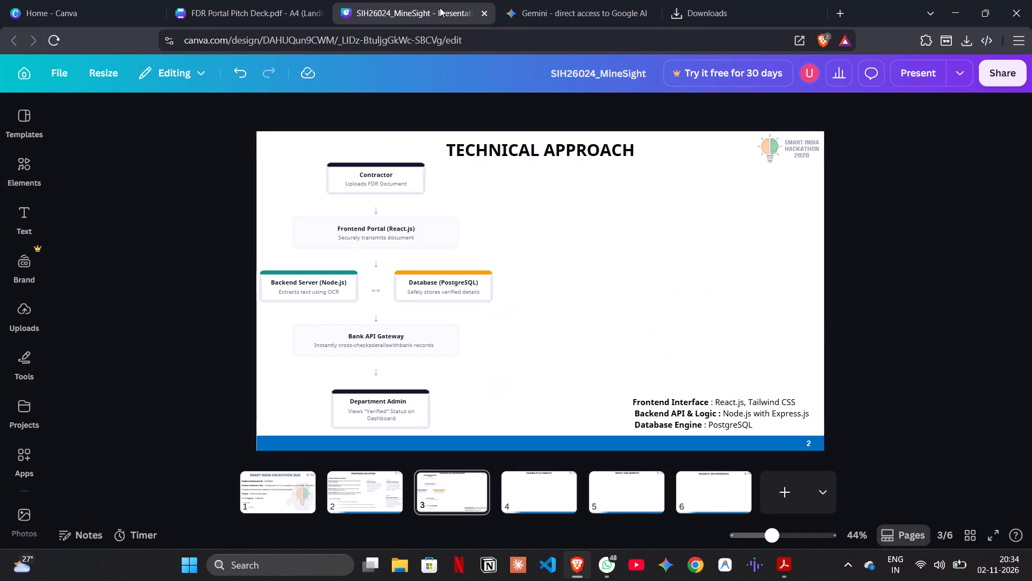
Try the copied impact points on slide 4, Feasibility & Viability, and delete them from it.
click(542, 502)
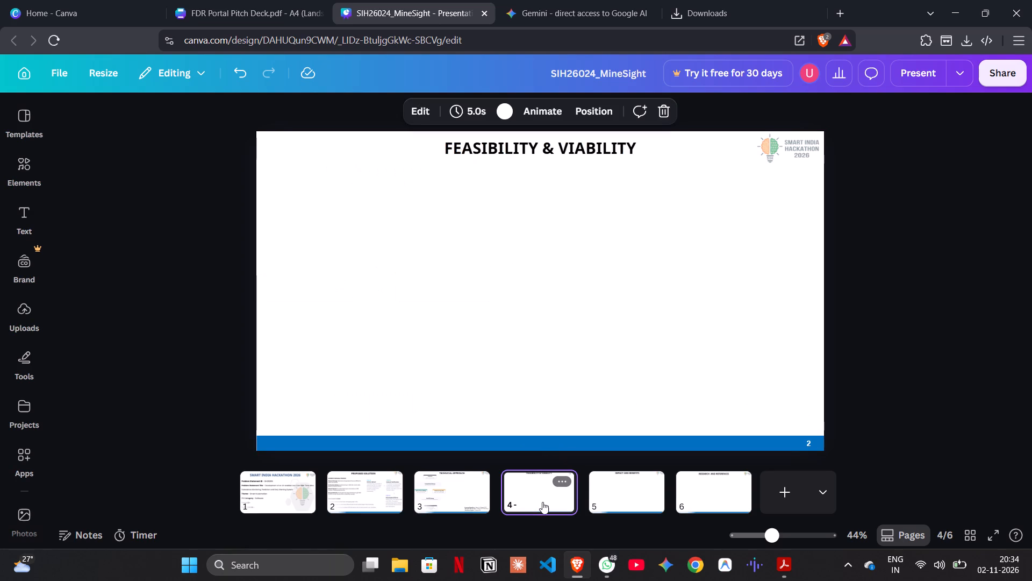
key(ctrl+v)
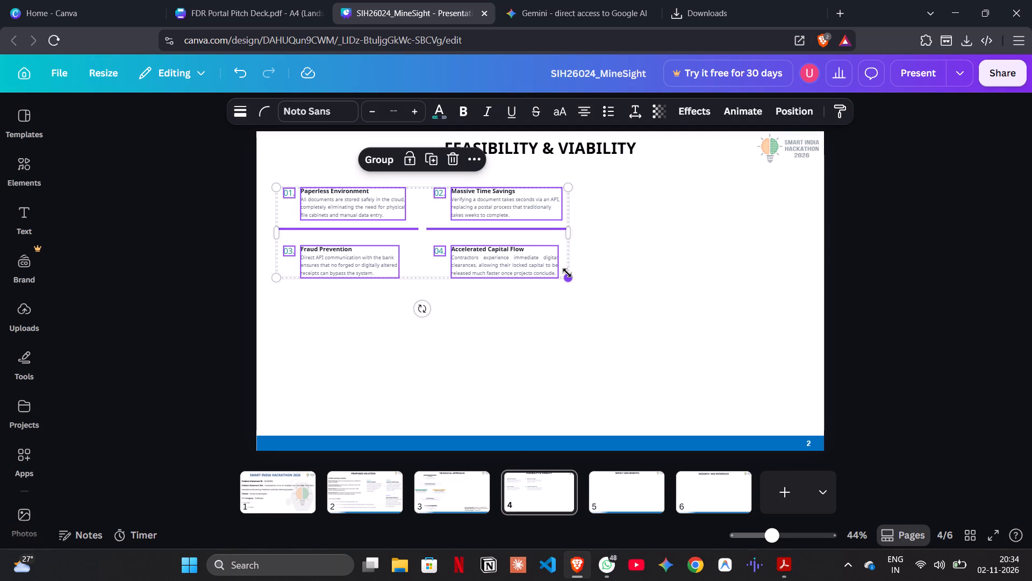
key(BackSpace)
Paste the four impact points onto slide 5, Impact and Benefits, and enlarge them together to span most of the slide's width.
click(629, 500)
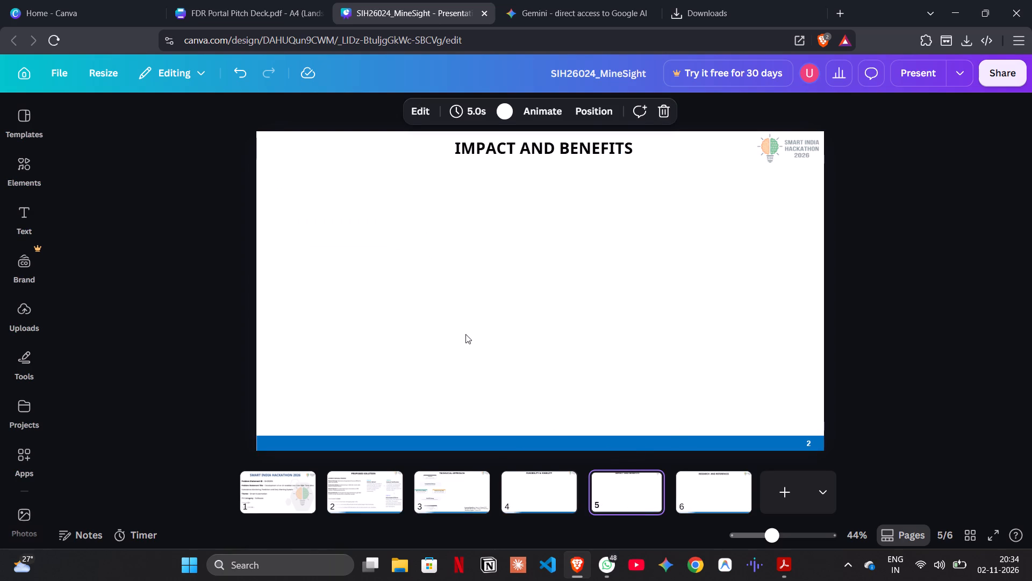
key(ctrl+v)
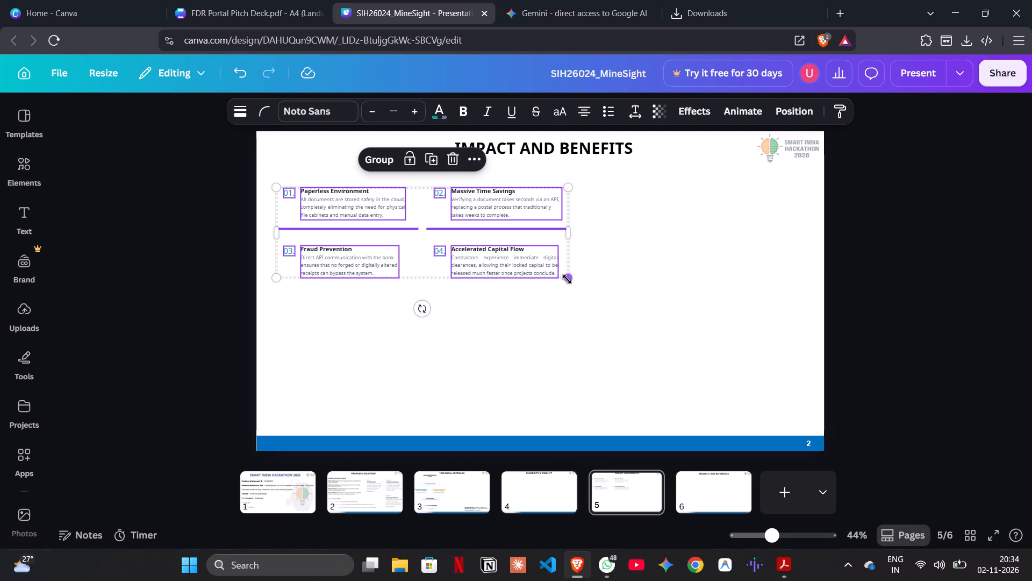
drag(567, 279, 777, 384)
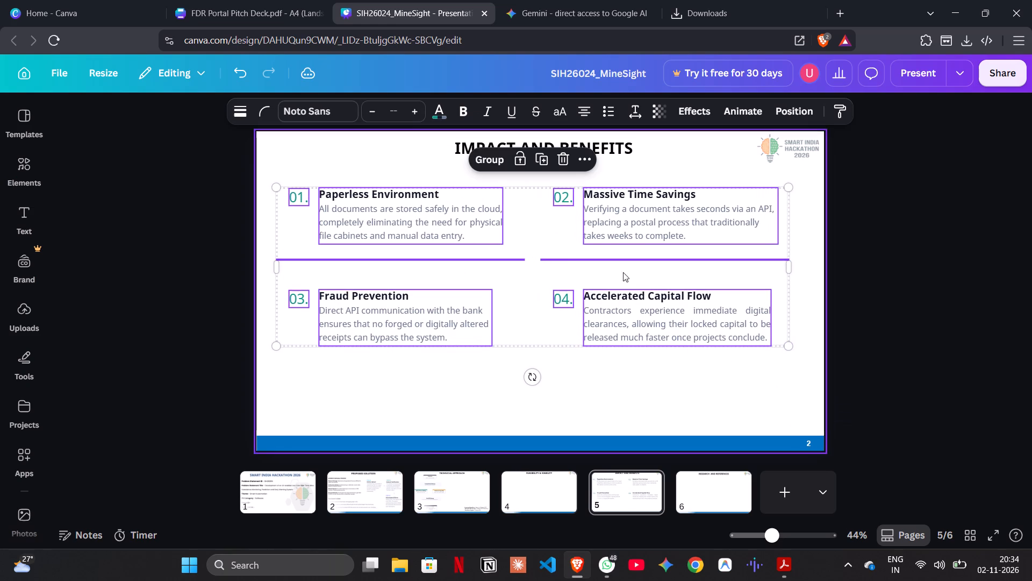
click(828, 317)
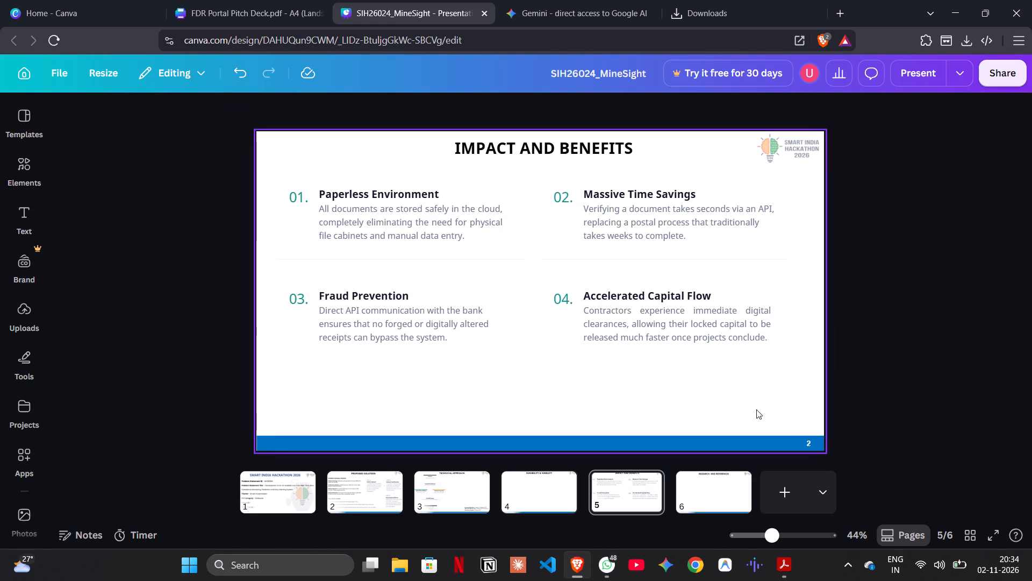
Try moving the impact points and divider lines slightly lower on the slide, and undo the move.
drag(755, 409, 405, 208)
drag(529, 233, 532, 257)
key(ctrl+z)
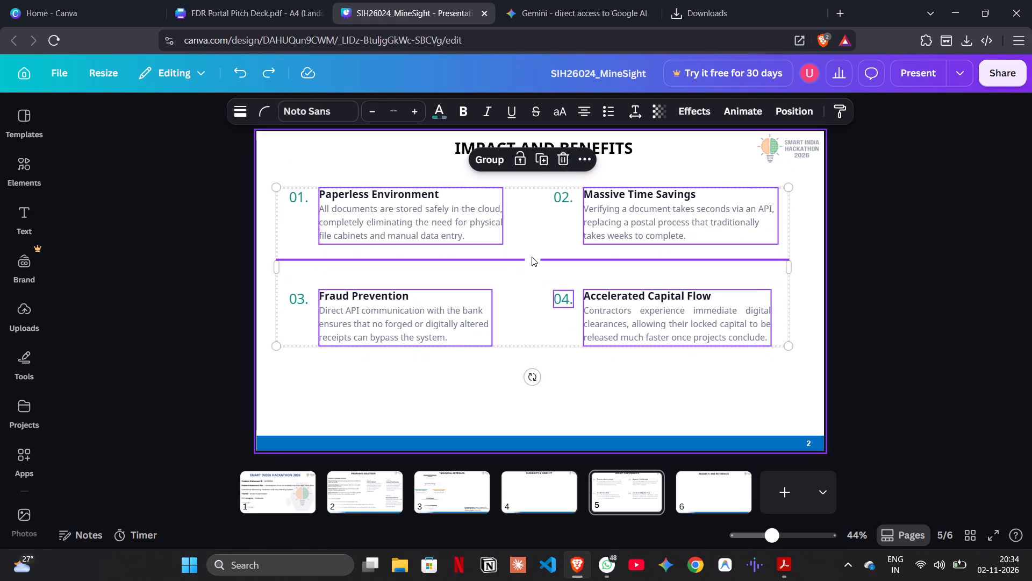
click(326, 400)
Move all four numbered points and their divider lines, together with the slide heading, slightly lower on slide 5.
drag(203, 173, 618, 271)
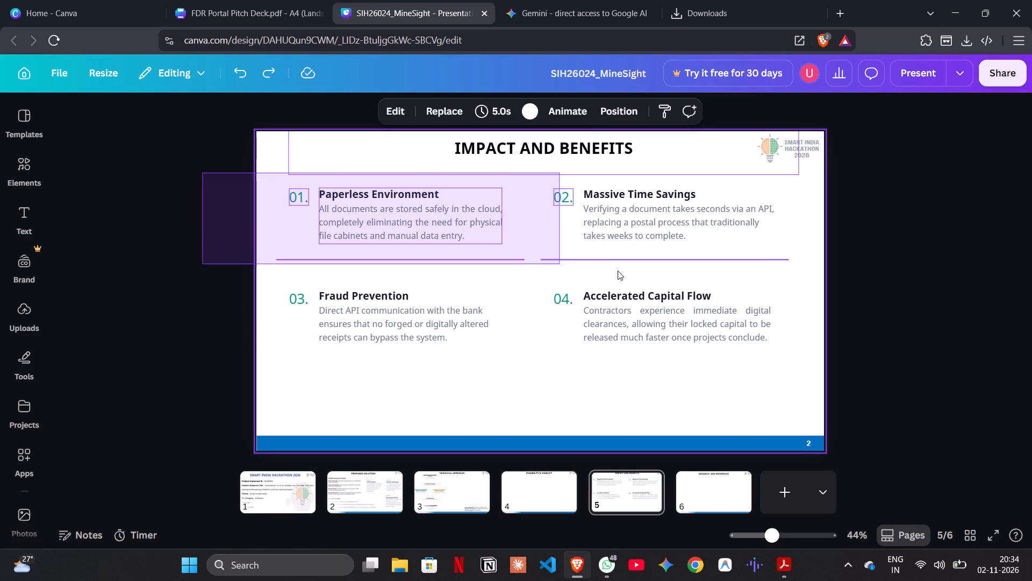
drag(618, 271, 804, 376)
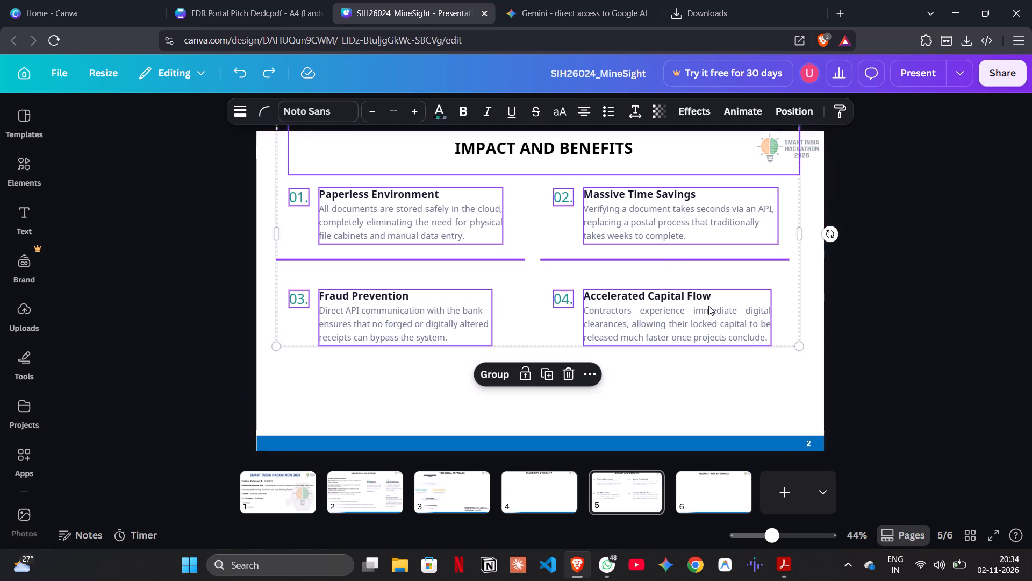
drag(672, 257, 677, 290)
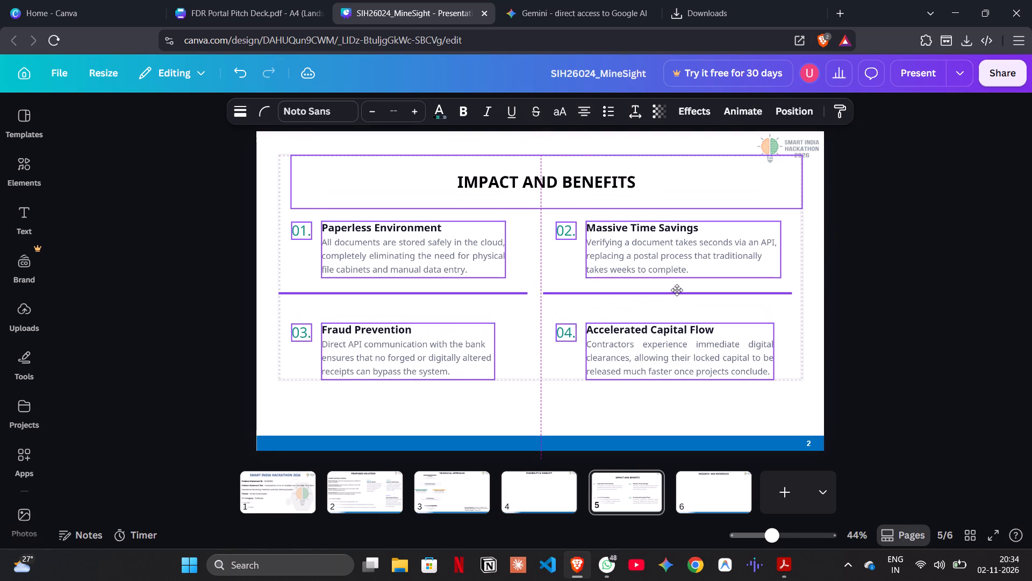
drag(677, 290, 677, 291)
click(823, 291)
Move the IMPACT AND BENEFITS heading back up to the slide's top edge, roughly centred above the four points.
drag(605, 178, 594, 153)
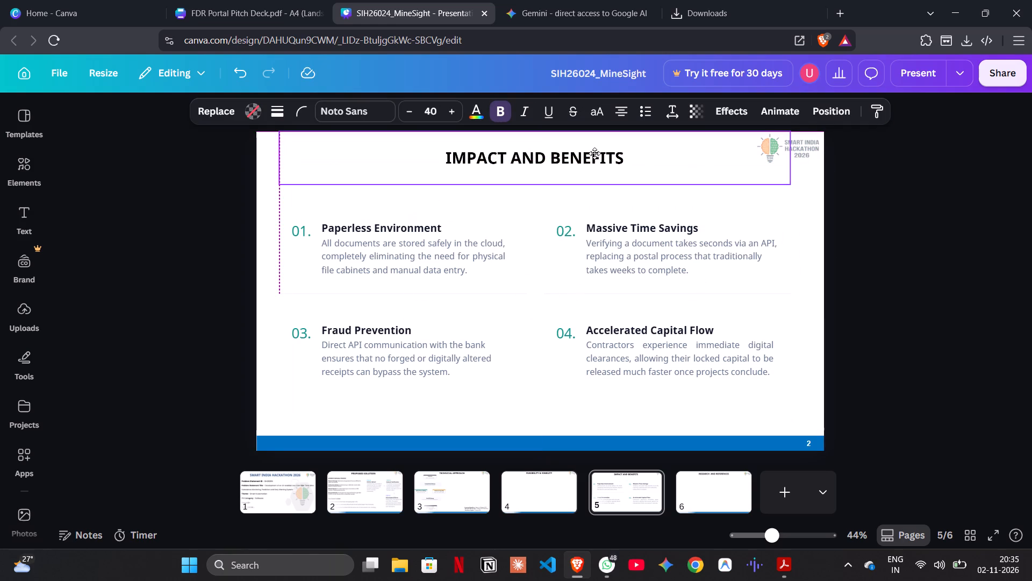
drag(594, 153, 597, 153)
click(840, 287)
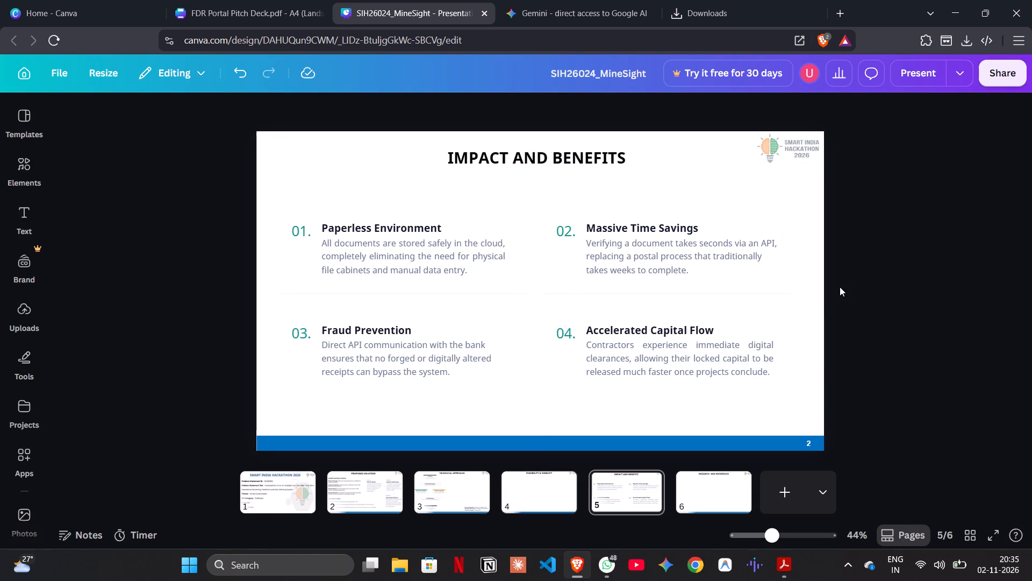
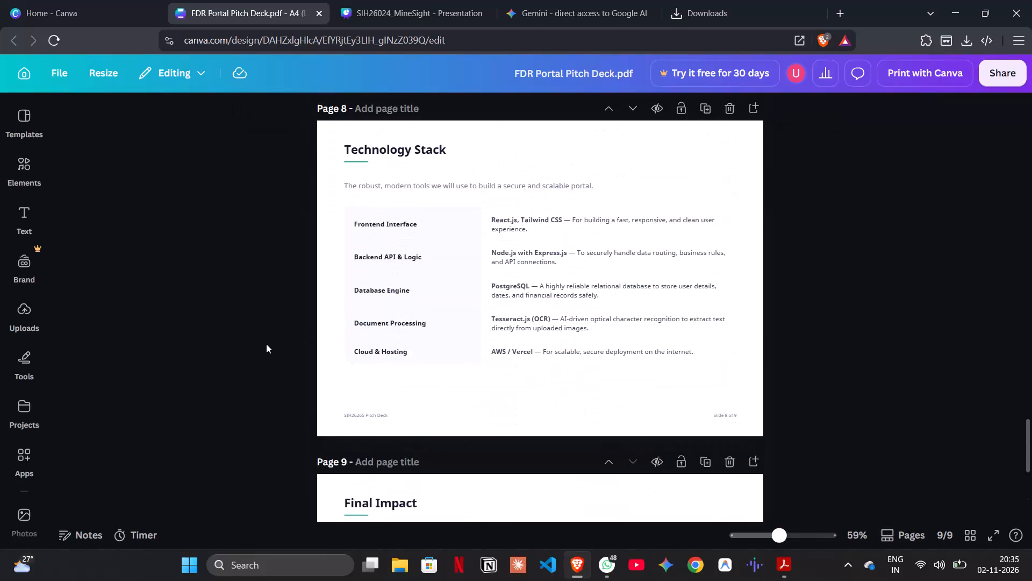
Look through the pages of the FDR Portal Pitch Deck for content suited to the Feasibility & Viability slide.
scroll(266, 344, up, 7)
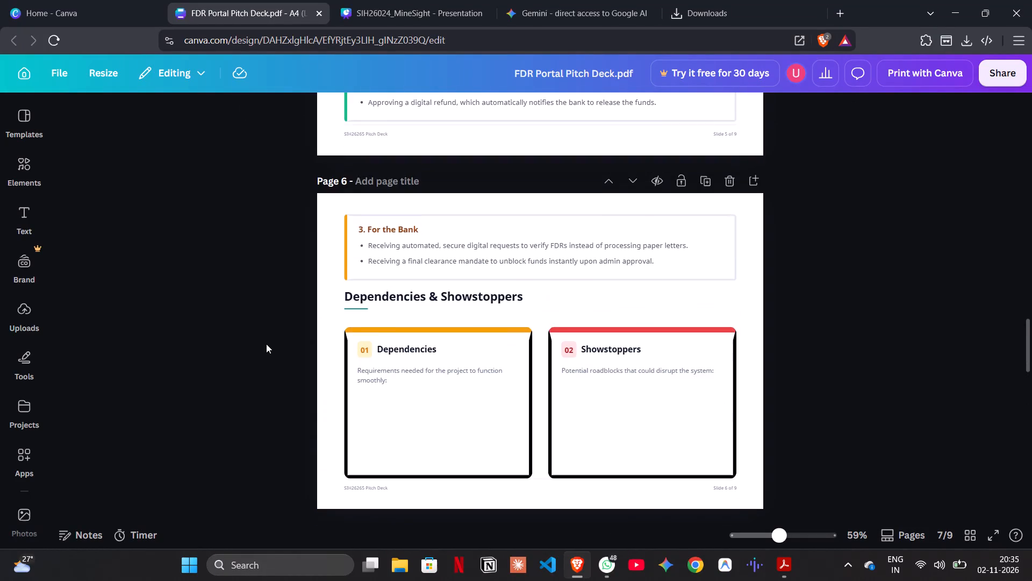
scroll(266, 344, up, 5)
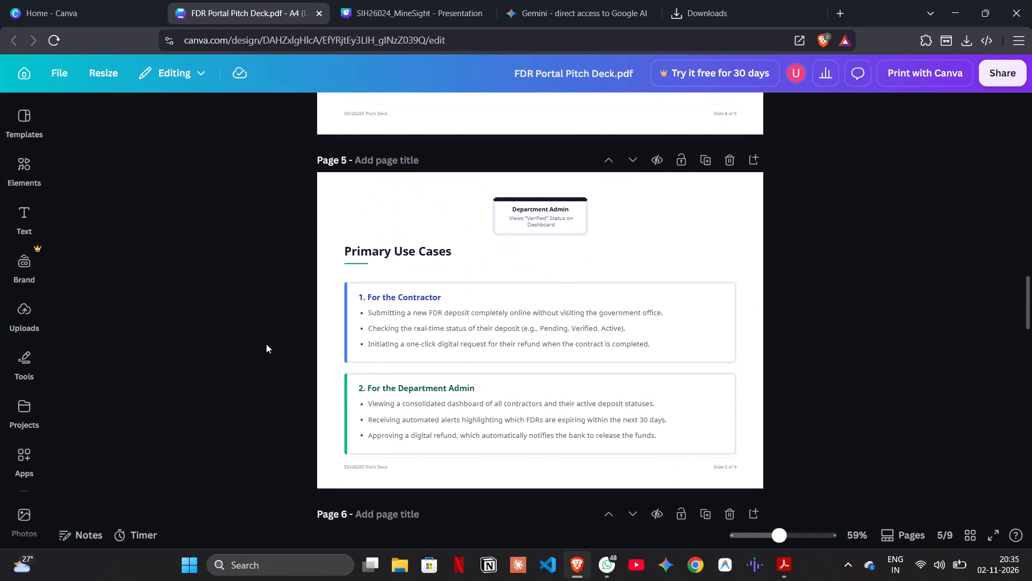
scroll(266, 344, up, 1)
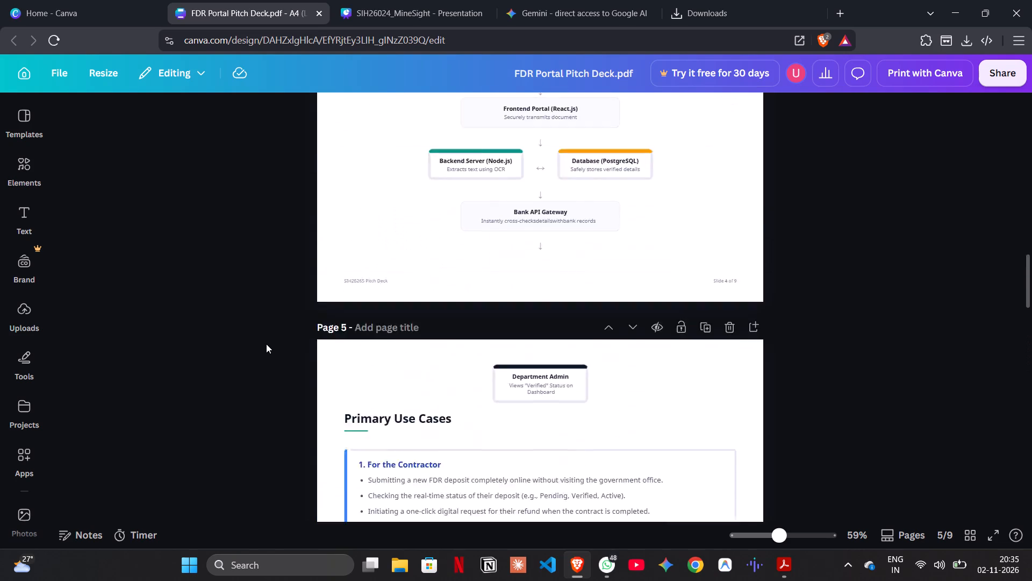
scroll(266, 344, up, 6)
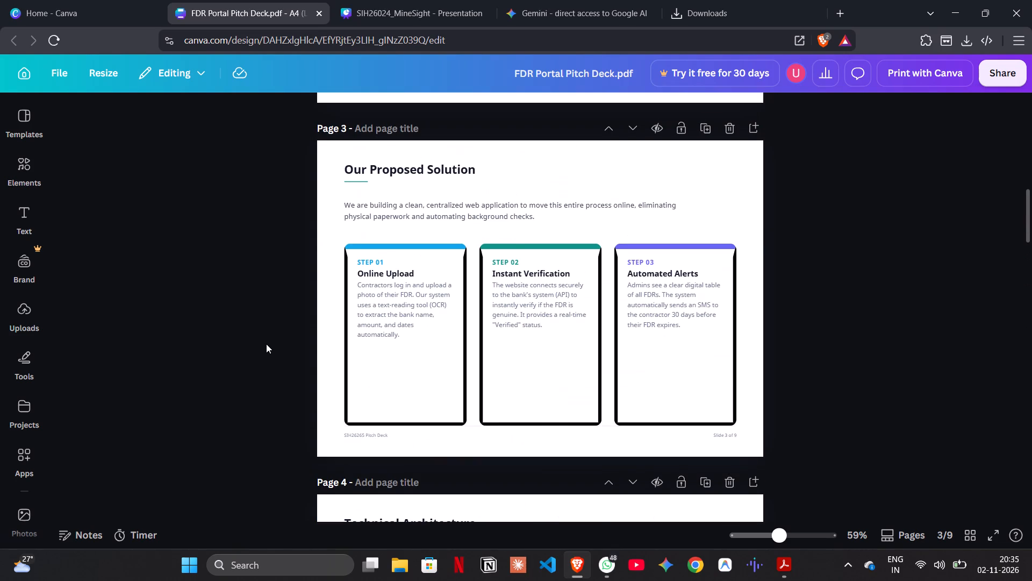
scroll(266, 344, up, 7)
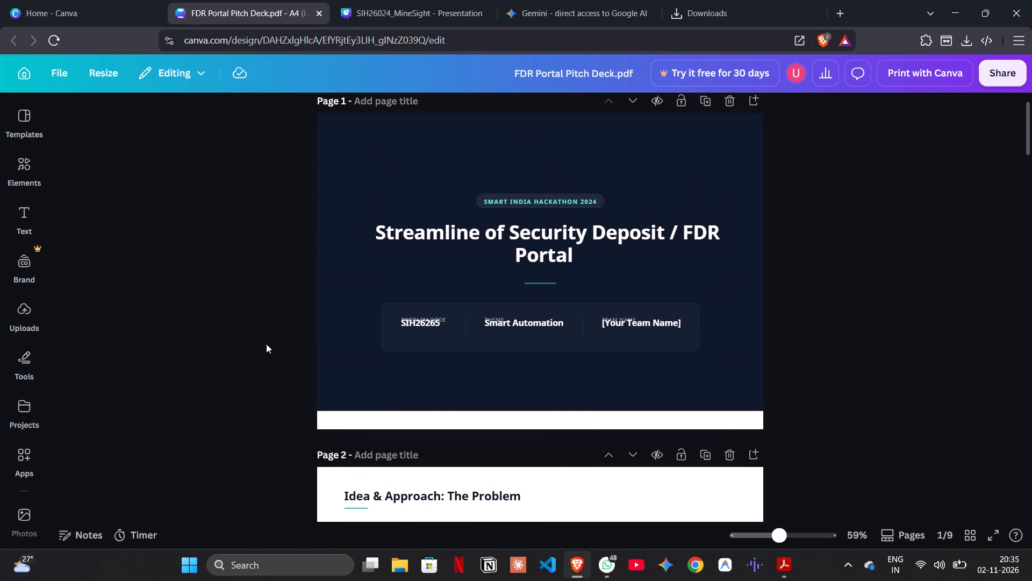
scroll(266, 344, down, 11)
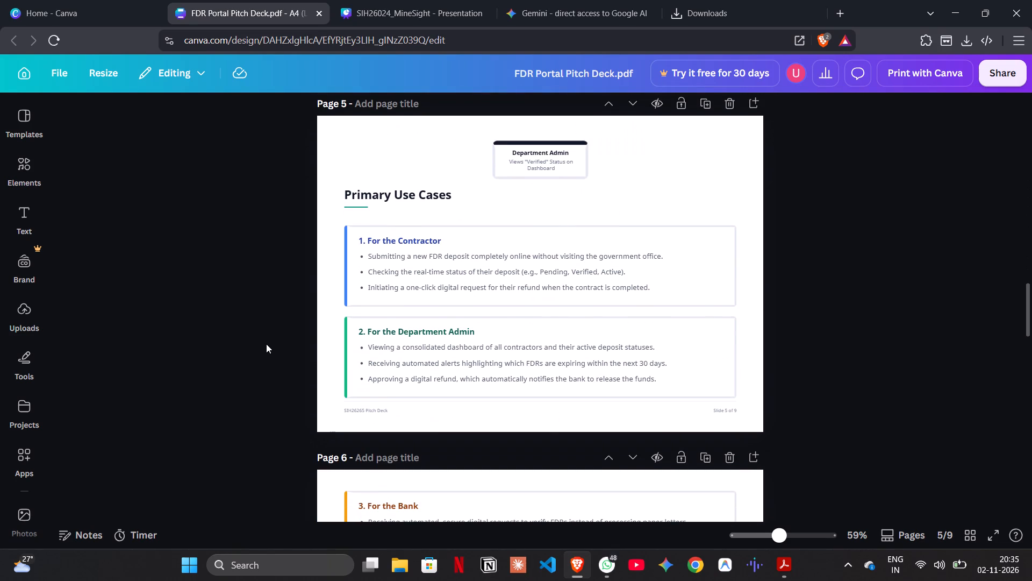
scroll(279, 367, down, 5)
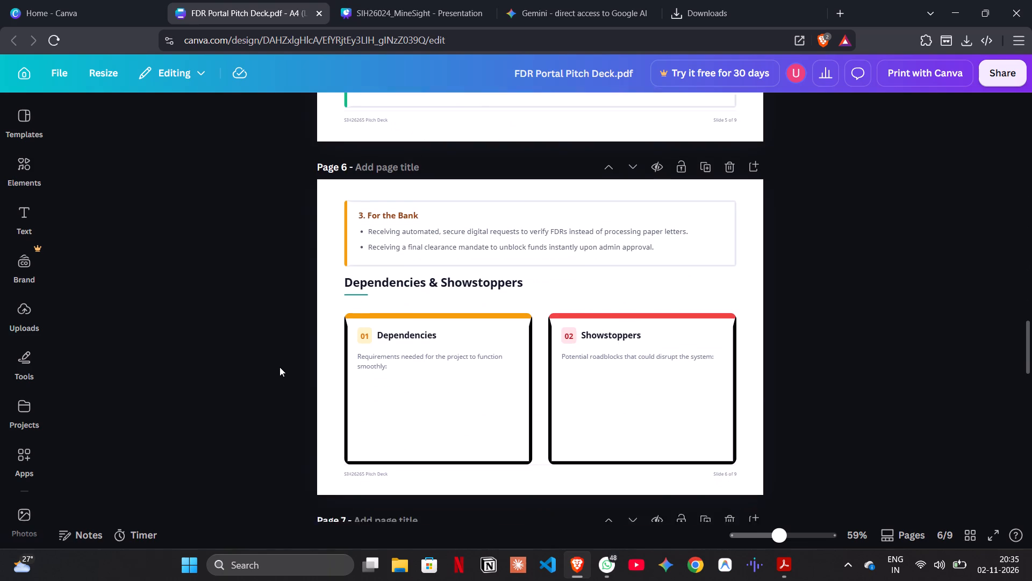
scroll(279, 367, down, 2)
scroll(279, 367, up, 3)
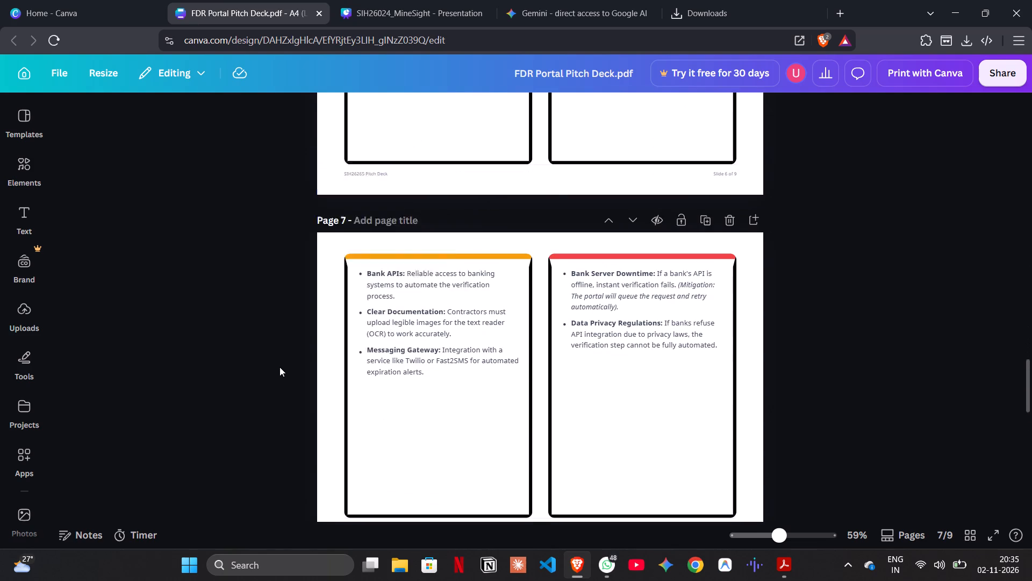
scroll(279, 367, up, 1)
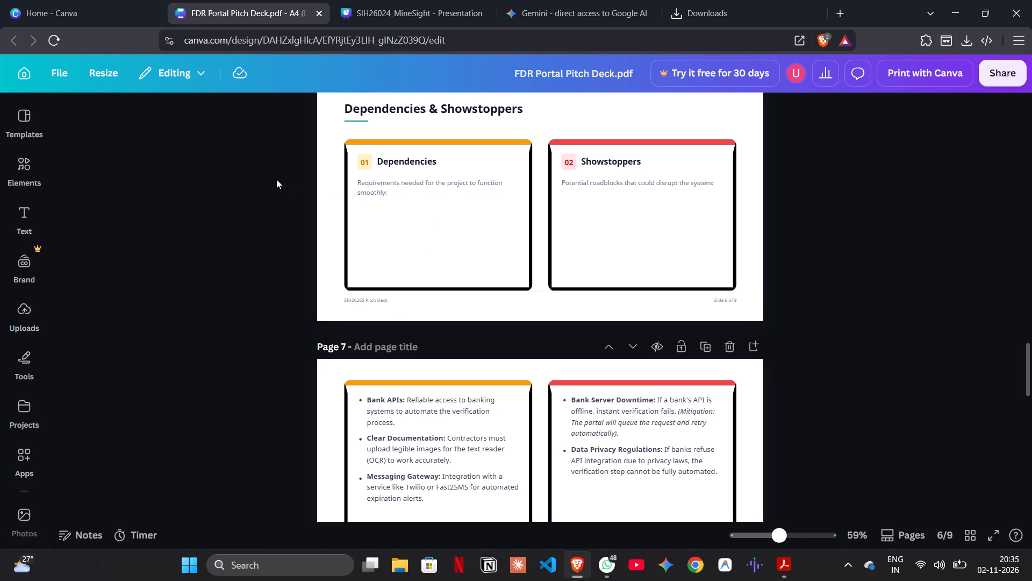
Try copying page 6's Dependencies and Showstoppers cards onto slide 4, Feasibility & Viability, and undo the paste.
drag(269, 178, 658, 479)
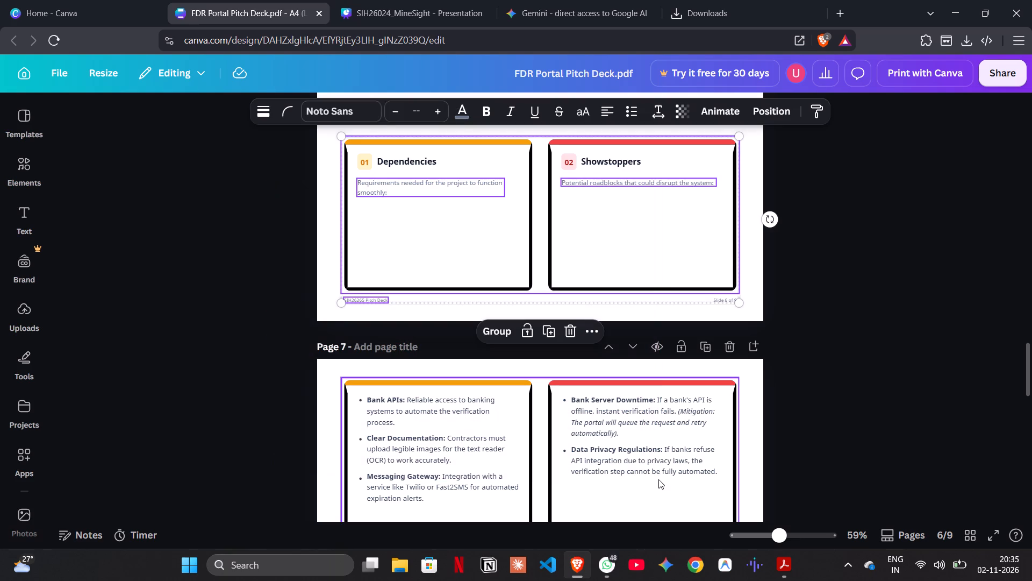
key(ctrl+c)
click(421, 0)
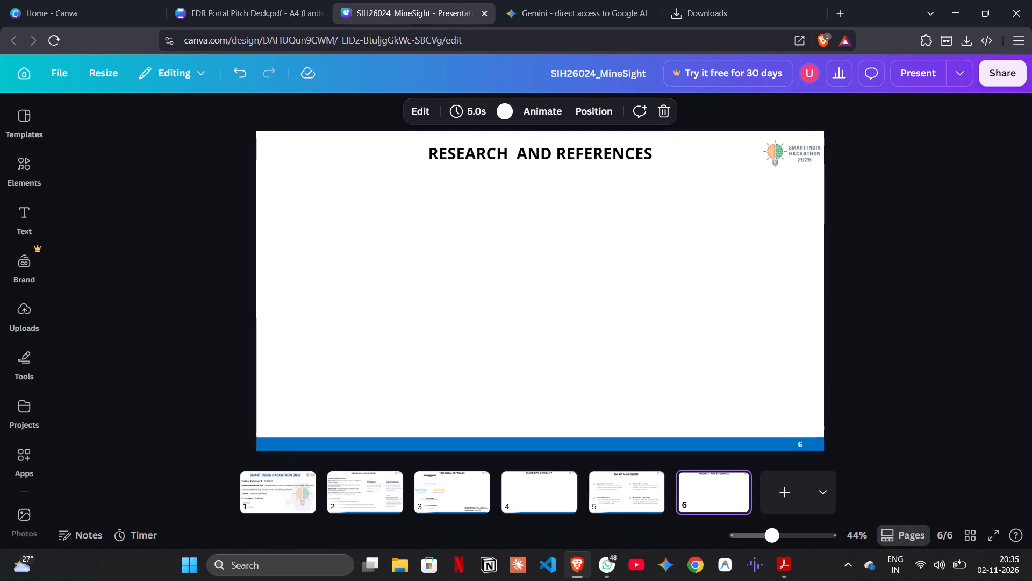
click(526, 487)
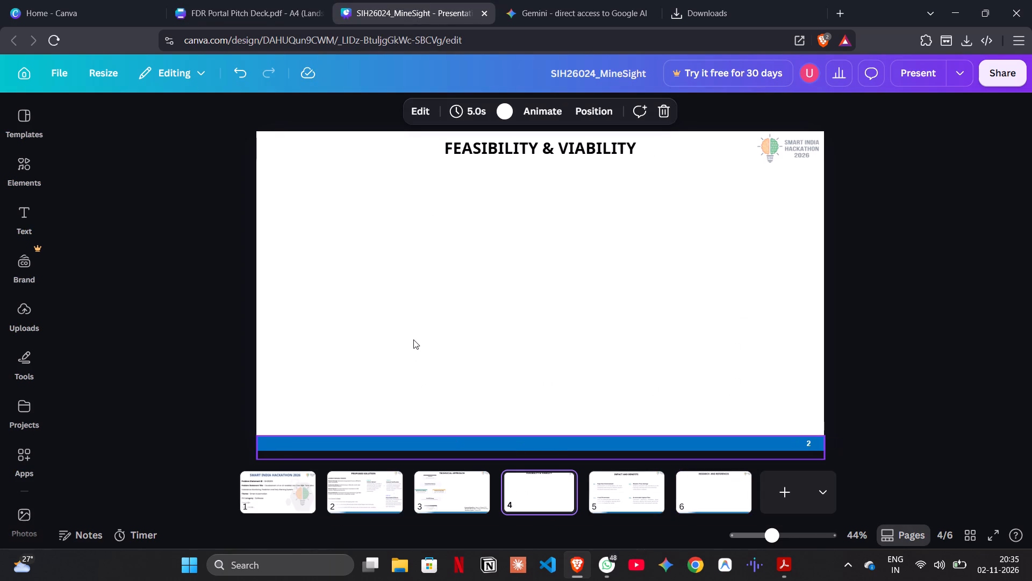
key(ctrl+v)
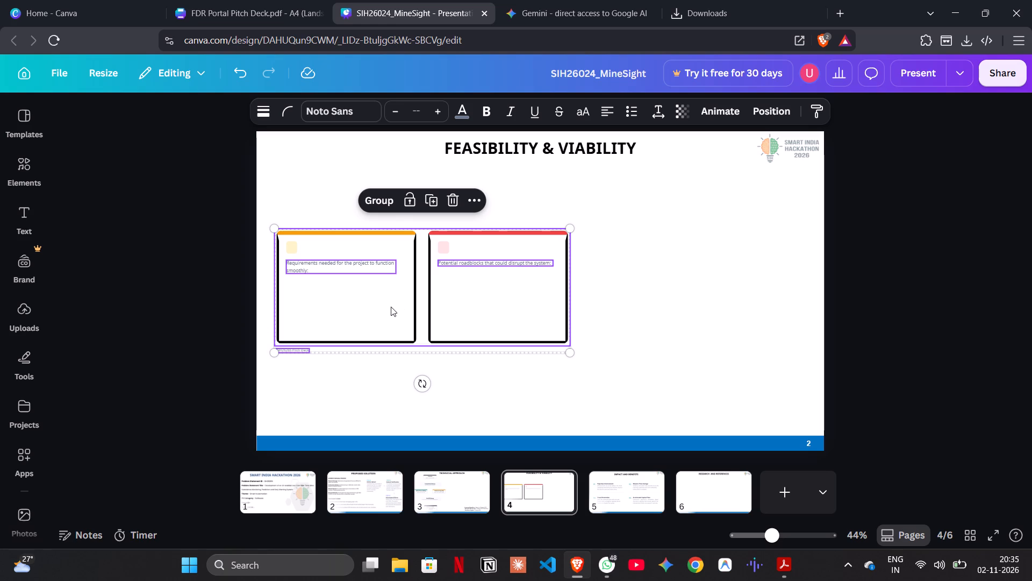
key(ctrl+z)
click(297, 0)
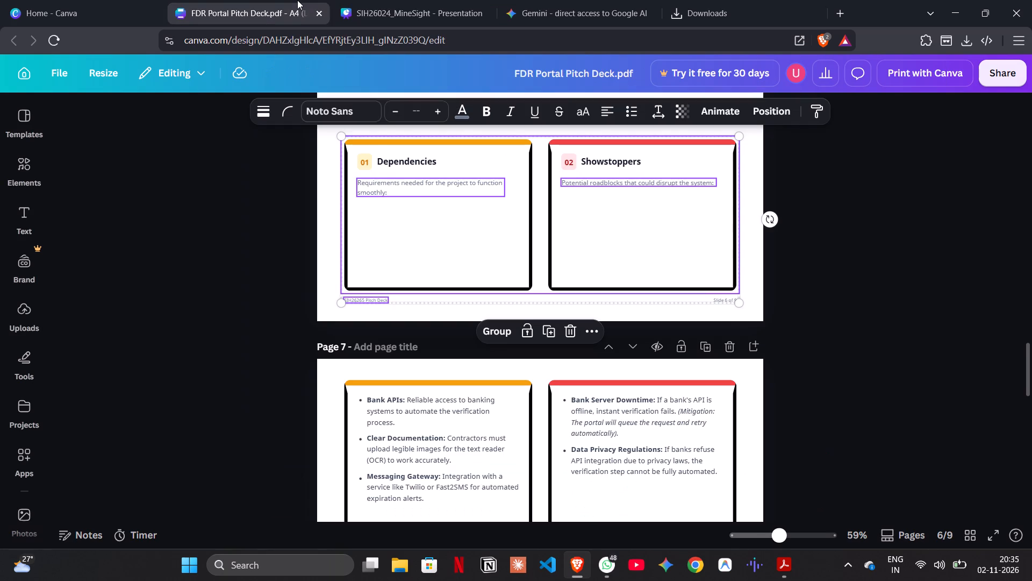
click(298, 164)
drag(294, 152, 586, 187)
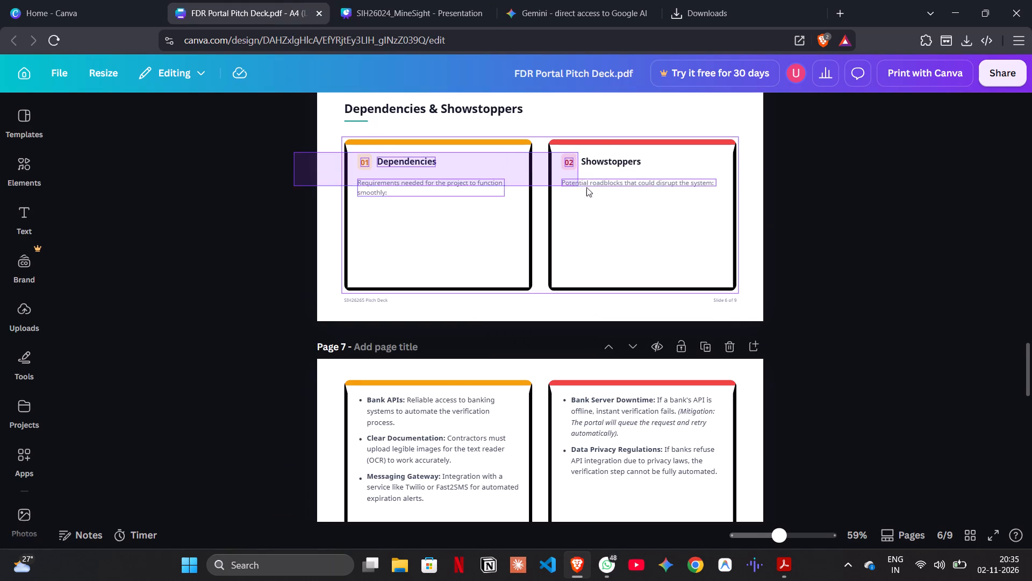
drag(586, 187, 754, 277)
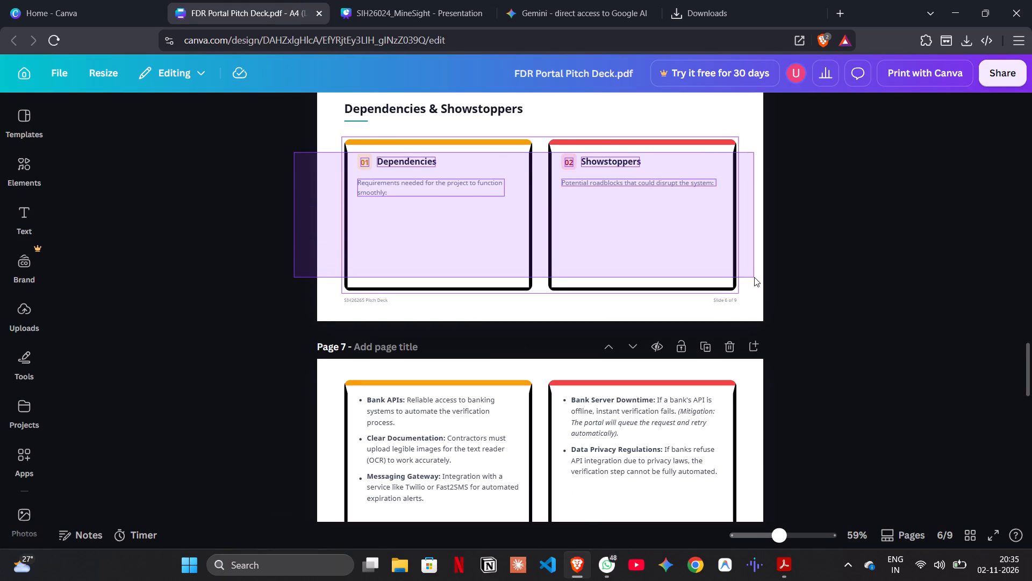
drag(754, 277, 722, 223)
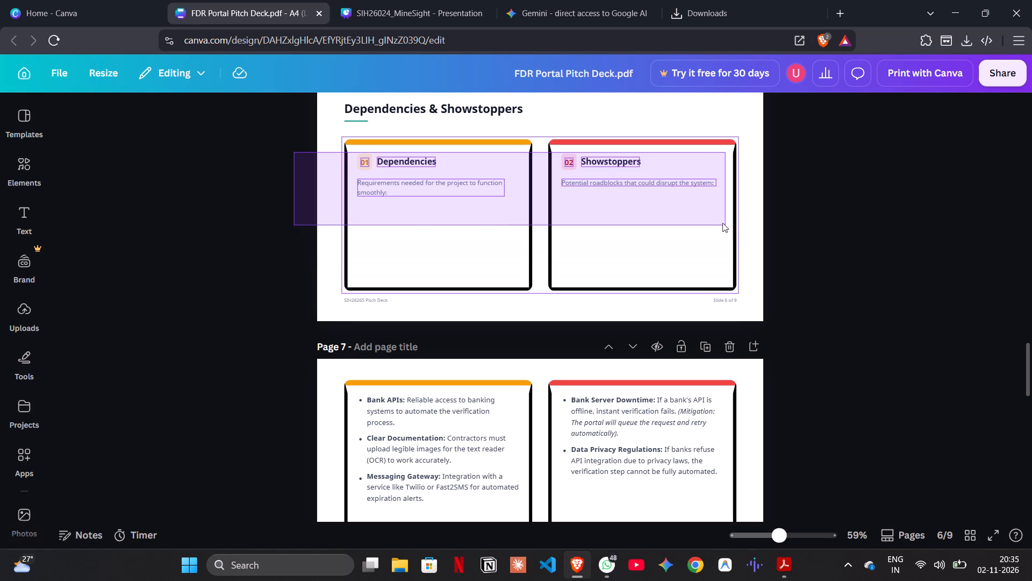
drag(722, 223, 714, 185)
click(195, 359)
Copy the two bulleted cards from pitch deck page 7 onto slide 4, Feasibility & Viability, and centre them below the heading.
scroll(195, 359, down, 1)
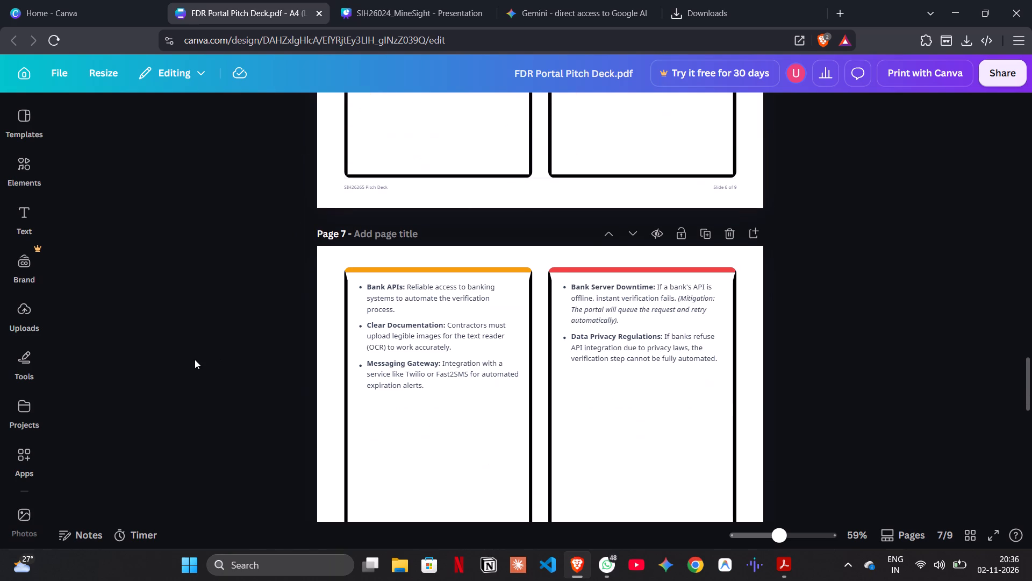
click(281, 315)
drag(269, 315, 864, 417)
scroll(864, 417, down, 1)
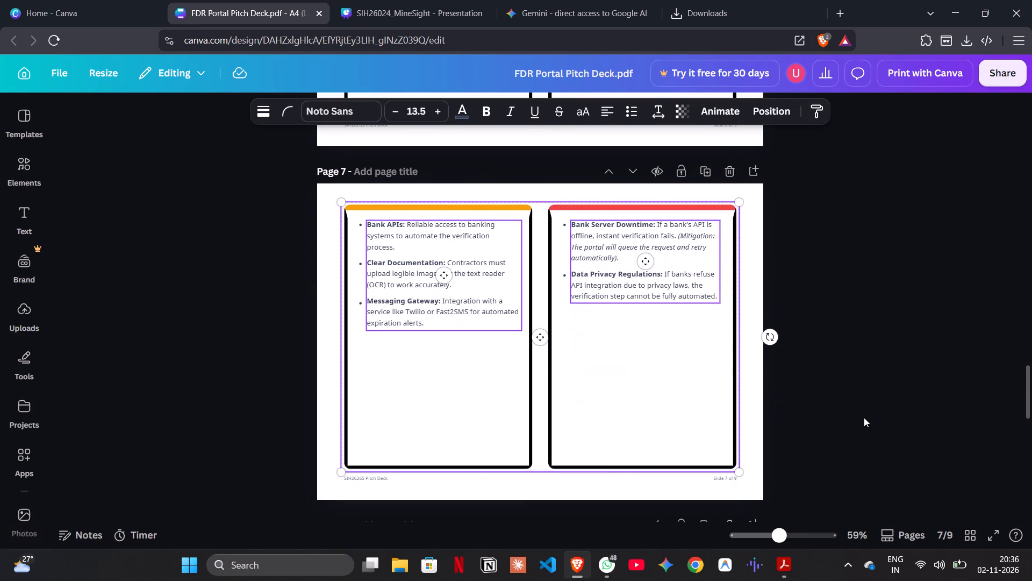
key(ctrl+c)
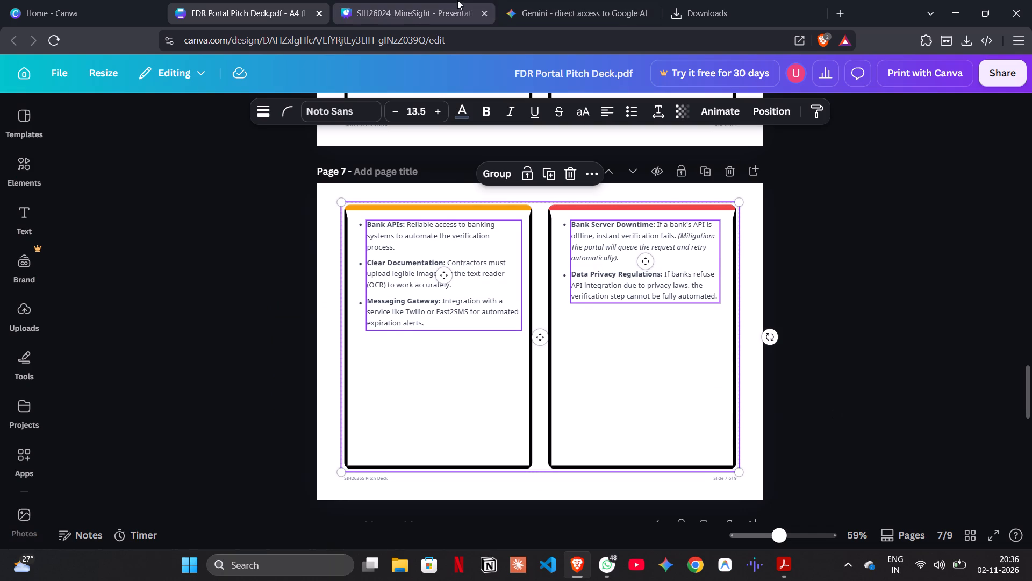
click(457, 0)
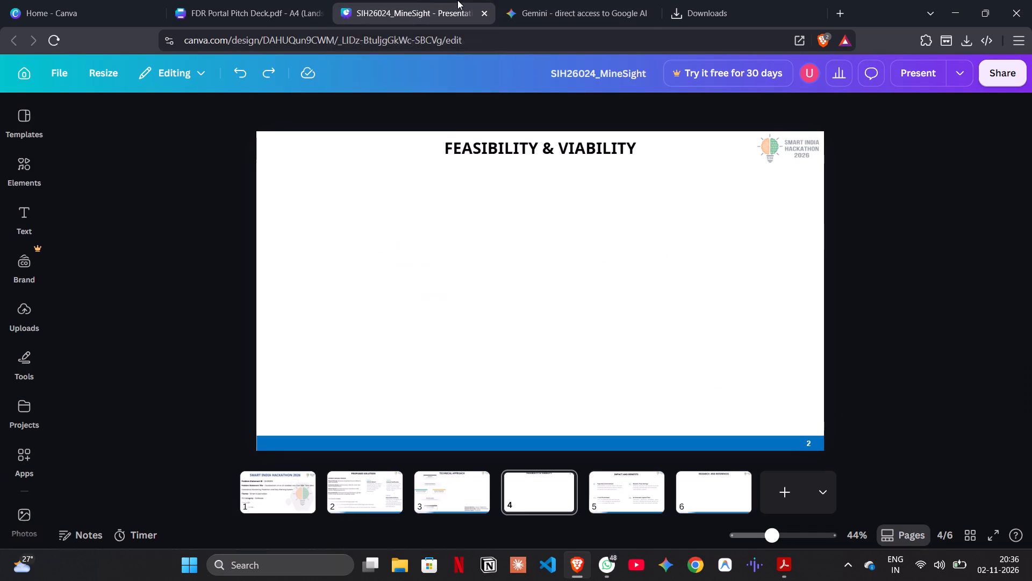
key(ctrl+v)
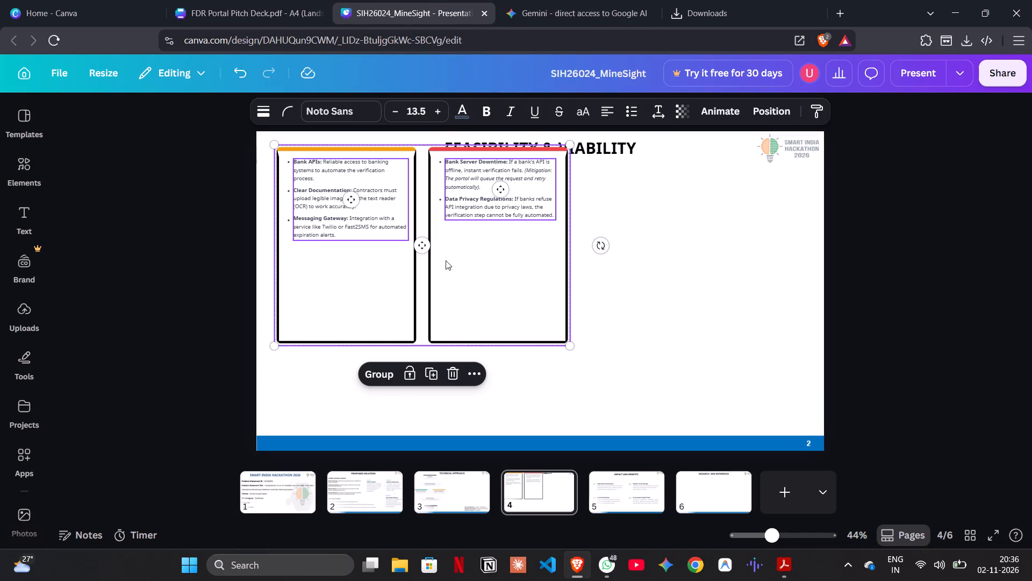
drag(470, 275, 501, 335)
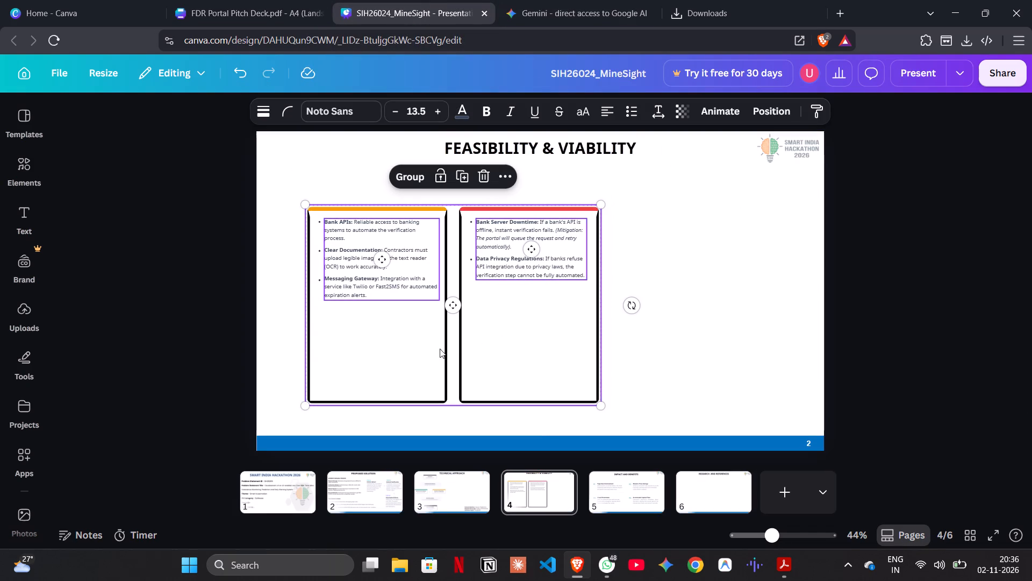
drag(406, 279, 462, 290)
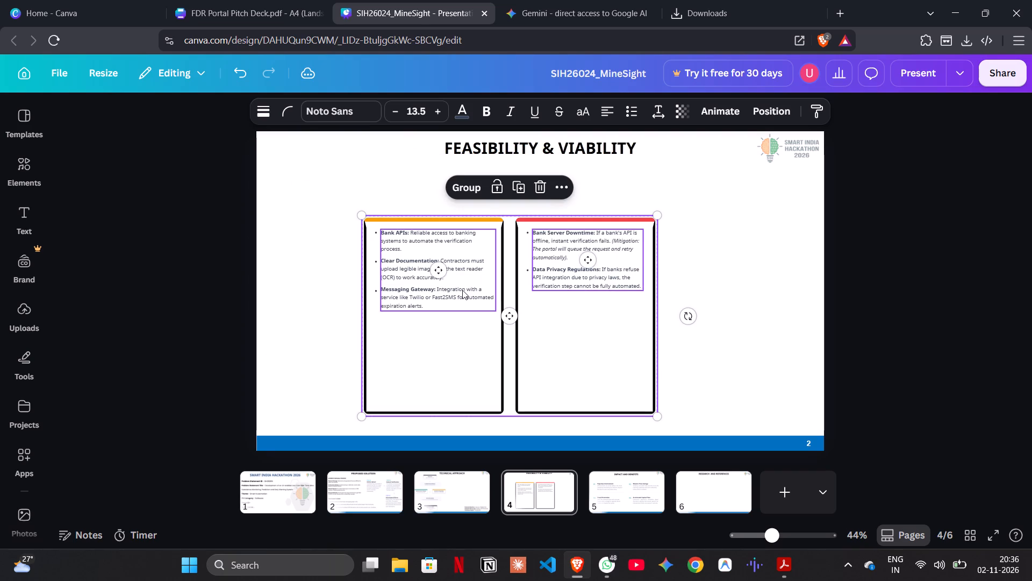
click(360, 208)
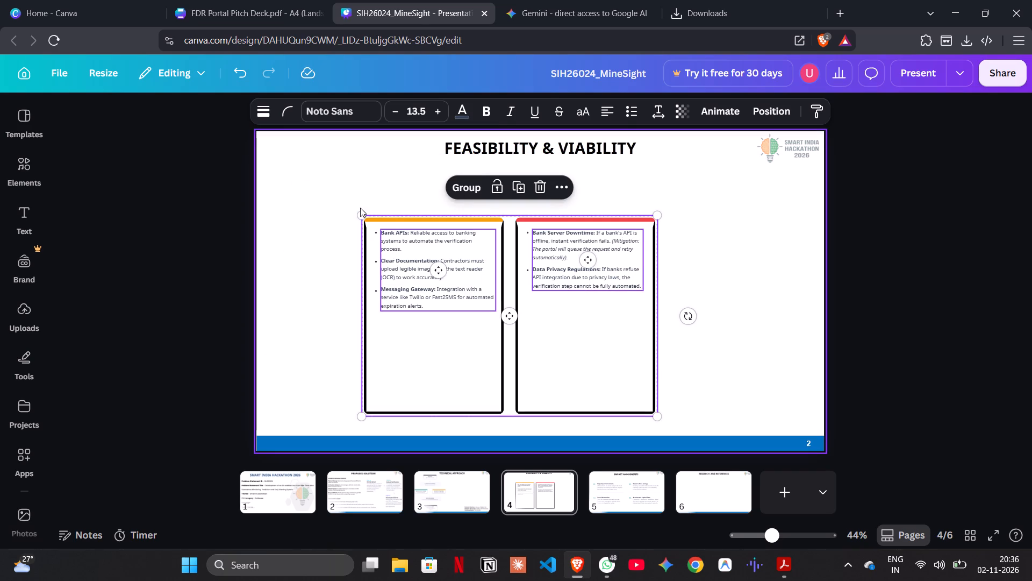
Pull the Bank APIs and Bank Server Downtime text blocks out of their cards and delete the card frames with their bullets.
drag(425, 274, 342, 222)
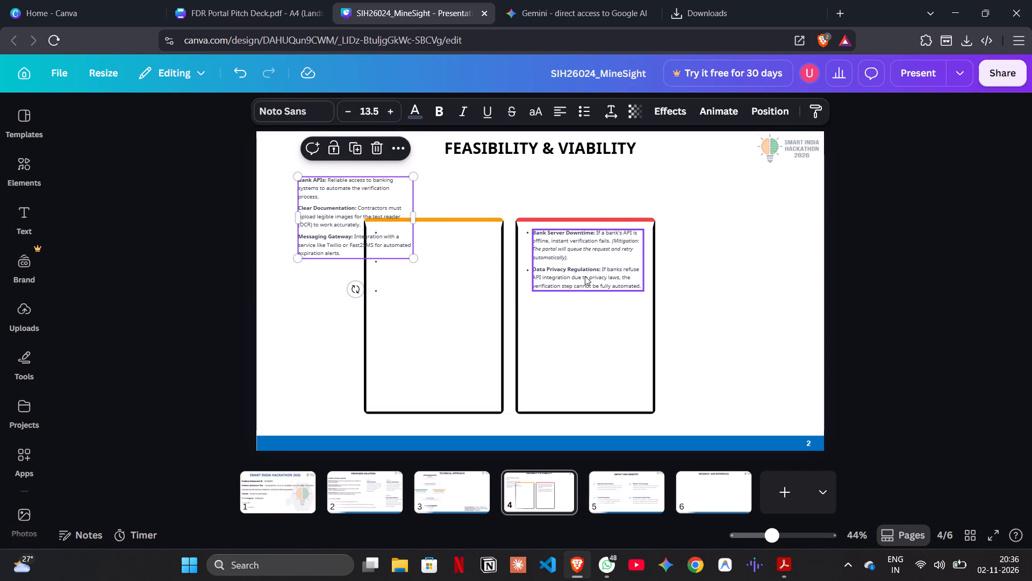
drag(585, 276, 741, 232)
click(594, 304)
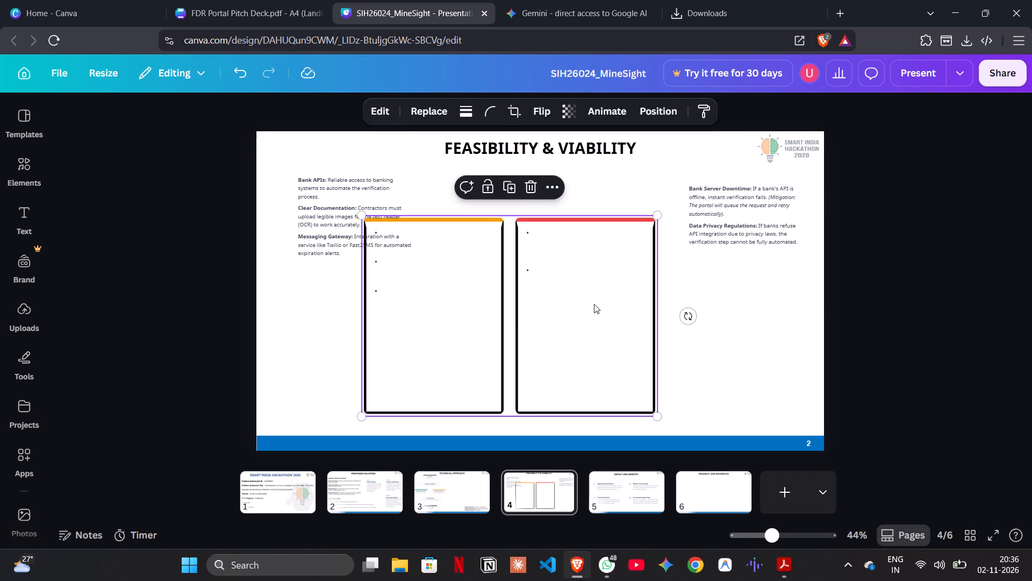
key(BackSpace)
Enlarge the Bank APIs text block to about font size 25.2 and place it in the left half of slide 4.
drag(354, 209, 335, 232)
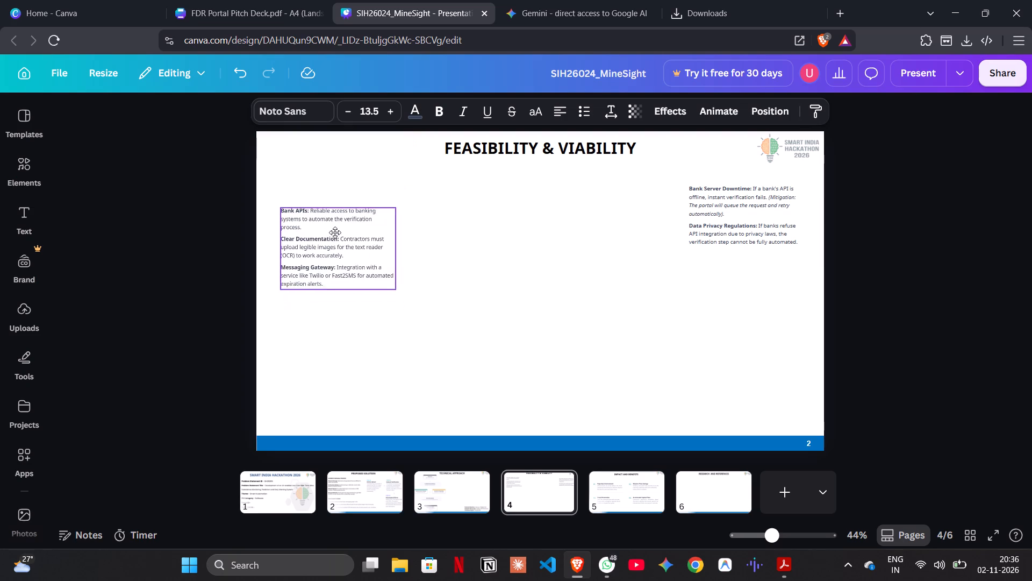
drag(335, 232, 332, 222)
drag(391, 272, 490, 345)
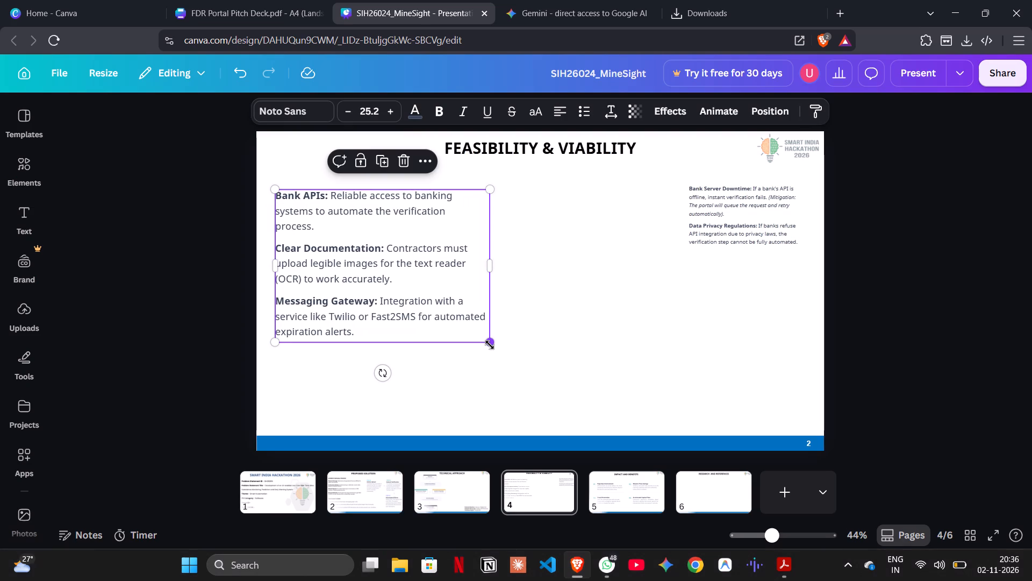
drag(450, 294, 450, 305)
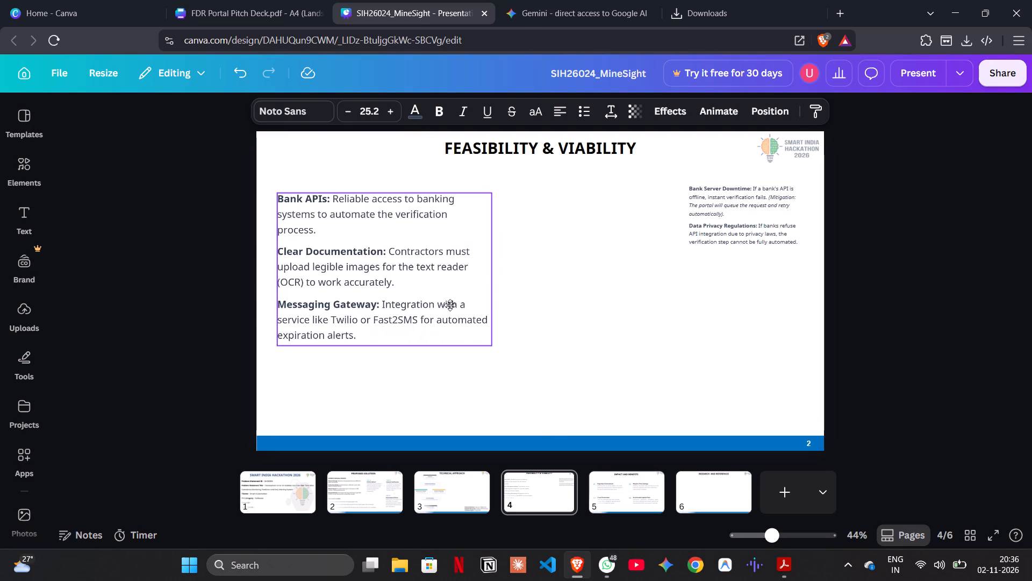
drag(450, 305, 443, 372)
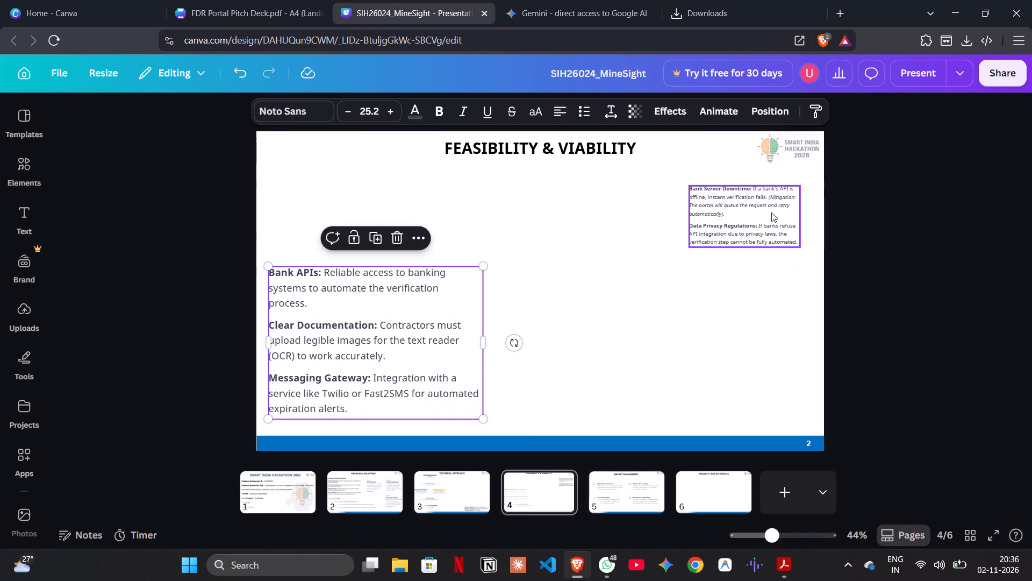
Enlarge the Bank Server Downtime text block to nearly the Bank APIs block's width and place it in the slide's right half.
drag(771, 212, 696, 220)
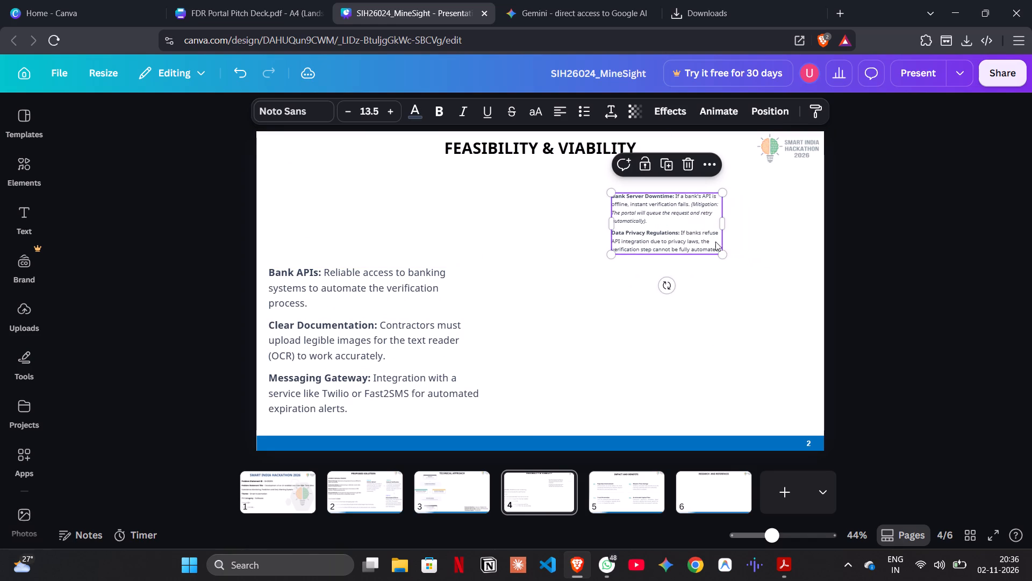
drag(720, 256, 813, 328)
drag(737, 245, 715, 271)
Move the Bank APIs text block up the slide's left side, roughly level with the Bank Server Downtime block.
drag(449, 341, 462, 256)
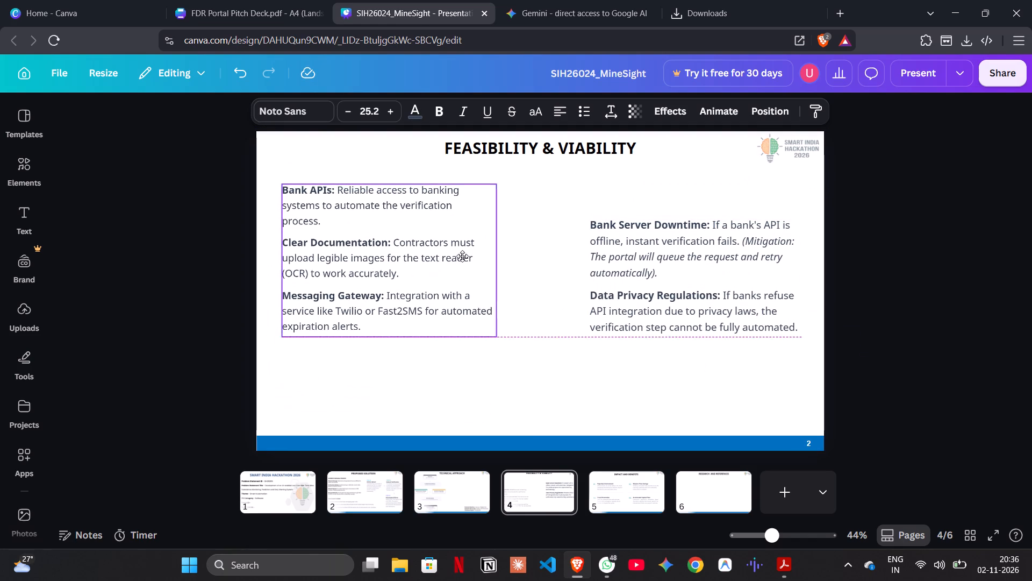
drag(462, 256, 455, 275)
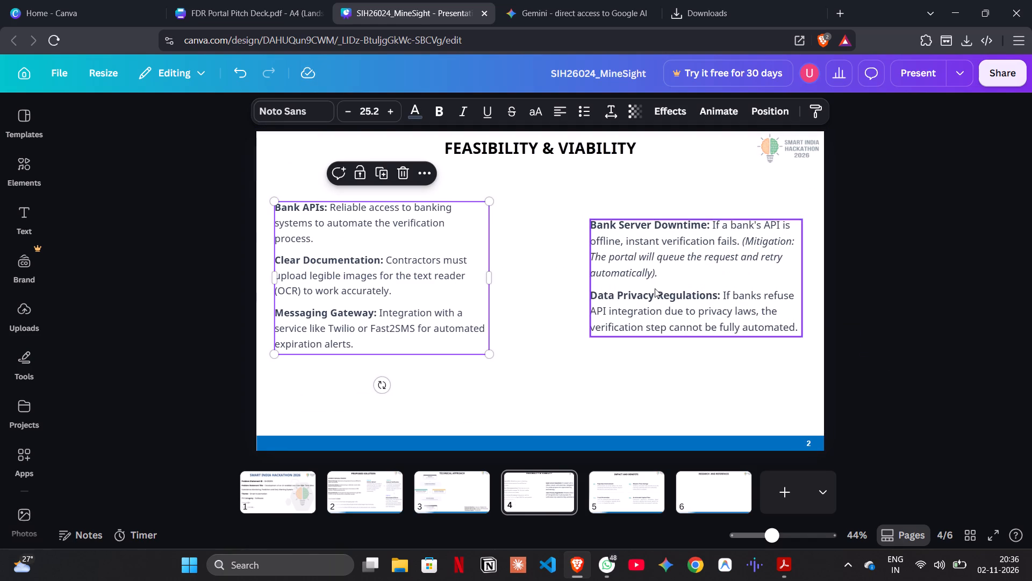
click(844, 300)
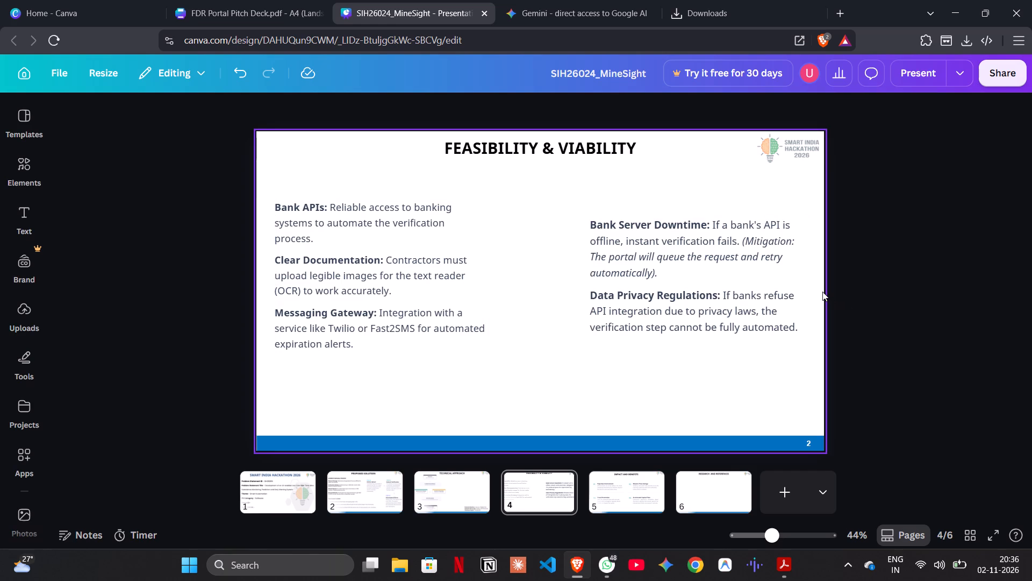
Widen the Bank APIs text block on slide 4 slightly so its lines rewrap into a shorter block.
click(407, 329)
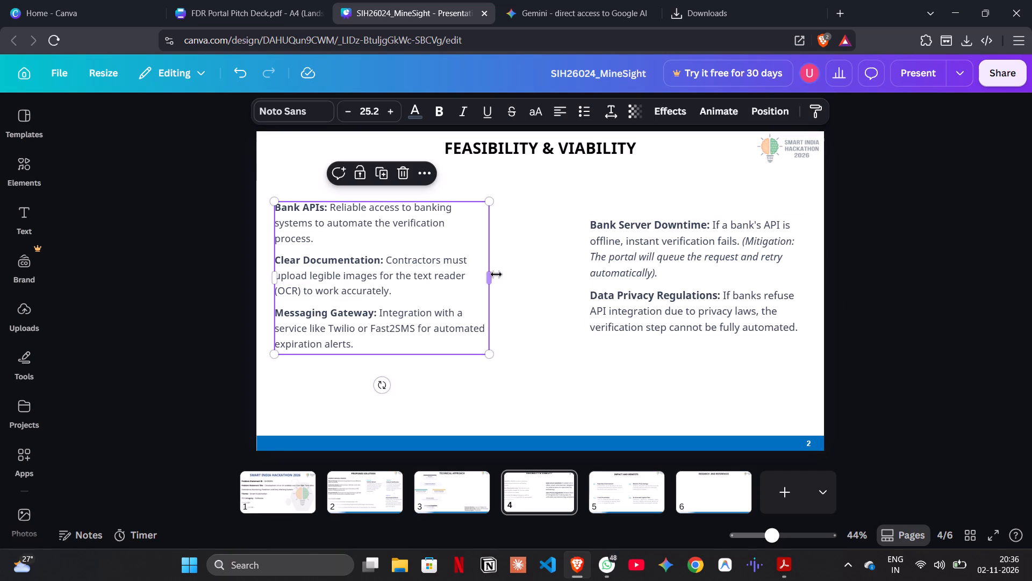
drag(494, 274, 518, 277)
click(662, 278)
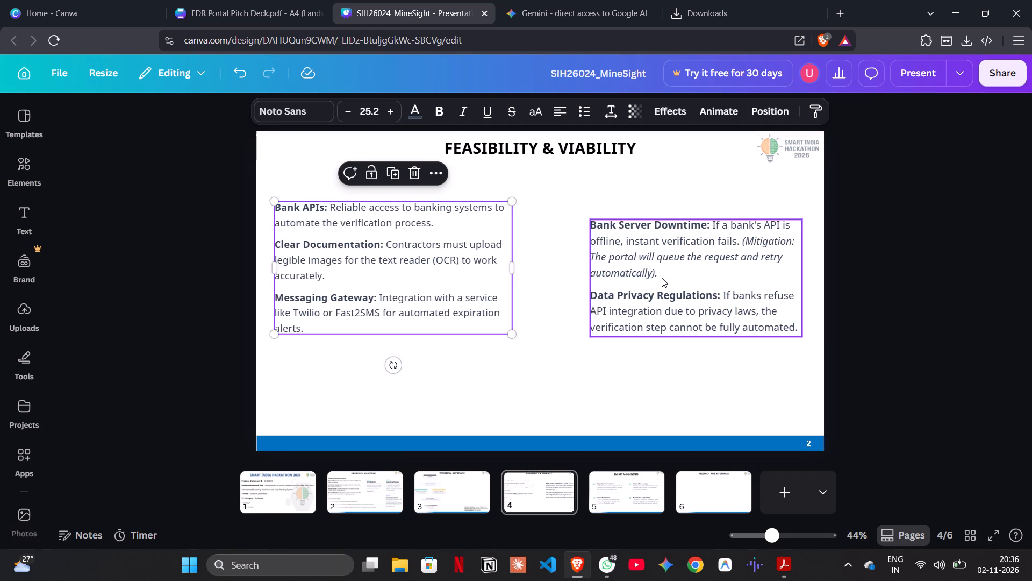
click(922, 284)
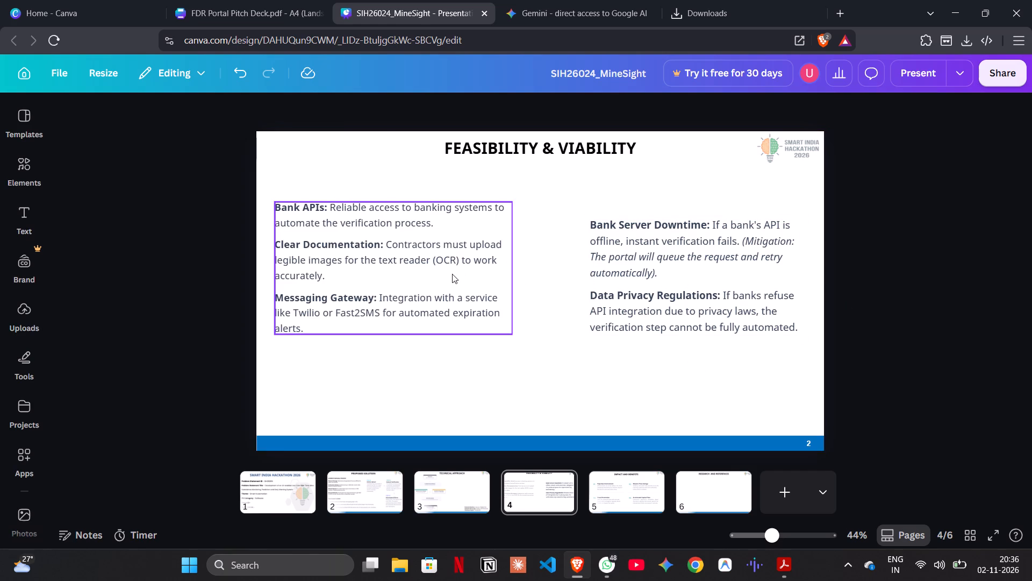
Move the Bank APIs and Bank Server Downtime text blocks up on slide 4 so their tops sit at roughly the same height.
drag(452, 274, 448, 267)
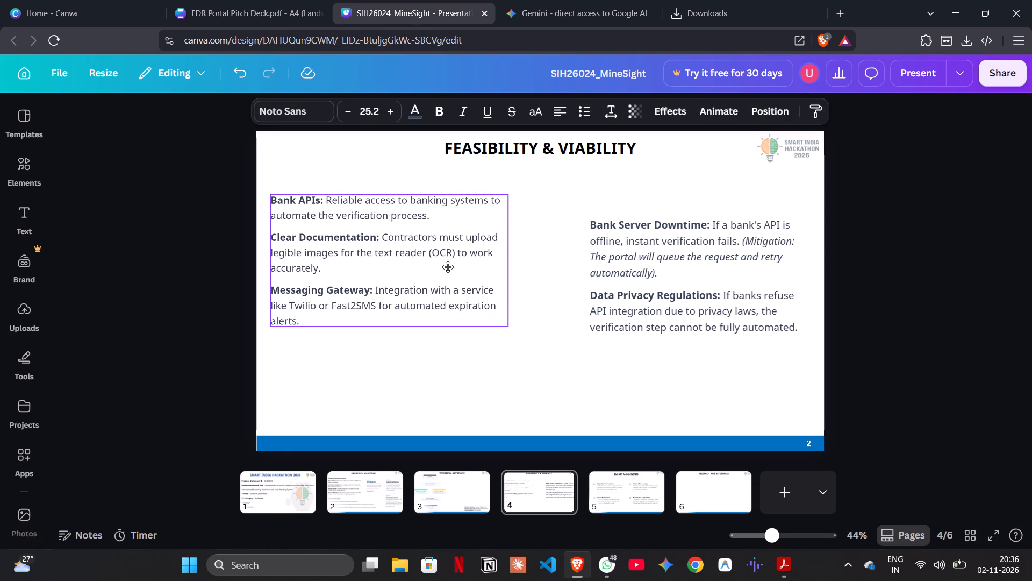
drag(448, 267, 449, 267)
click(643, 309)
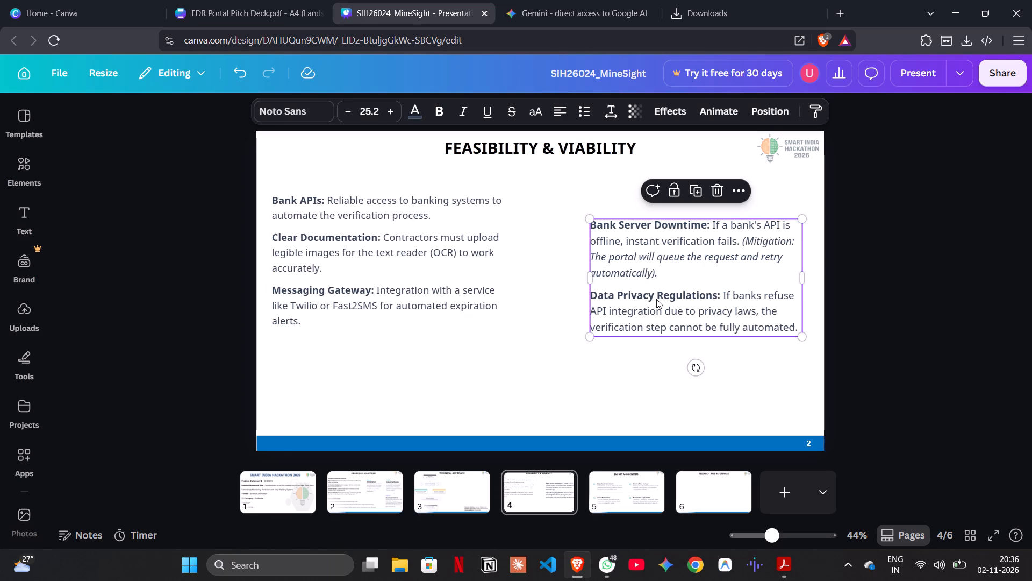
drag(656, 299, 651, 275)
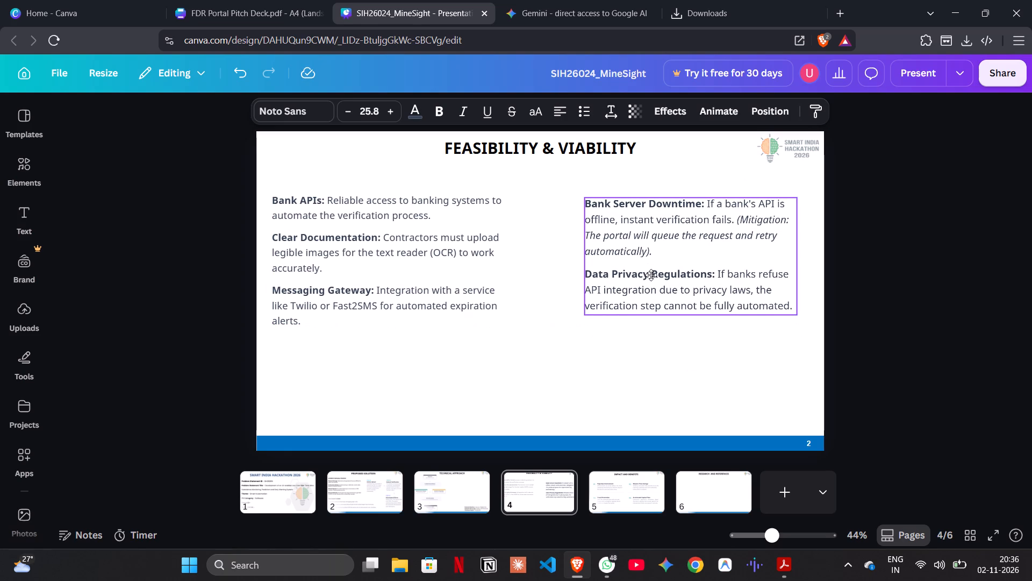
drag(651, 275, 649, 278)
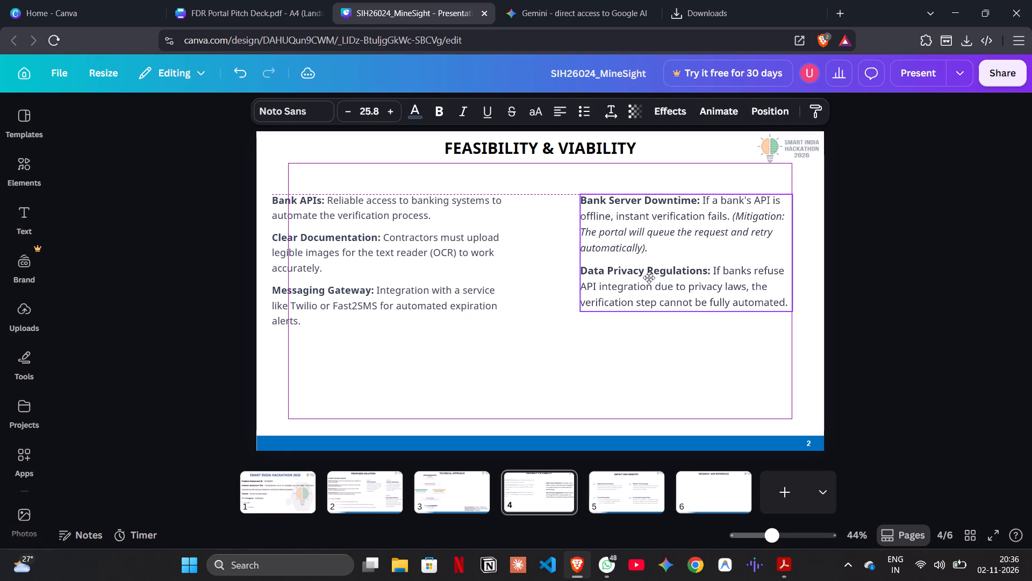
drag(649, 278, 649, 280)
click(825, 284)
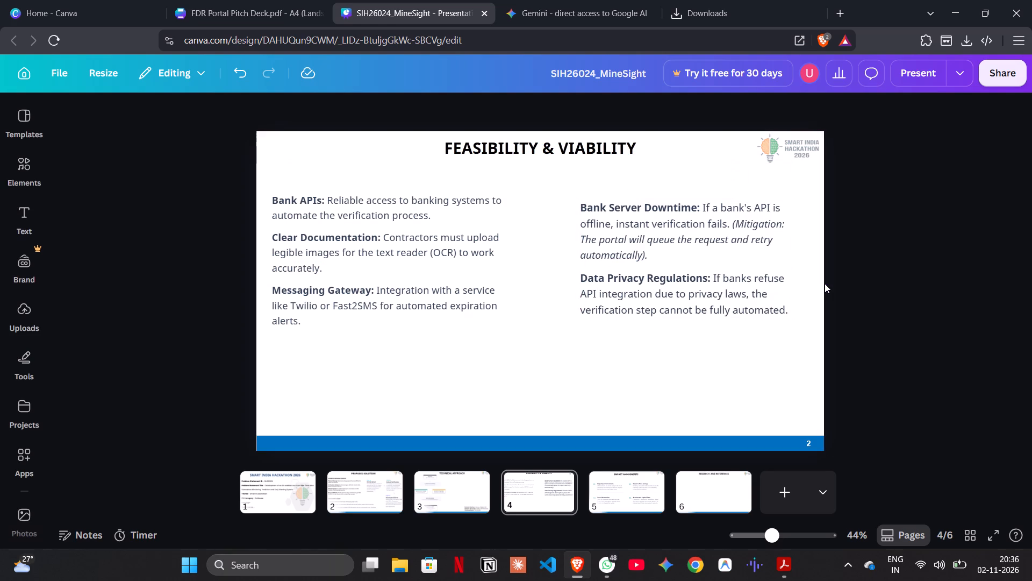
Review slides 1, 2 and 3, checking the Proposed Solution text and the Technical Approach flowchart layout.
click(446, 254)
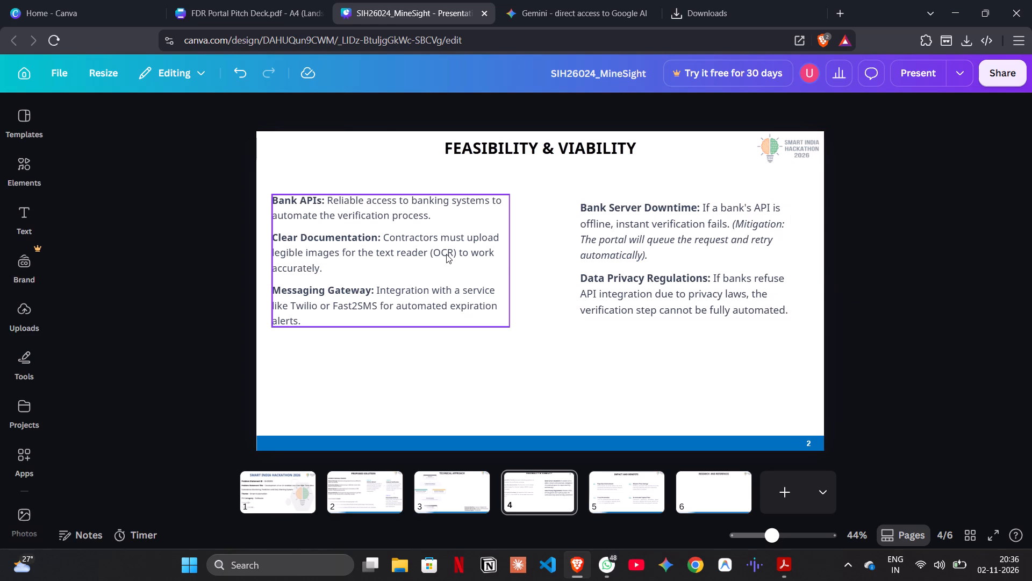
click(284, 481)
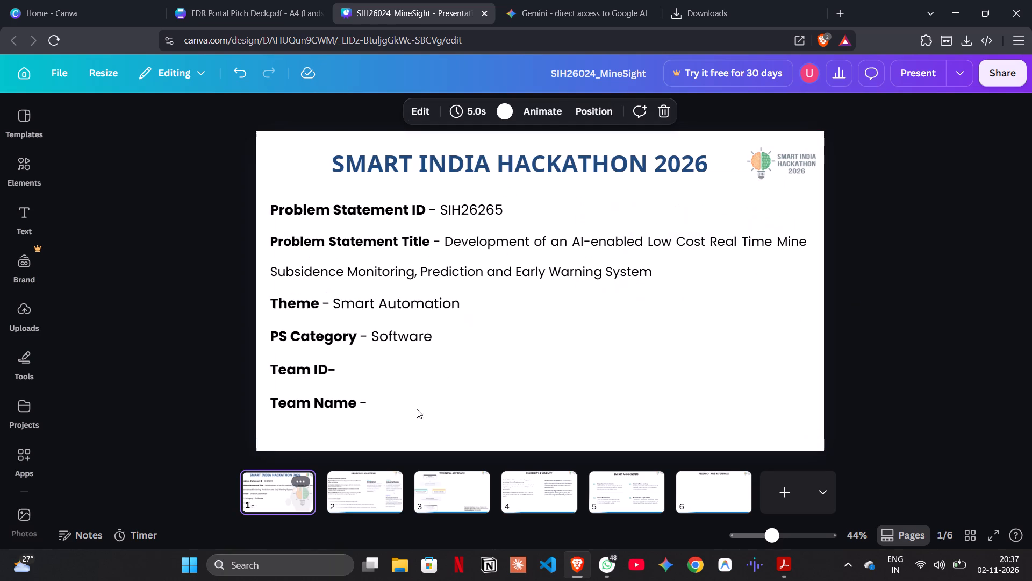
click(406, 494)
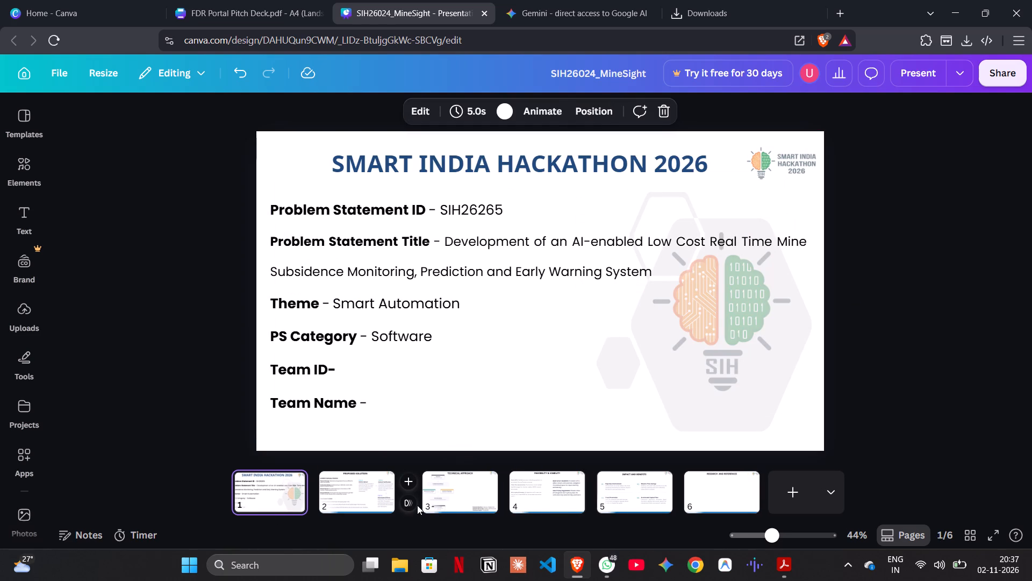
click(338, 492)
click(253, 493)
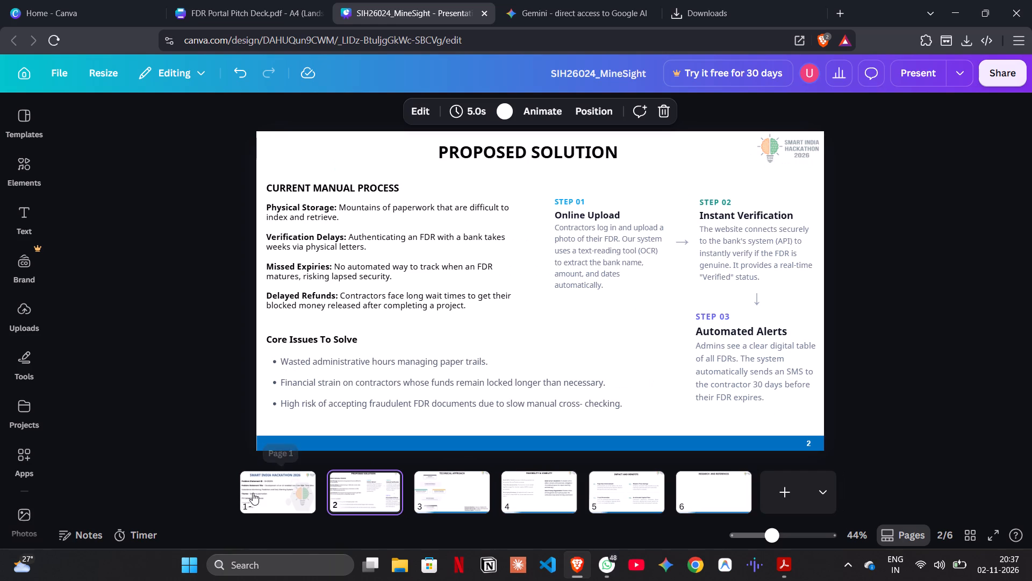
click(364, 509)
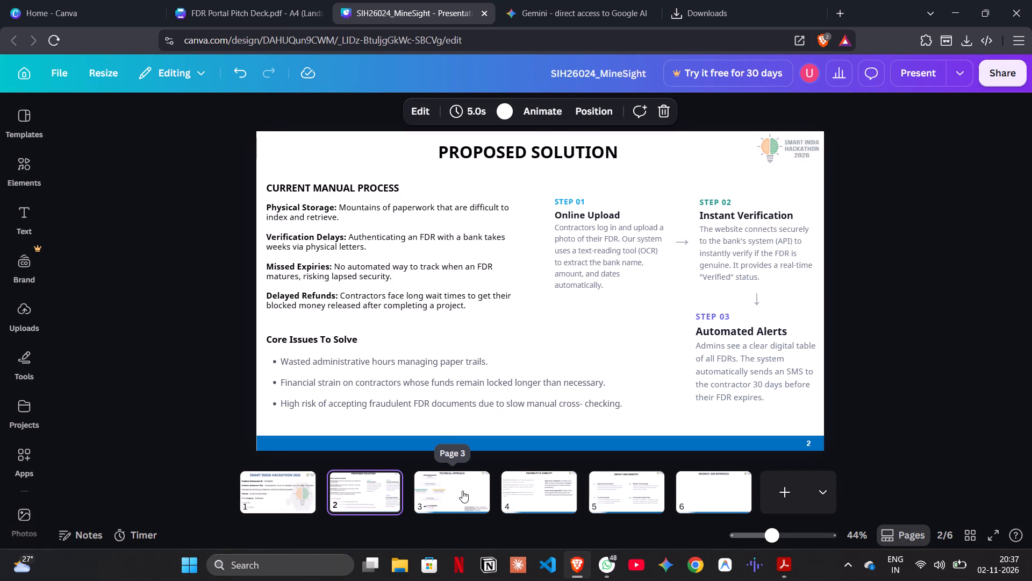
drag(213, 295, 271, 283)
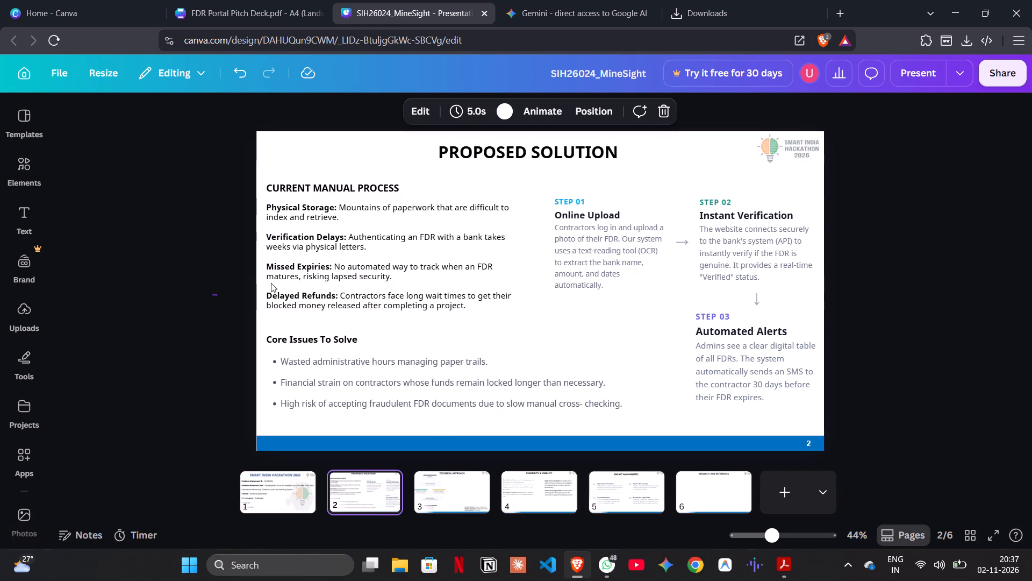
drag(271, 283, 285, 193)
click(361, 233)
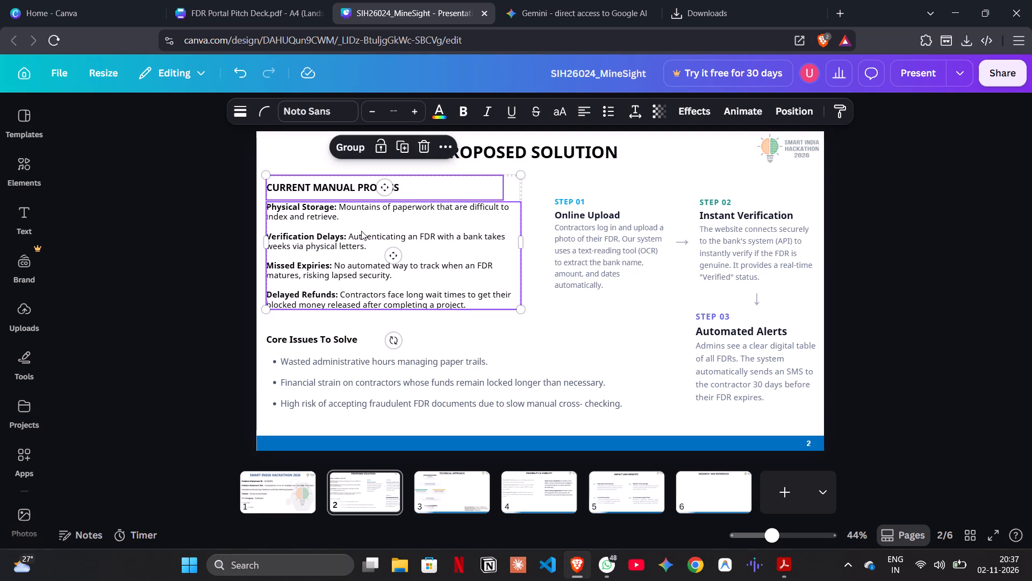
click(203, 270)
click(476, 473)
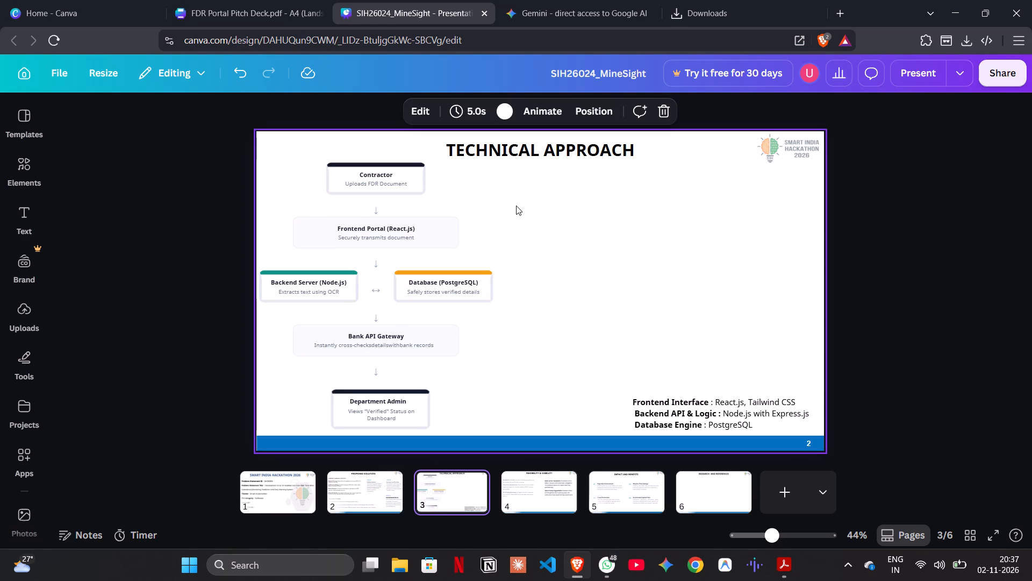
drag(476, 418, 333, 178)
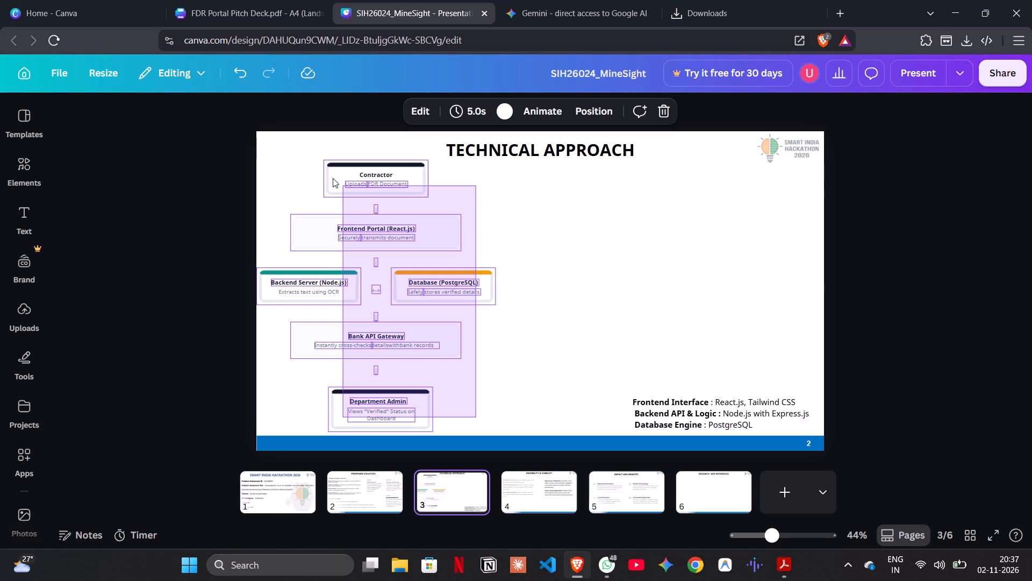
drag(333, 178, 291, 181)
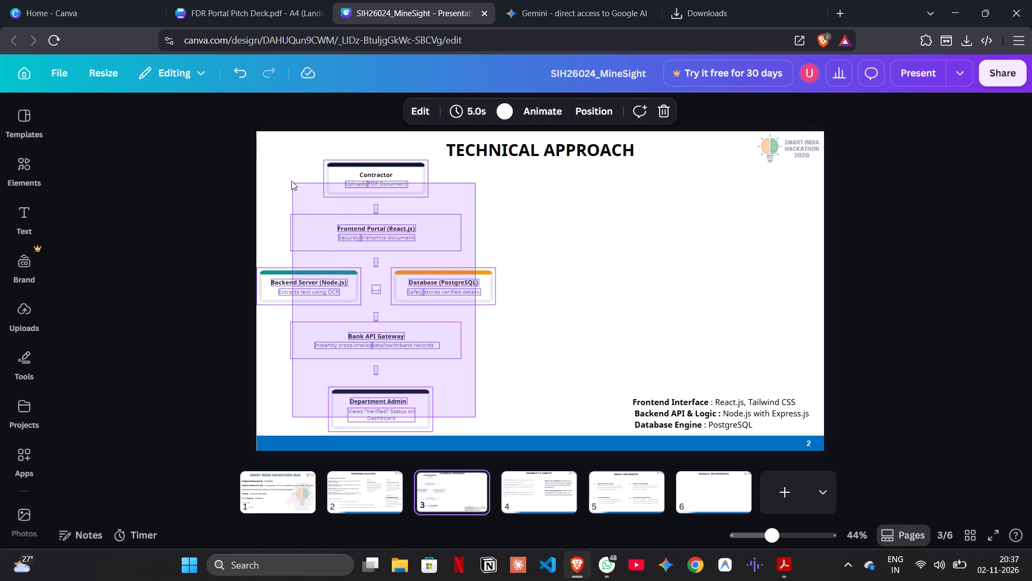
drag(291, 181, 290, 176)
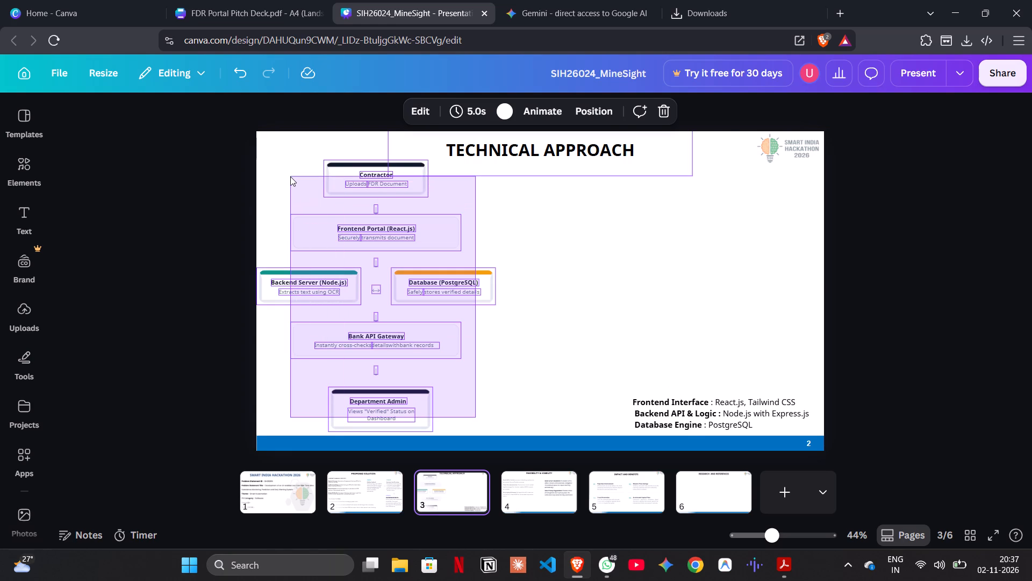
click(197, 258)
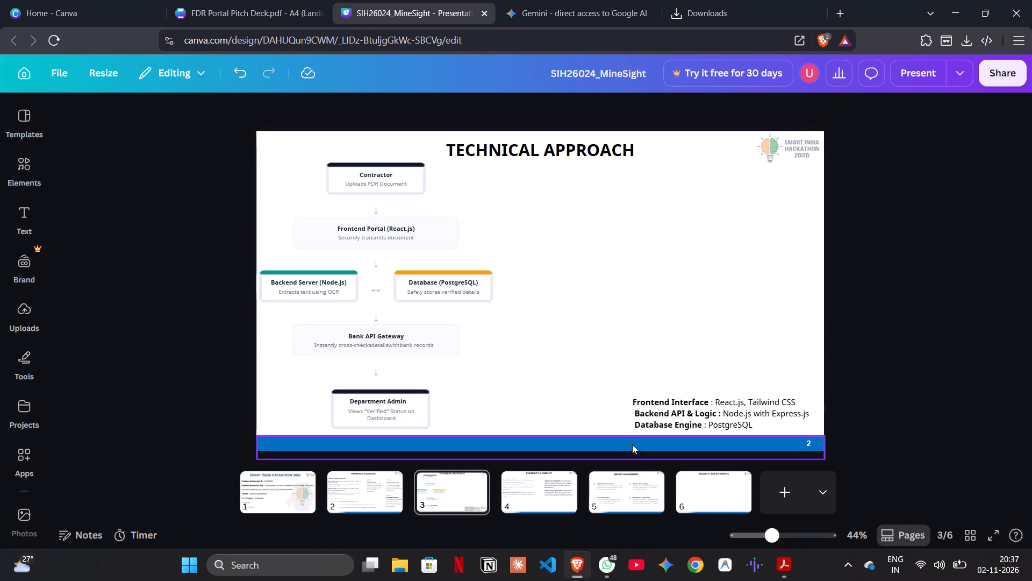
Enlarge the Frontend Interface, Backend API and Database Engine text block slightly on slide 3, keeping it in the slide's lower-right corner.
drag(771, 408, 710, 410)
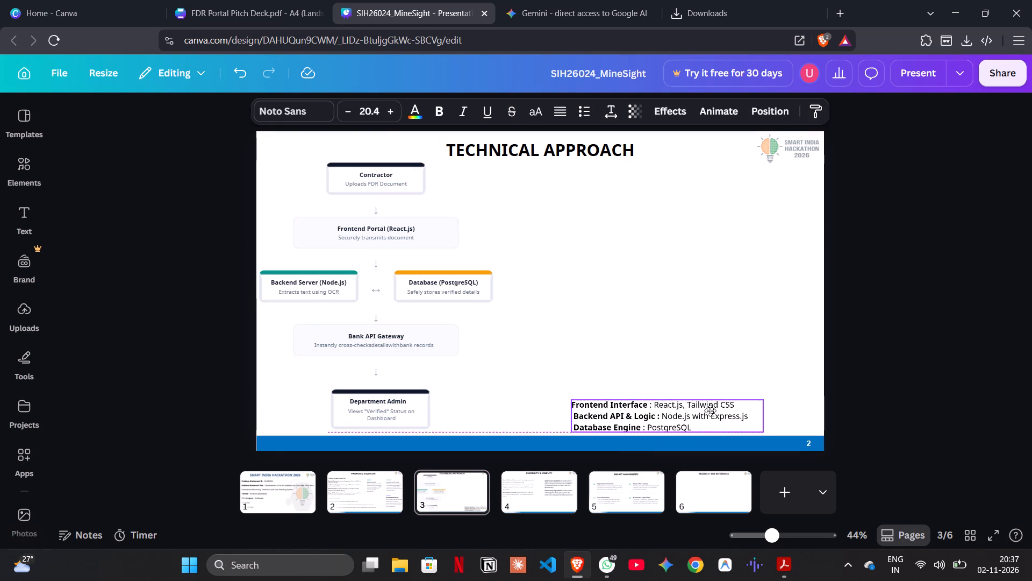
drag(721, 410, 776, 410)
drag(631, 399, 607, 395)
click(886, 371)
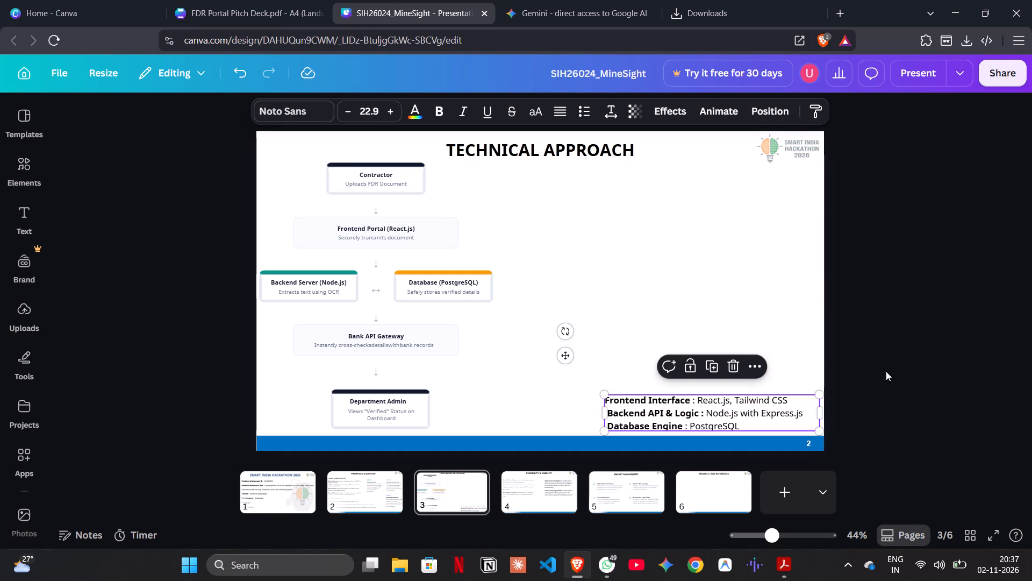
On slide 4, shift the Bank APIs and Bank Server Downtime text blocks slightly inward toward each other.
click(555, 487)
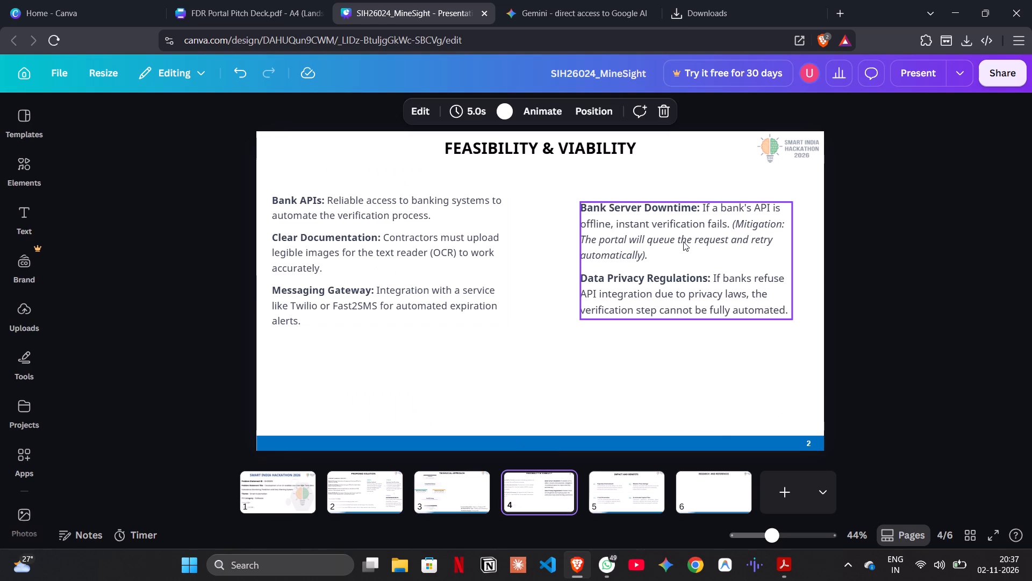
click(448, 245)
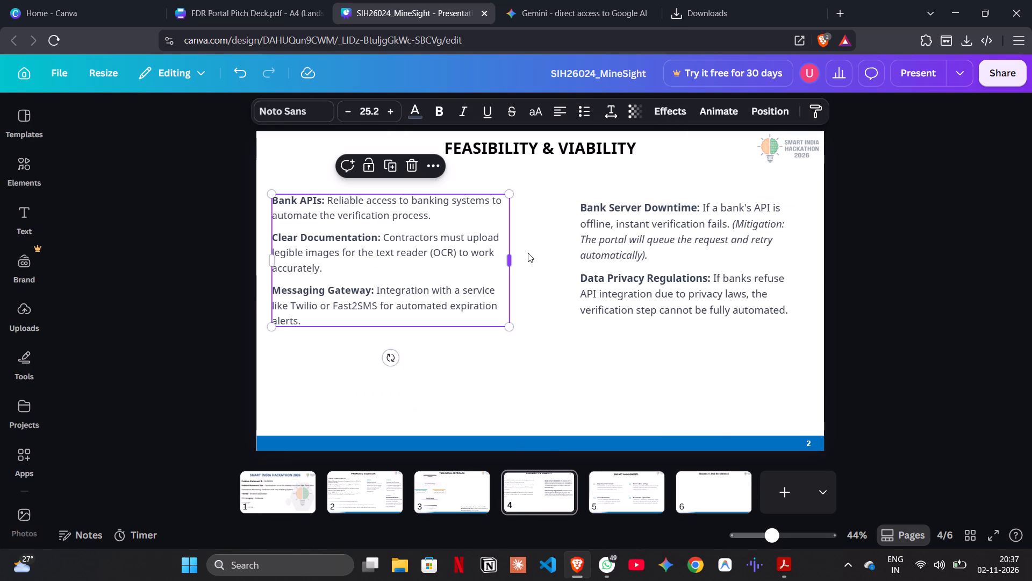
drag(509, 262, 518, 261)
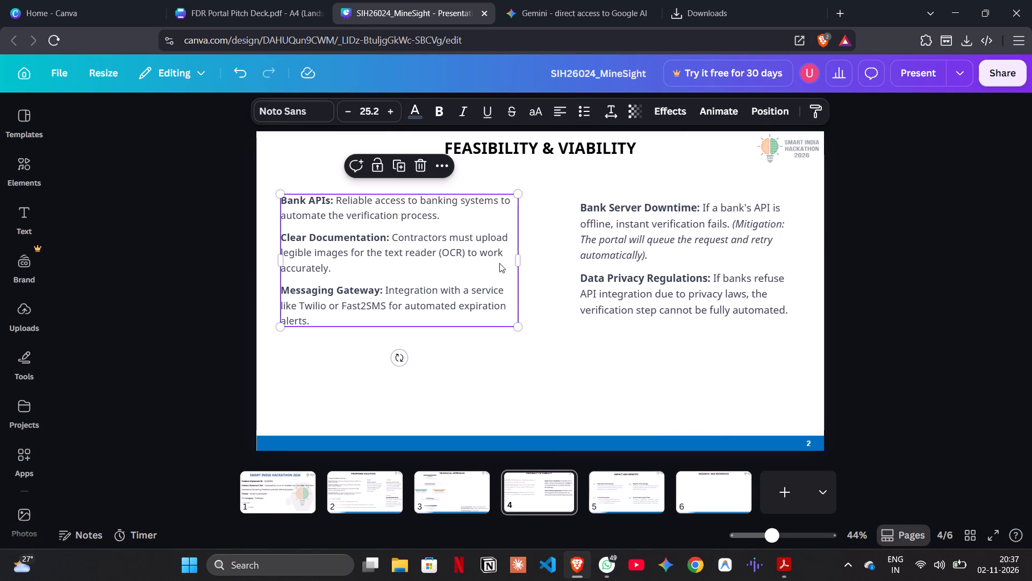
drag(655, 274, 640, 274)
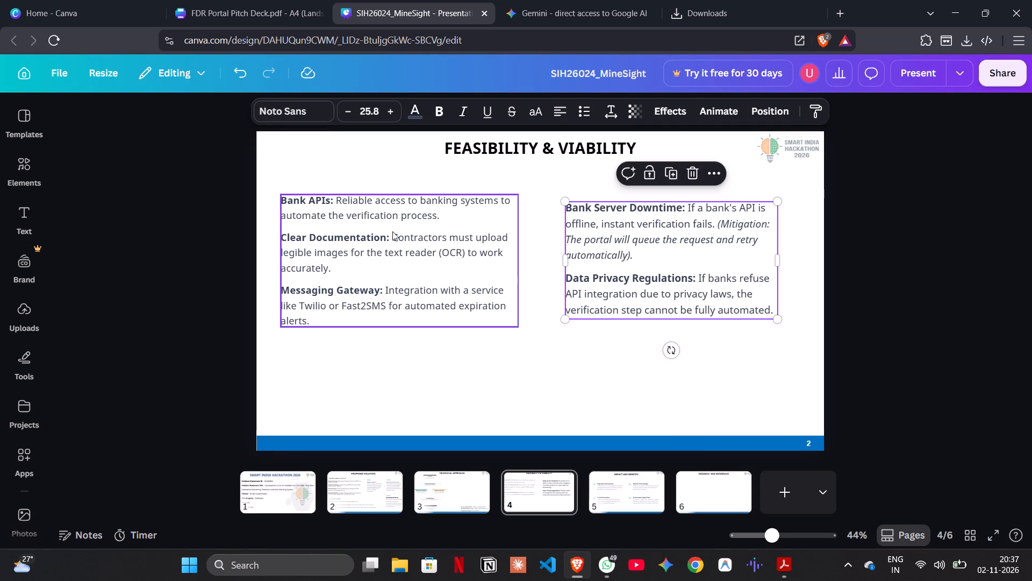
Set the Bank APIs text to font size 26.2 and the Bank Server Downtime text to 26.
click(392, 231)
click(388, 107)
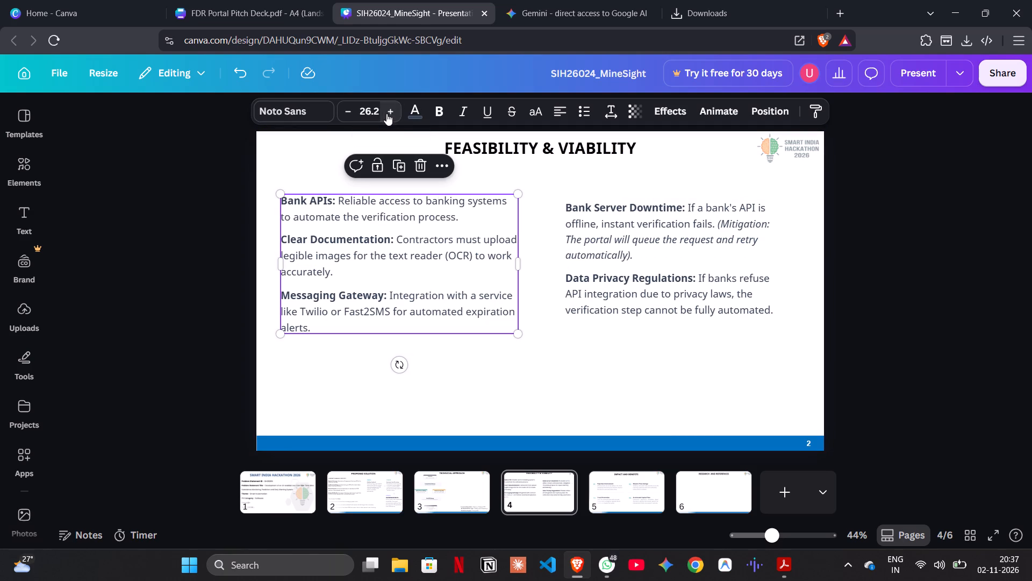
click(608, 235)
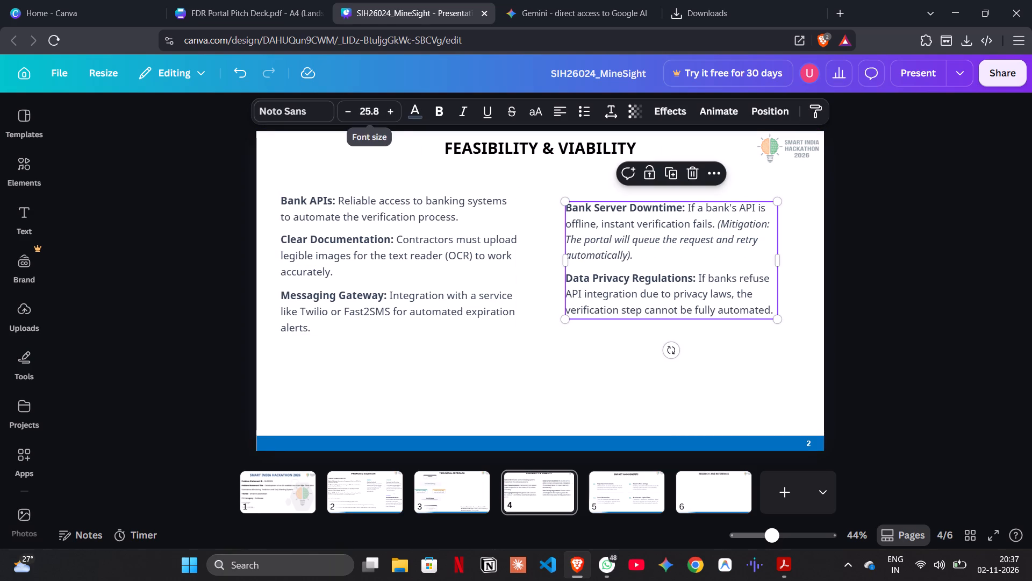
drag(368, 111, 364, 356)
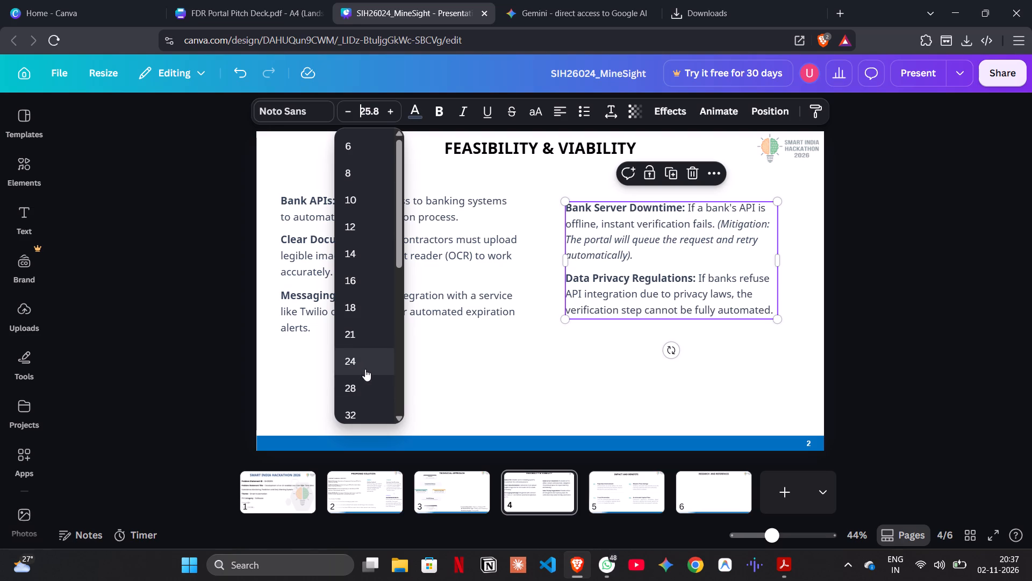
click(365, 369)
click(389, 112)
click(389, 112)
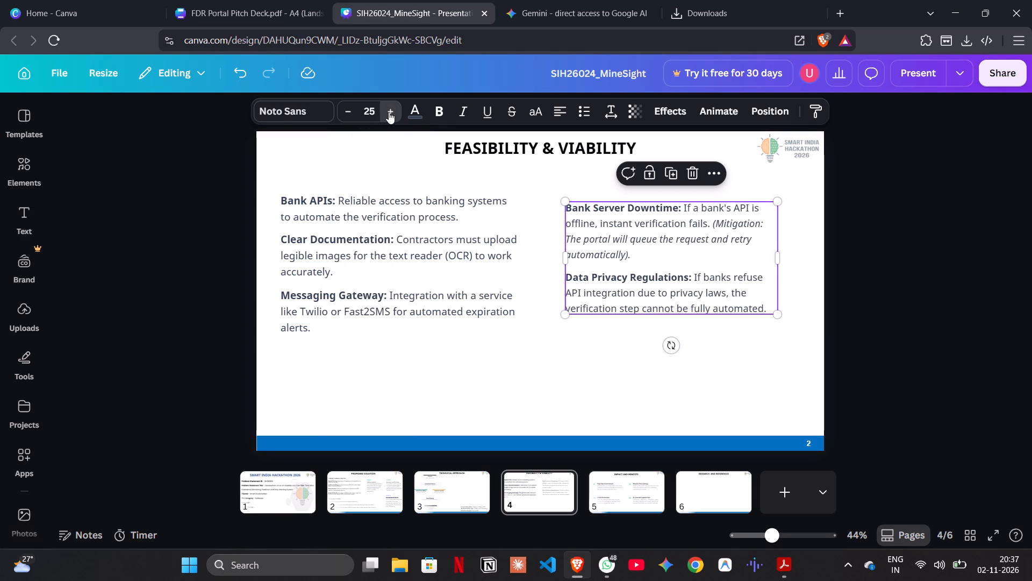
click(865, 339)
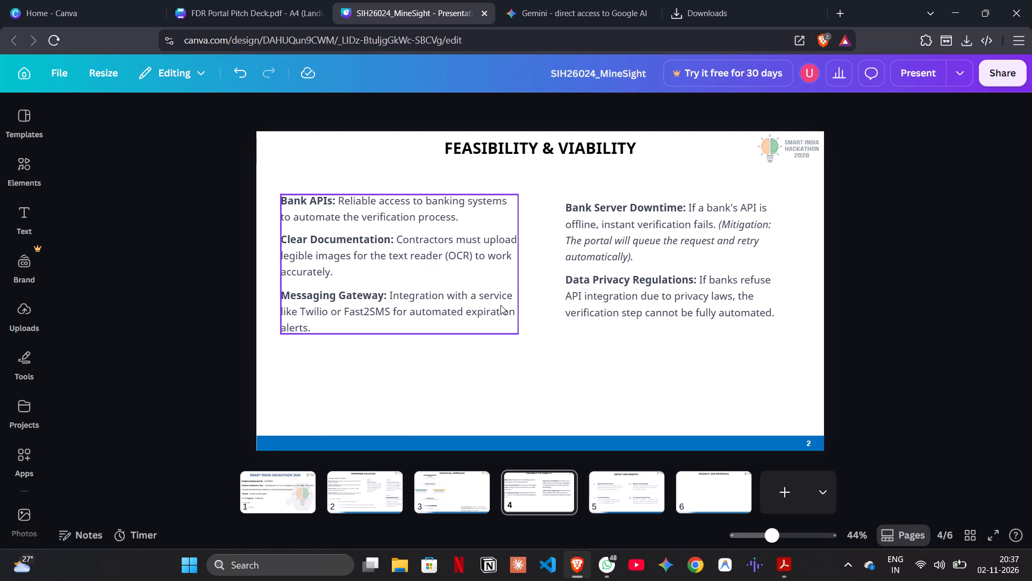
Move the Bank Server Downtime text block slightly toward the slide's right edge, with its top just below the Bank APIs block's top.
drag(648, 279, 663, 294)
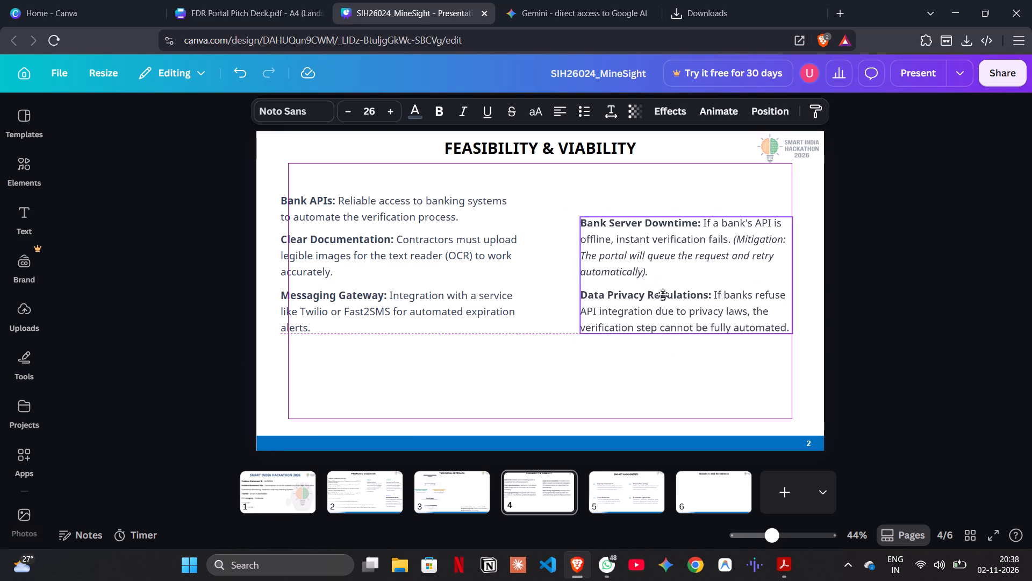
drag(663, 294, 668, 275)
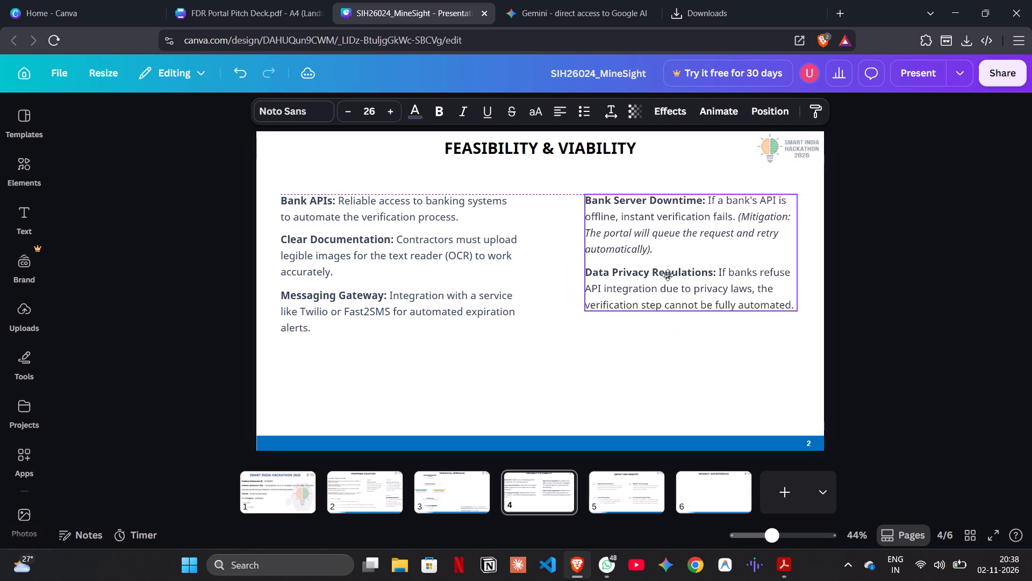
drag(668, 275, 668, 274)
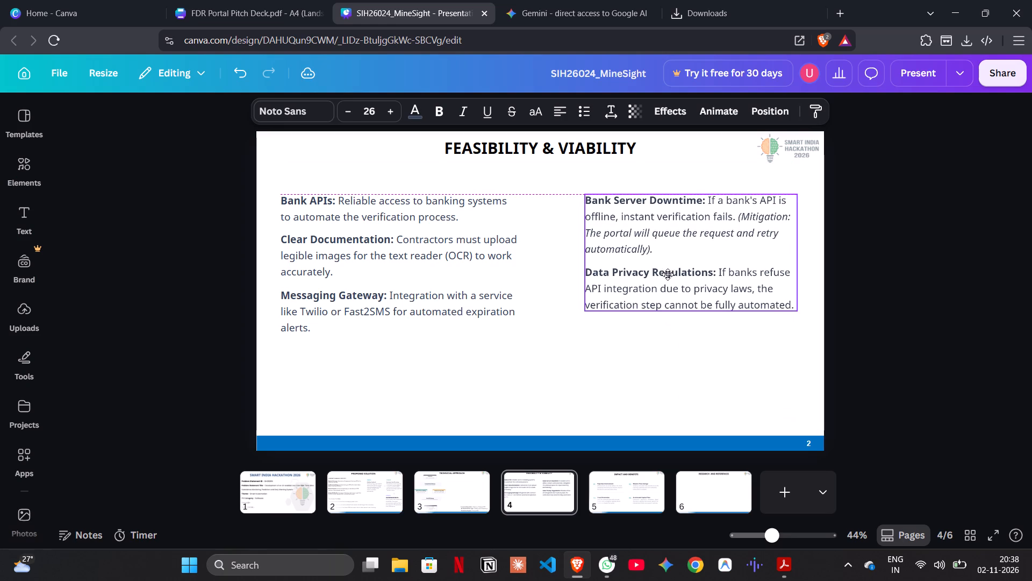
drag(668, 274, 668, 278)
click(852, 363)
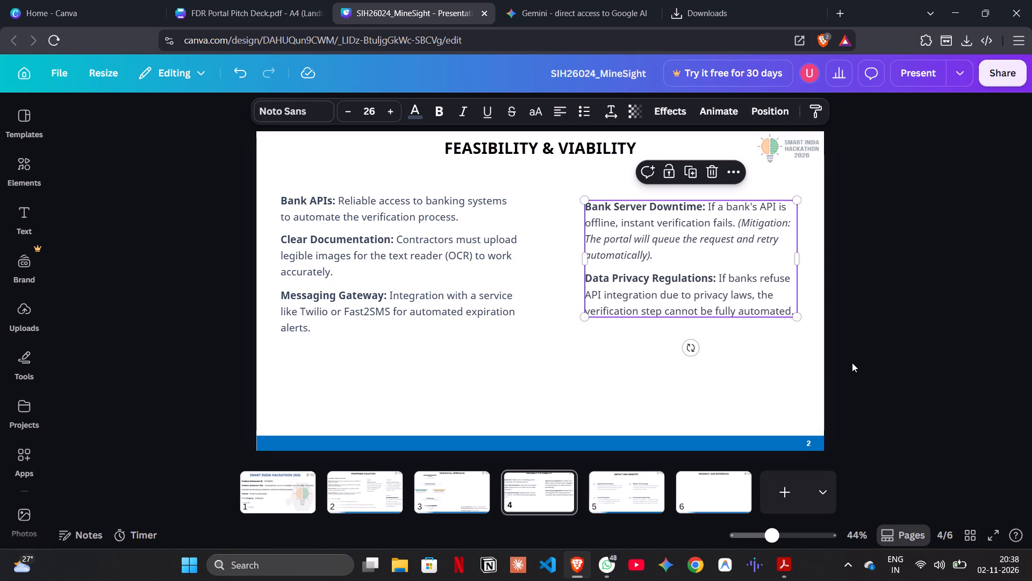
On slide 1, change the font of the problem statement and team details text block to Noto Sans.
click(721, 492)
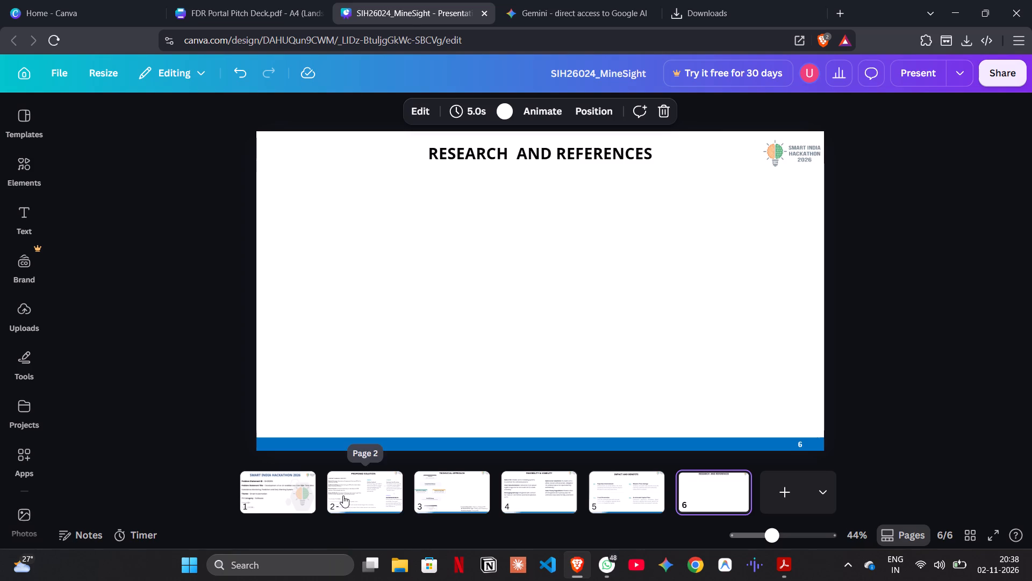
click(343, 495)
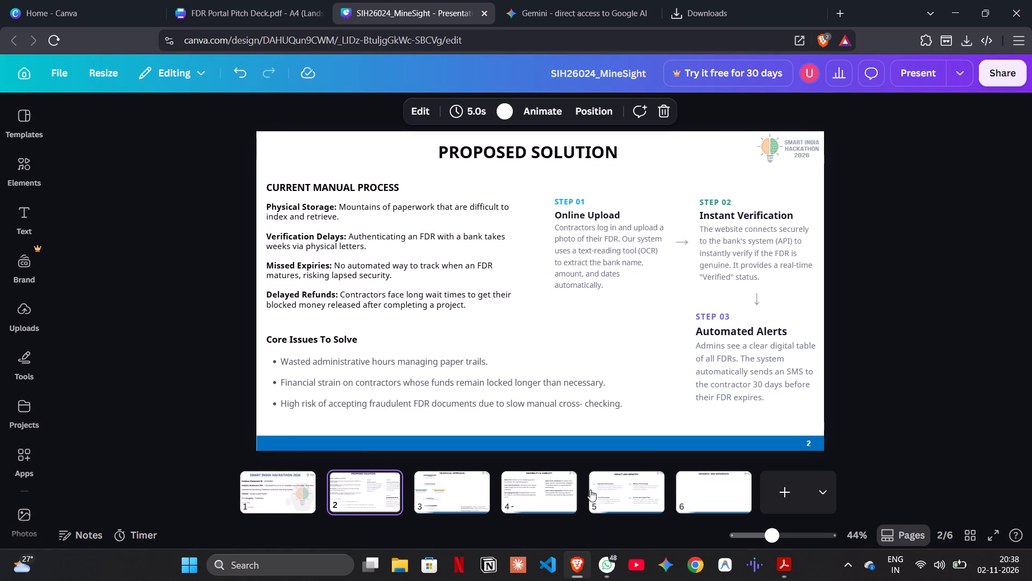
click(536, 491)
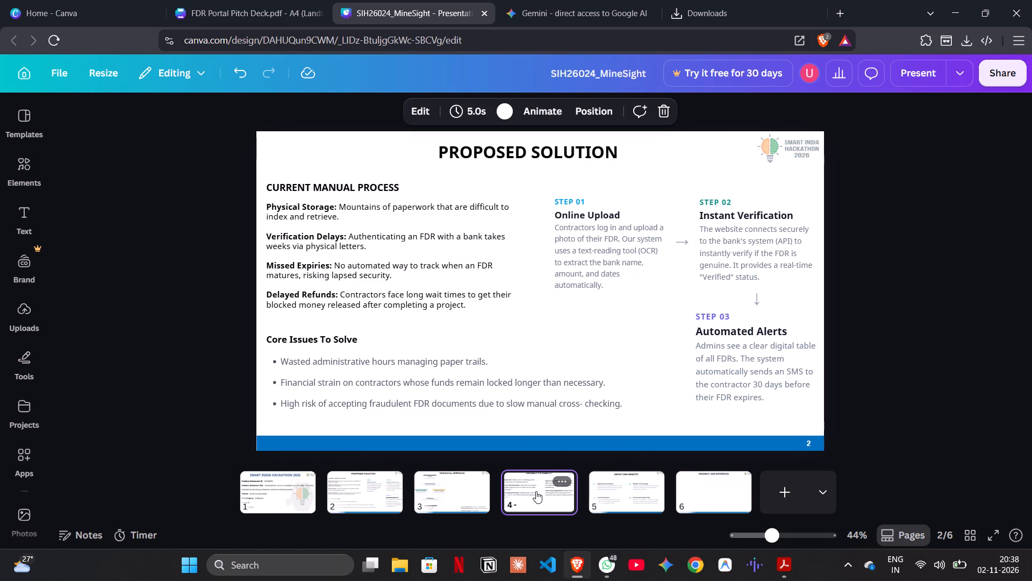
click(290, 494)
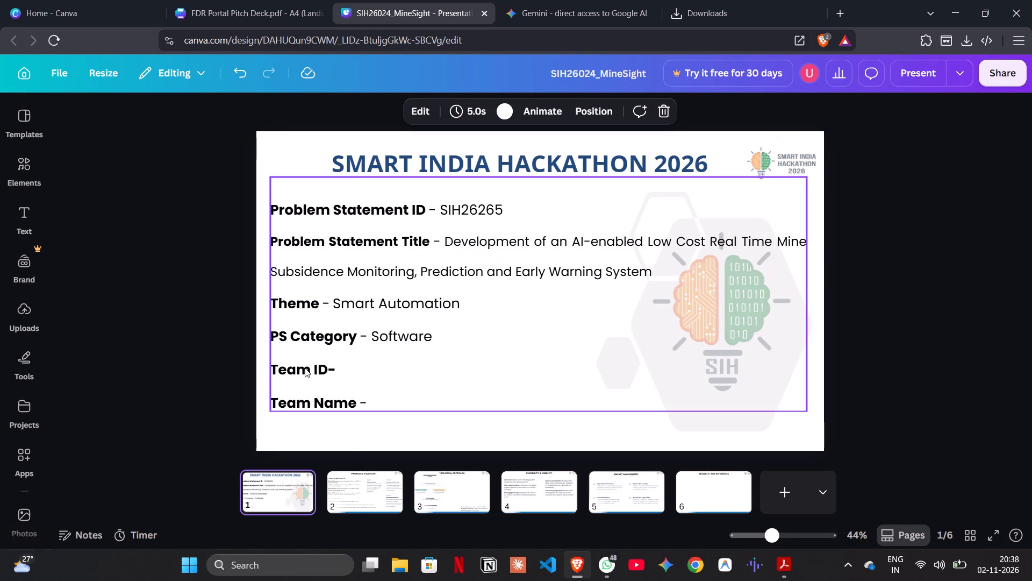
click(305, 368)
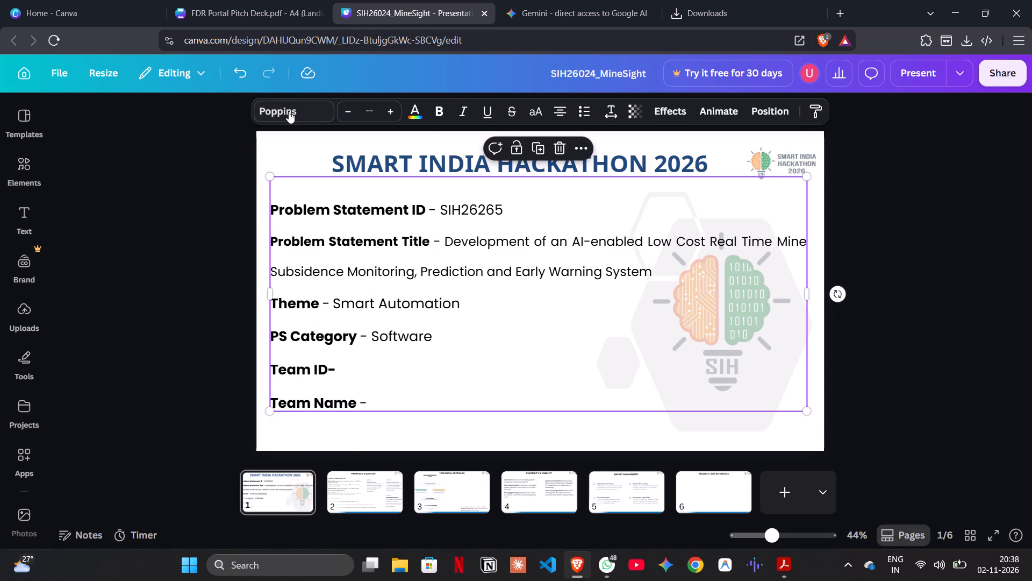
click(289, 111)
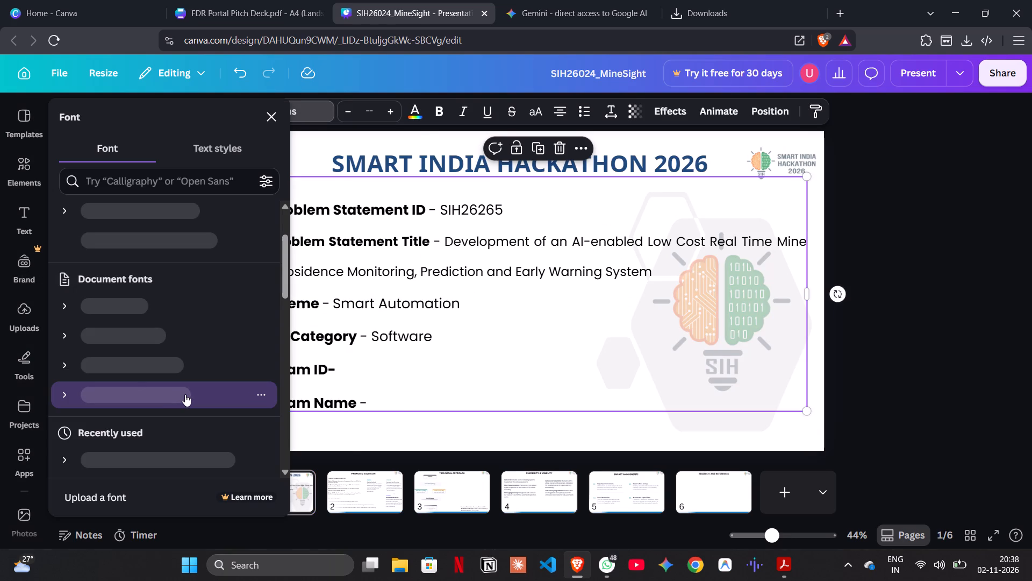
click(164, 399)
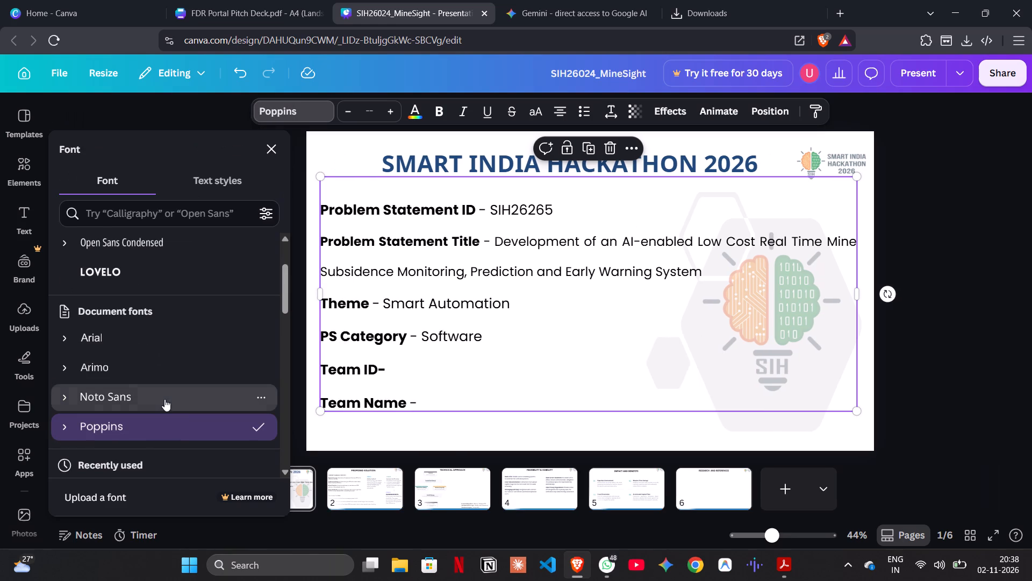
click(916, 371)
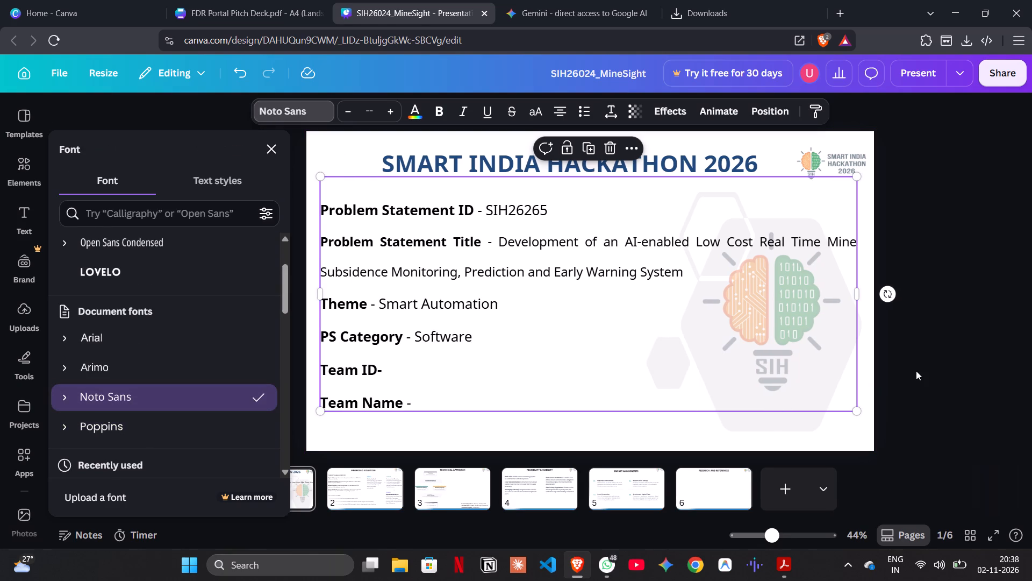
click(916, 371)
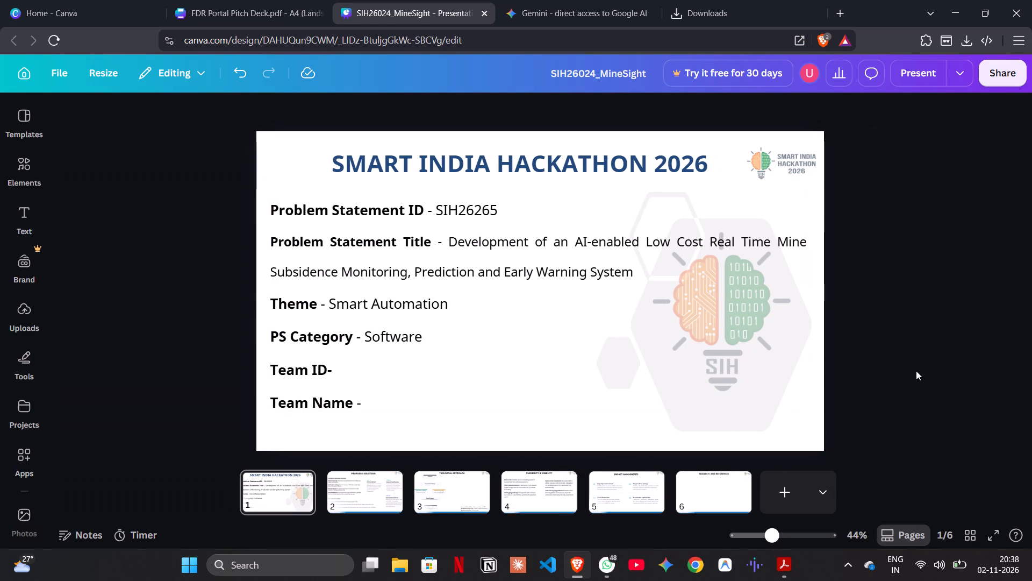
Rename the presentation as SIH26265.
click(1000, 81)
click(628, 81)
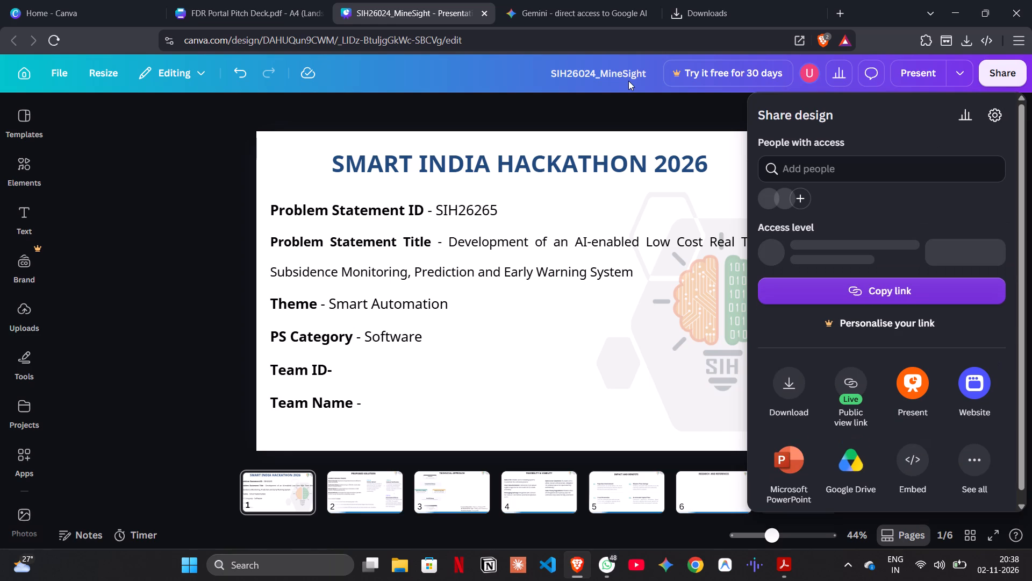
click(643, 70)
key(Right)
key(Right)
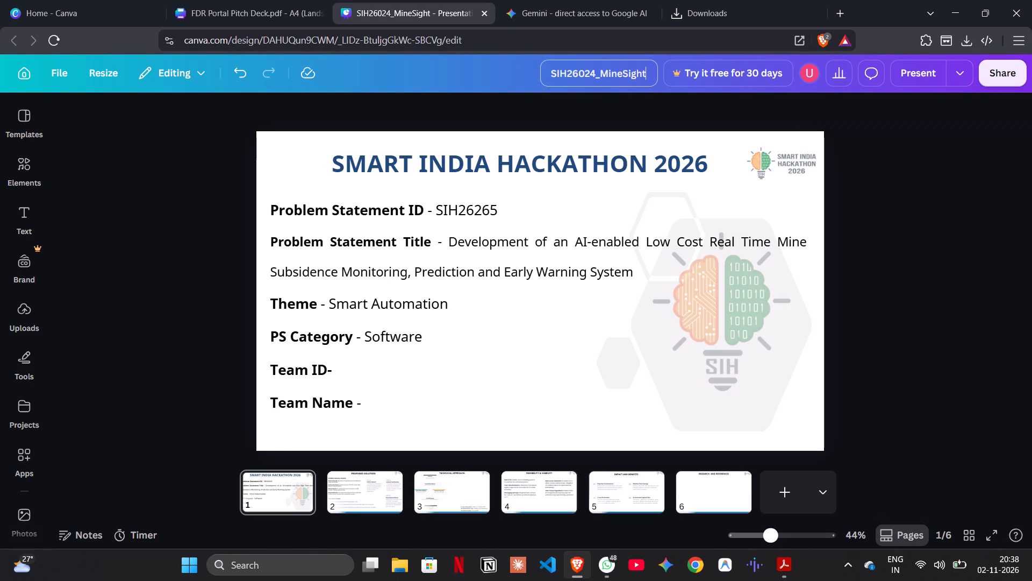
text(\\\)
key(BackSpace)
key(BackSpace)
key(BackSpace)
key(BackSpace)
key(BackSpace)
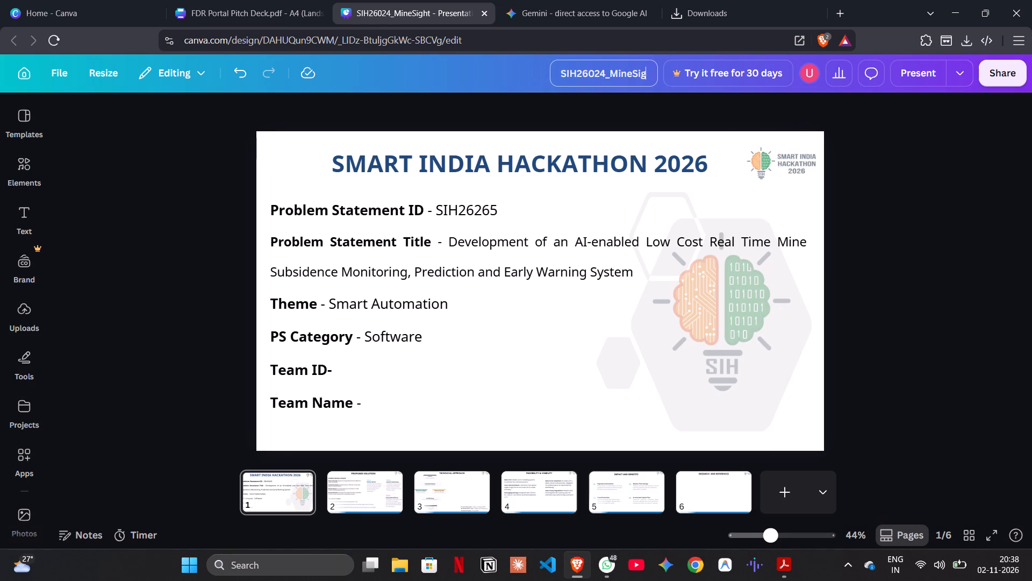
key(BackSpace)
key(BackSpace)
key(BackSpace)
key(BackSpace)
key(BackSpace)
key(BackSpace)
key(BackSpace)
key(BackSpace)
key(BackSpace)
key(BackSpace)
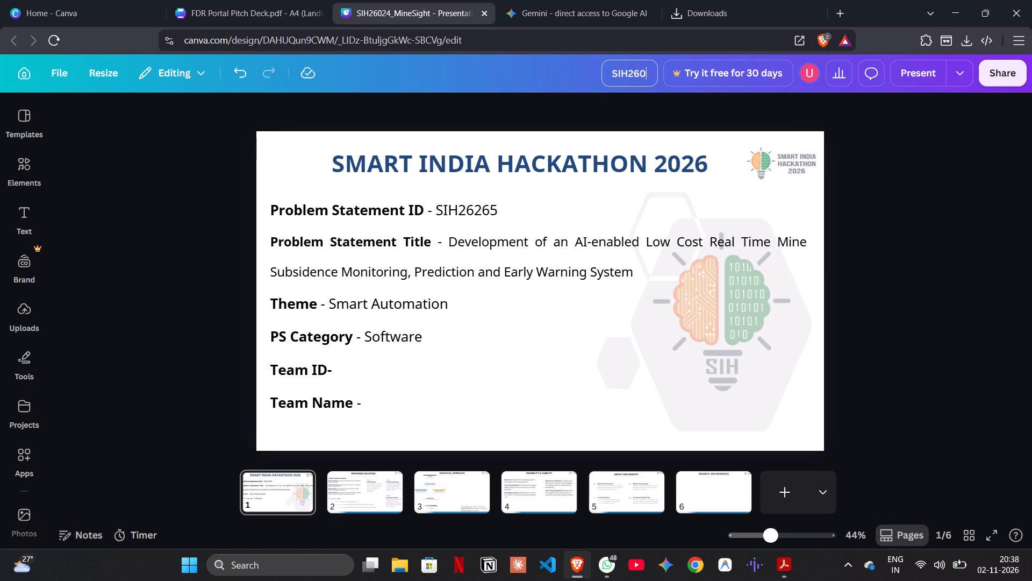
key(BackSpace)
text(265)
key(shift+underscore)
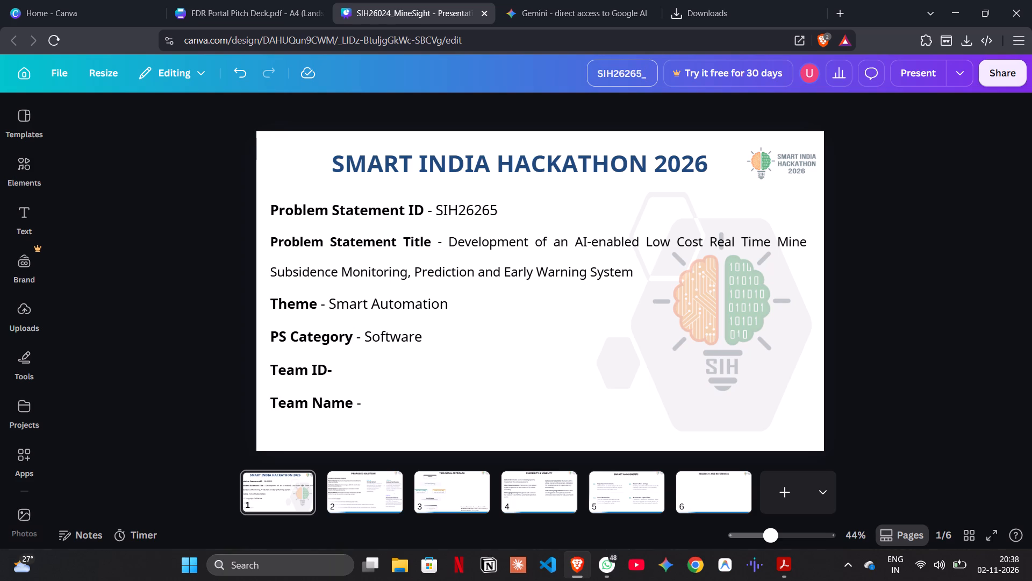
key(BackSpace)
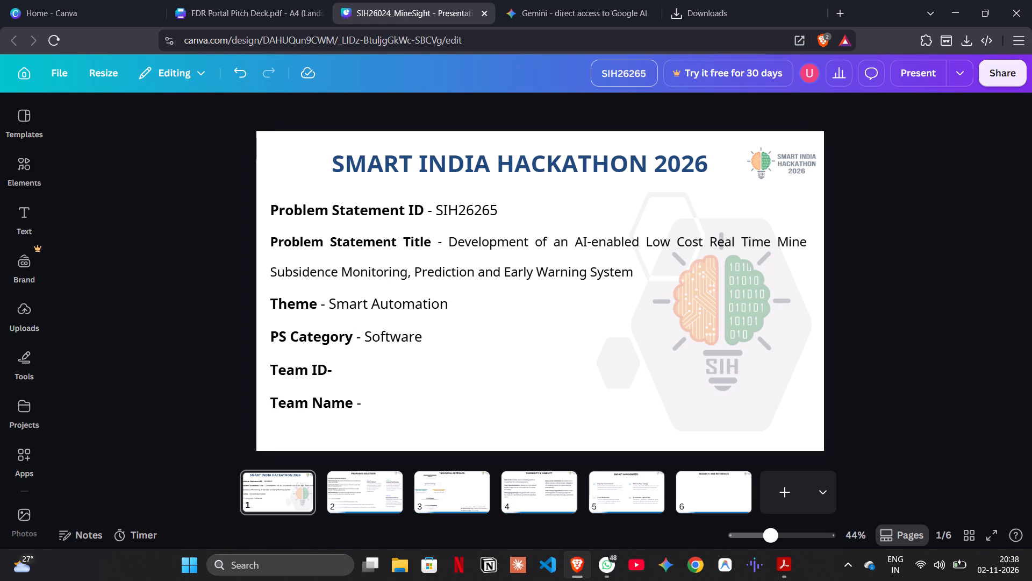
Open the sharing and export options for the renamed presentation.
click(1007, 80)
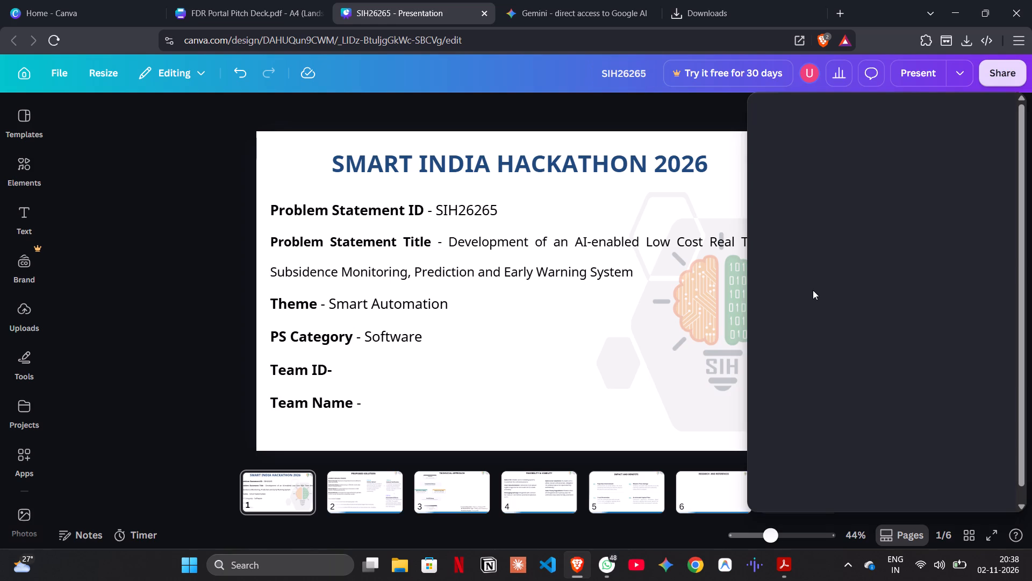
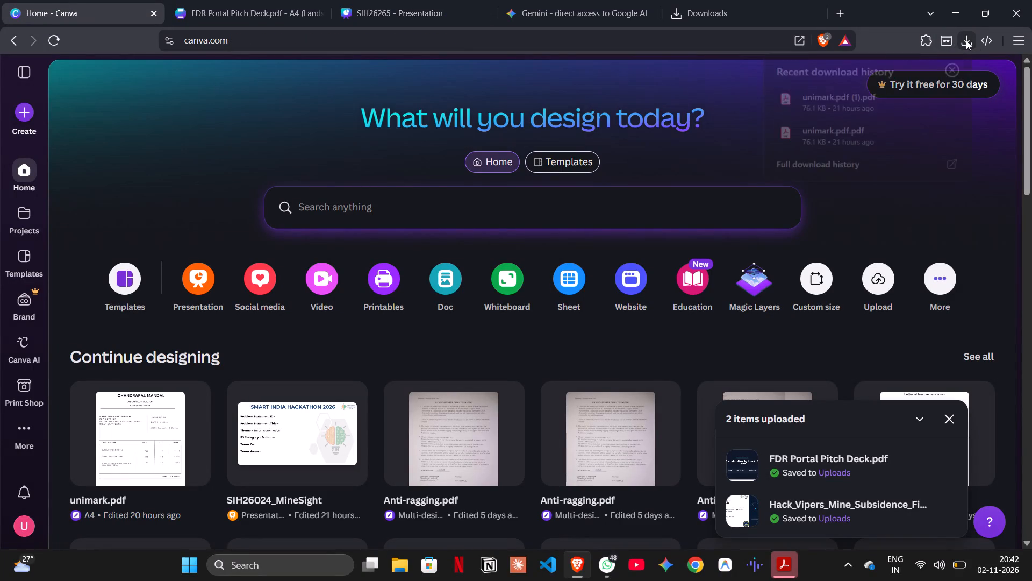
Upload the SIH 2026 - Hack Vipers Submission file from Downloads to Canva.
click(891, 37)
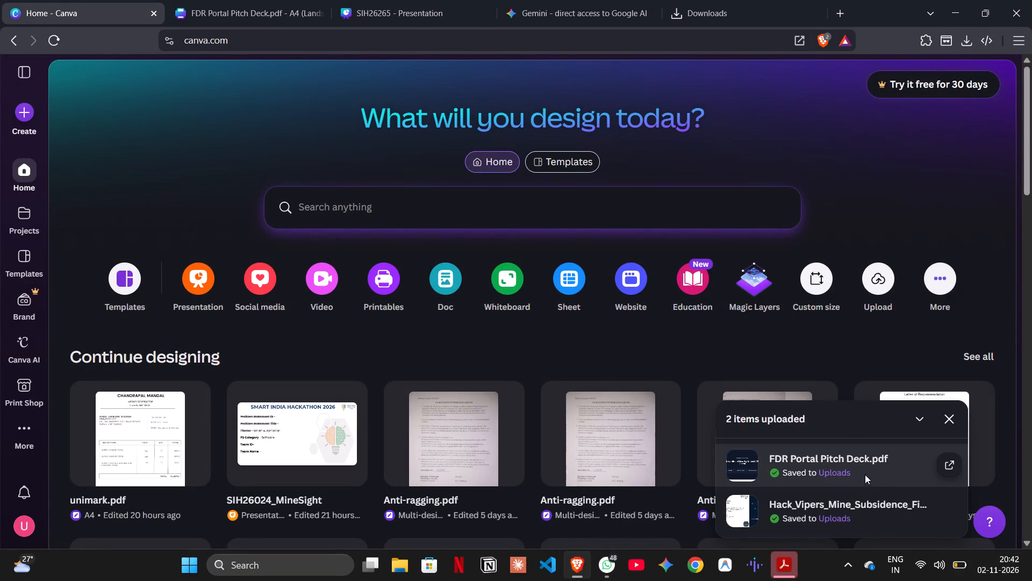
click(875, 289)
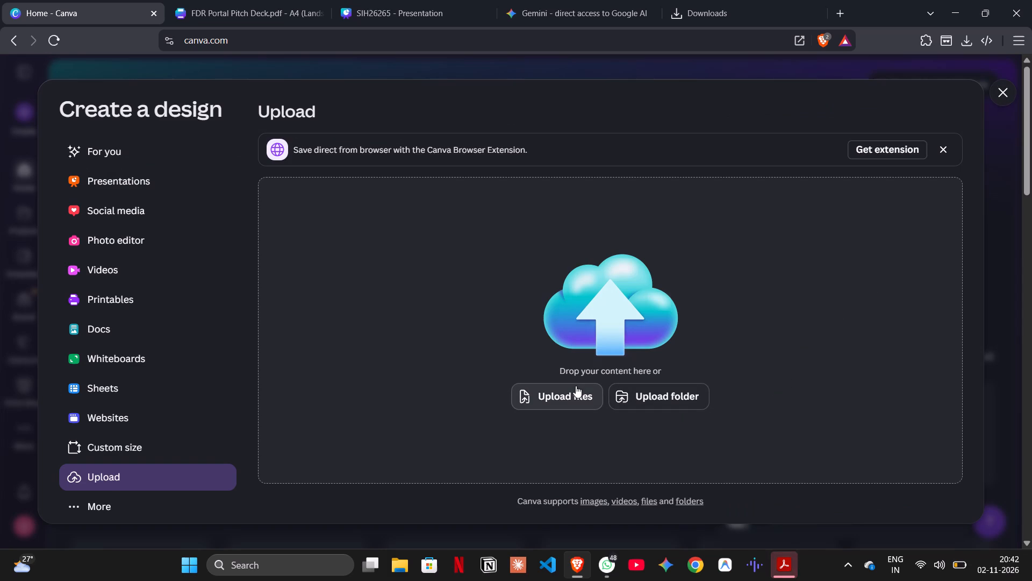
click(575, 396)
drag(256, 104, 683, 311)
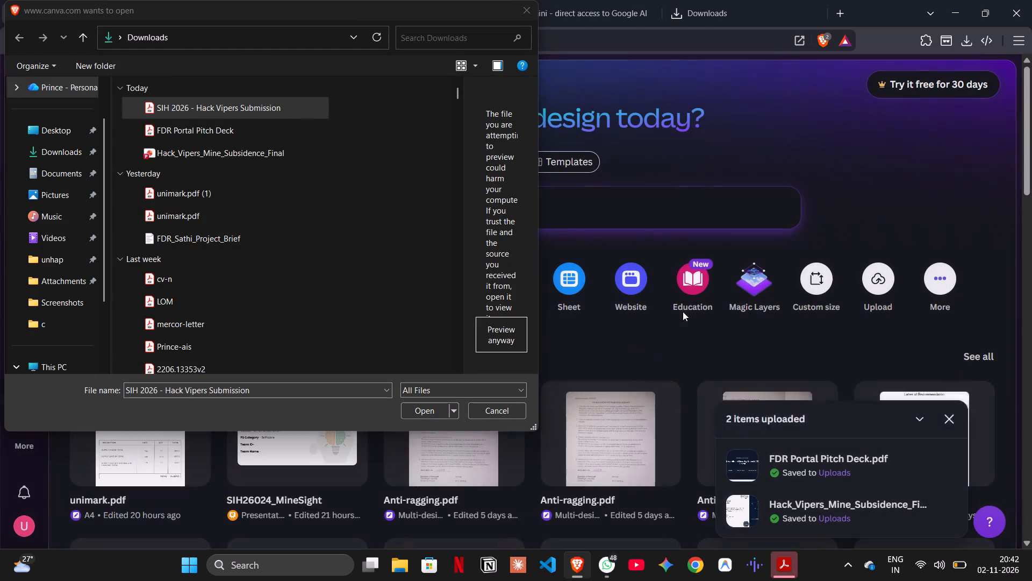
click(418, 408)
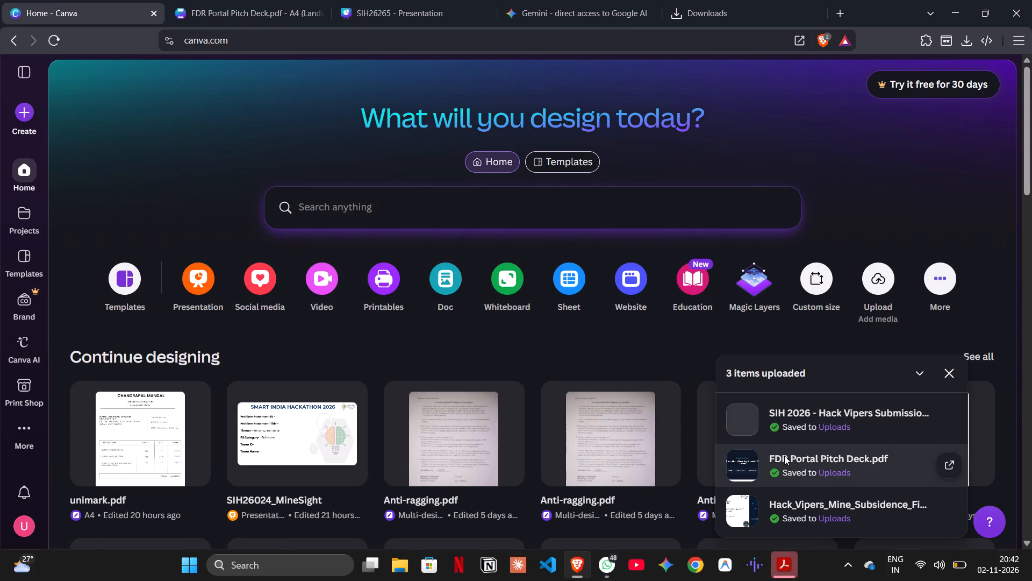
Look over the recent designs and the FDR Portal Pitch Deck, from page 7 back to the problem overview on page 2.
scroll(524, 332, down, 1)
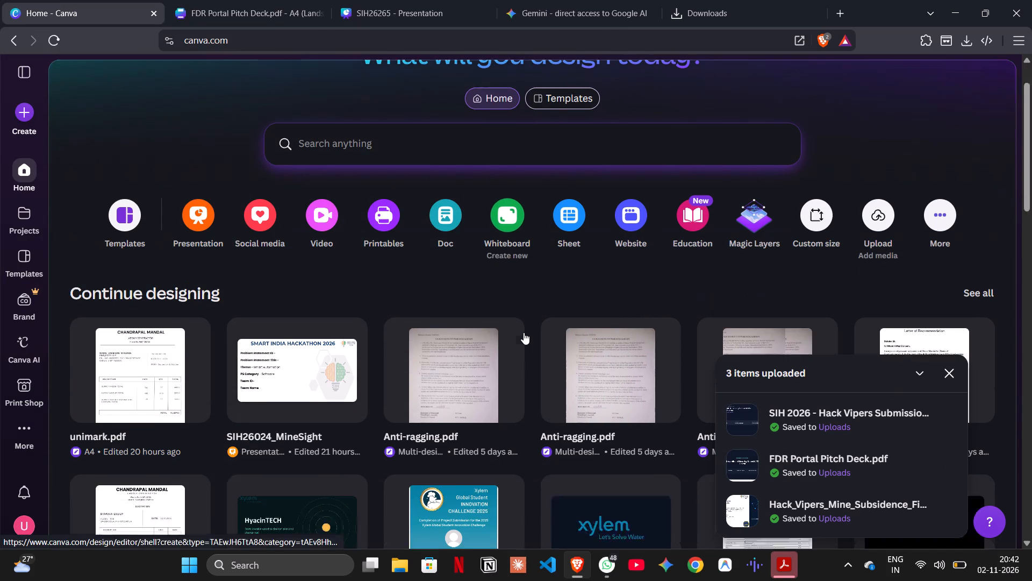
scroll(524, 332, down, 1)
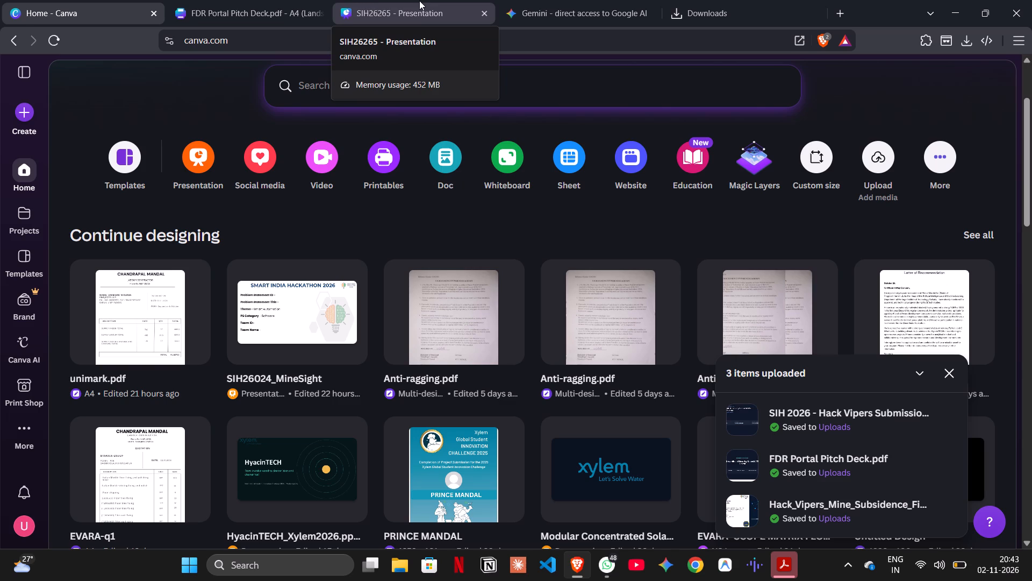
click(287, 0)
click(283, 252)
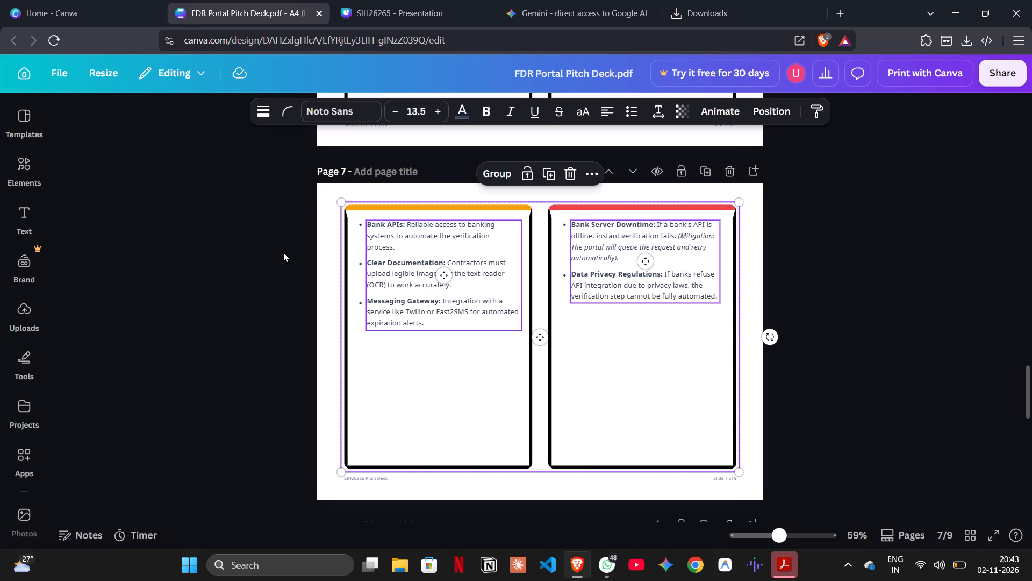
scroll(283, 252, up, 10)
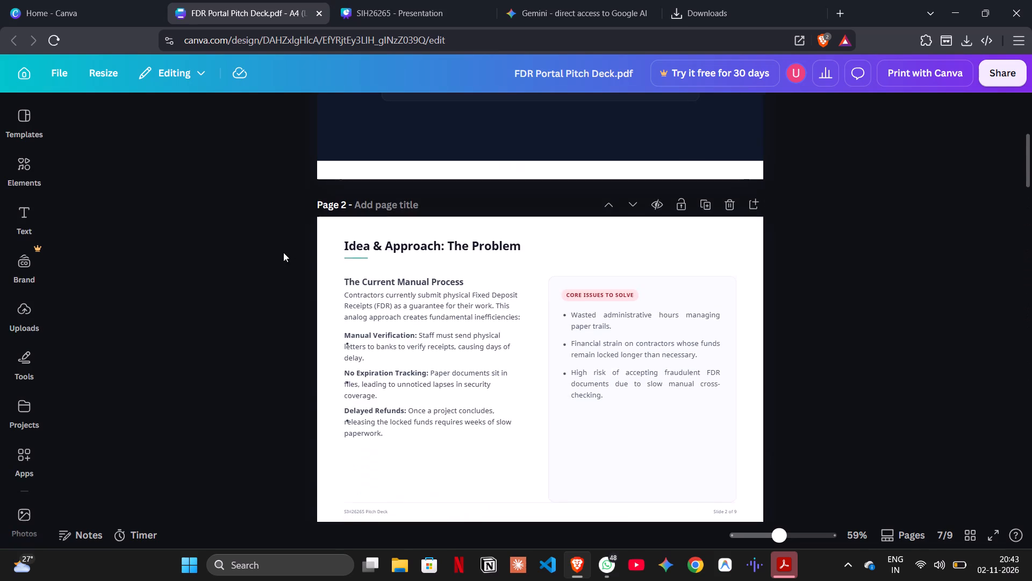
scroll(283, 252, up, 1)
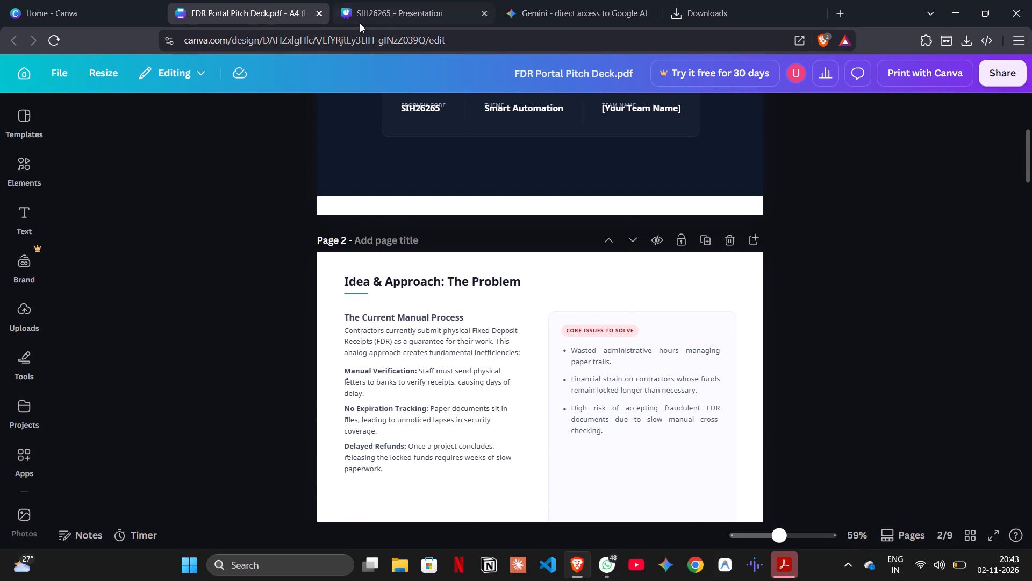
On slide 2 of SIH26265, delete the colons and descriptions after Delayed Refunds and Missed Expiries, keeping a blank line between the two headings.
click(381, 20)
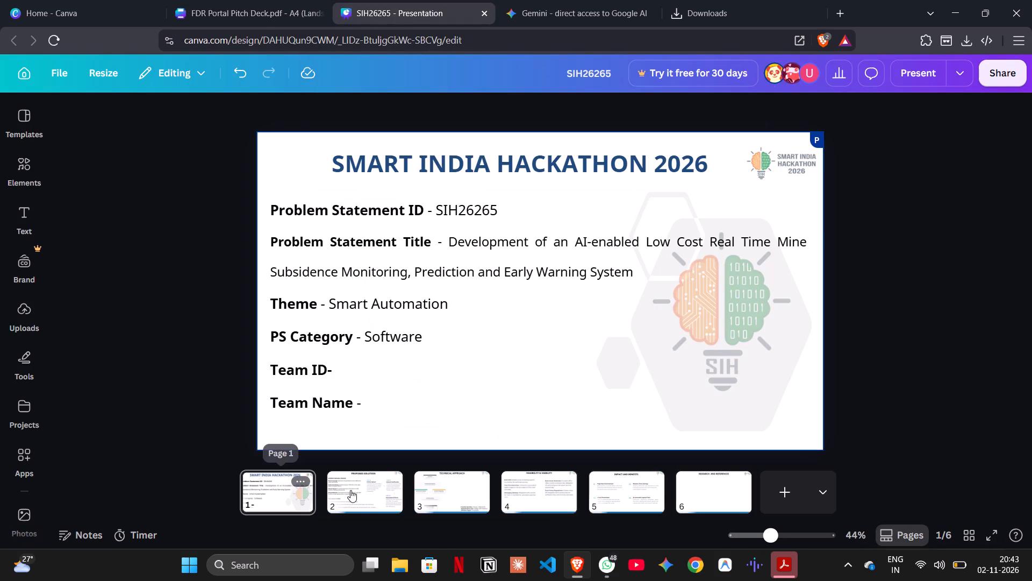
click(350, 490)
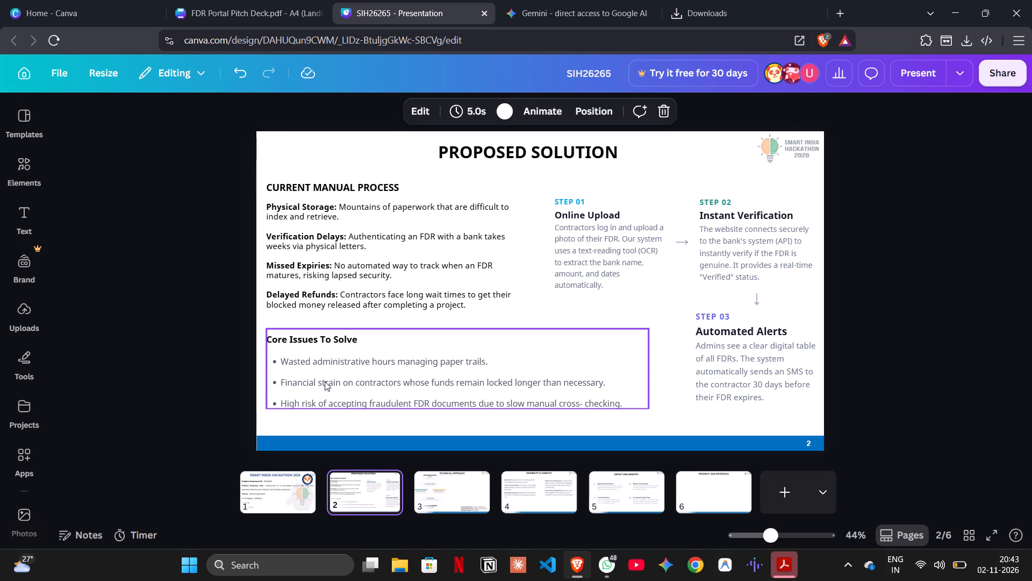
click(333, 272)
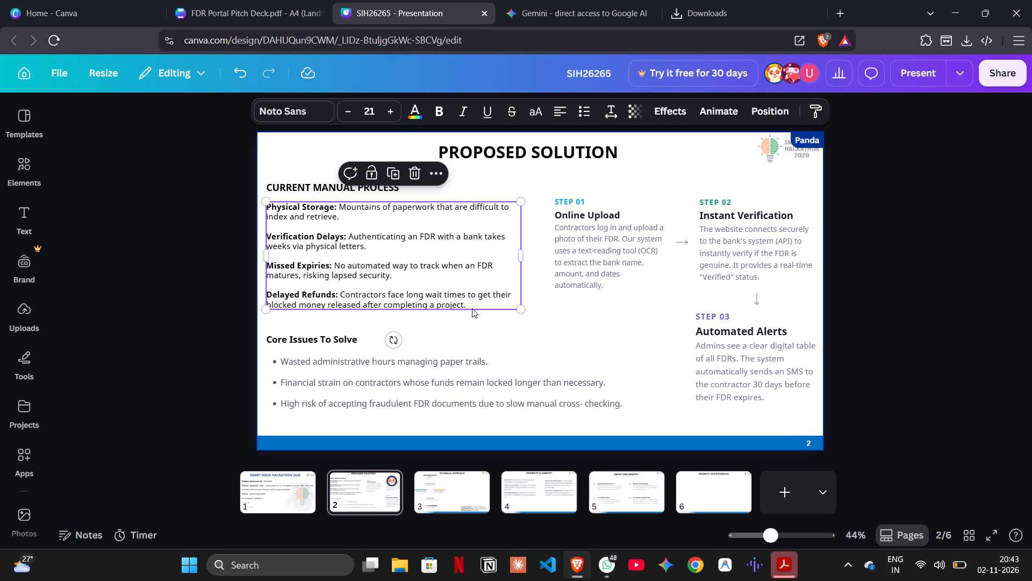
click(468, 303)
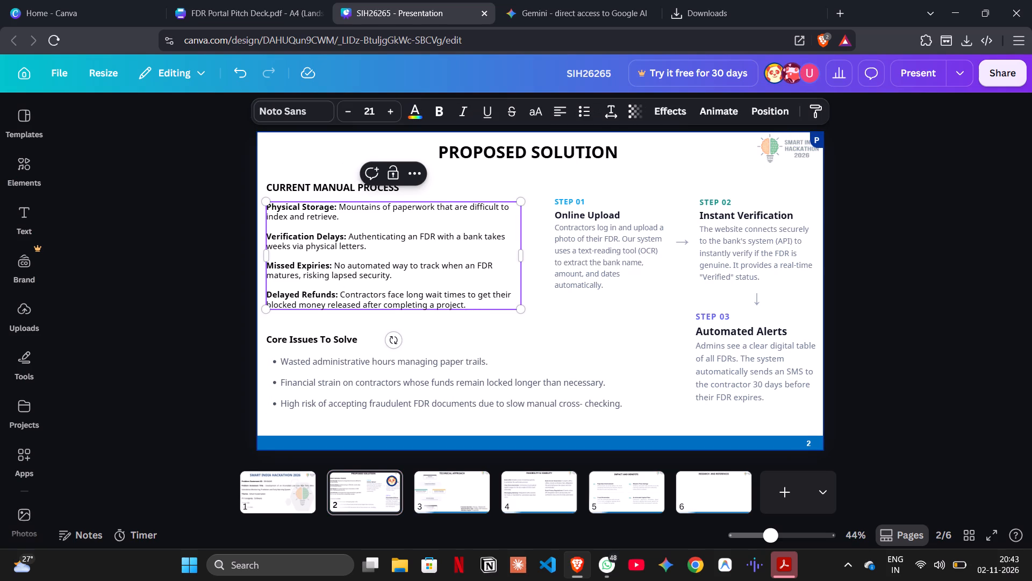
click(468, 303)
drag(468, 303, 341, 296)
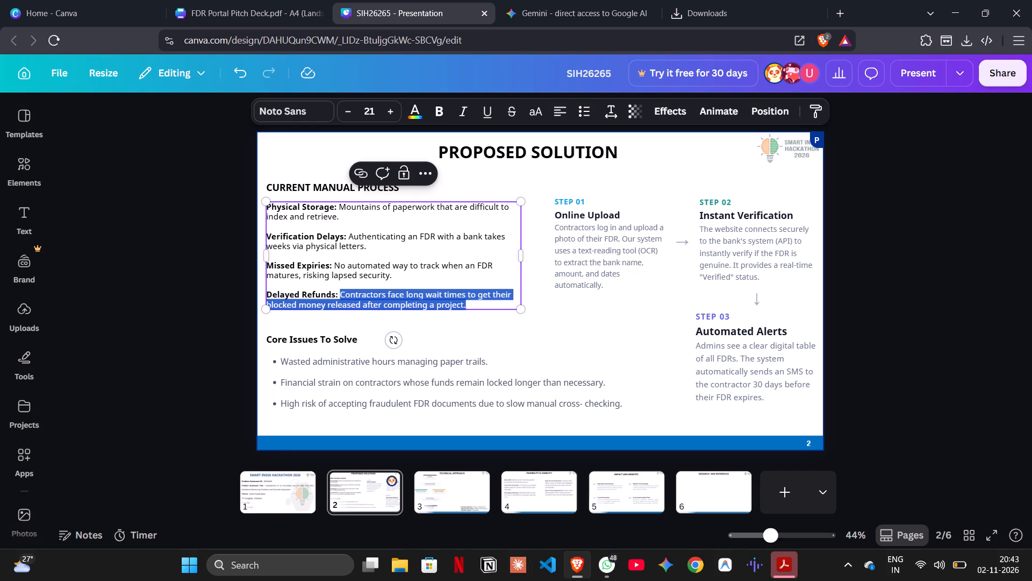
key(BackSpace)
key(BackSpace)
key(BackSpace)
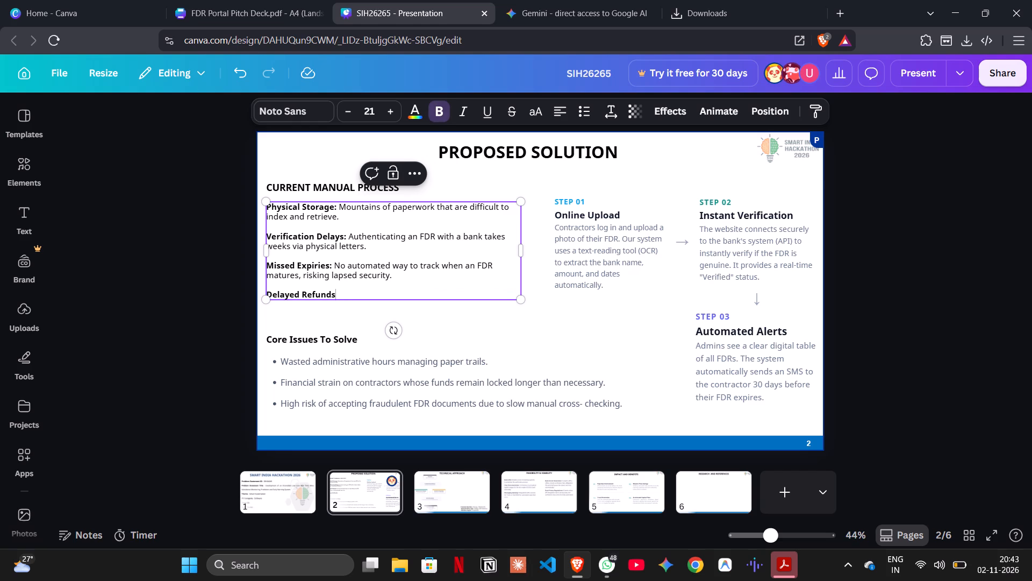
drag(402, 282, 334, 266)
key(BackSpace)
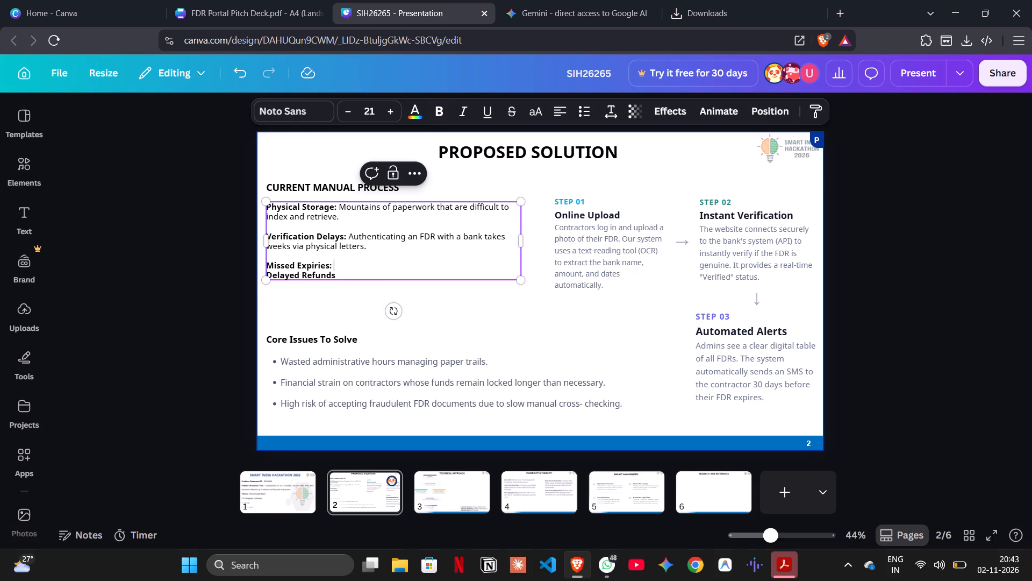
key(BackSpace)
key(BackSpace)
key(Return)
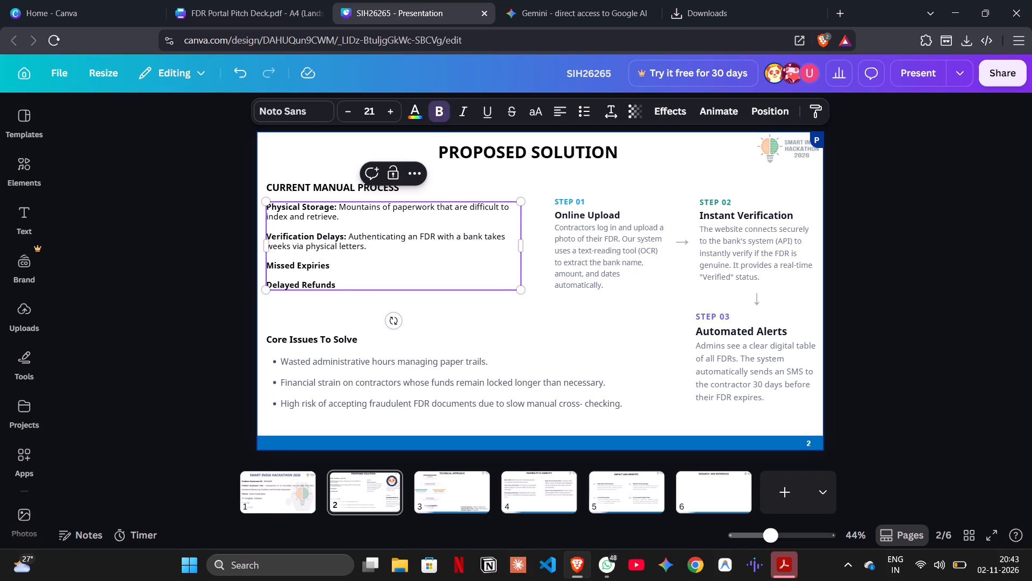
Delete the colons and descriptions after Verification Delays and Physical Storage, keeping one blank line between each of the four headings.
drag(390, 251, 344, 233)
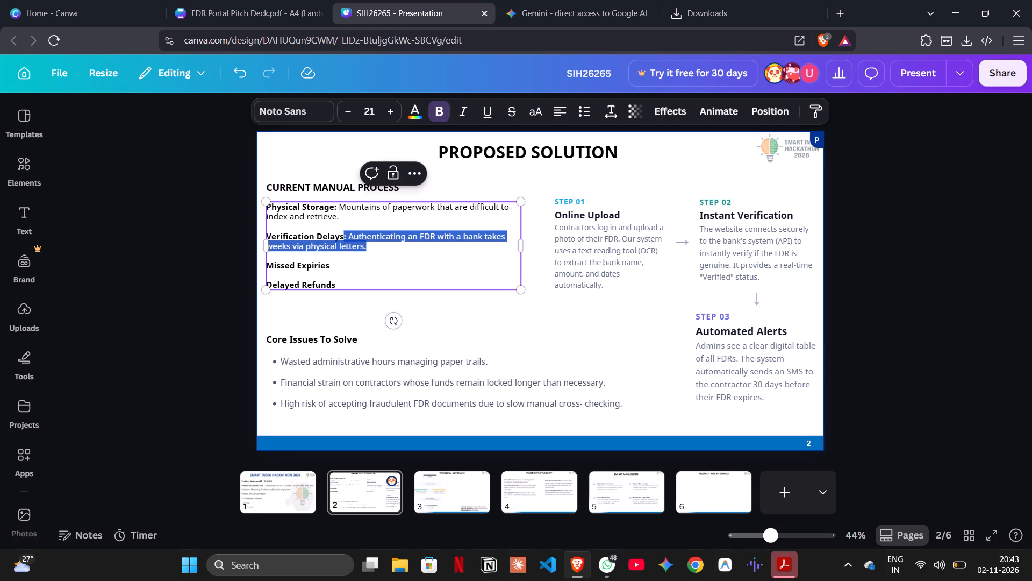
drag(344, 233, 344, 235)
key(BackSpace)
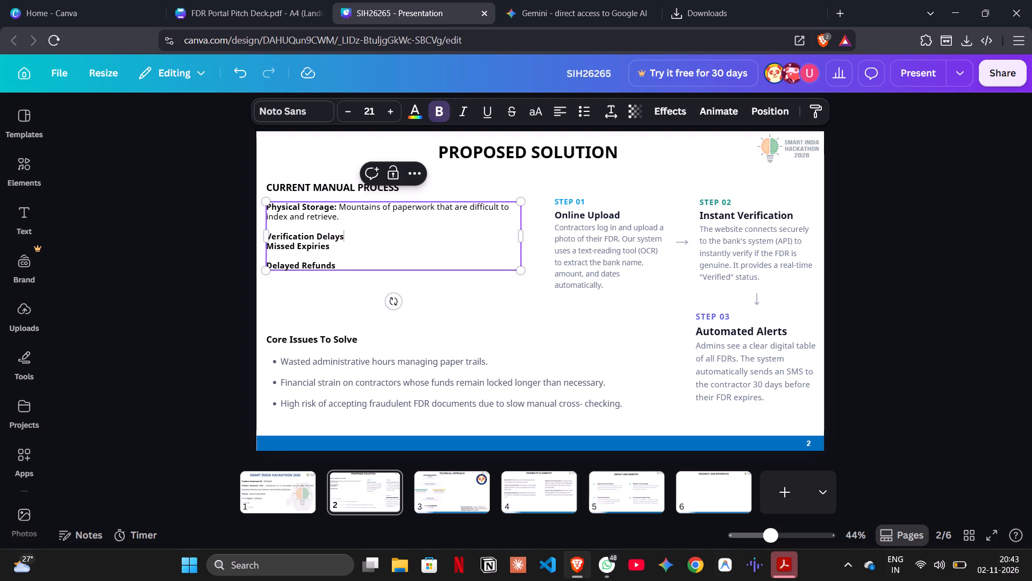
drag(342, 218, 334, 208)
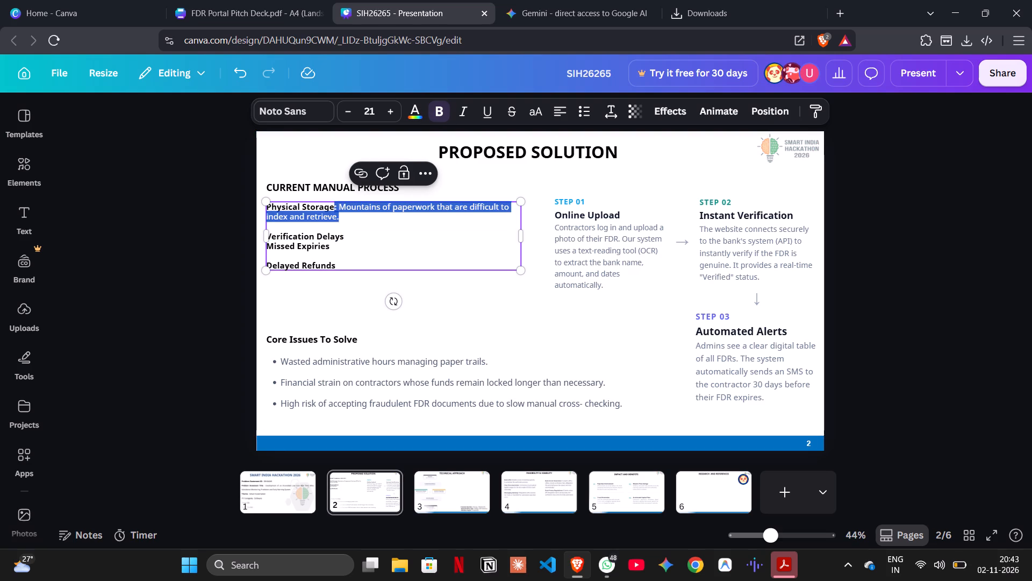
key(BackSpace)
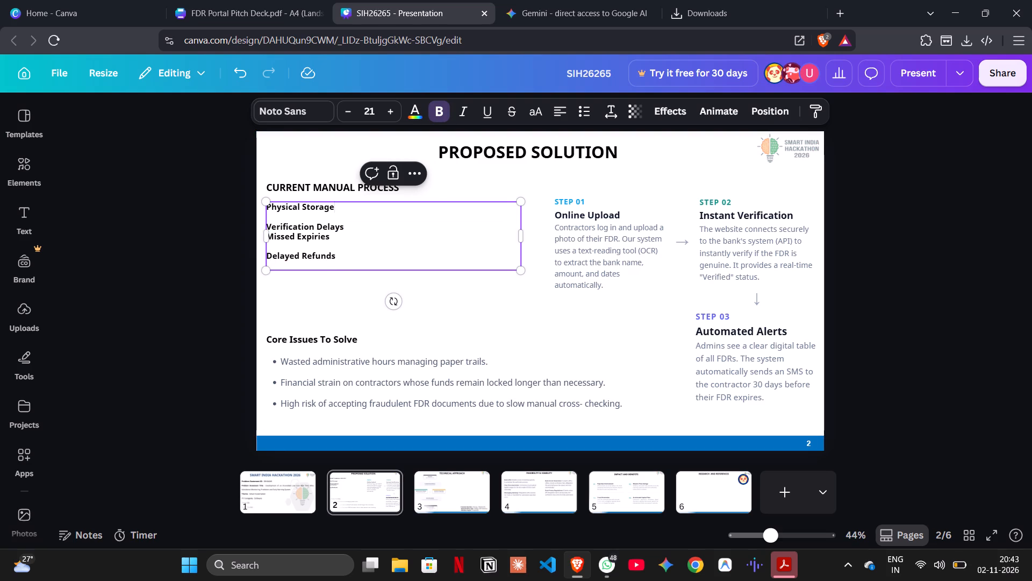
click(356, 229)
key(Return)
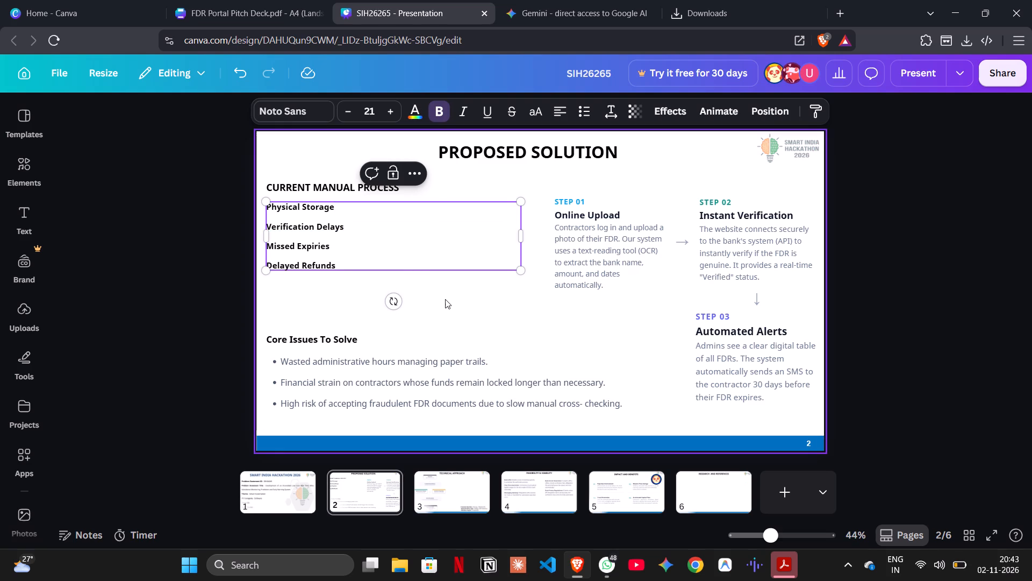
click(445, 299)
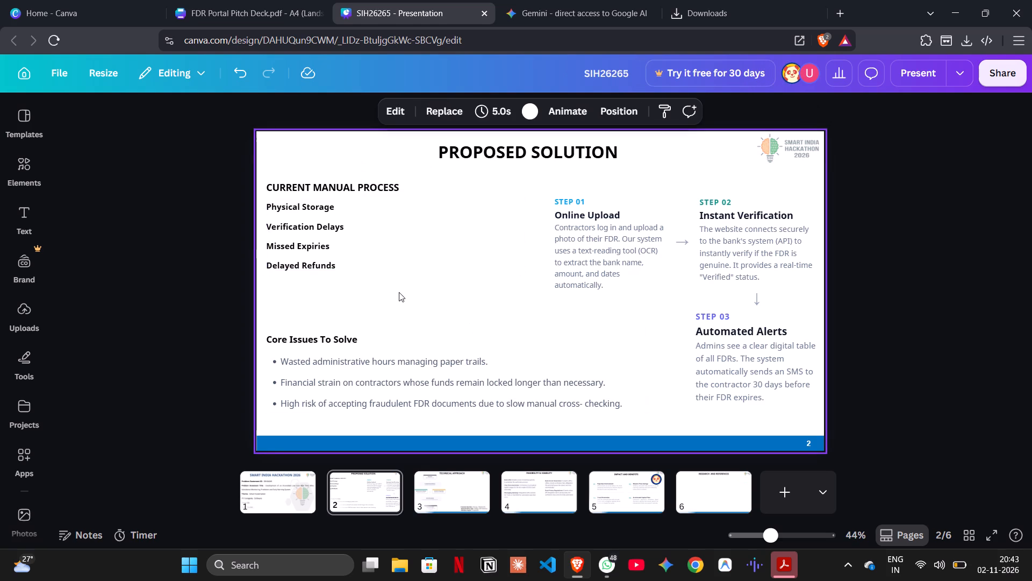
Format the four Current Manual Process headings as a bulleted list and remove the bullets from the blank lines between them.
click(322, 232)
click(581, 109)
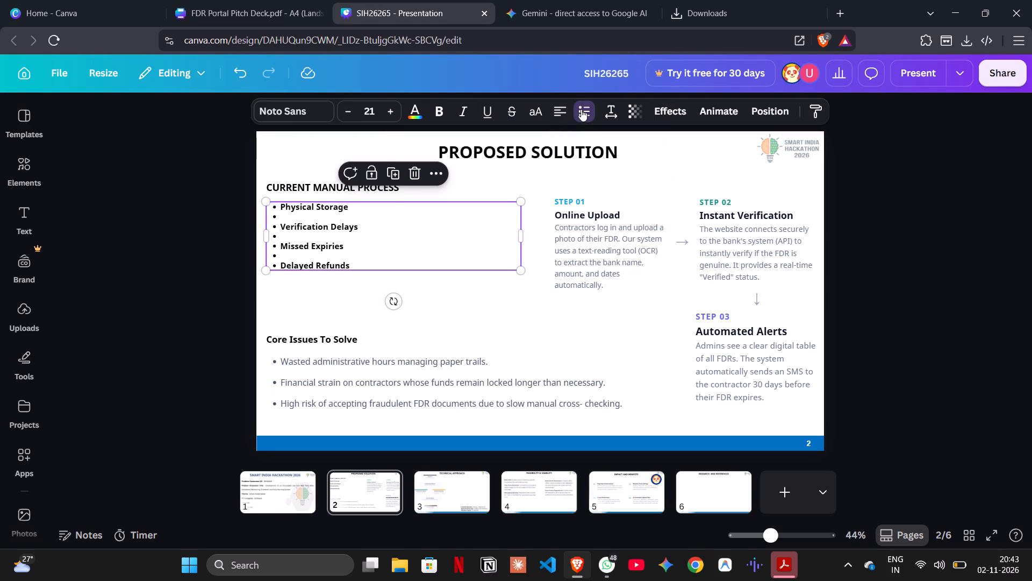
click(285, 215)
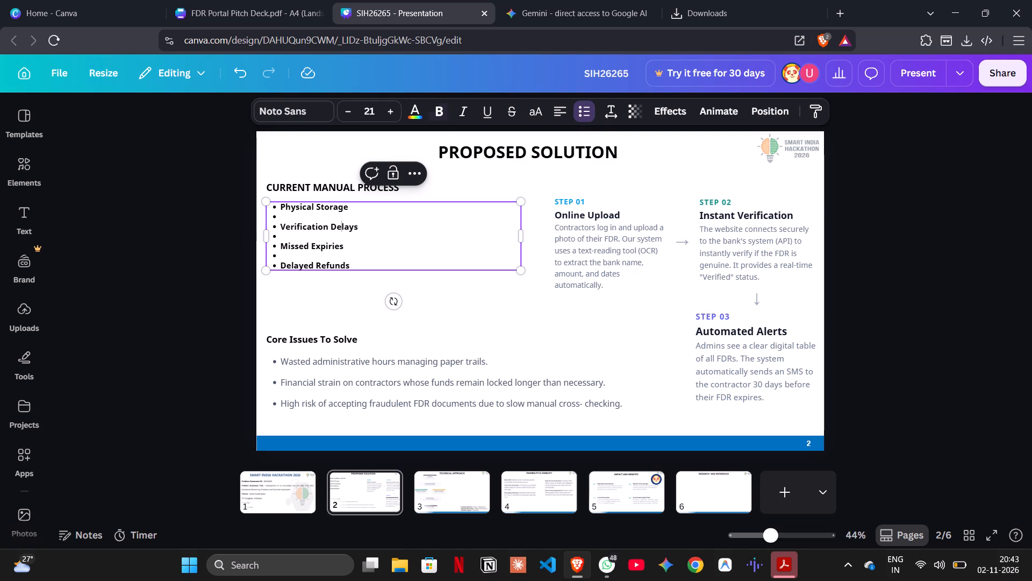
click(276, 217)
key(BackSpace)
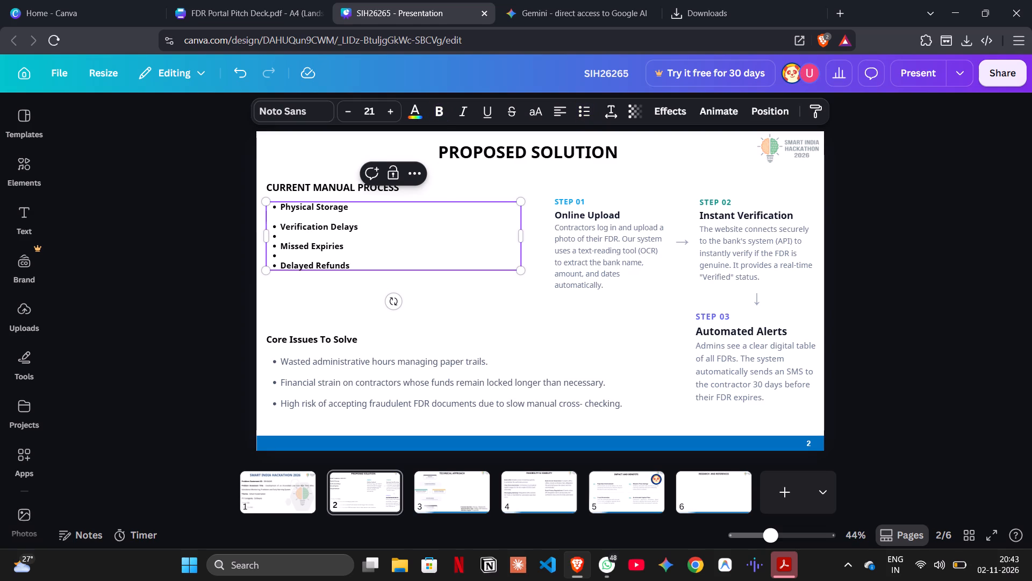
click(283, 236)
key(BackSpace)
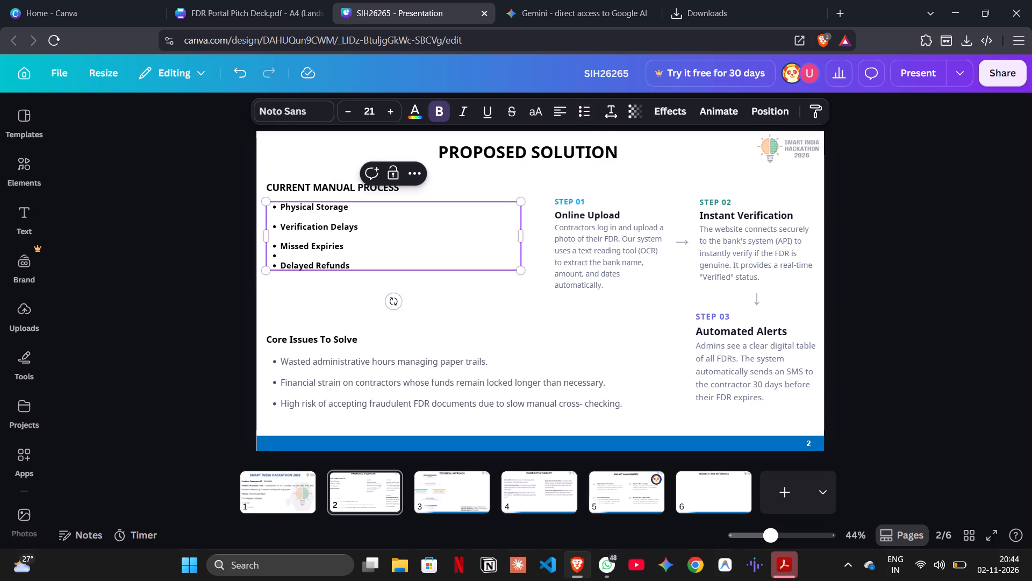
click(282, 256)
key(BackSpace)
click(218, 296)
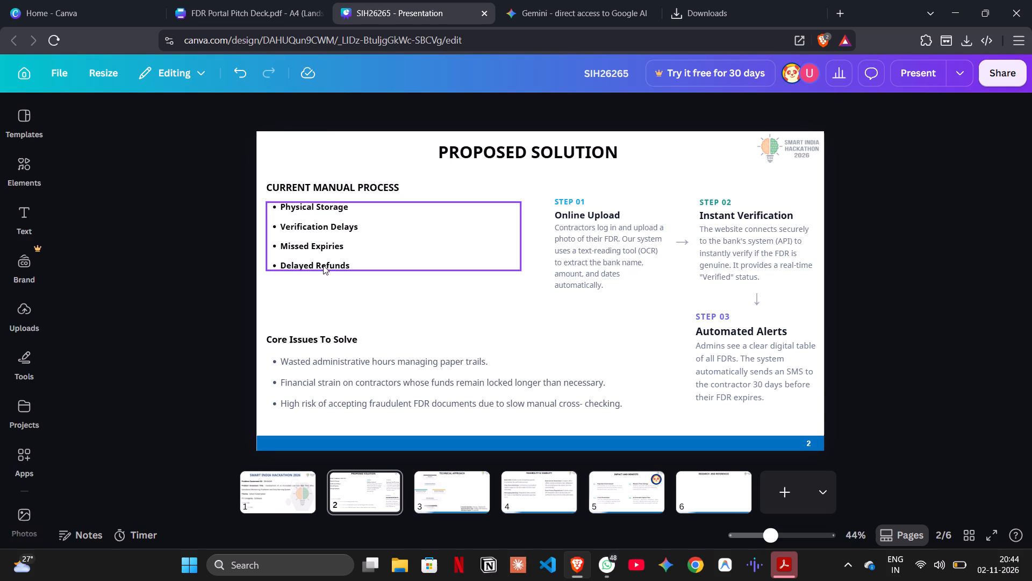
Narrow the bulleted list's text box to fit its short lines and scale it up to font size 25.
click(323, 265)
drag(521, 237, 388, 235)
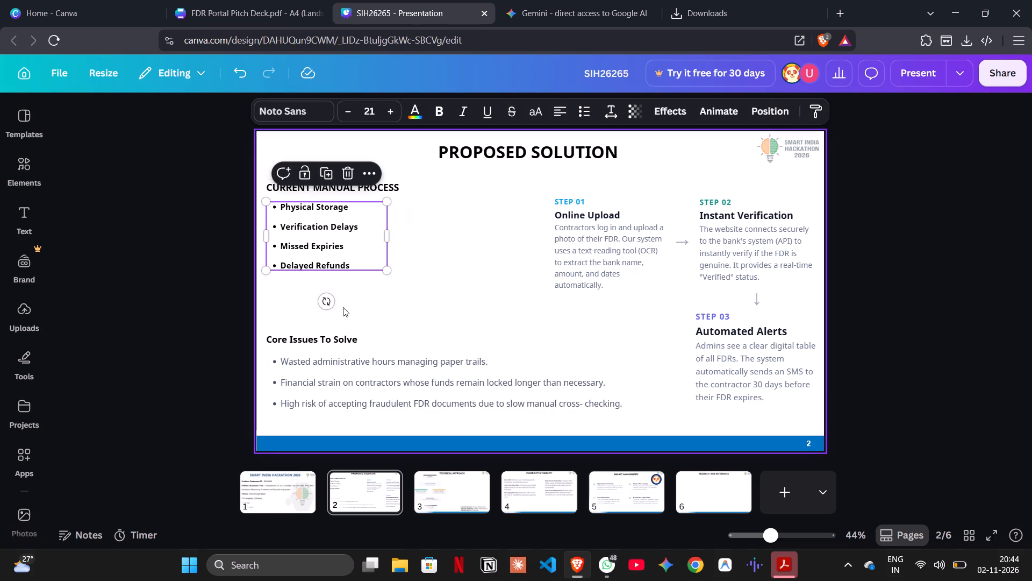
drag(389, 269, 412, 291)
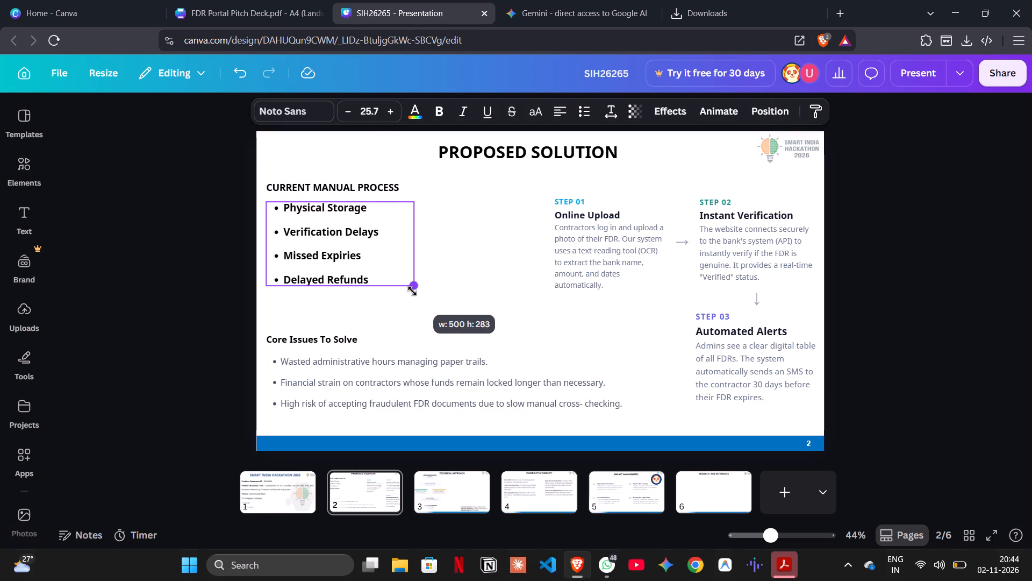
drag(412, 291, 408, 288)
Move the bulleted list slightly down, away from the Current Manual Process heading, and set its font size to 24.
drag(378, 265, 376, 272)
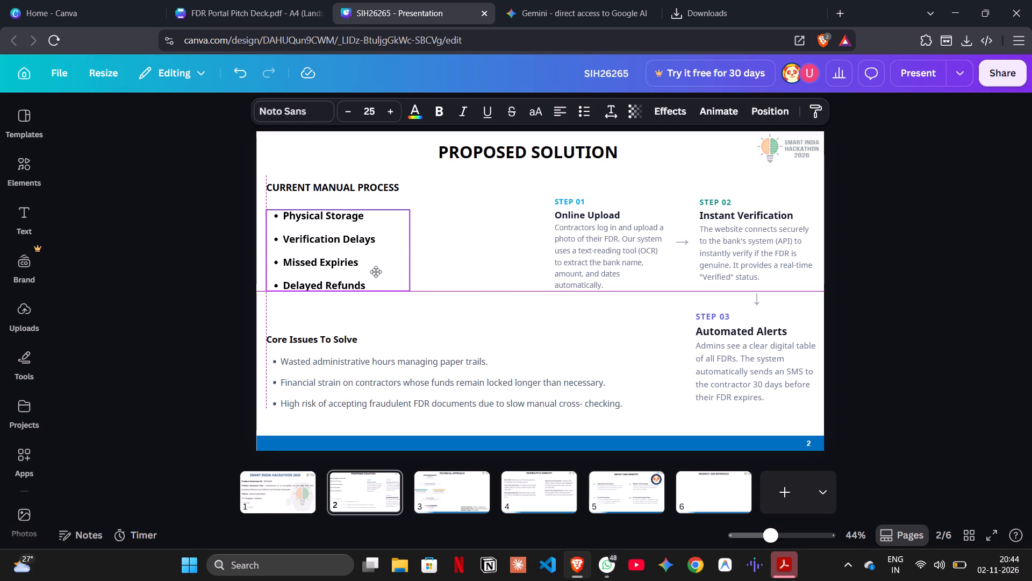
drag(376, 272, 376, 270)
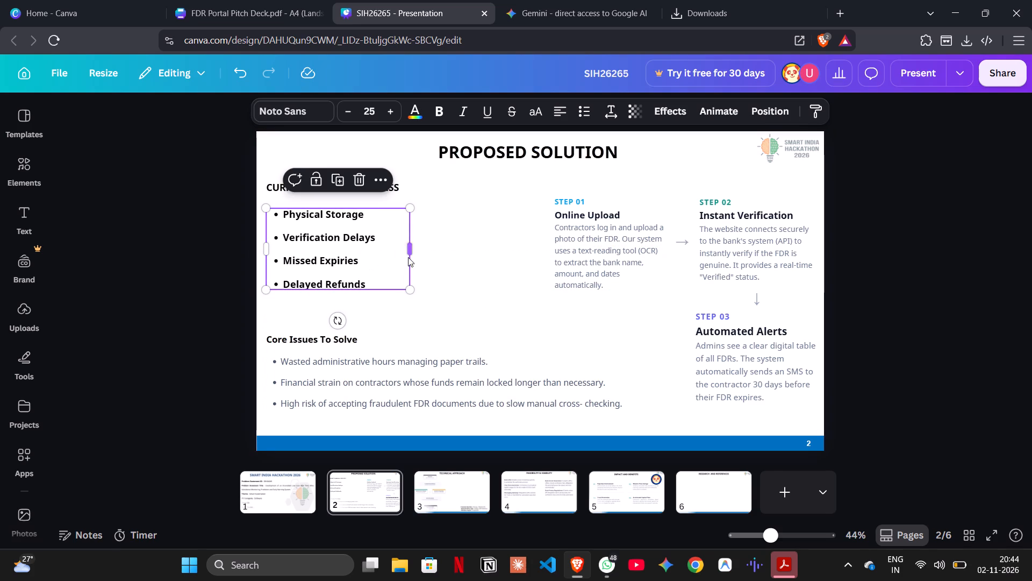
click(346, 116)
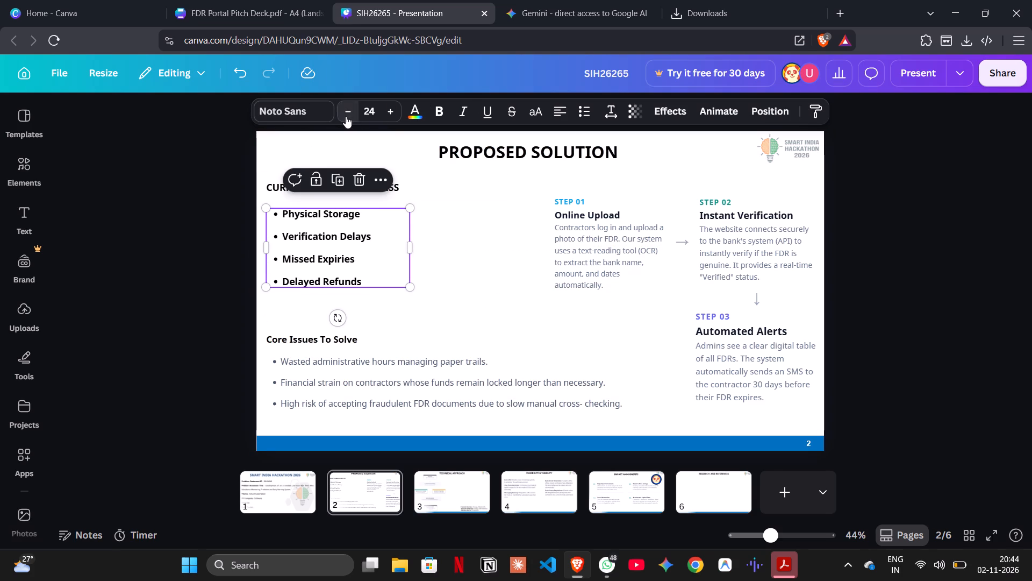
Remove the bold formatting from all four items of the Current Manual Process bulleted list.
click(211, 224)
drag(450, 308, 353, 218)
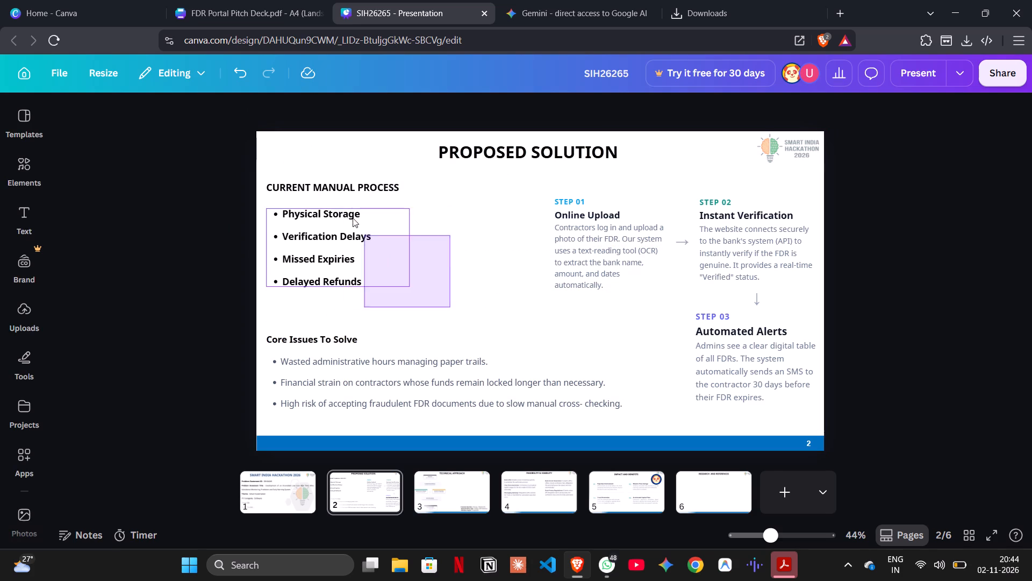
drag(353, 218, 336, 182)
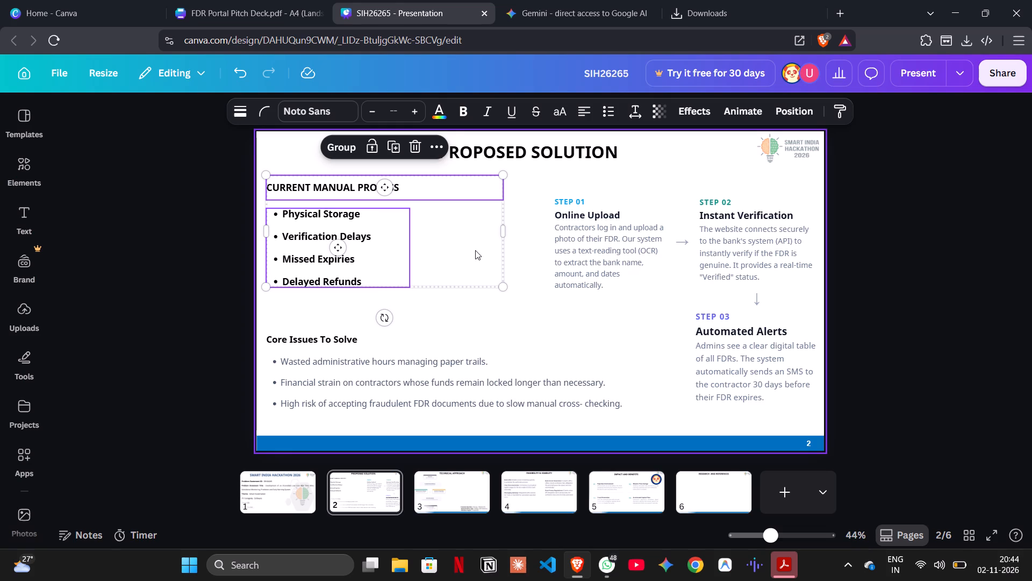
click(442, 265)
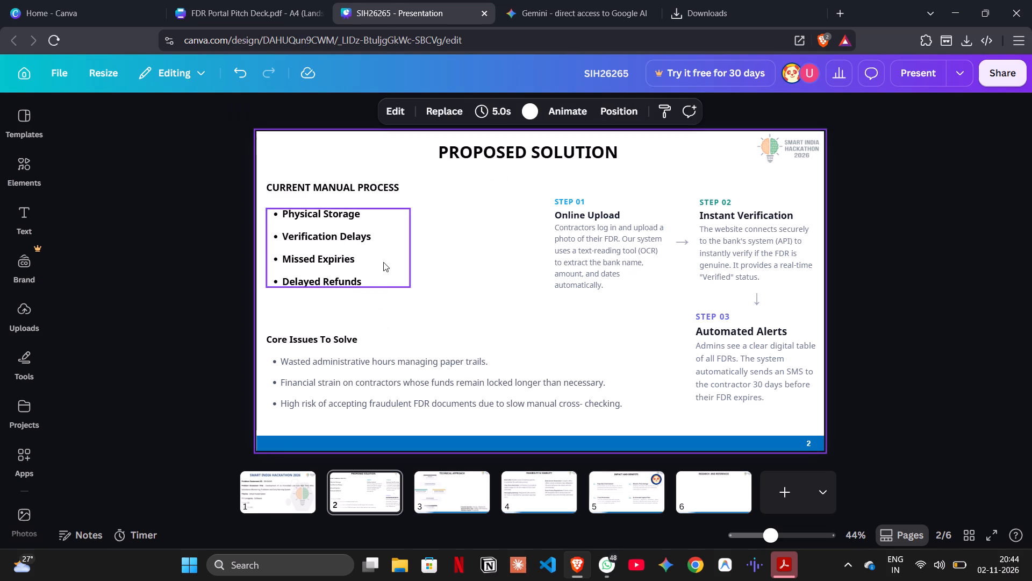
drag(386, 296, 327, 213)
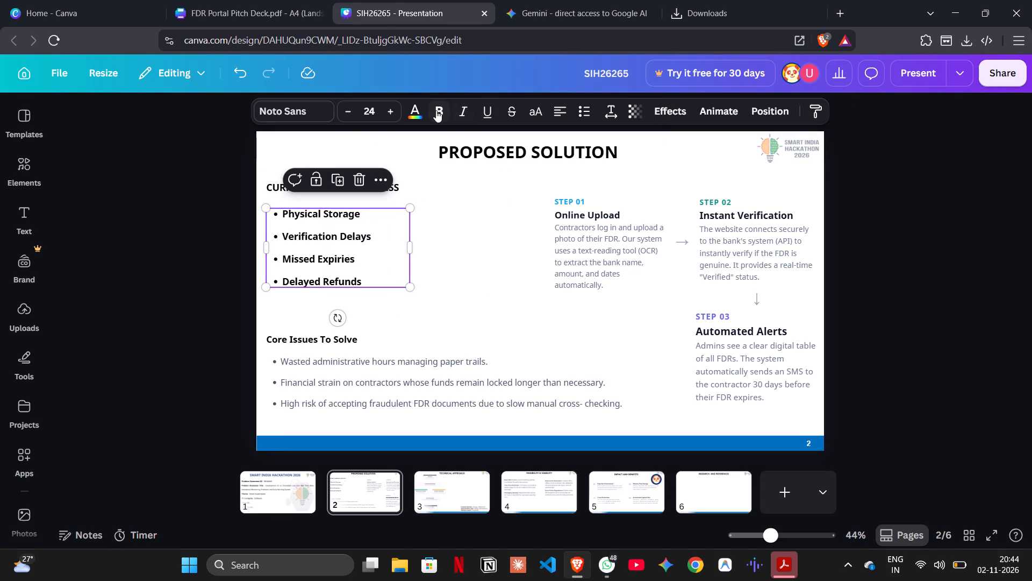
click(369, 269)
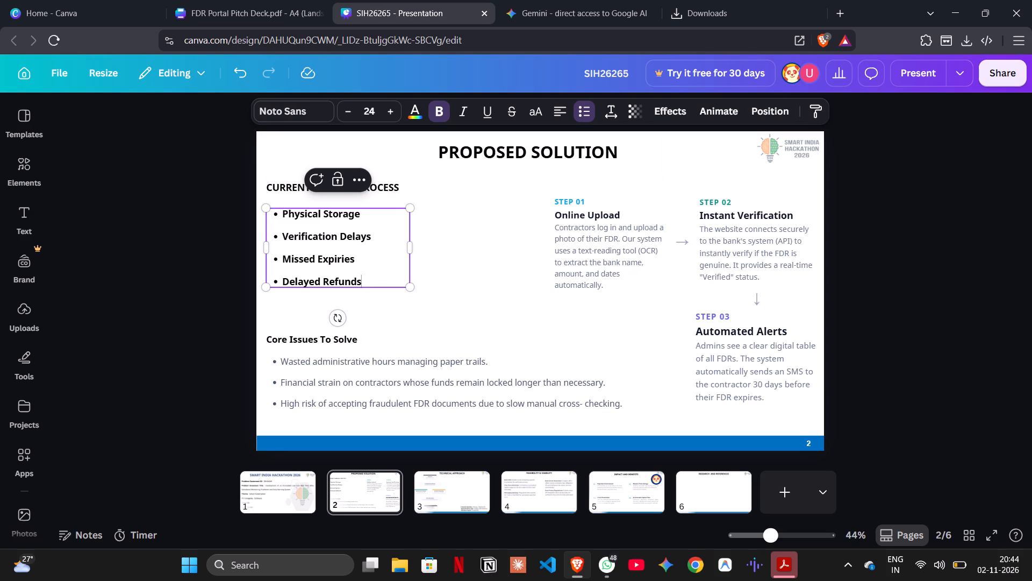
drag(360, 285, 284, 214)
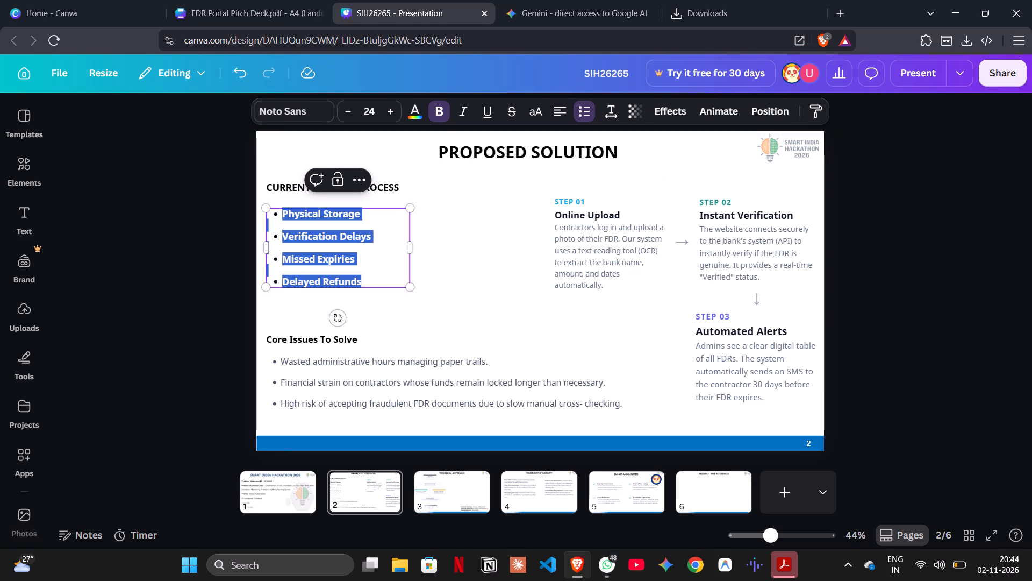
drag(284, 214, 282, 213)
click(437, 108)
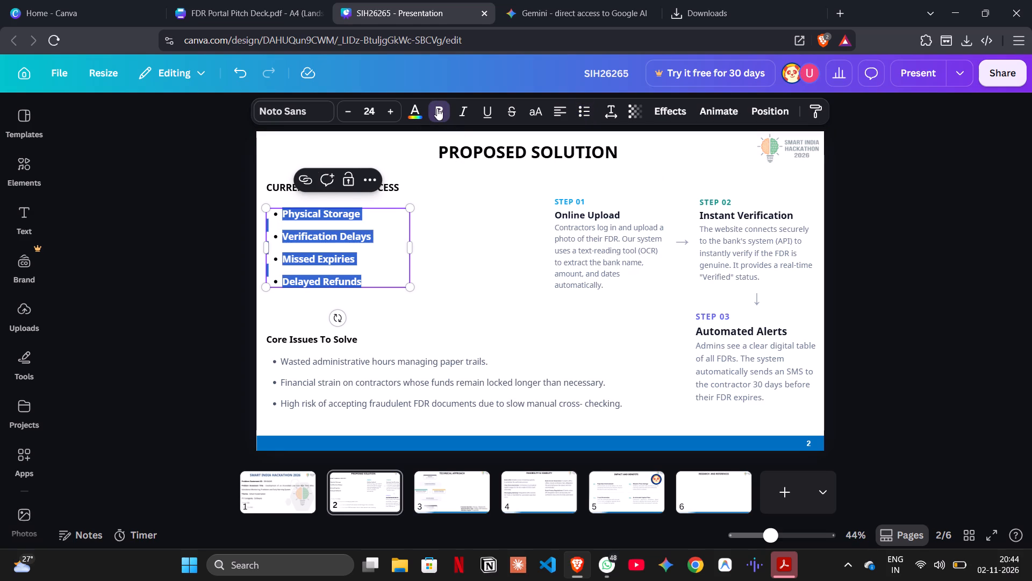
click(437, 108)
click(442, 250)
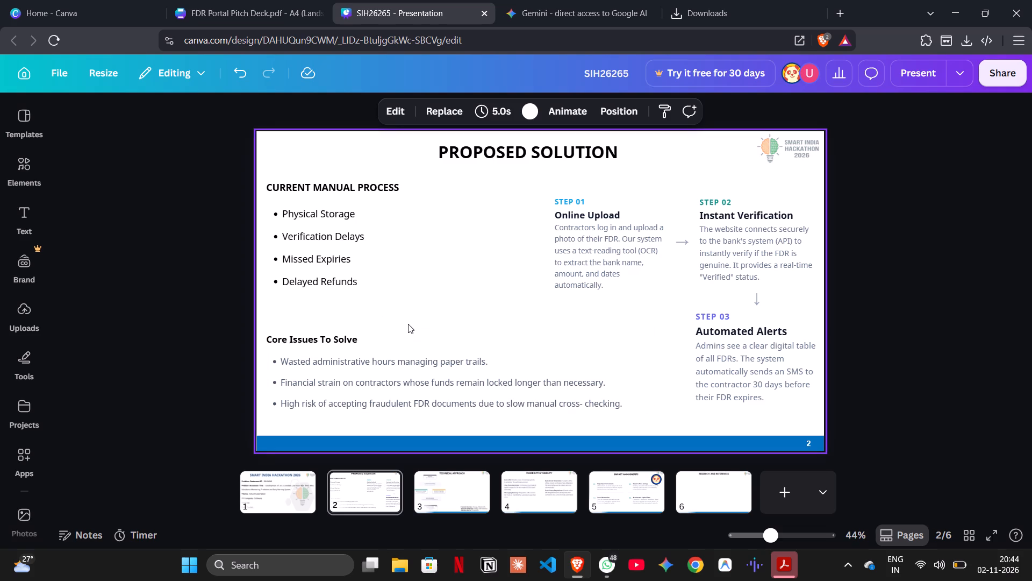
Move the Core Issues To Solve heading and its bullets slightly up, closer to the Current Manual Process list.
drag(398, 365, 399, 353)
click(221, 338)
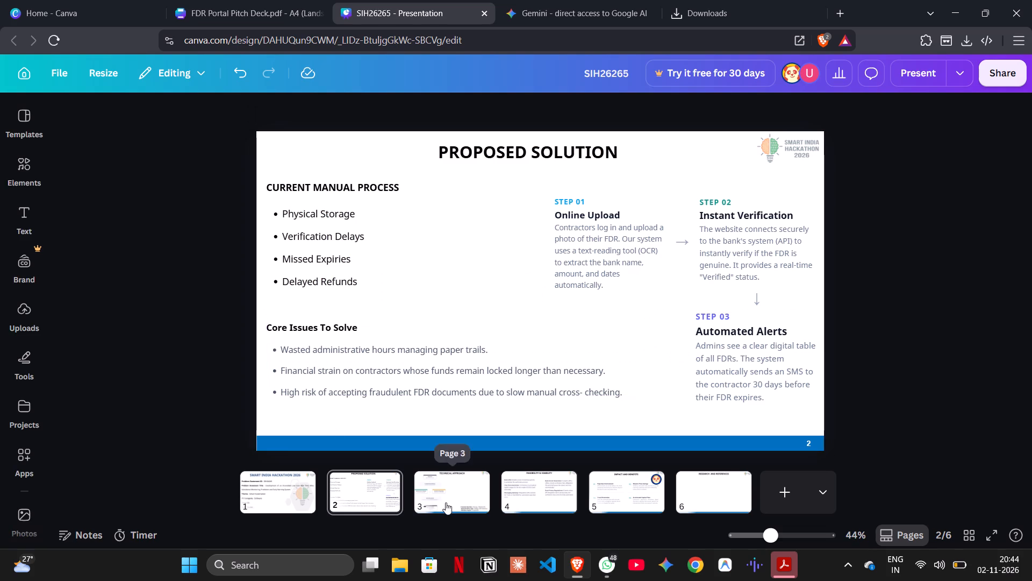
On the Technical Approach slide, scale the technology stack text up to font size 26.1 and place it in the slide's lower-right area.
click(446, 502)
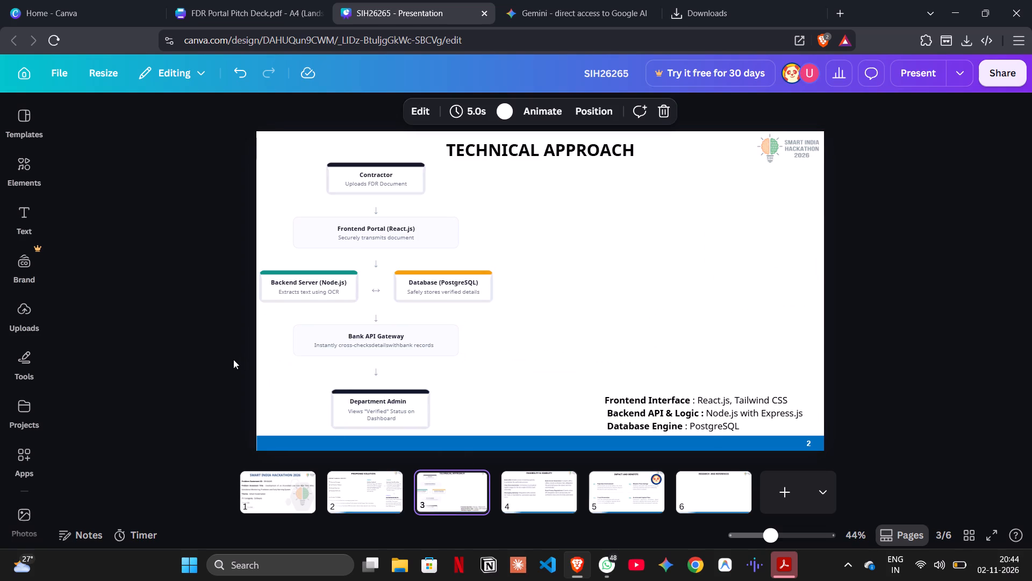
drag(661, 410, 542, 393)
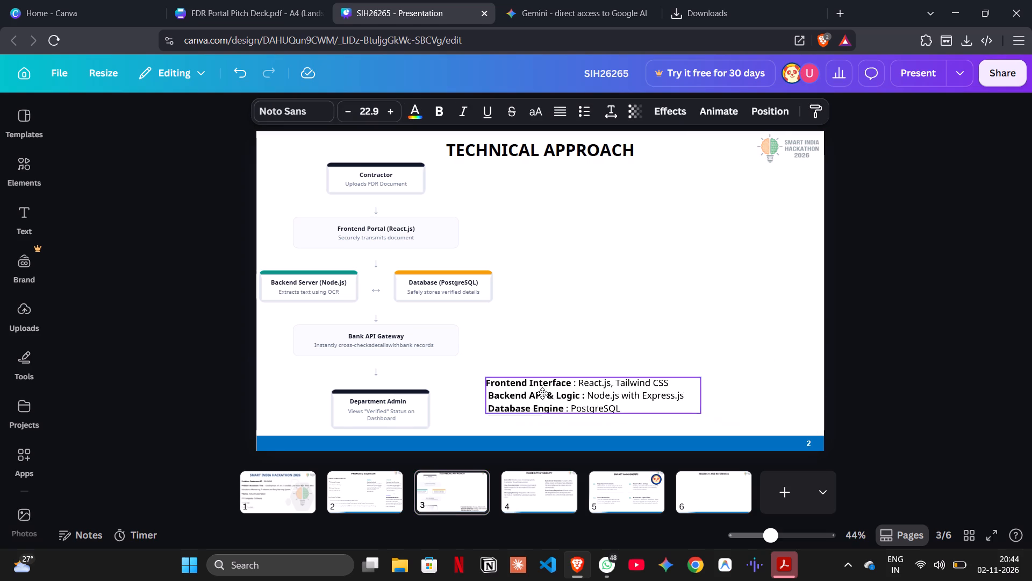
drag(542, 393, 542, 393)
drag(698, 381, 727, 368)
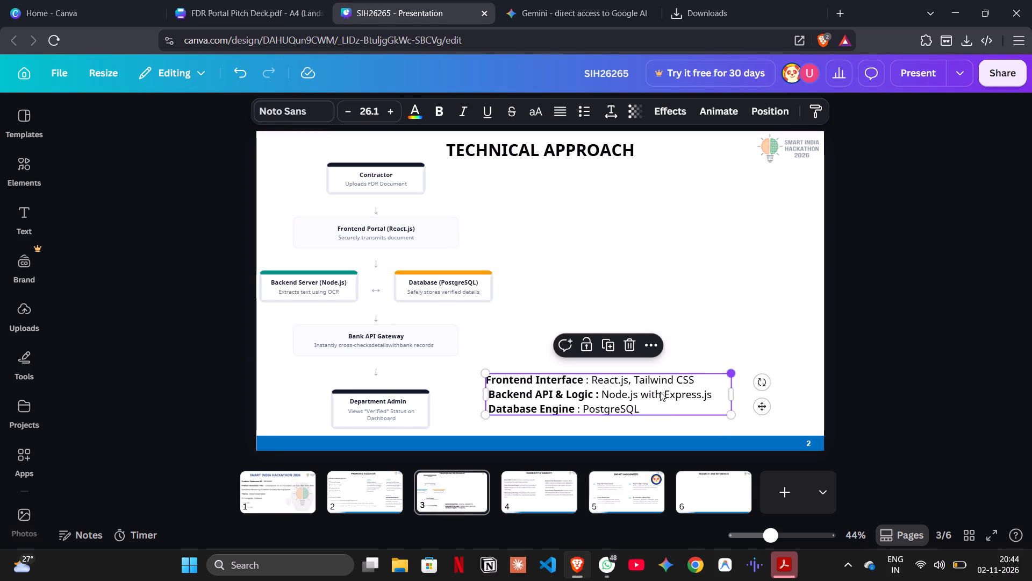
drag(634, 399, 690, 406)
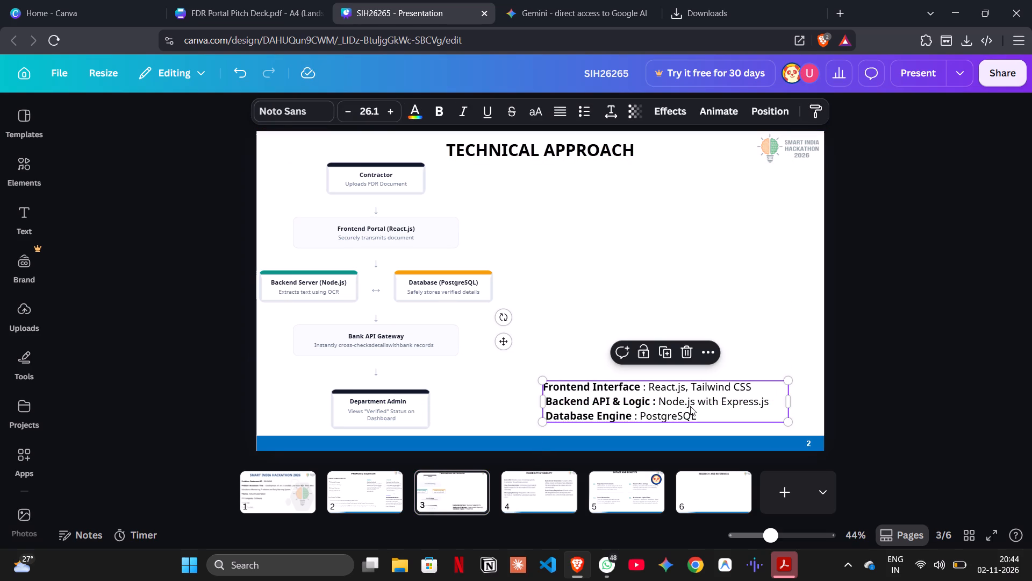
Go to slide 5, Impact and Benefits.
click(530, 497)
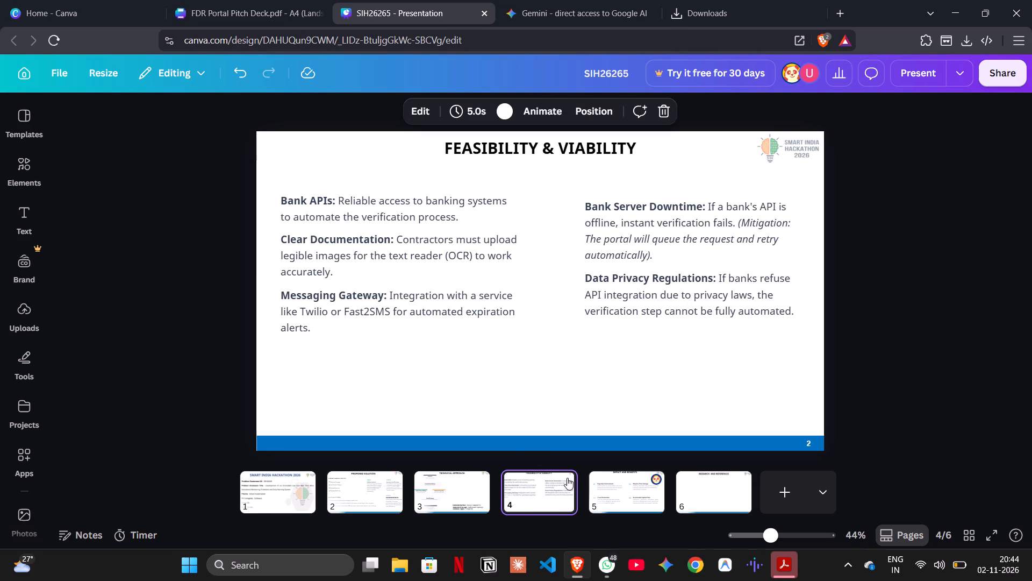
click(610, 486)
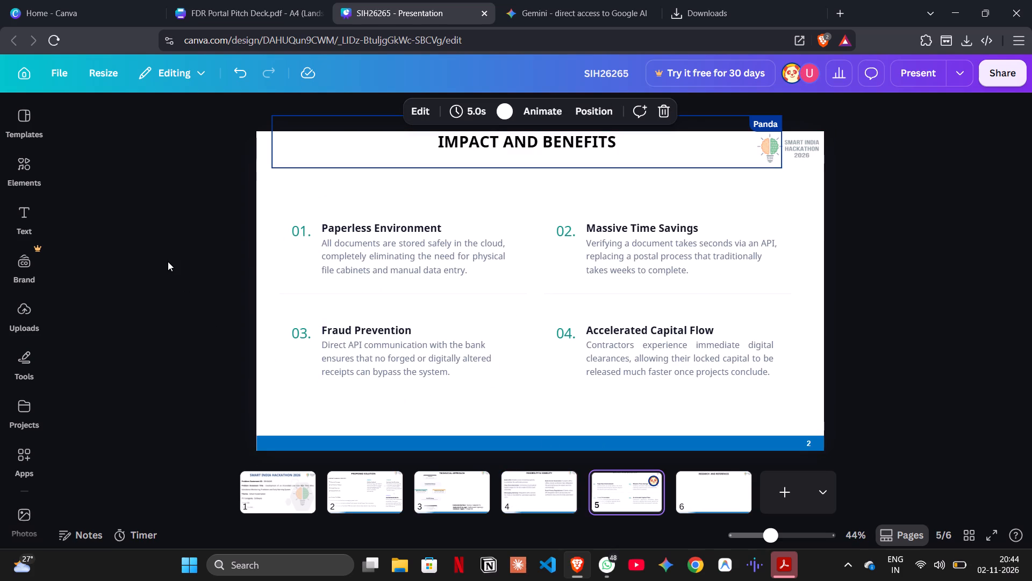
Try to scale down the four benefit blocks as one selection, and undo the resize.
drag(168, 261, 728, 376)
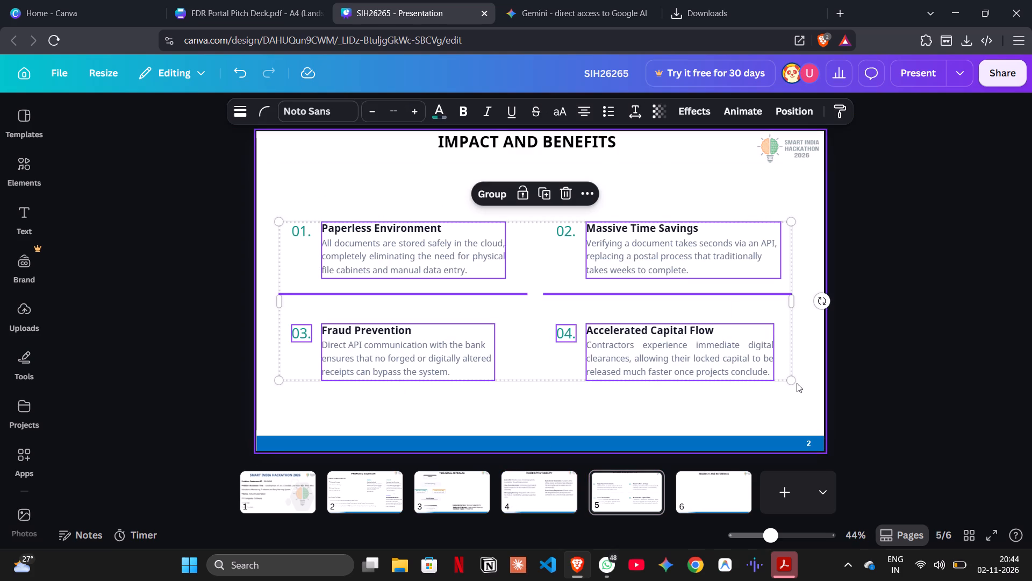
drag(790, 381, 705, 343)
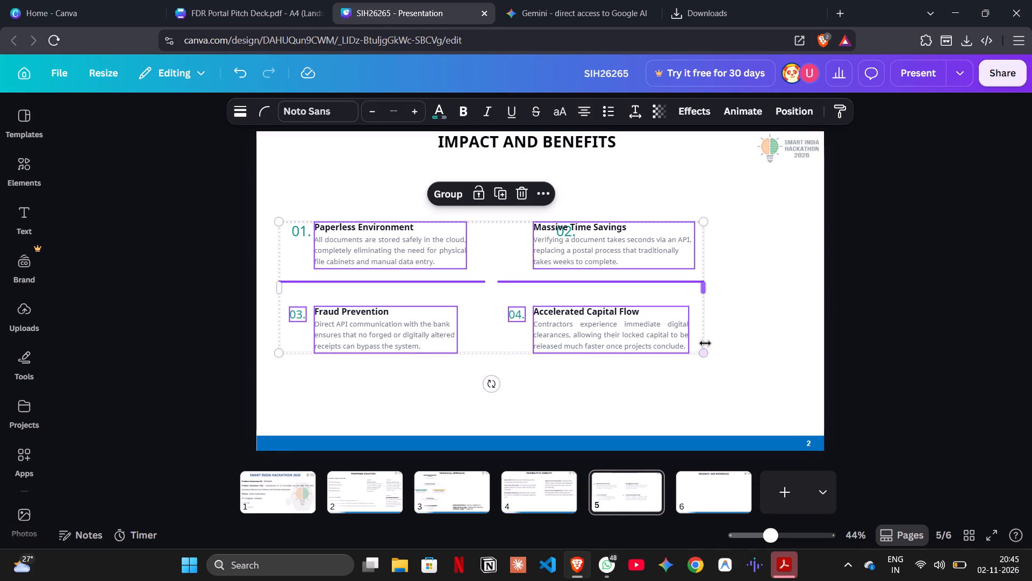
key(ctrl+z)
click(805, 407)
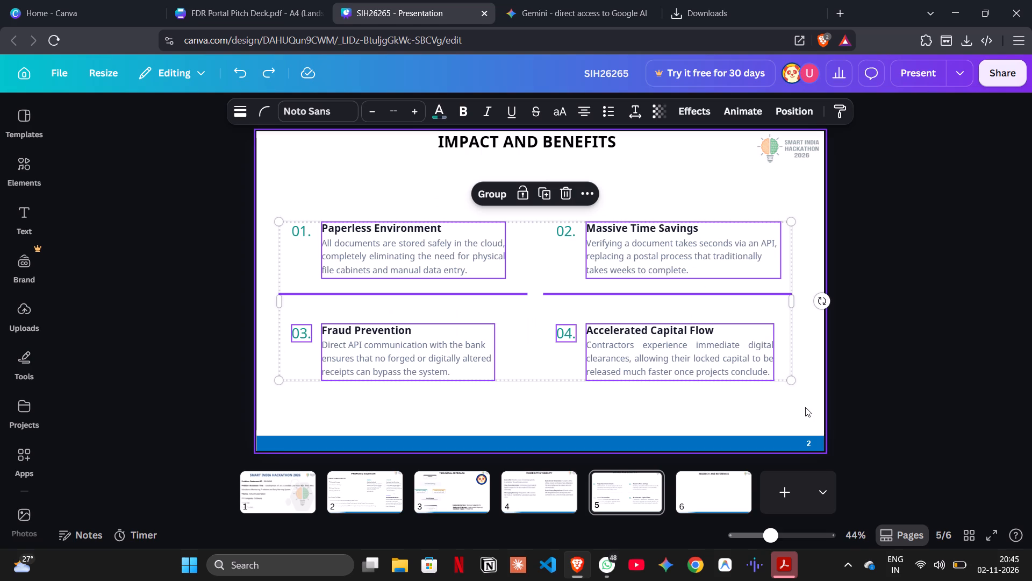
Scale down all four benefit blocks with their numbers and dividers, move them up below the title, and widen them across the slide.
drag(874, 391, 331, 225)
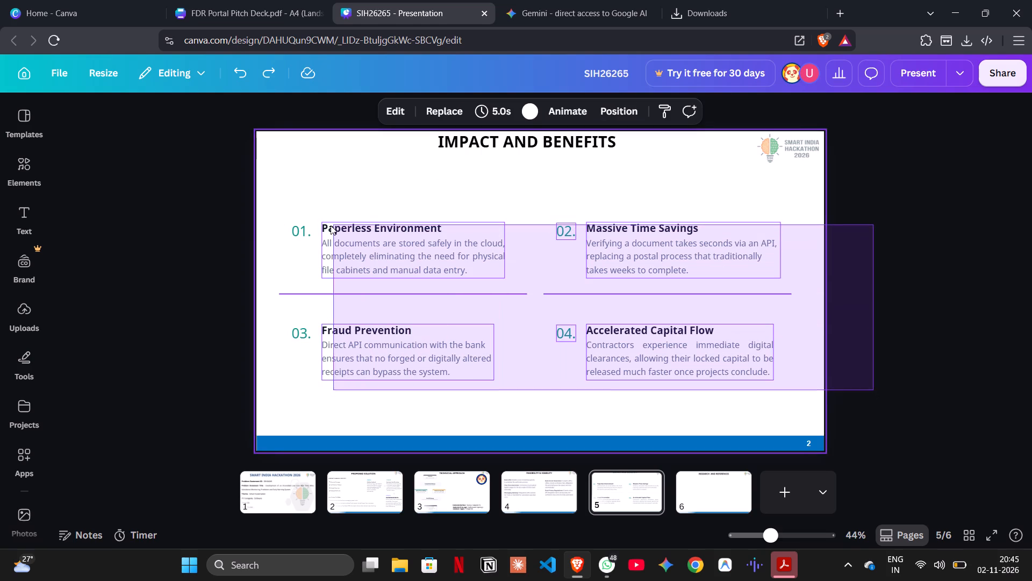
drag(331, 225, 274, 225)
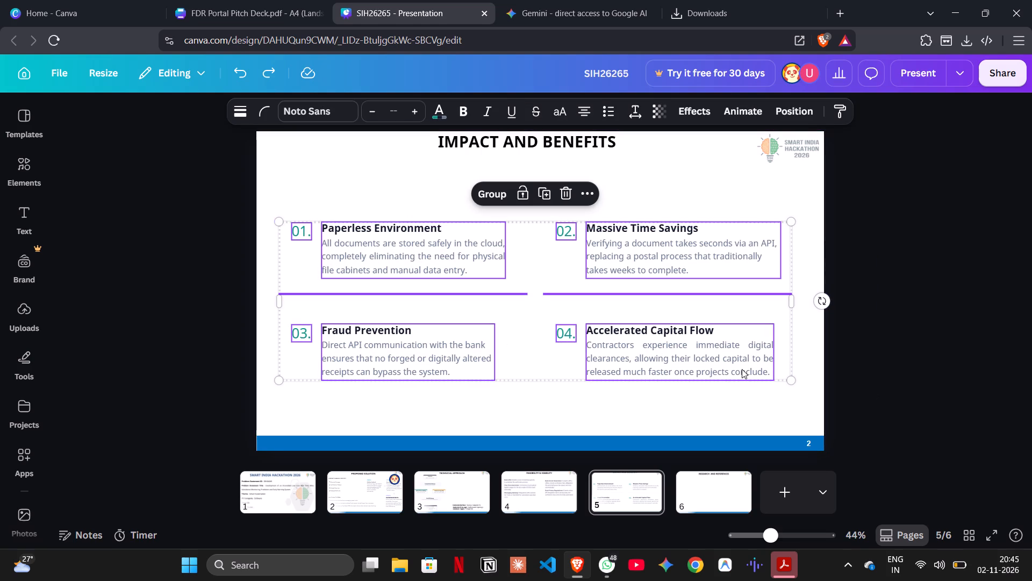
drag(794, 379, 693, 340)
drag(487, 285, 483, 244)
drag(685, 243, 729, 247)
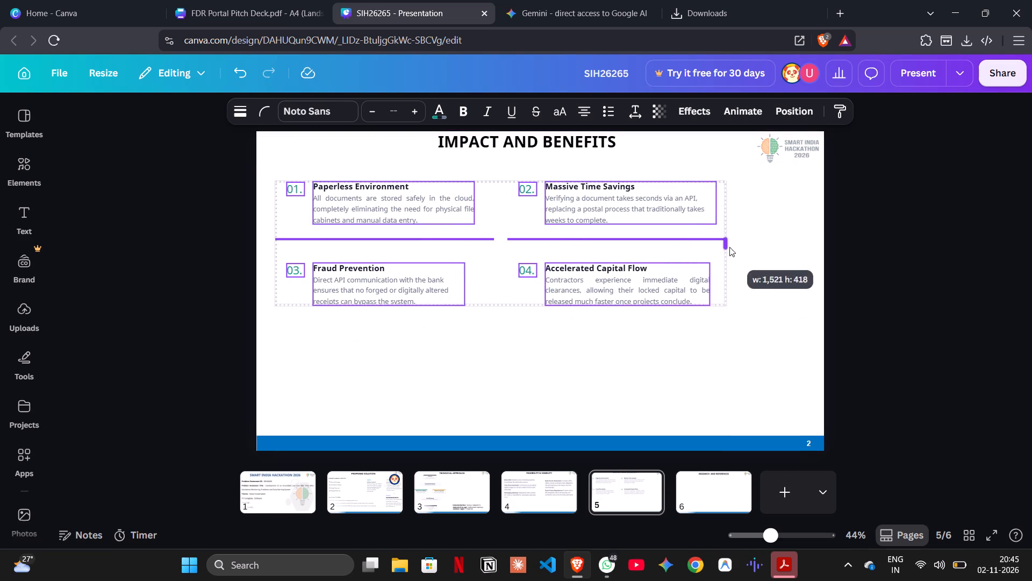
drag(729, 247, 803, 256)
click(890, 280)
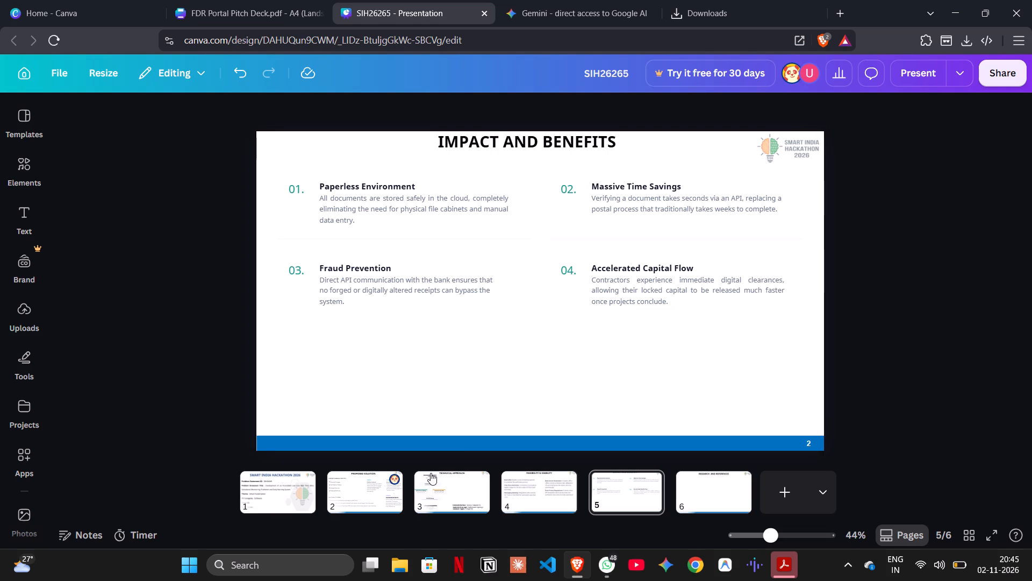
Open the uploaded SIH 2026 - Hack Vipers Submission file from the Canva home page.
click(261, 0)
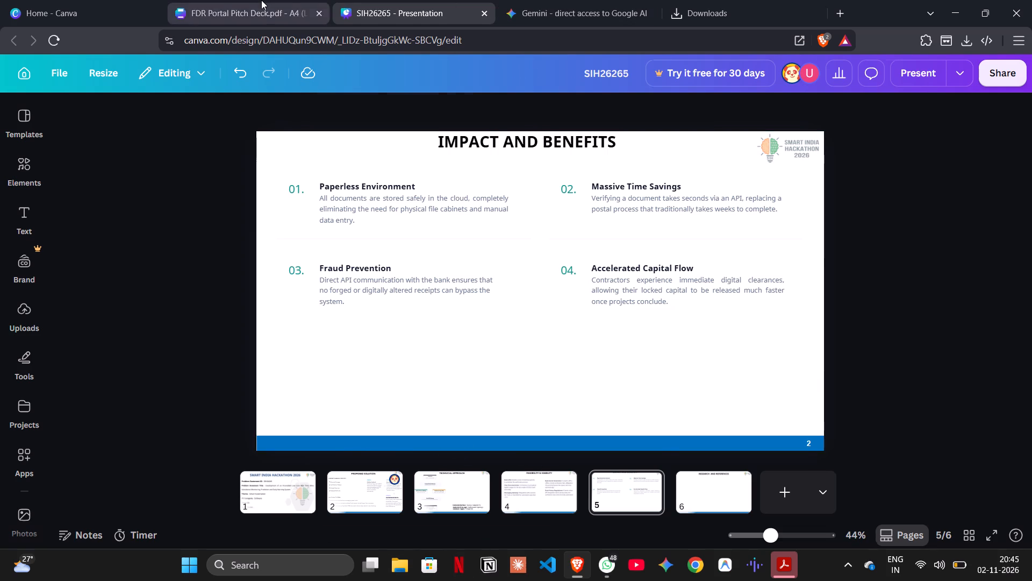
click(131, 0)
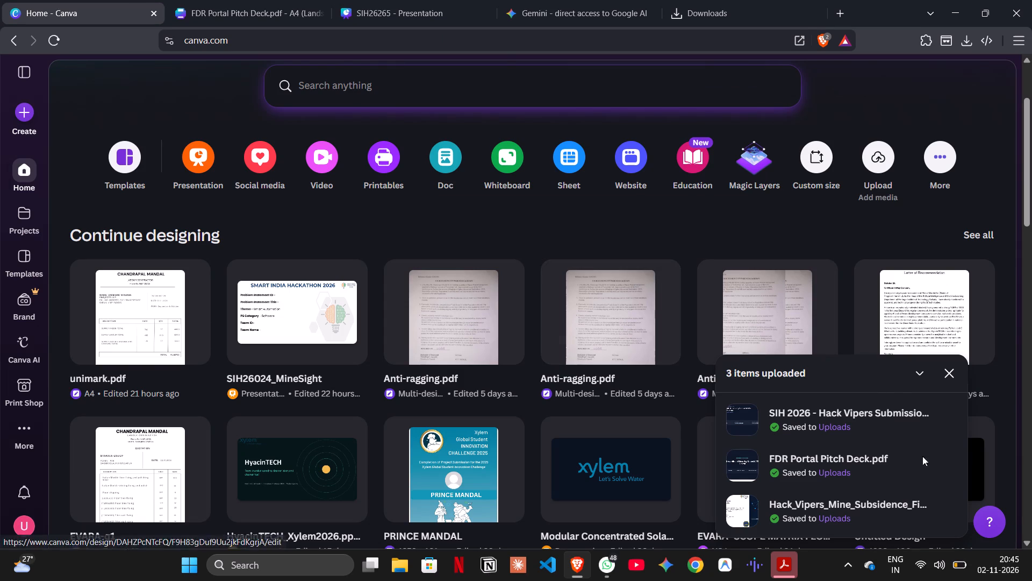
click(947, 415)
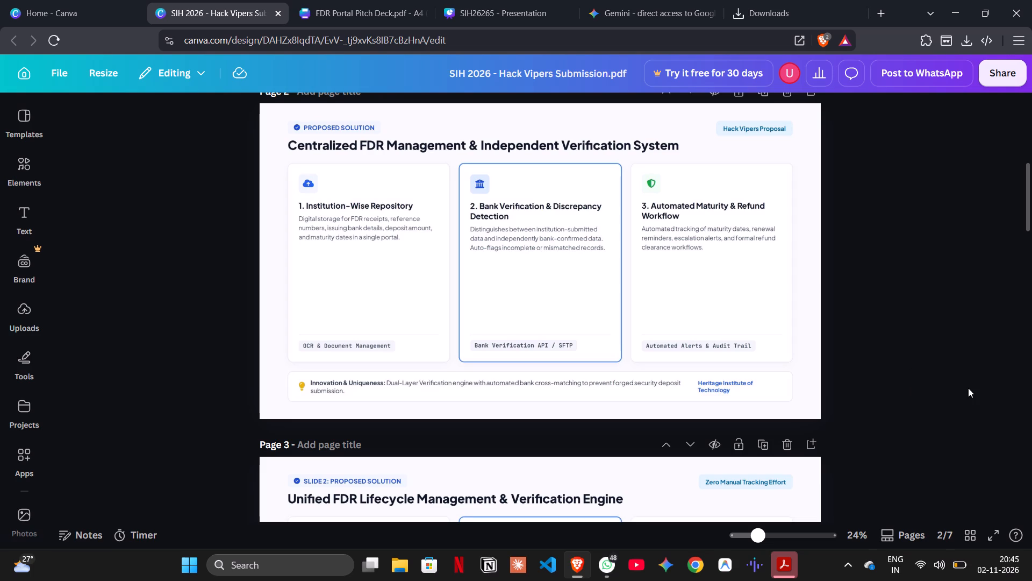
Look through the pages of the FDR Portal Pitch Deck, from the problem page to Dependencies & Showstoppers.
click(352, 3)
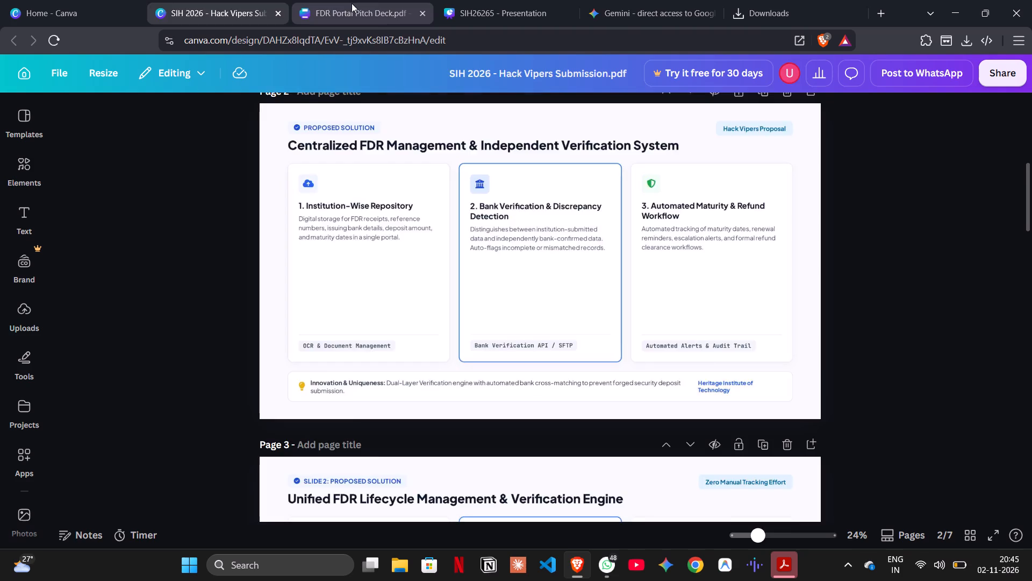
scroll(281, 248, down, 1)
scroll(307, 292, down, 2)
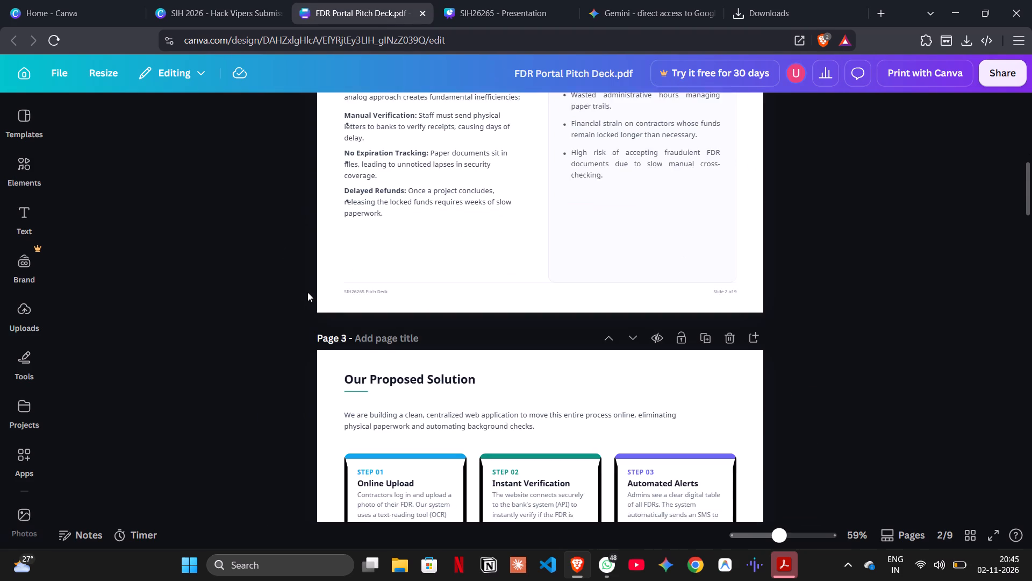
scroll(307, 292, down, 2)
scroll(290, 351, down, 3)
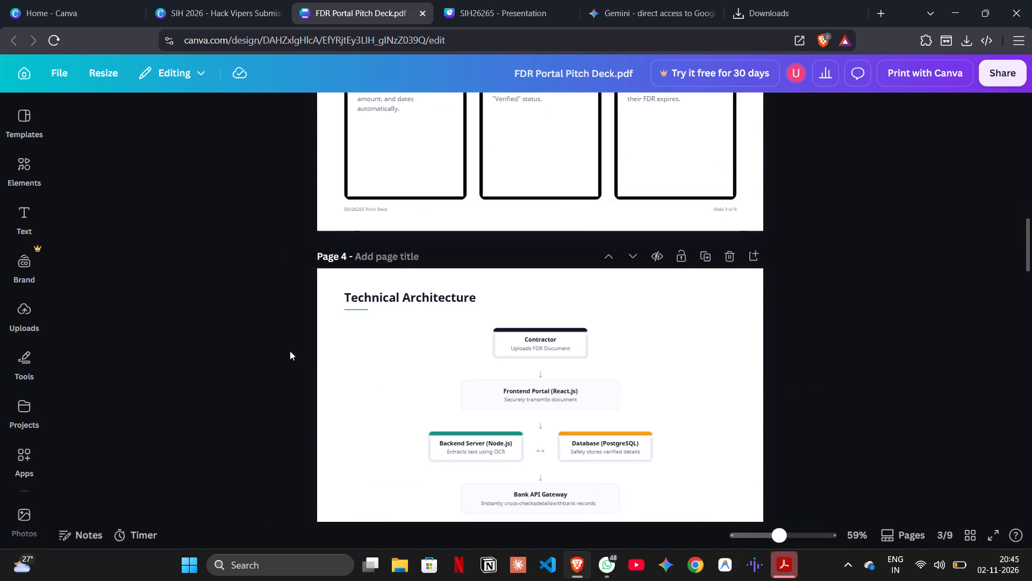
scroll(290, 351, down, 7)
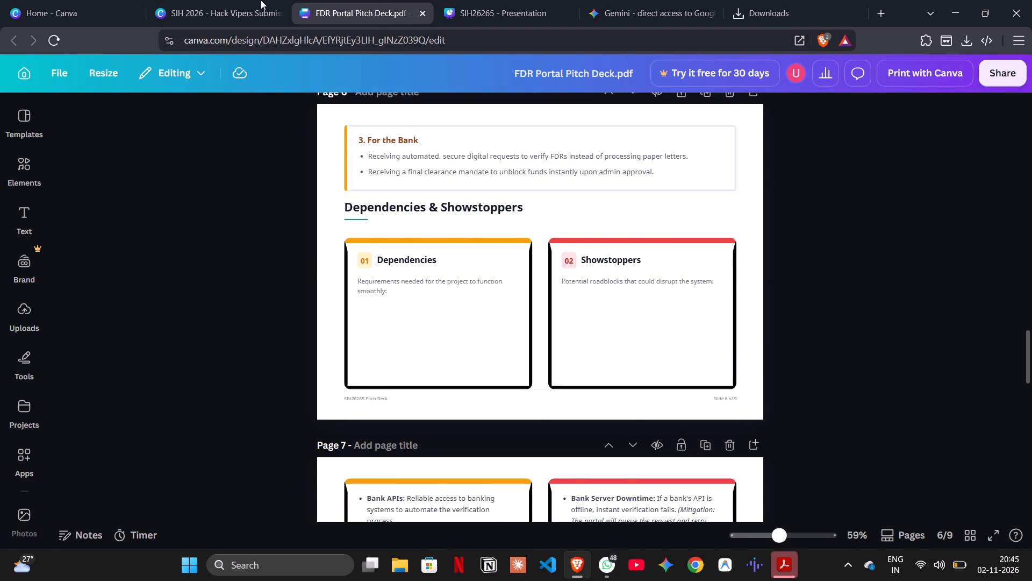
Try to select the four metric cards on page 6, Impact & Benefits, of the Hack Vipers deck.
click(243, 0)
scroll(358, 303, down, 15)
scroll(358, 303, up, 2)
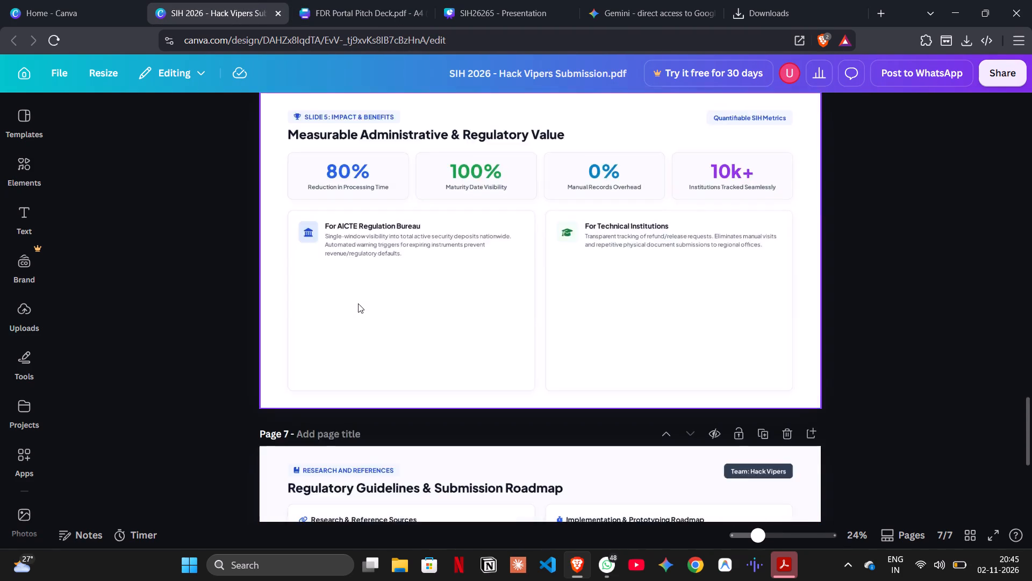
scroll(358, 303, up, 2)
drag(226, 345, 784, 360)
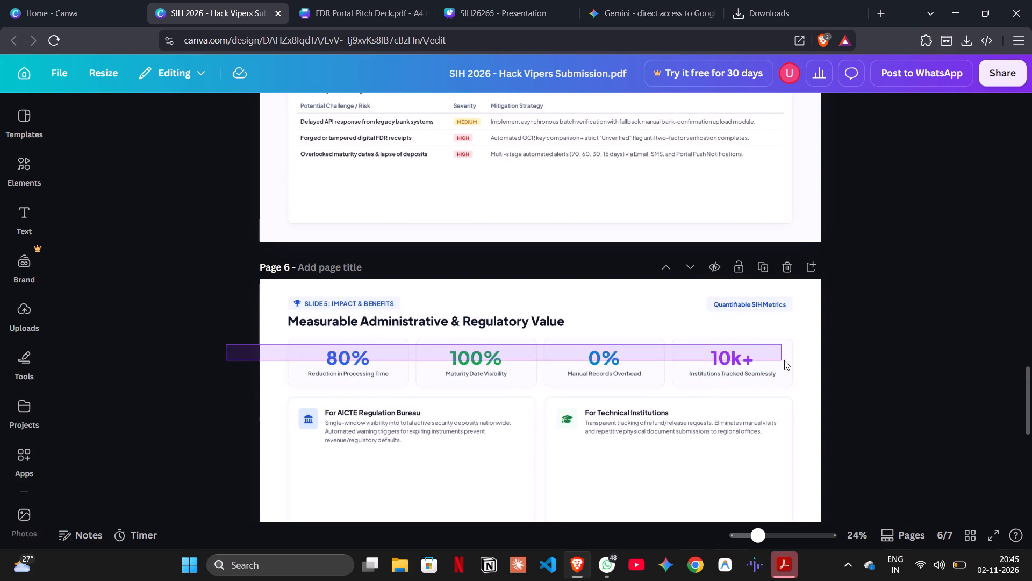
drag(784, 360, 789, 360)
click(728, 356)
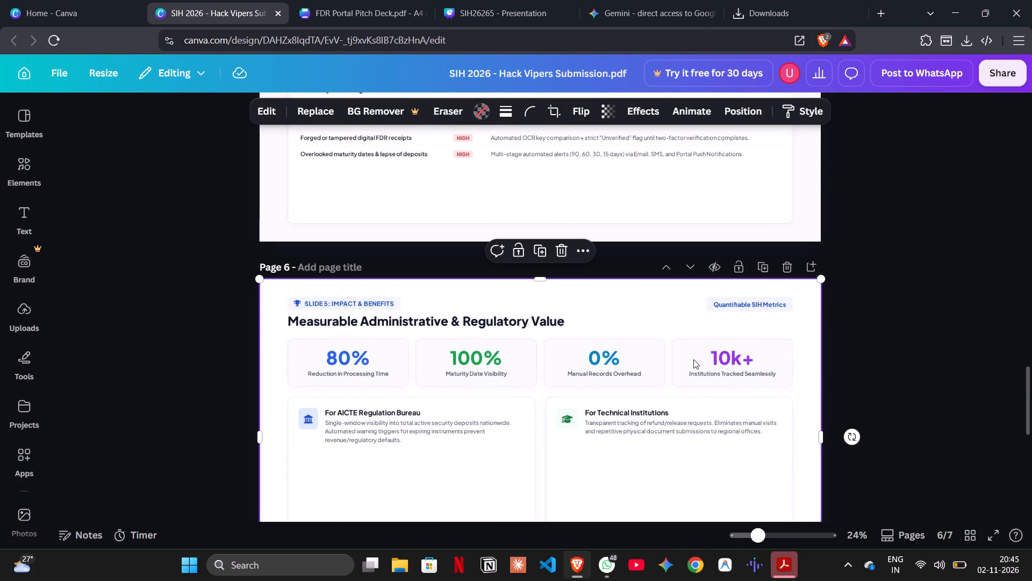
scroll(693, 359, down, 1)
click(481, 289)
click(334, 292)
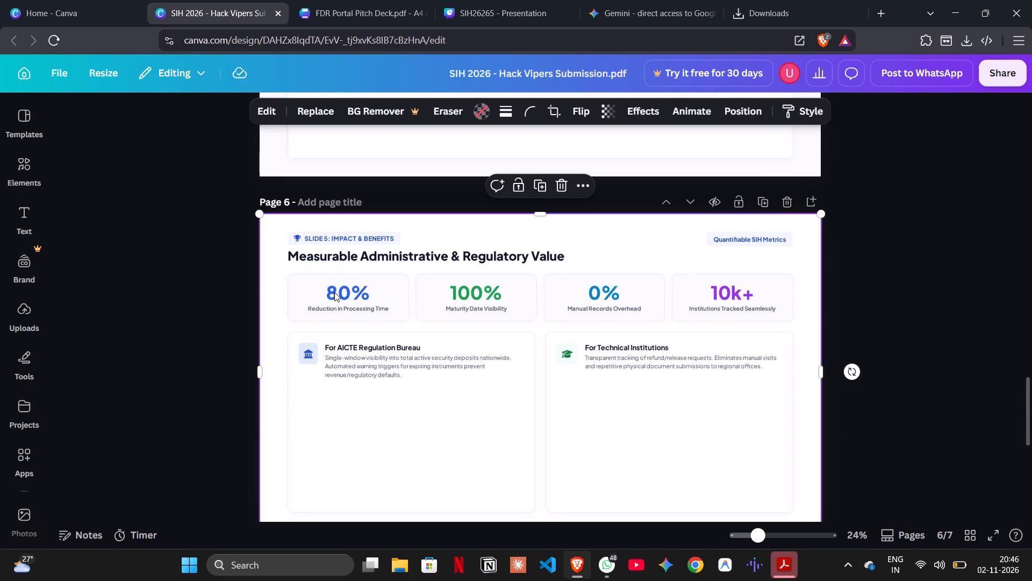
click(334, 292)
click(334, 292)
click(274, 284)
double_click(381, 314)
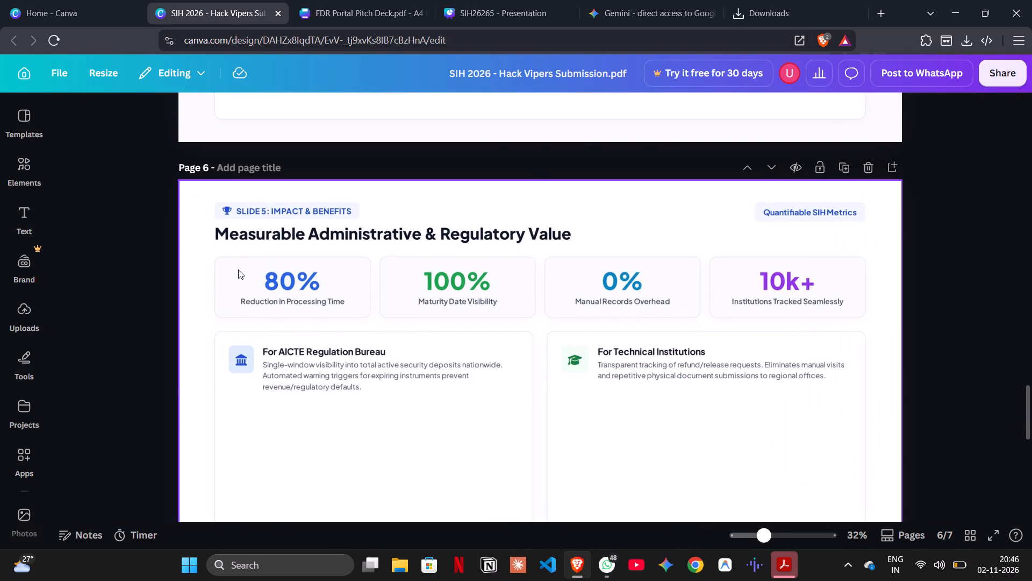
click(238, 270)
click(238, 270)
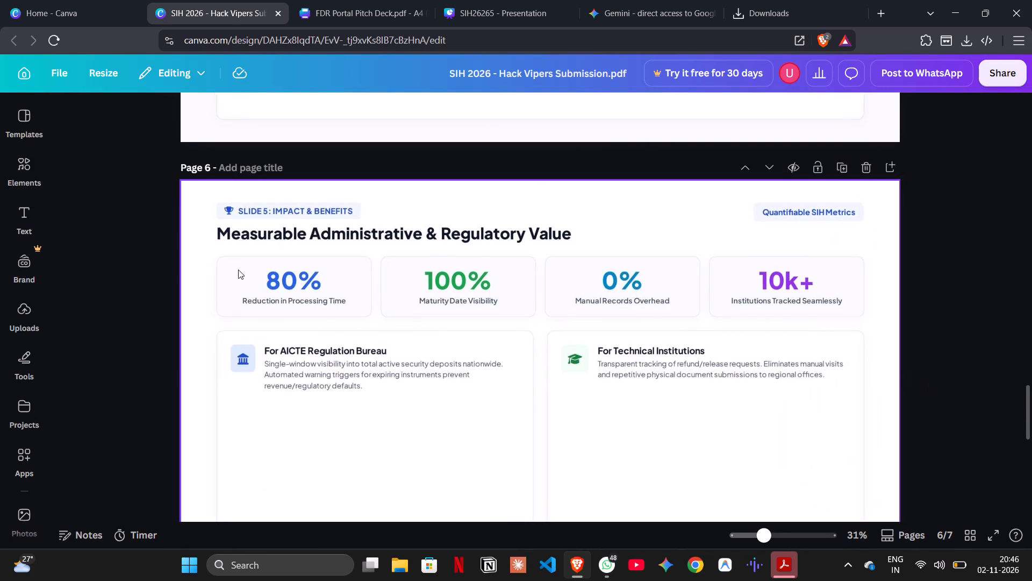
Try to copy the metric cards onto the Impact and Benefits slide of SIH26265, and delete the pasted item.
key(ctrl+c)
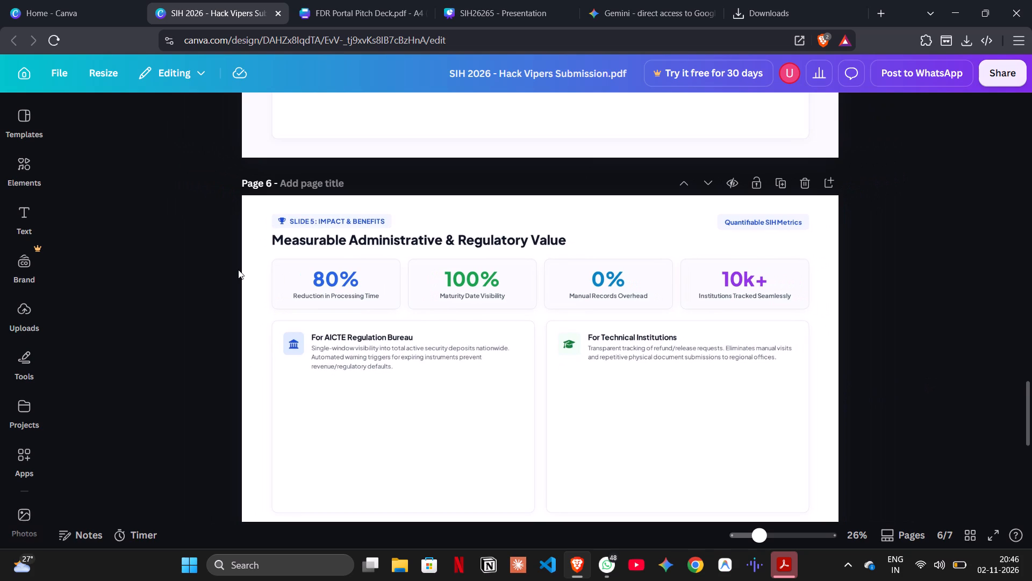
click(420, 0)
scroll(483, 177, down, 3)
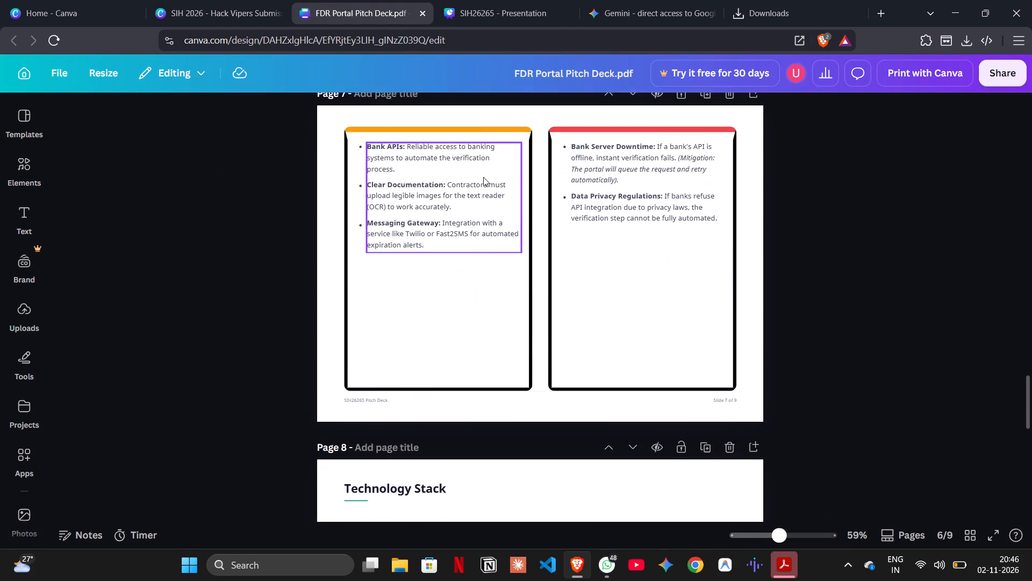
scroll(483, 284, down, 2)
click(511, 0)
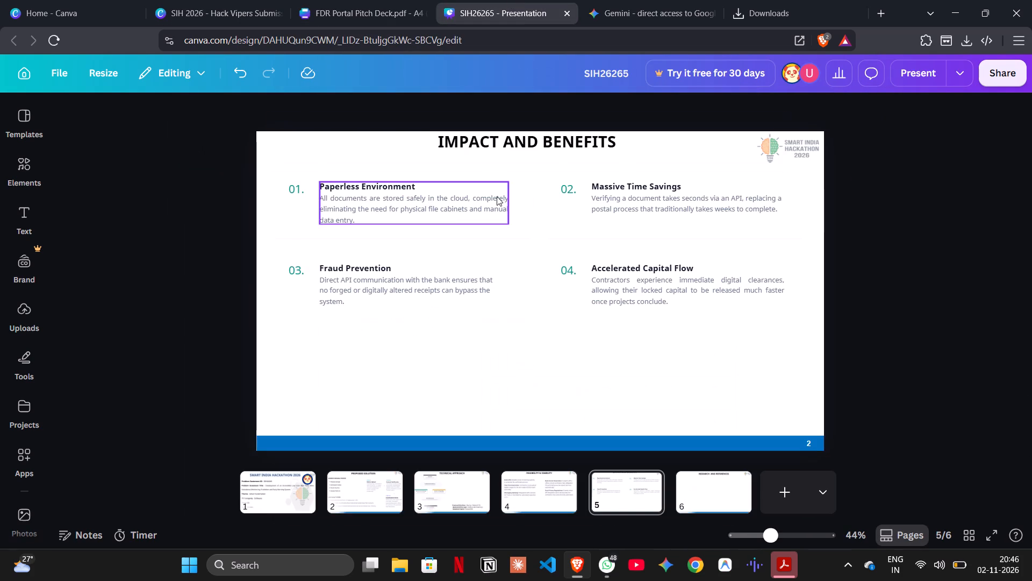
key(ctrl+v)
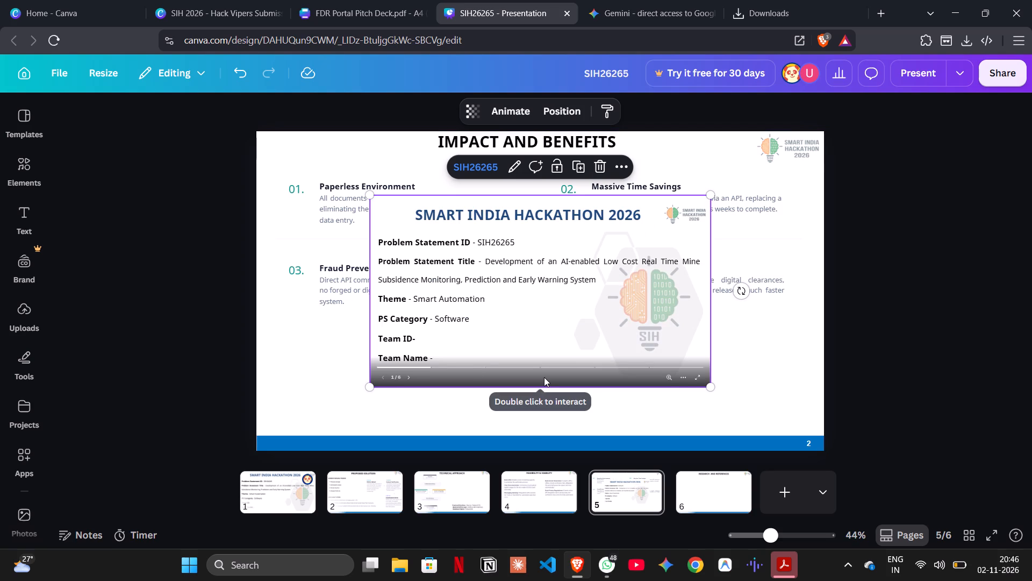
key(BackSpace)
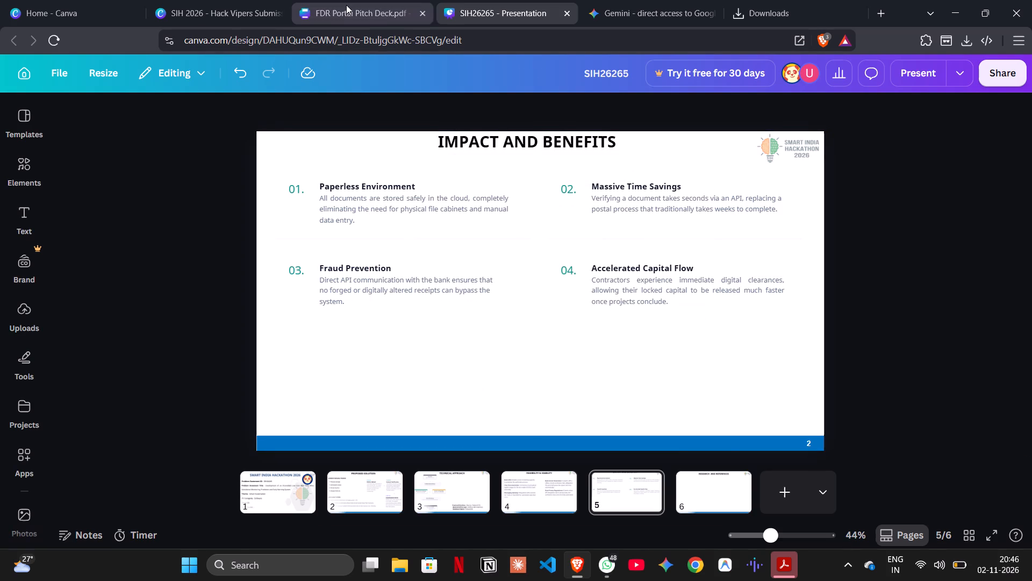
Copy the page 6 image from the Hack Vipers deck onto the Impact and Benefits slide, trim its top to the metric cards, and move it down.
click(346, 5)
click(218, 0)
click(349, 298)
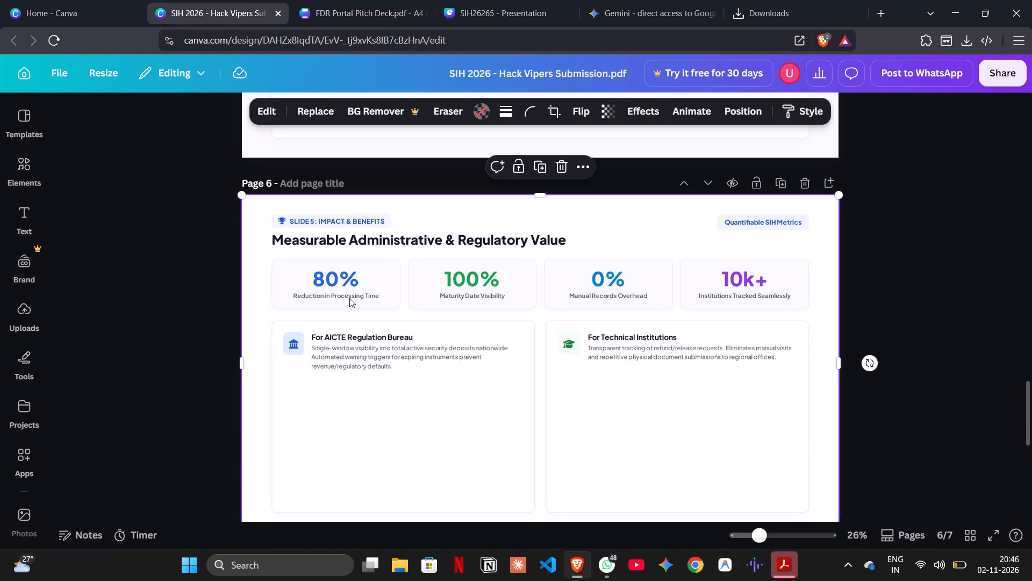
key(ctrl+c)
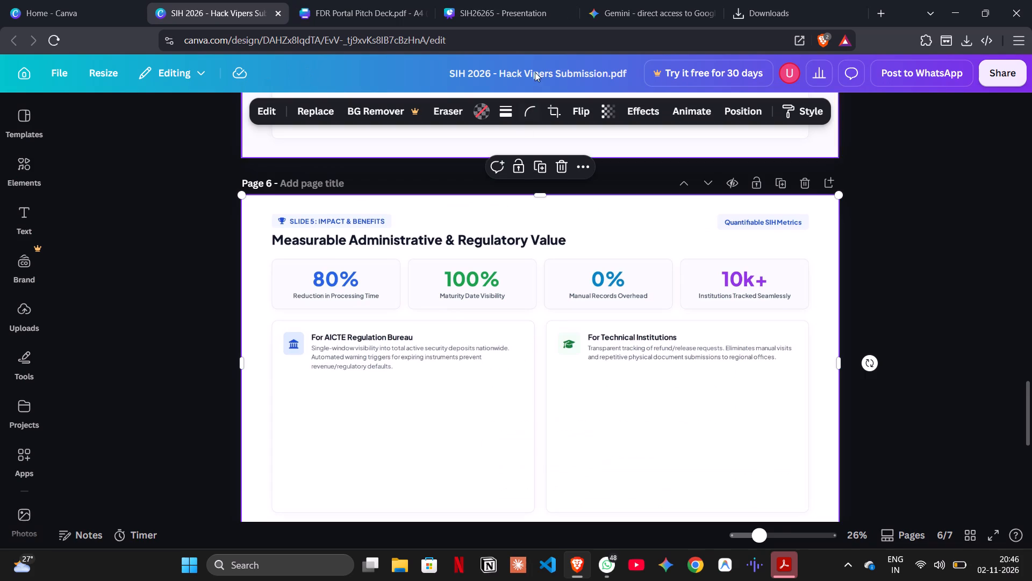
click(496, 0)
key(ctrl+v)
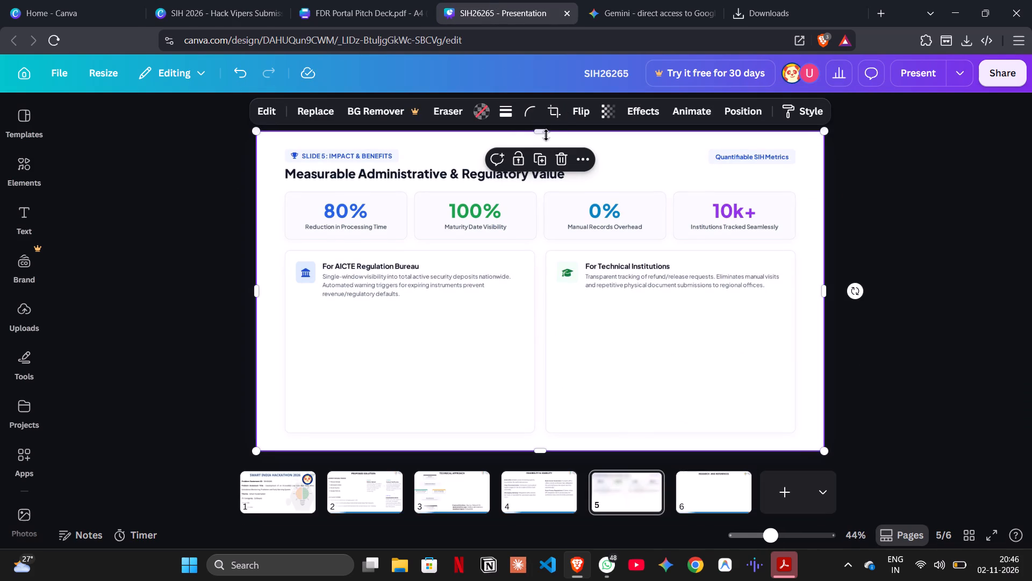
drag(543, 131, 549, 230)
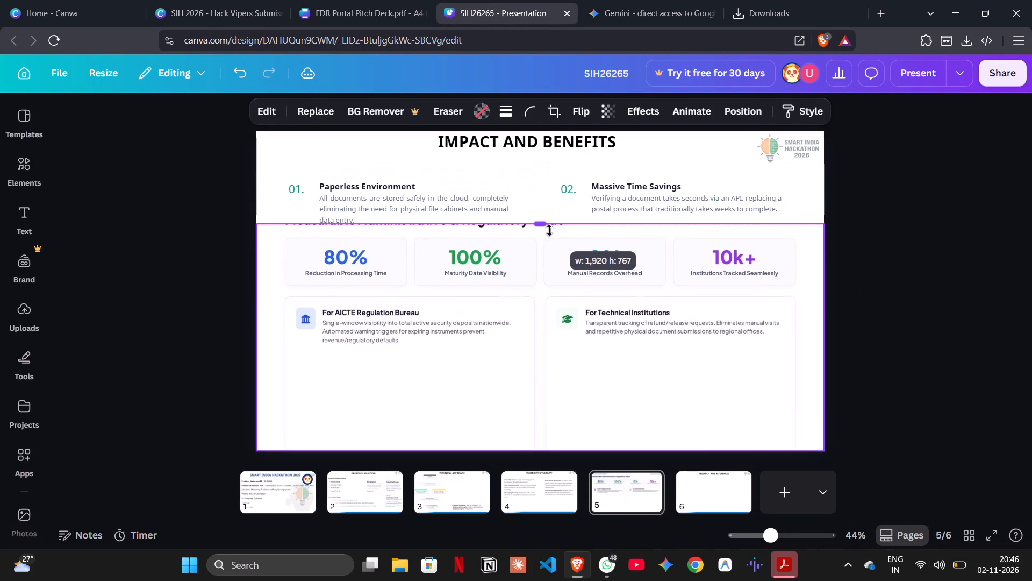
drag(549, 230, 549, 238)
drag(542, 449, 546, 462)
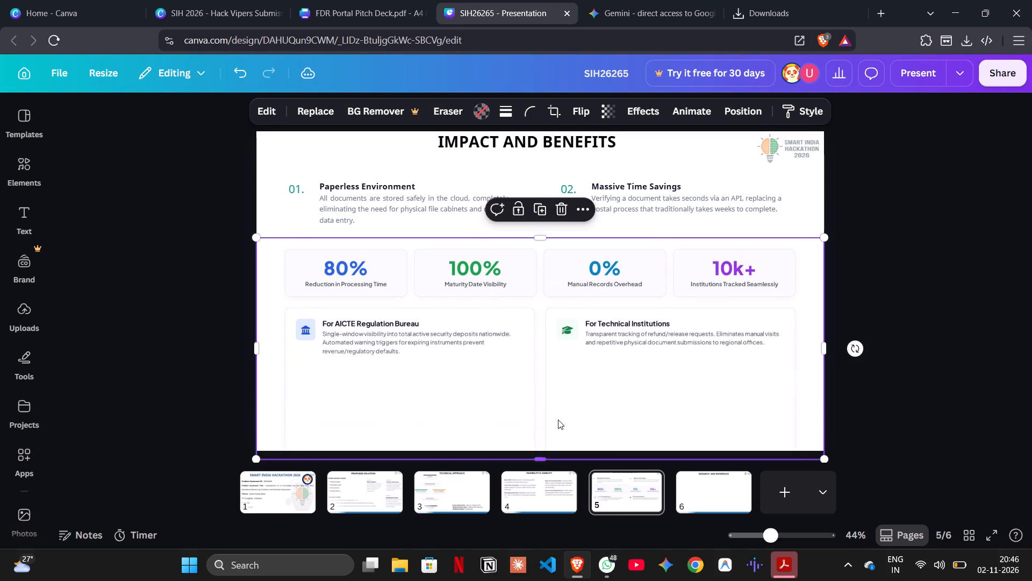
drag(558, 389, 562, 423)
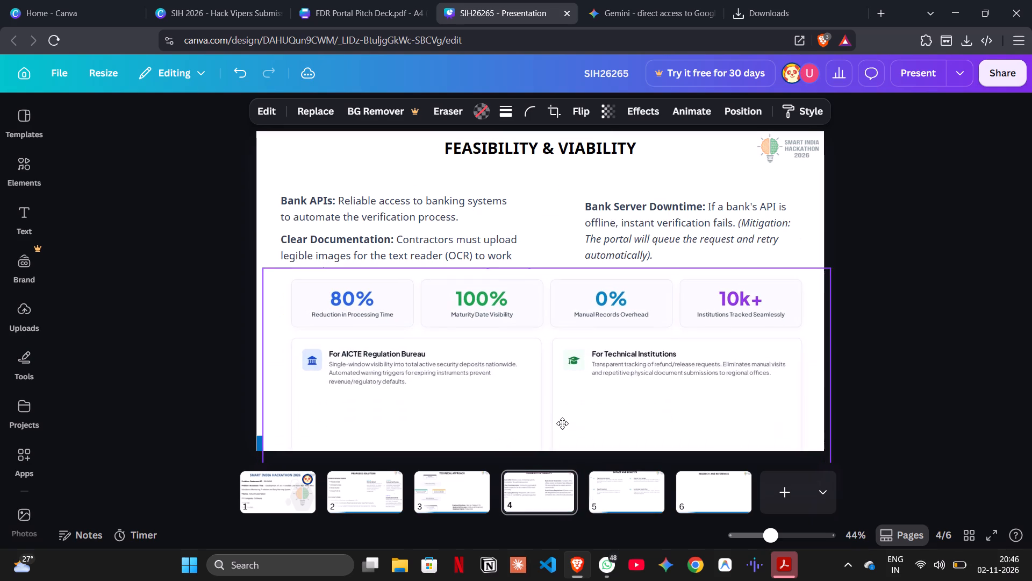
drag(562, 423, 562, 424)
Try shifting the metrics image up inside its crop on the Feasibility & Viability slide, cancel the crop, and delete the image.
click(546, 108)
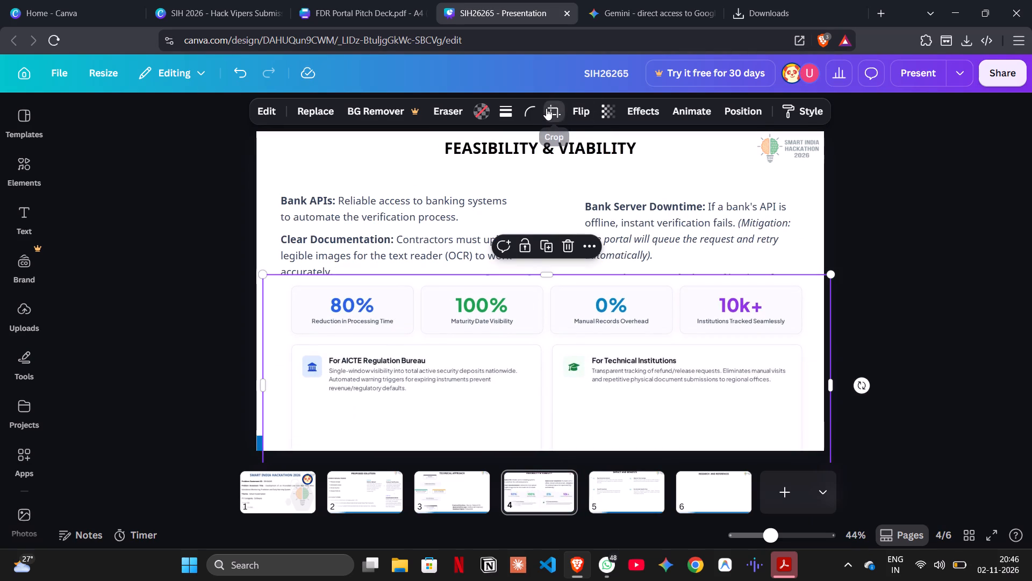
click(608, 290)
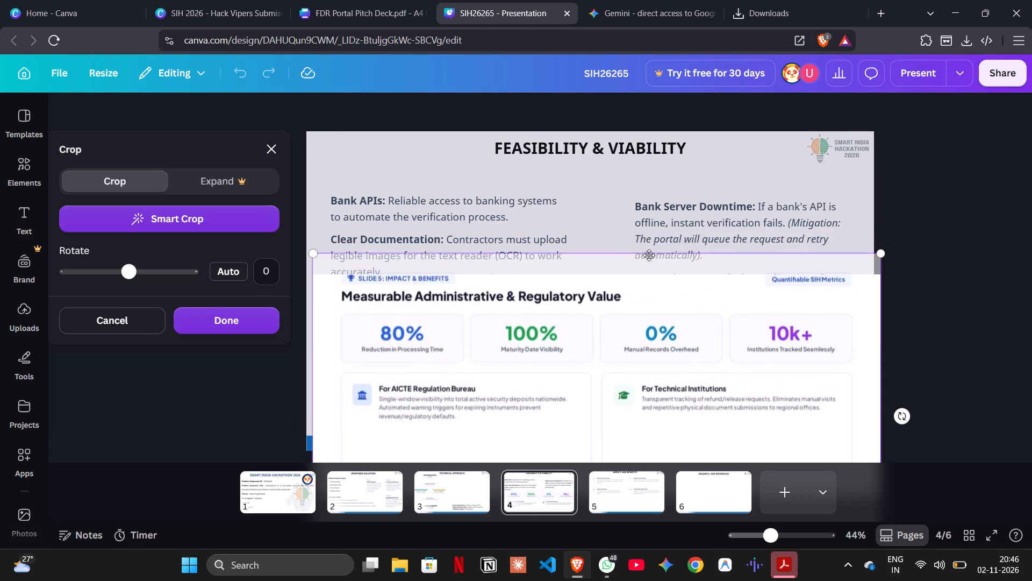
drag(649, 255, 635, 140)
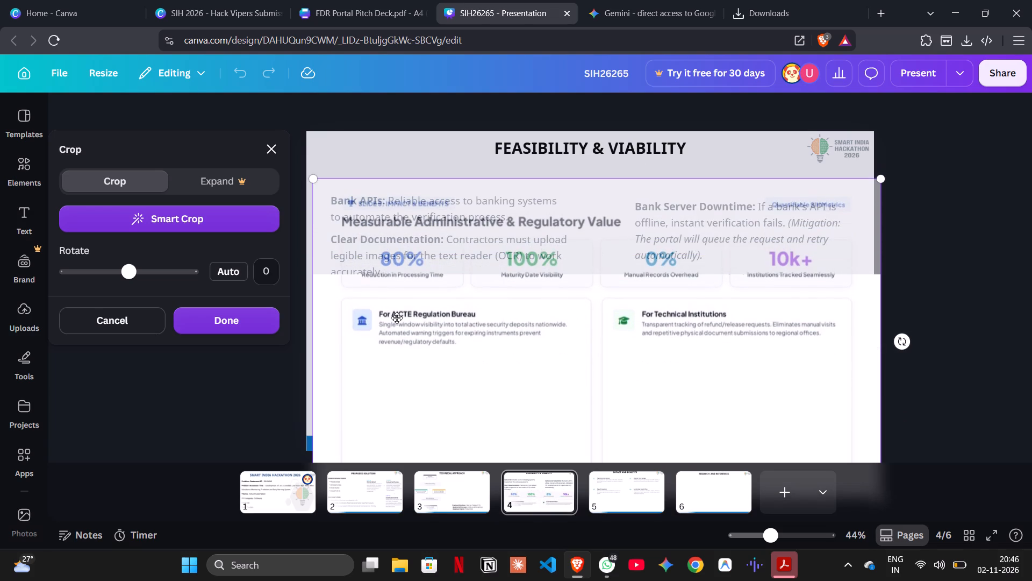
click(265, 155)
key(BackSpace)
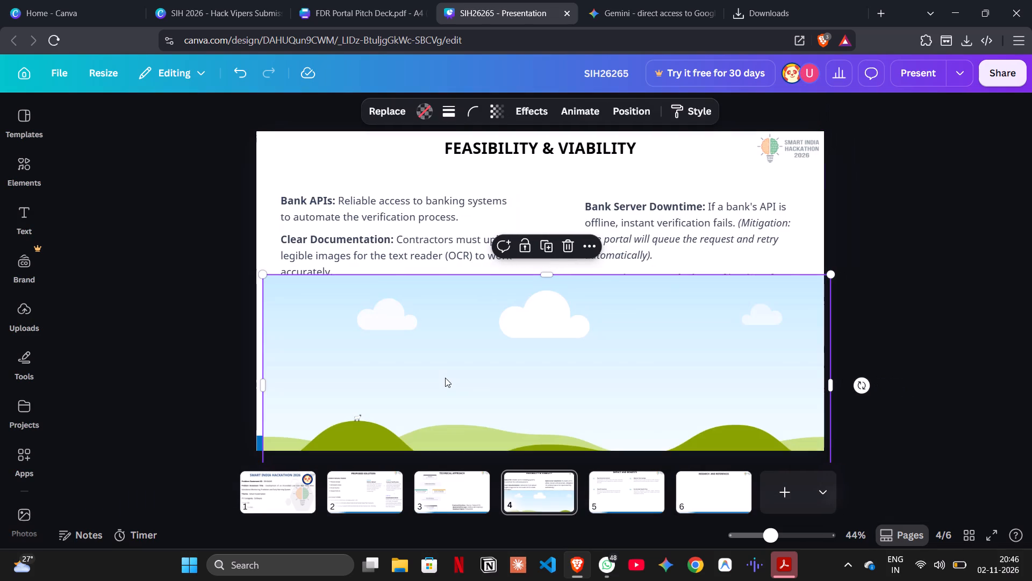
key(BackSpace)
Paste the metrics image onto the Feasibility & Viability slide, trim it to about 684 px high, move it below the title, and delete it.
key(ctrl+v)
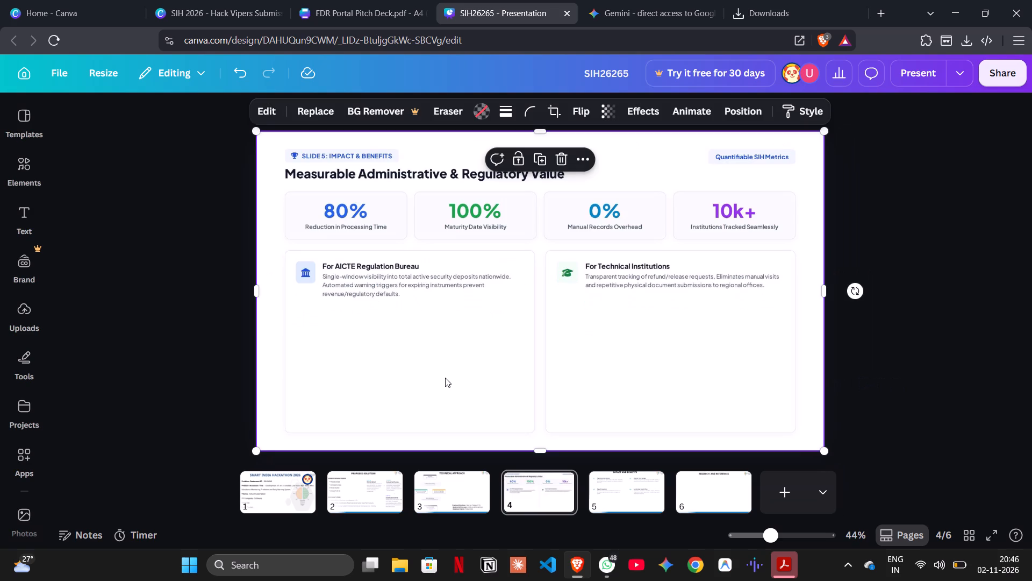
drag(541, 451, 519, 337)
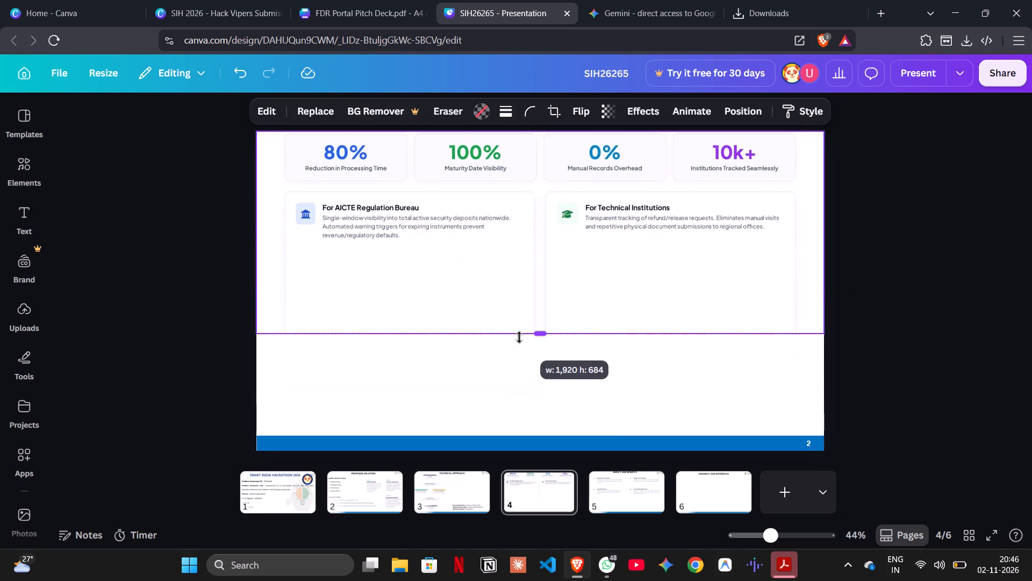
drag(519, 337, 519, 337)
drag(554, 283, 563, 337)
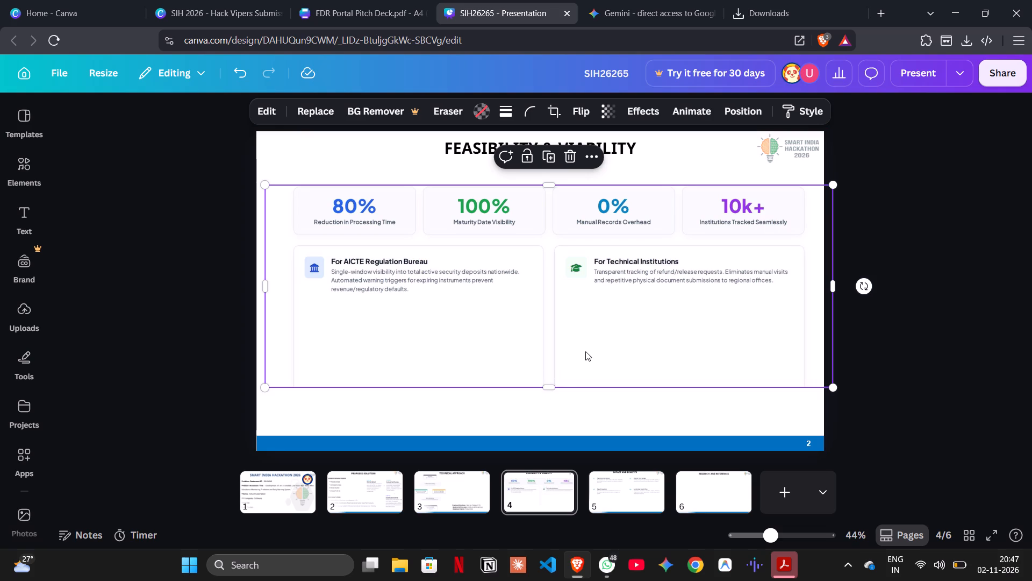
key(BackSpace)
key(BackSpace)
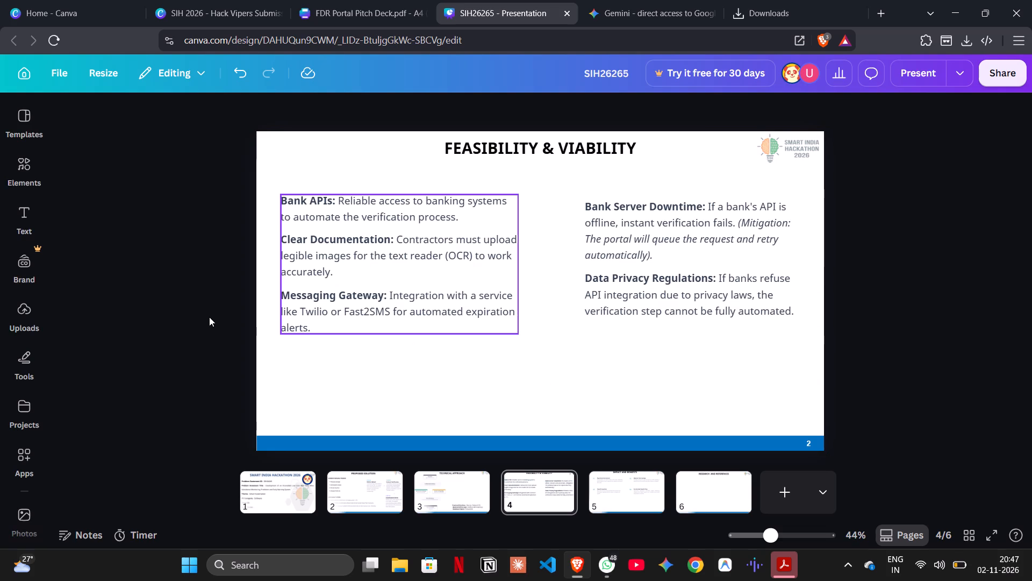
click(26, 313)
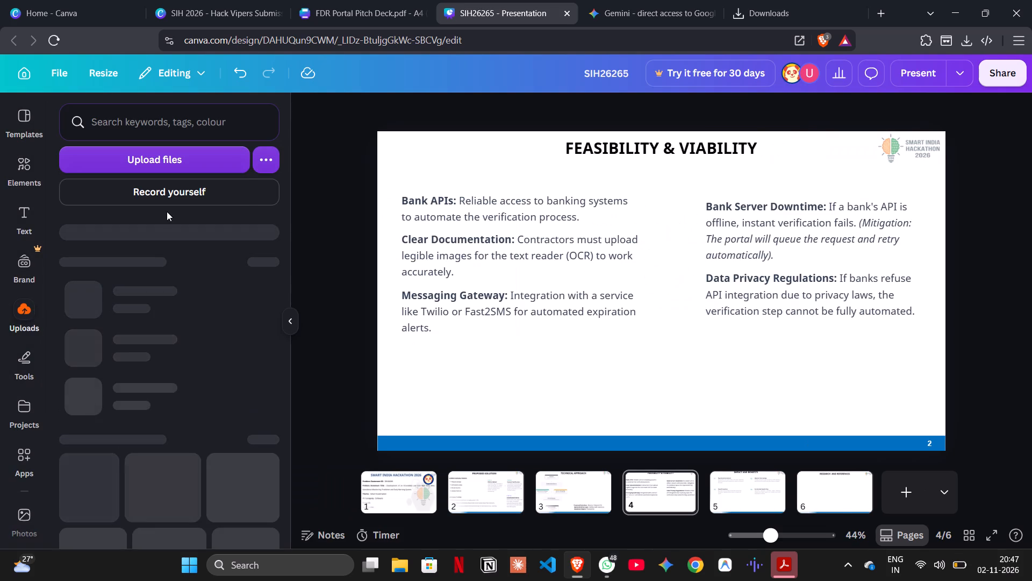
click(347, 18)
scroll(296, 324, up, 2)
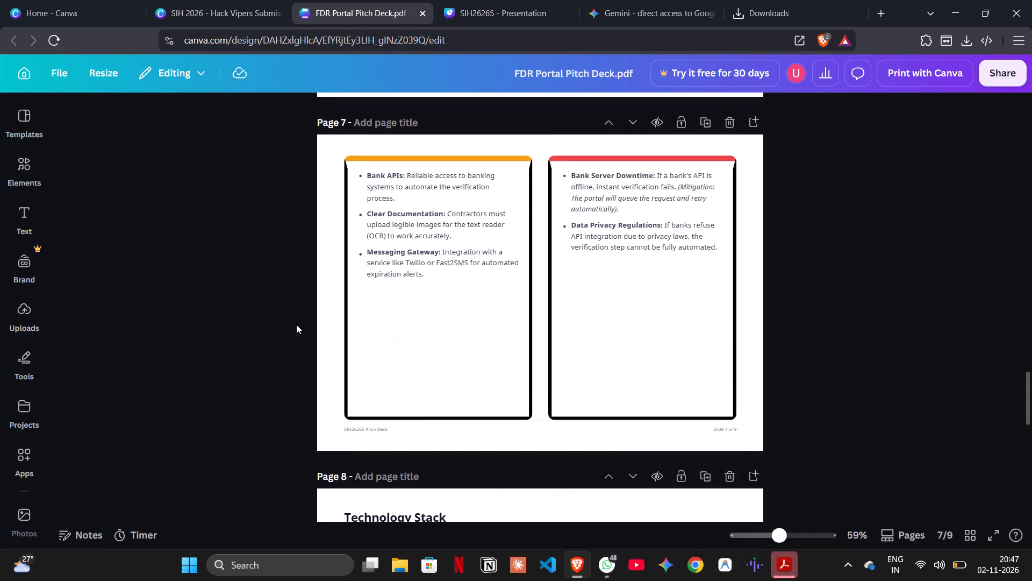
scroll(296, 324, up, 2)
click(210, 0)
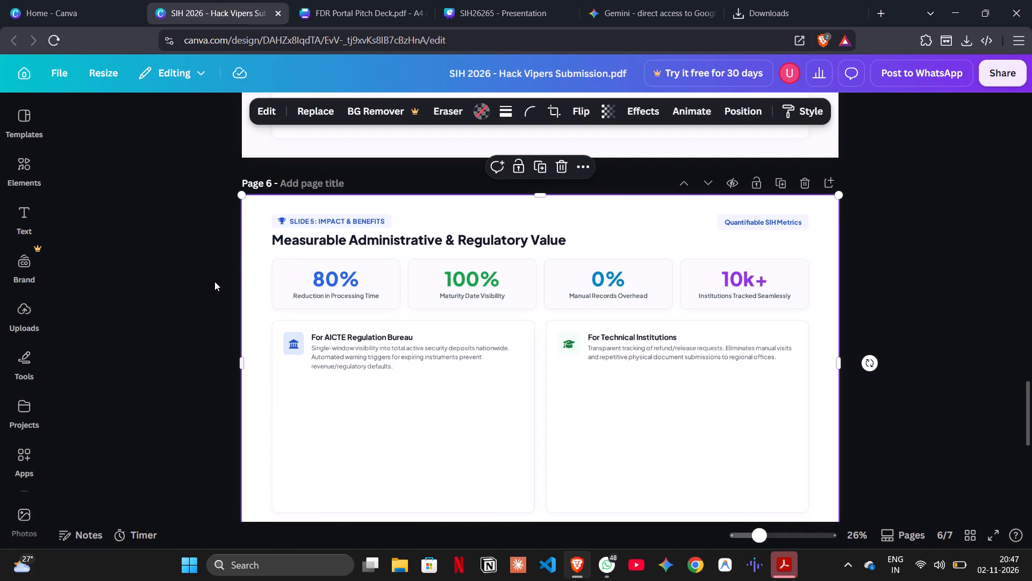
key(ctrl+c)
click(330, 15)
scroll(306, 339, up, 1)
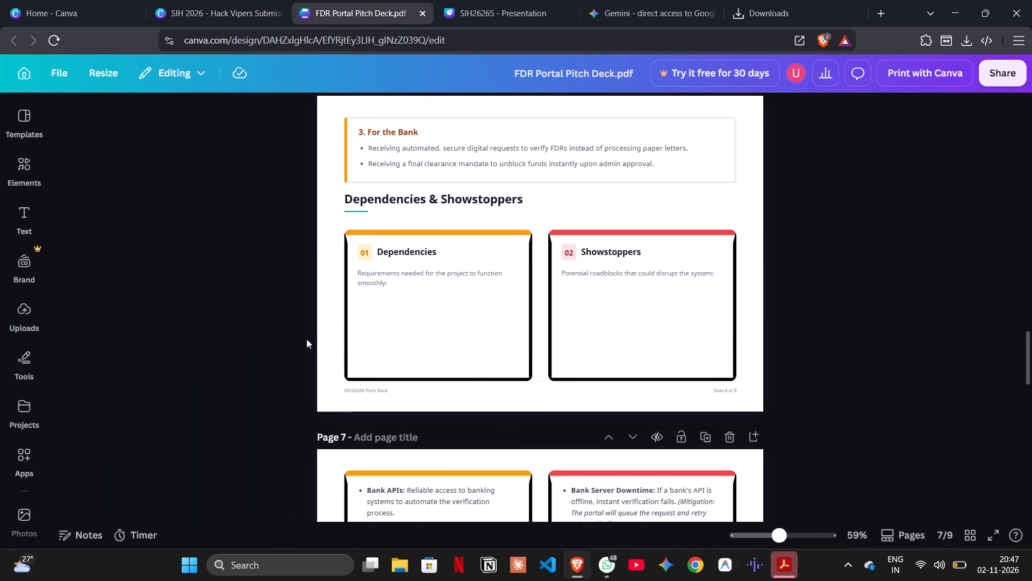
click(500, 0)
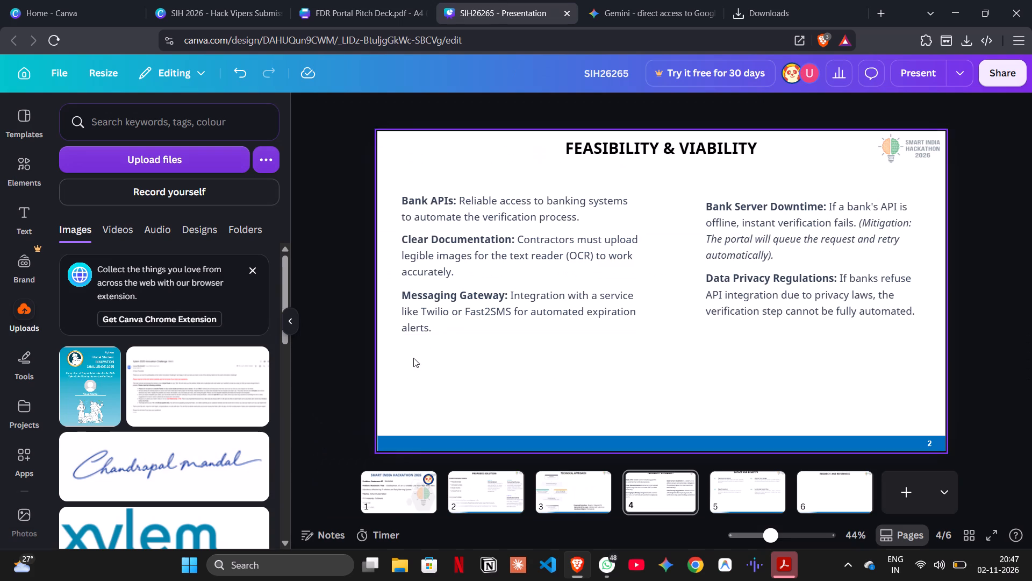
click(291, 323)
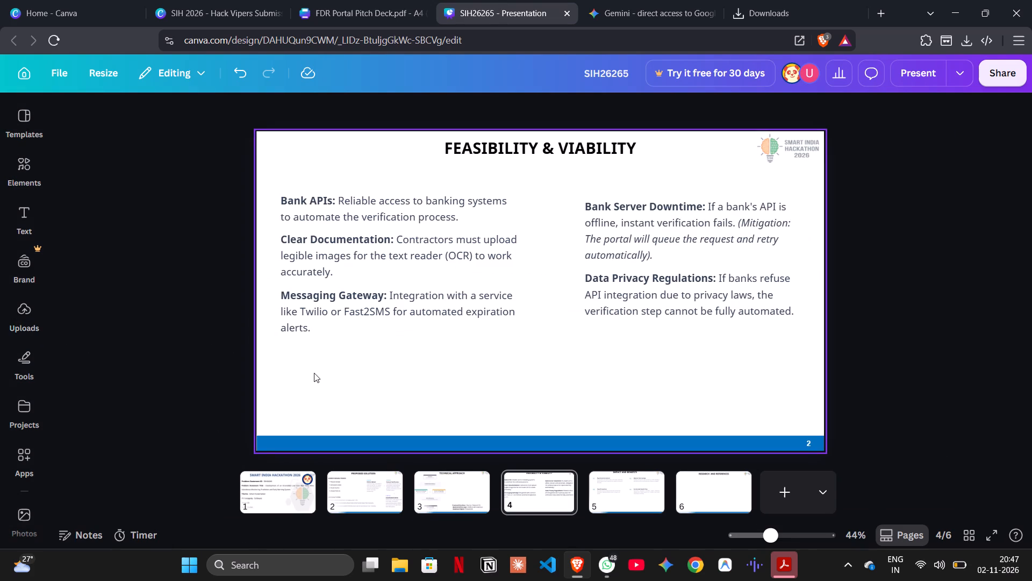
Examine pages 4 to 6 of the Hack Vipers deck, the FDR deck's Final Impact page and the Technical Approach slide of SIH26265.
click(220, 0)
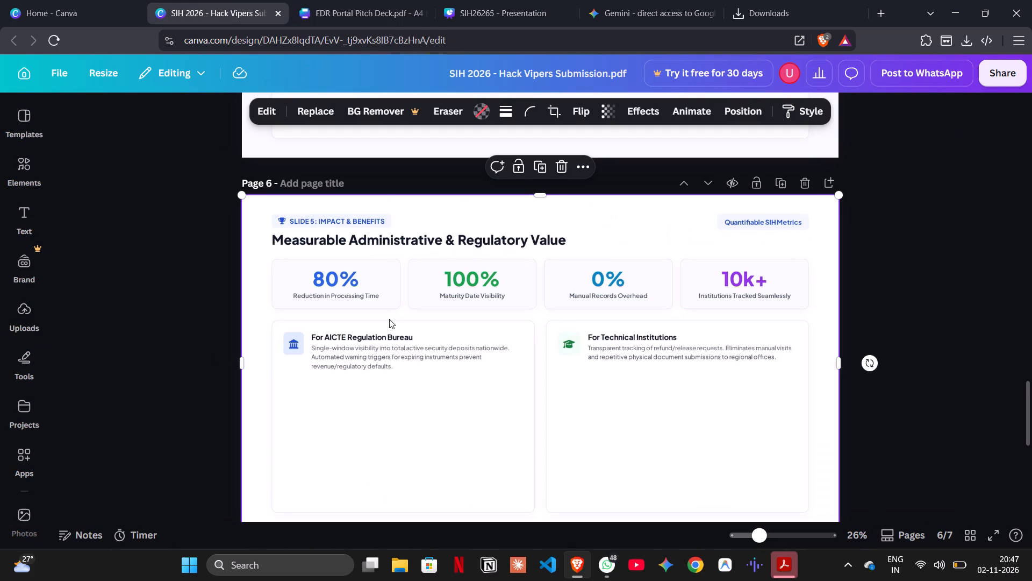
click(314, 290)
scroll(314, 290, up, 2)
click(413, 264)
scroll(413, 264, up, 2)
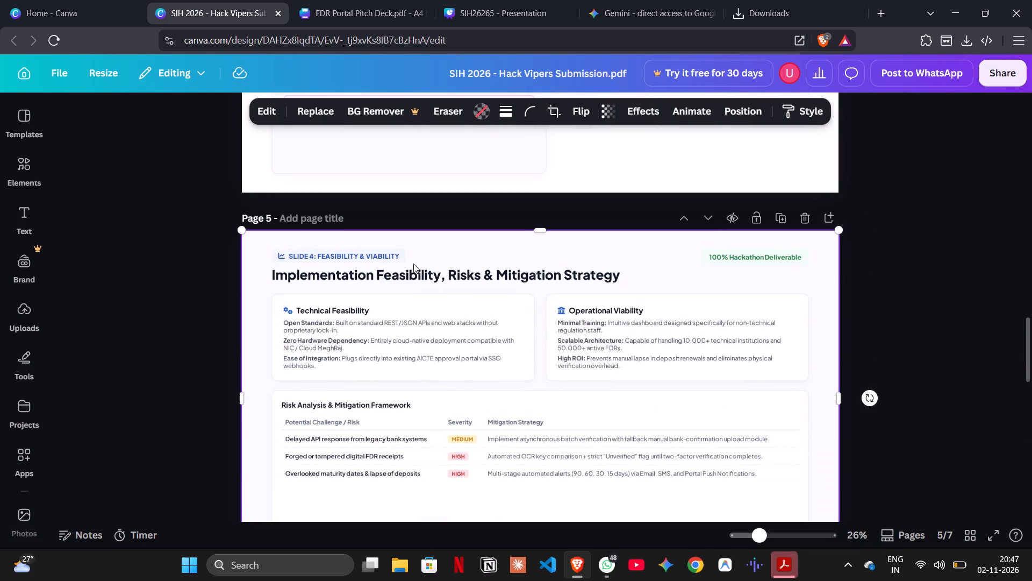
click(371, 299)
scroll(371, 299, up, 2)
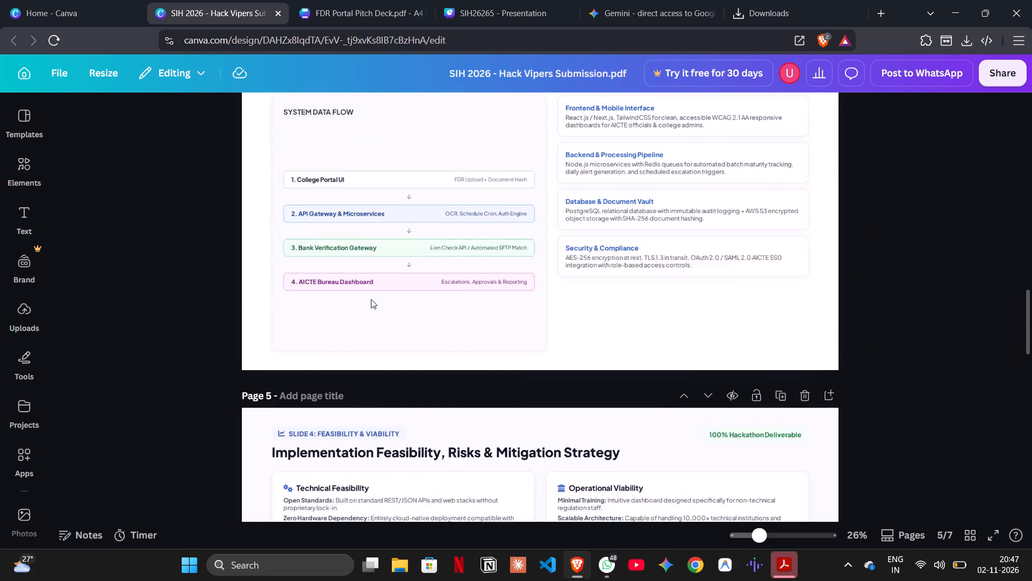
scroll(371, 299, up, 1)
click(371, 299)
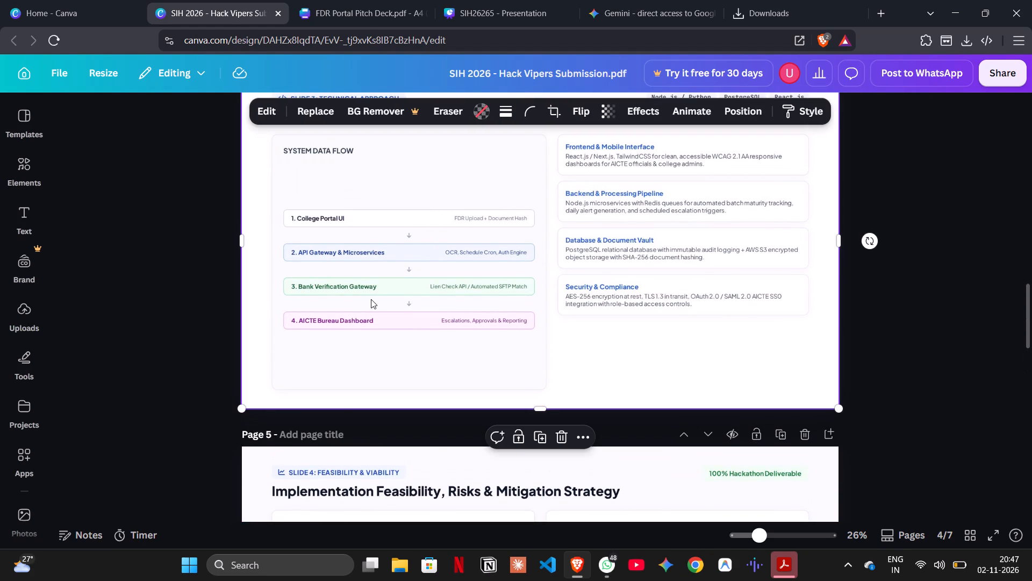
click(424, 0)
scroll(253, 365, down, 12)
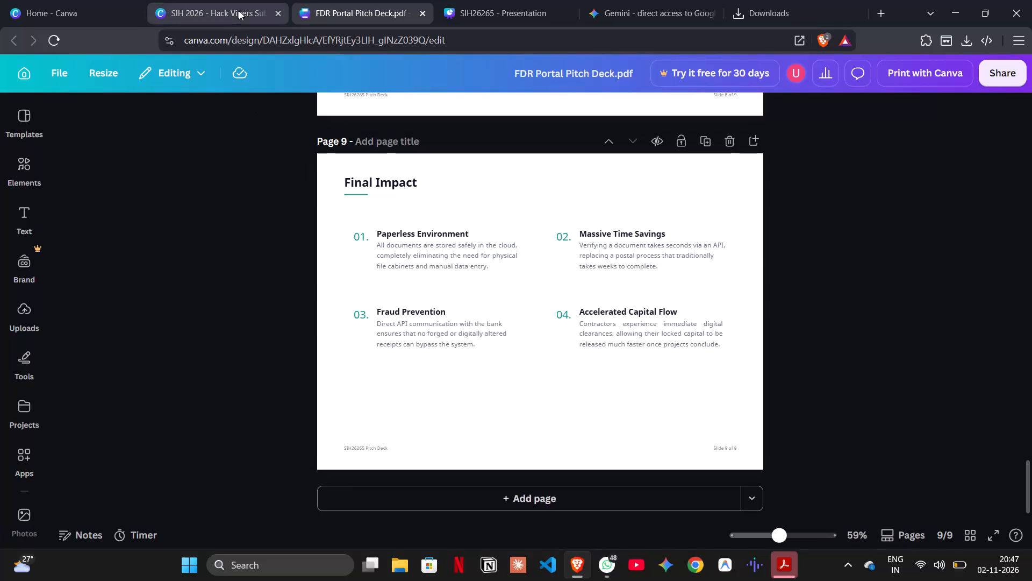
click(239, 11)
scroll(240, 277, down, 1)
scroll(196, 274, up, 1)
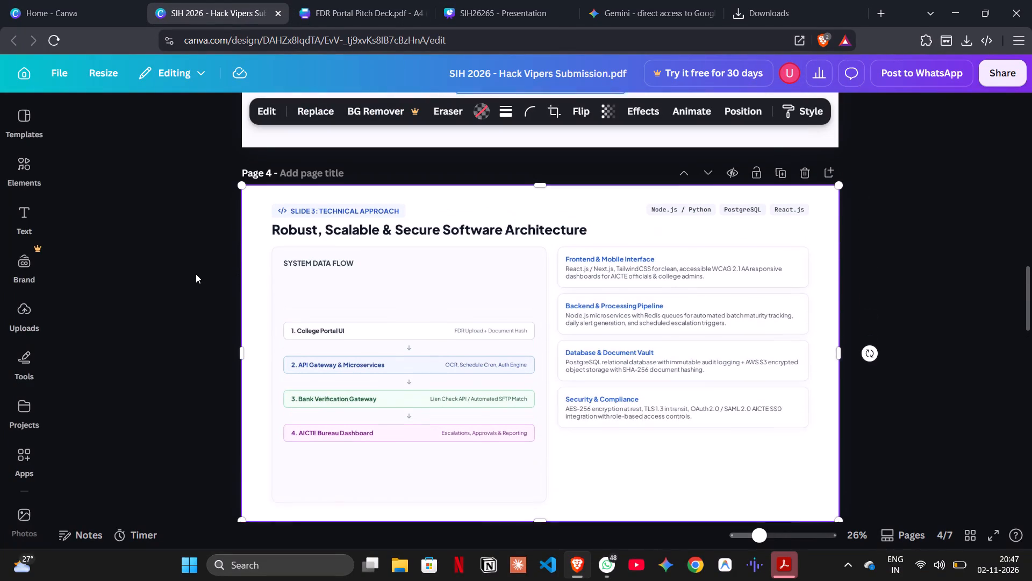
scroll(196, 274, up, 1)
scroll(161, 309, down, 1)
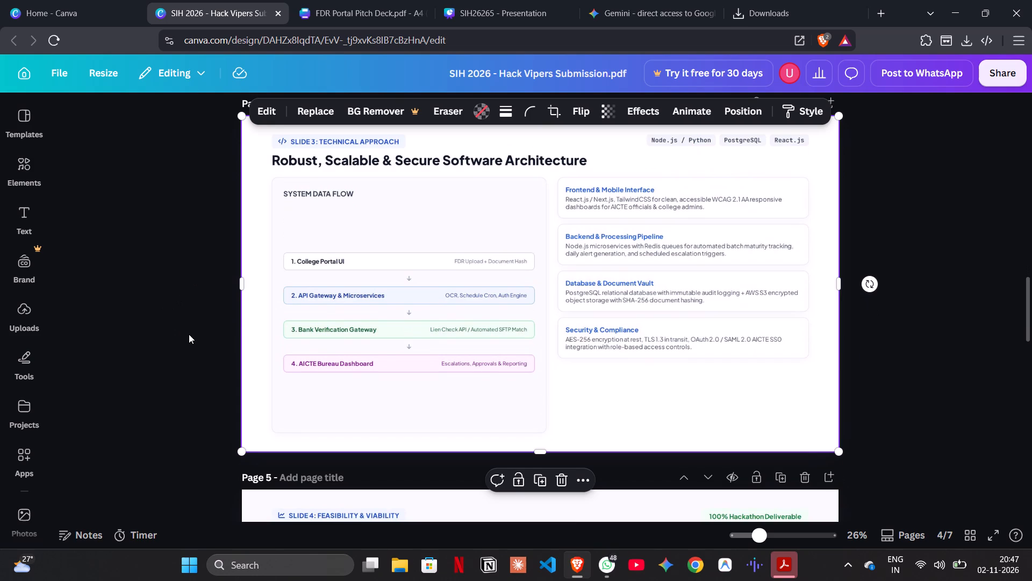
click(473, 10)
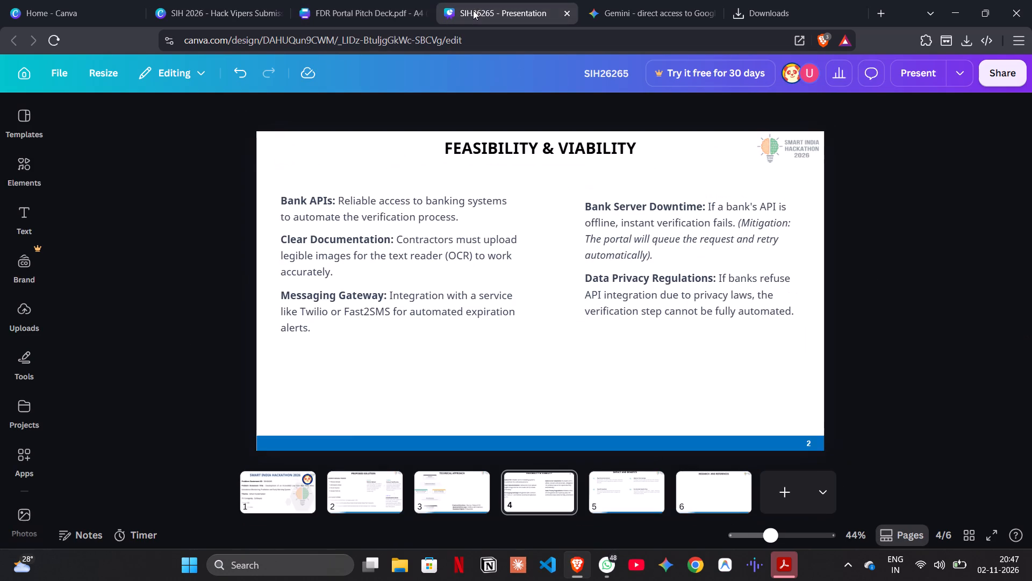
click(454, 485)
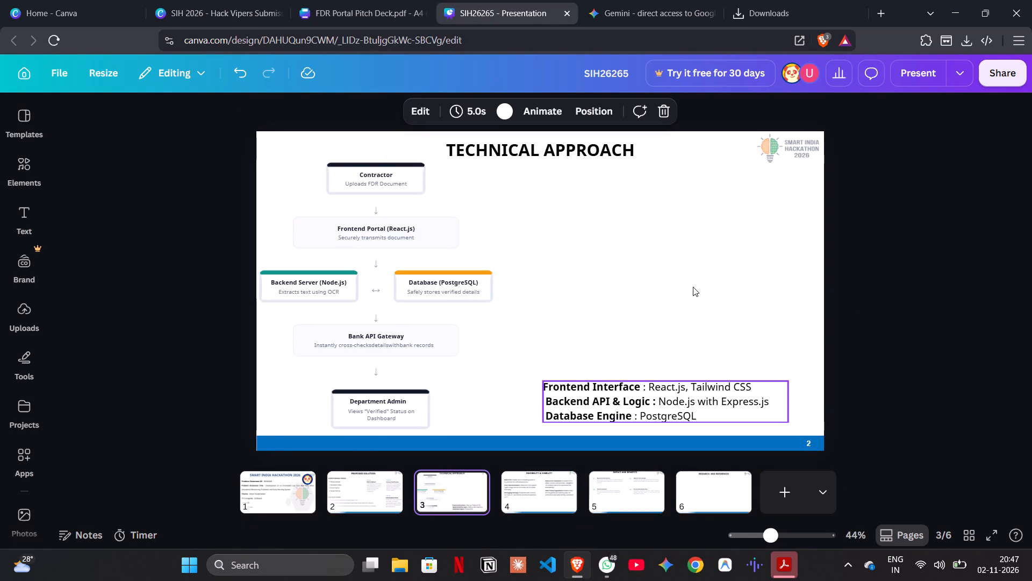
click(459, 413)
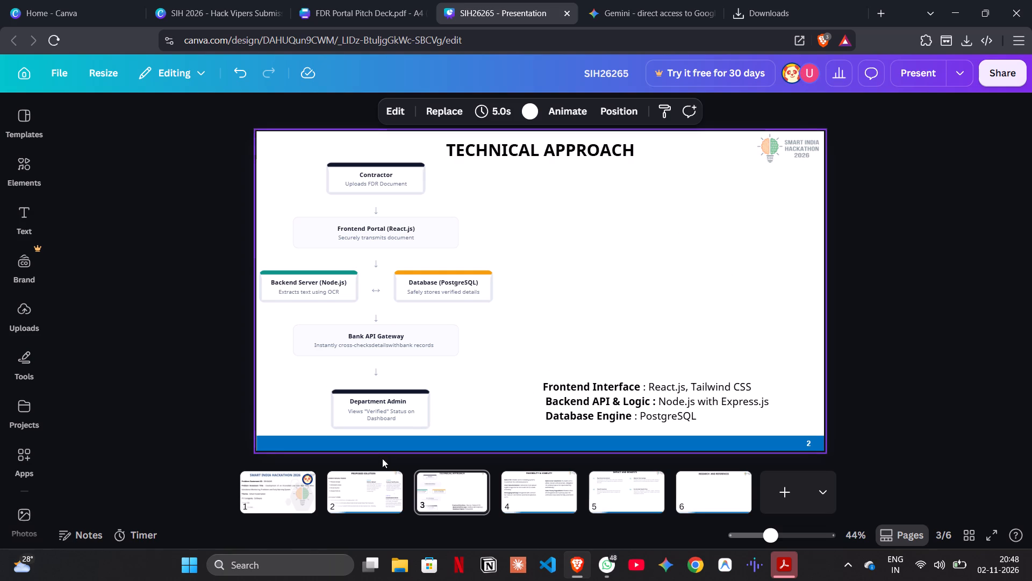
On the Proposed Solution slide, move the Core Issues To Solve block up out of the way and place Steps 01 and 02 level with Step 03.
click(367, 476)
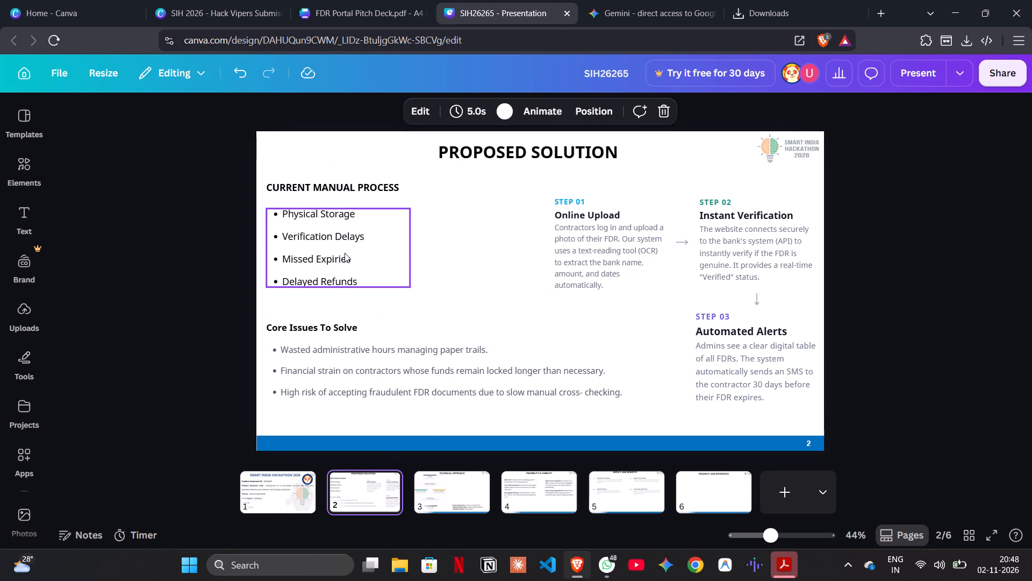
click(345, 253)
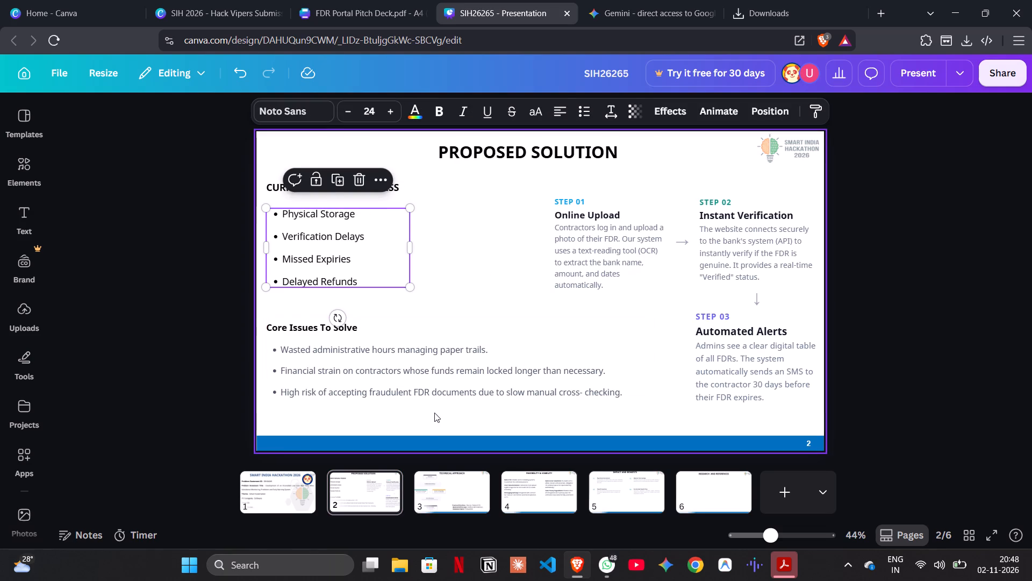
click(213, 361)
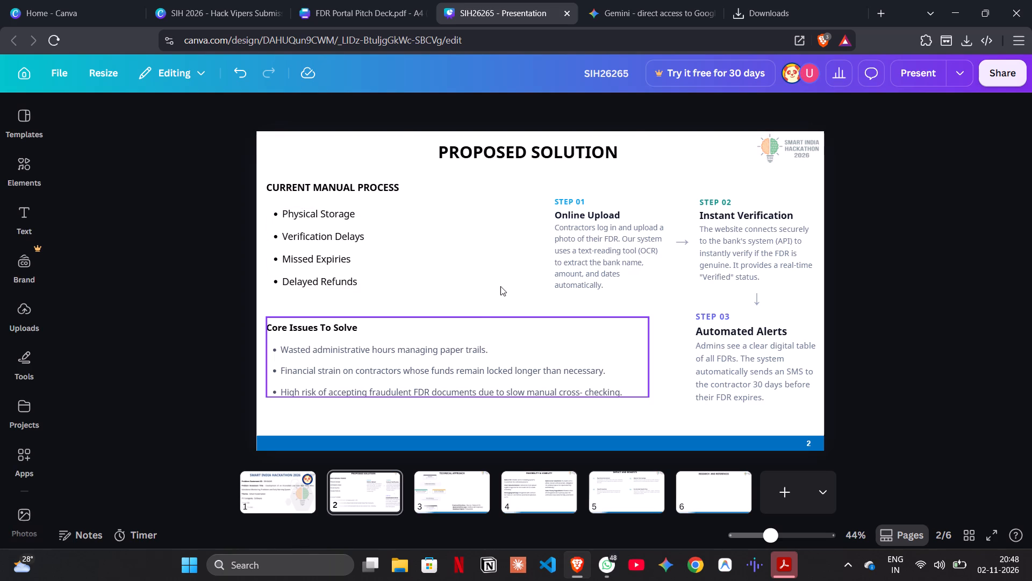
click(432, 367)
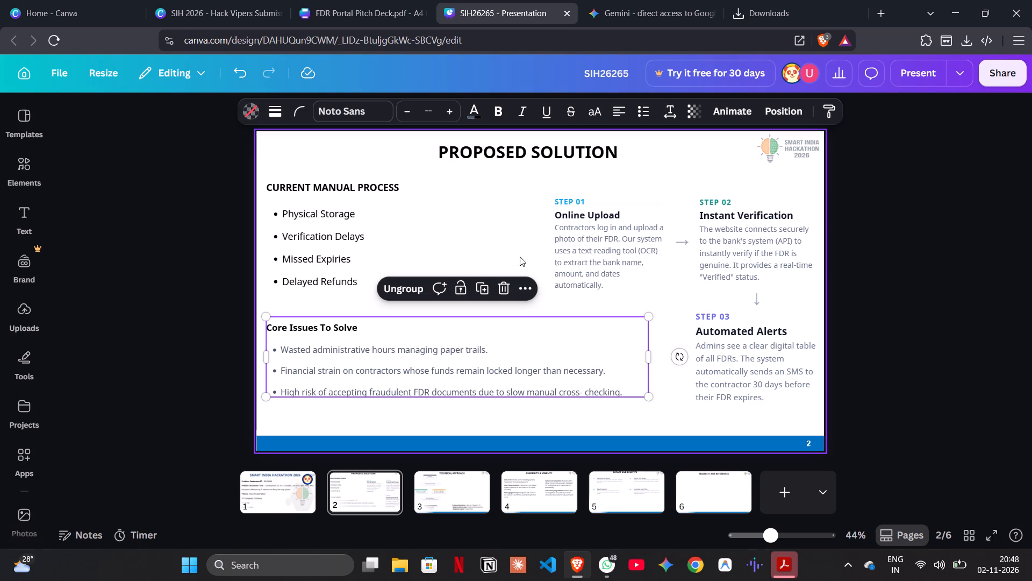
drag(496, 247, 753, 329)
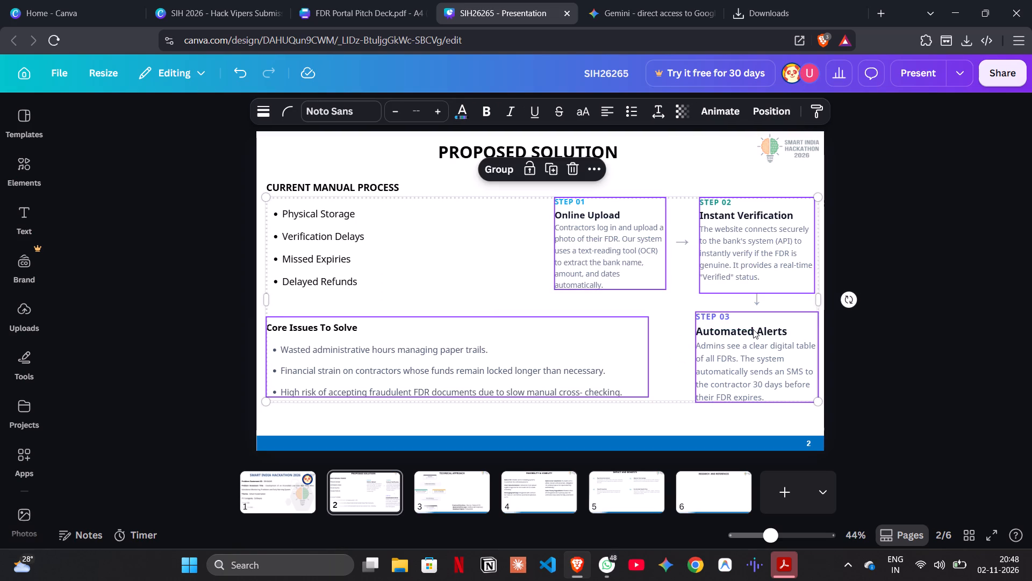
click(555, 282)
click(518, 329)
drag(457, 357, 412, 164)
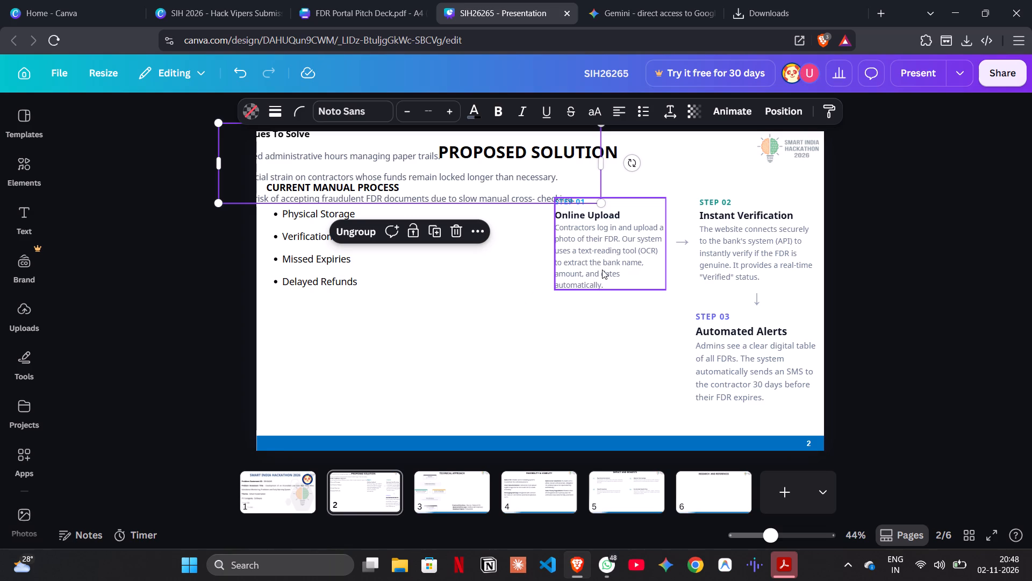
drag(526, 265, 766, 255)
drag(766, 255, 694, 263)
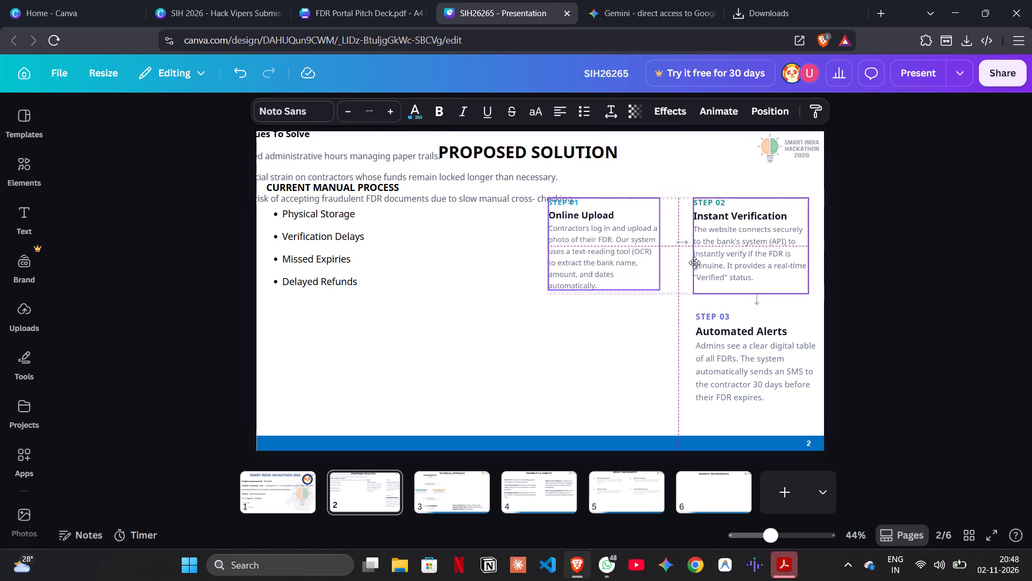
drag(694, 263, 493, 373)
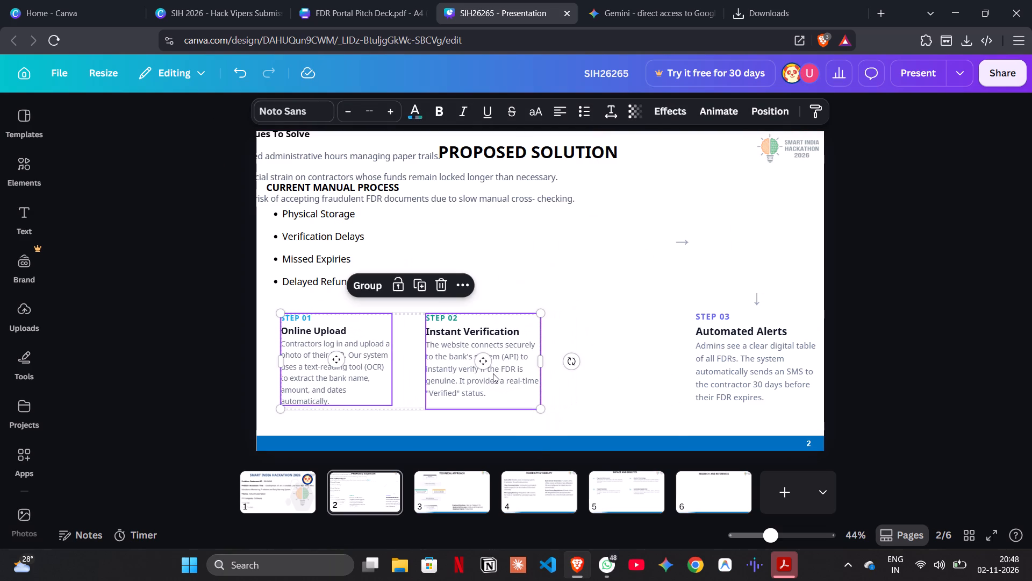
Shift the Step 02 text block towards Step 03 and centre the horizontal arrow in the gap between Steps 01 and 02.
click(575, 295)
drag(685, 246, 640, 253)
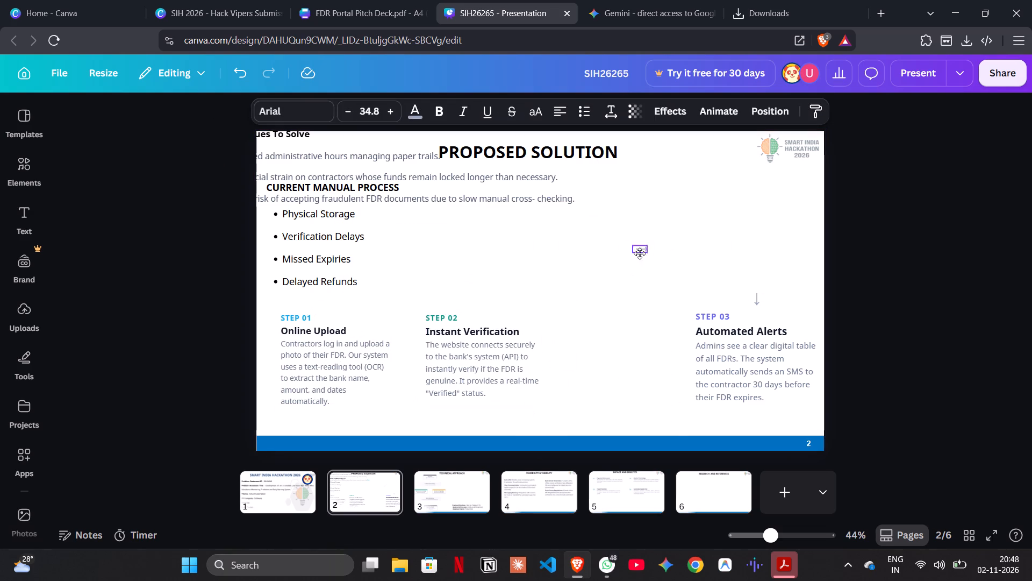
drag(640, 253, 413, 369)
drag(517, 347, 587, 350)
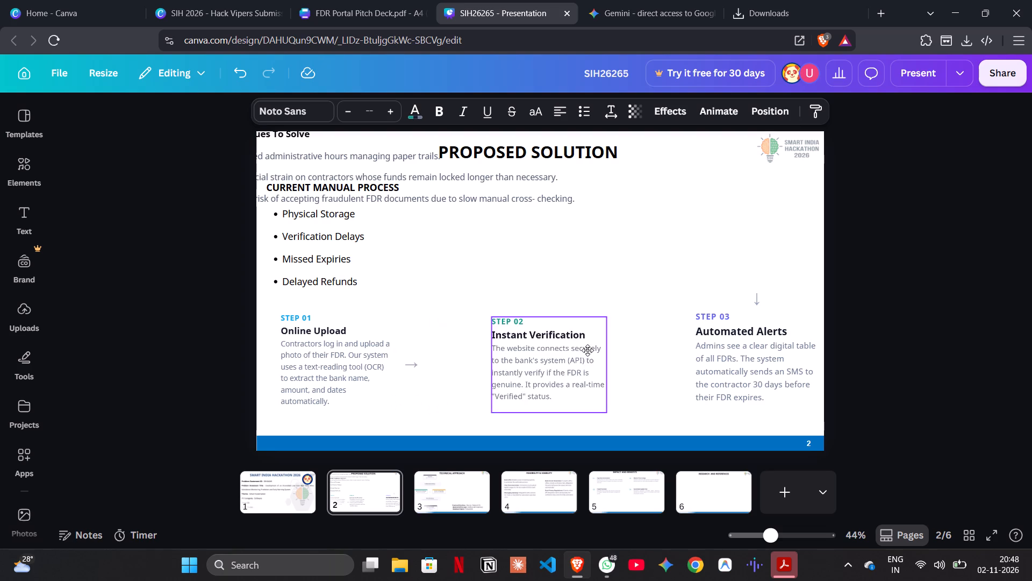
drag(587, 350, 575, 348)
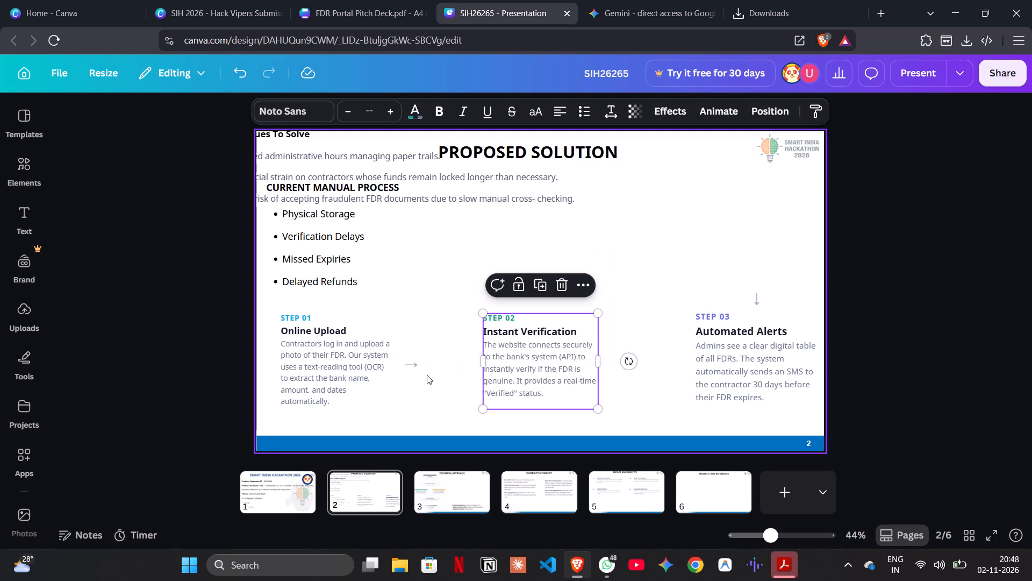
drag(408, 362, 431, 361)
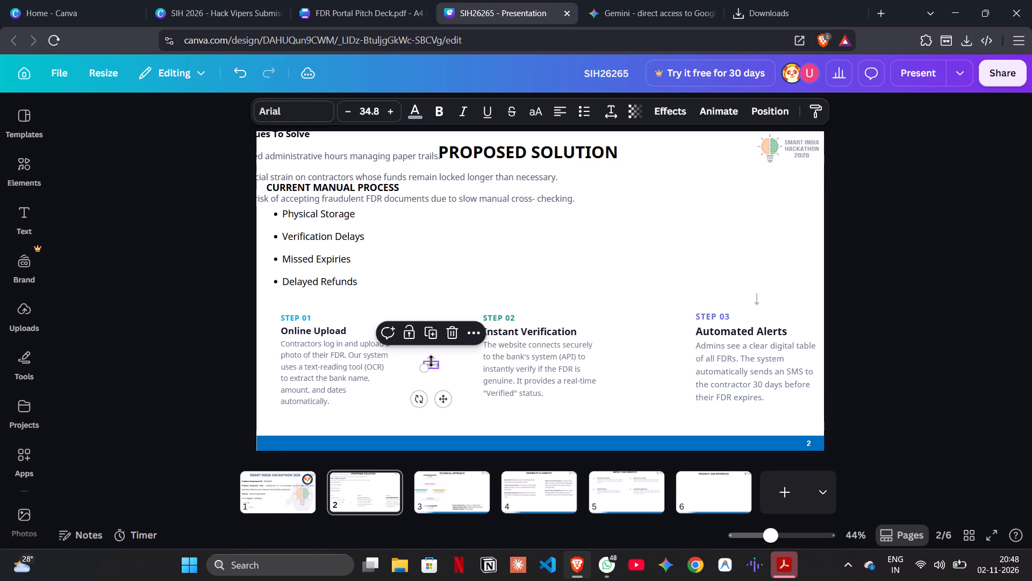
Replace the downward arrow with a duplicate of the horizontal arrow, placed between Steps 02 and 03.
drag(755, 299, 639, 365)
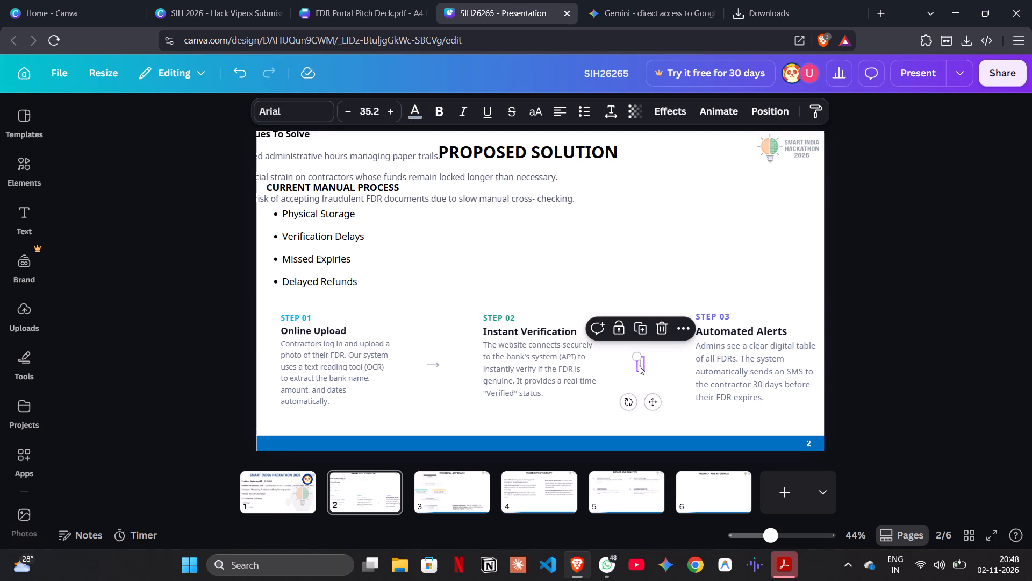
key(BackSpace)
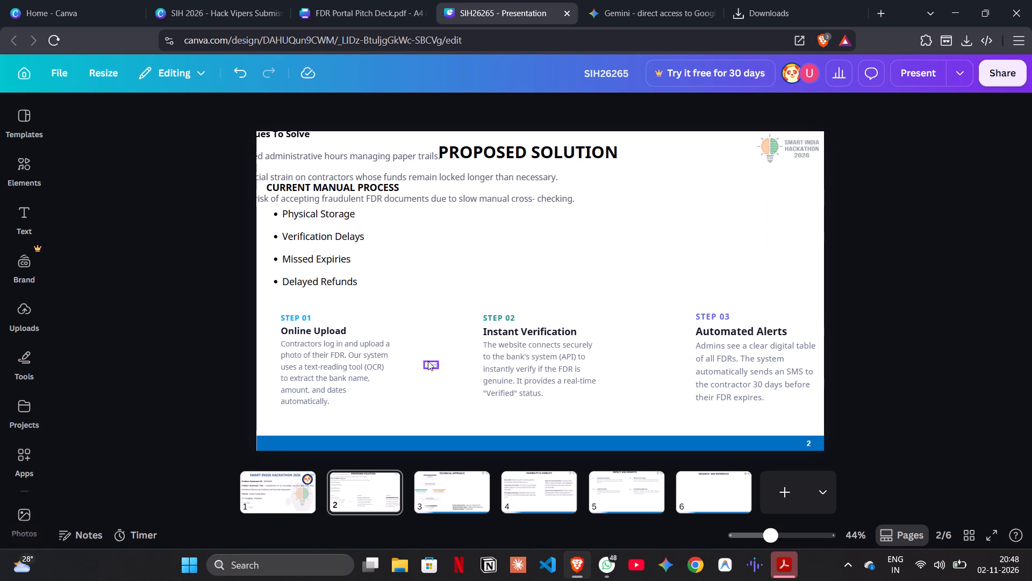
click(434, 364)
key(ctrl+d)
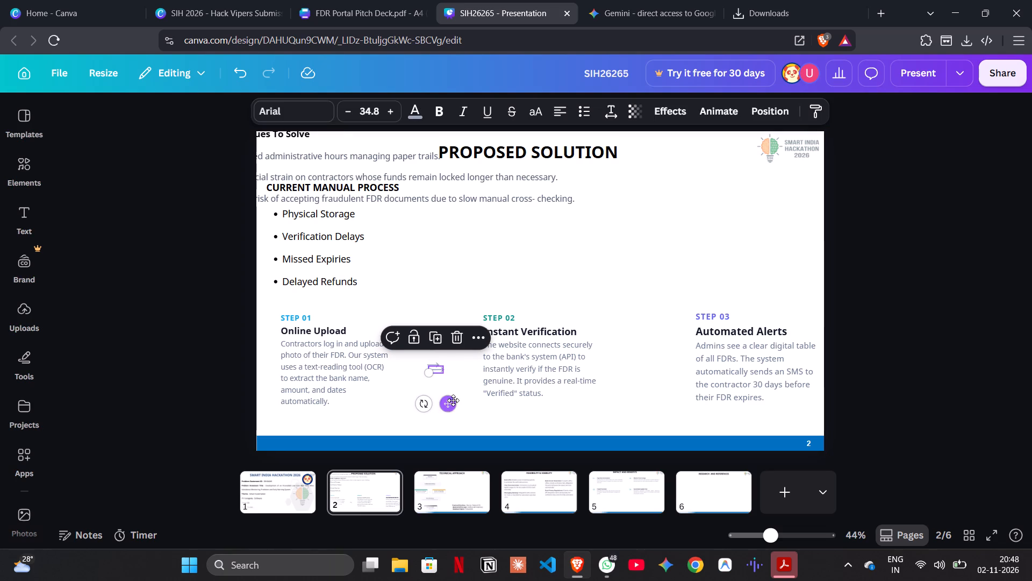
drag(451, 405, 664, 398)
click(881, 294)
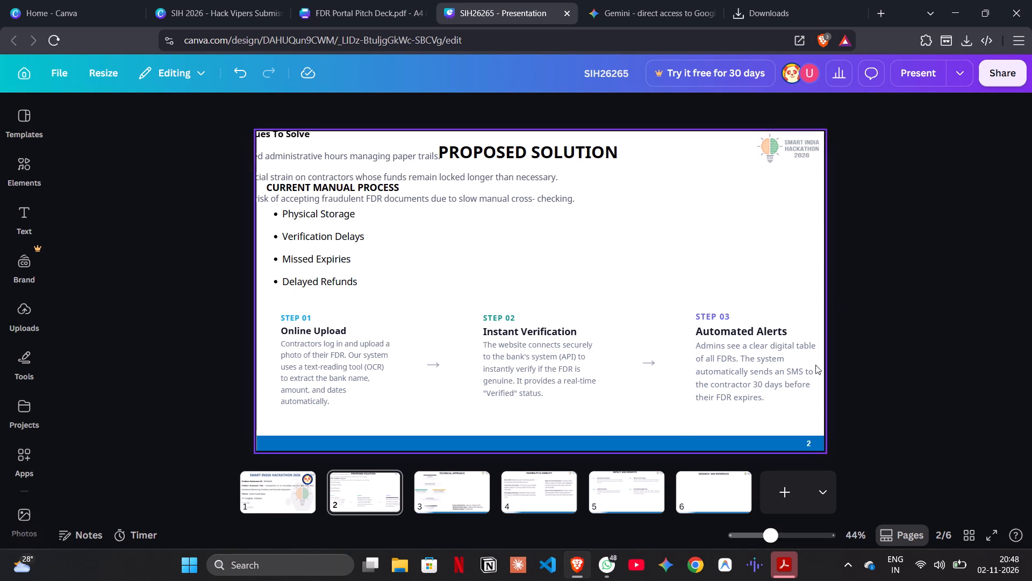
Nudge the Step 03 text, the second arrow and the Step 01 text slightly to even out the spacing of the row.
drag(787, 368, 779, 372)
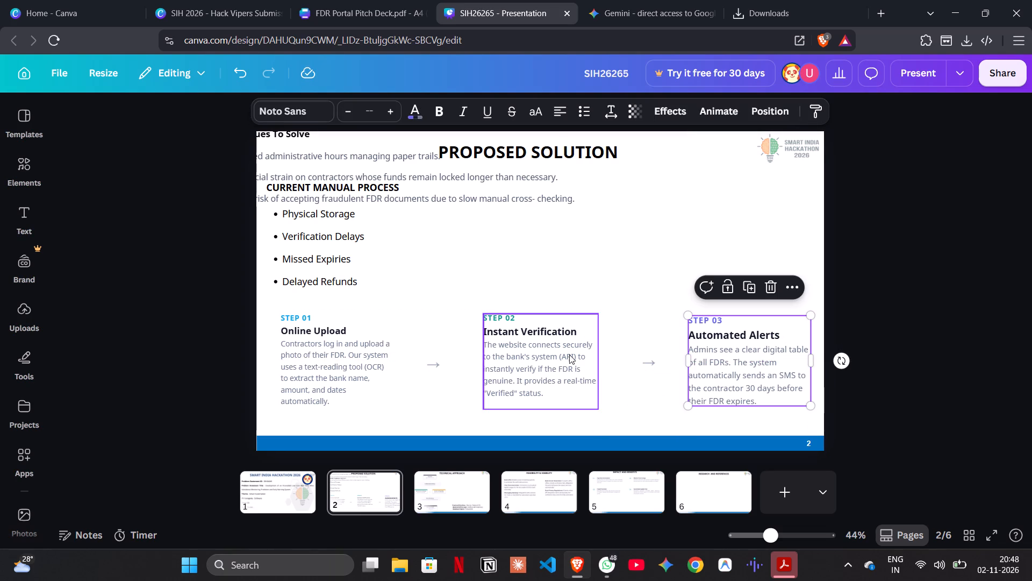
click(566, 356)
drag(652, 363, 651, 363)
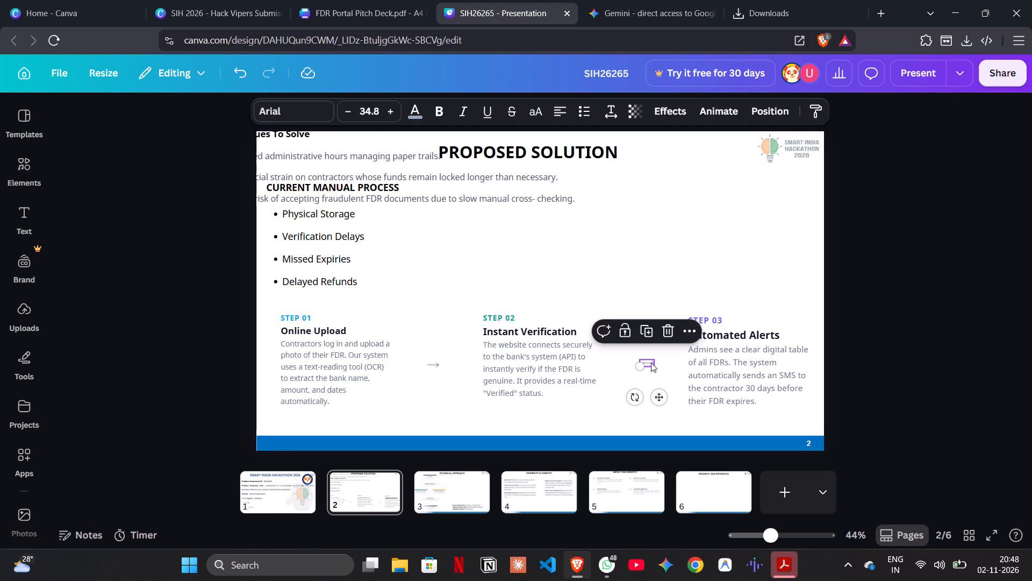
drag(651, 363, 647, 363)
click(334, 369)
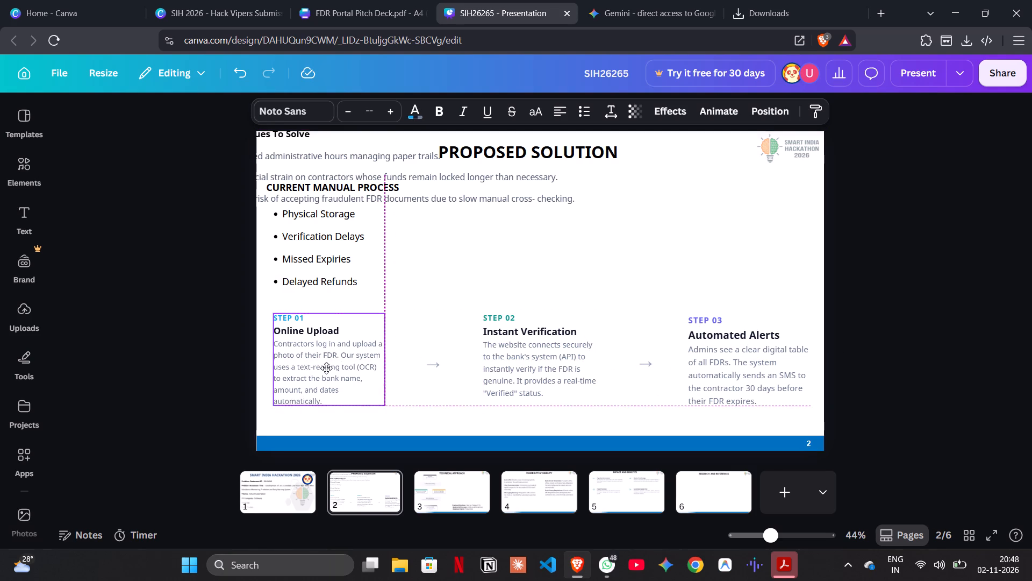
click(869, 320)
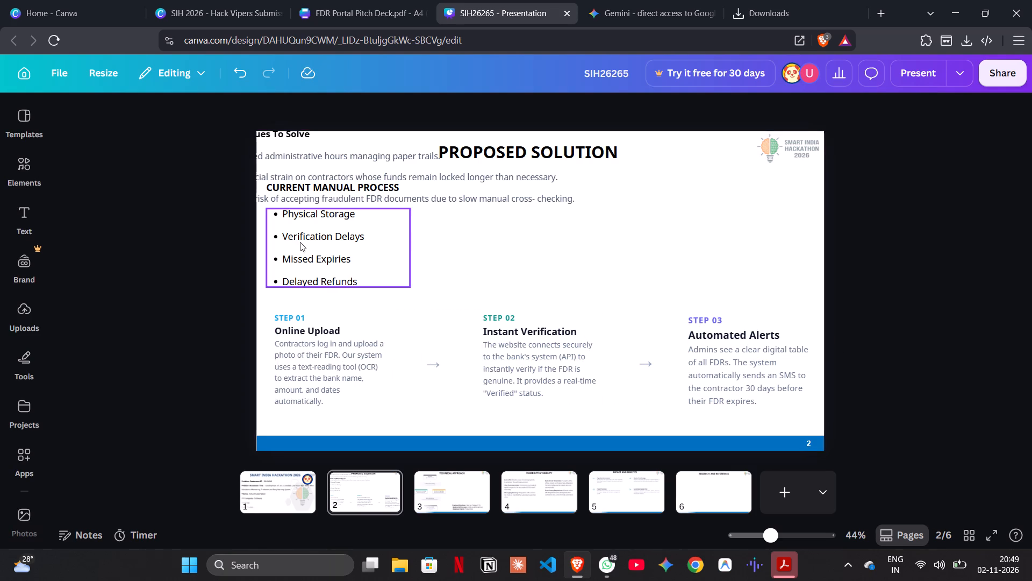
Move the Core Issues To Solve block beside the manual process bullets, narrow it so its longer bullets wrap, and raise it clear of the steps row.
drag(462, 161, 664, 244)
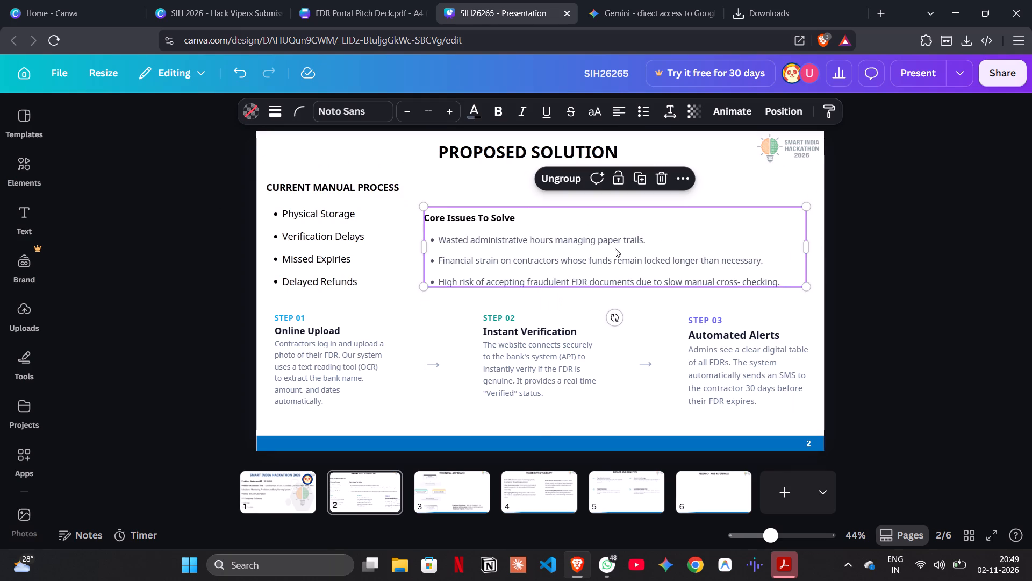
drag(425, 247, 518, 252)
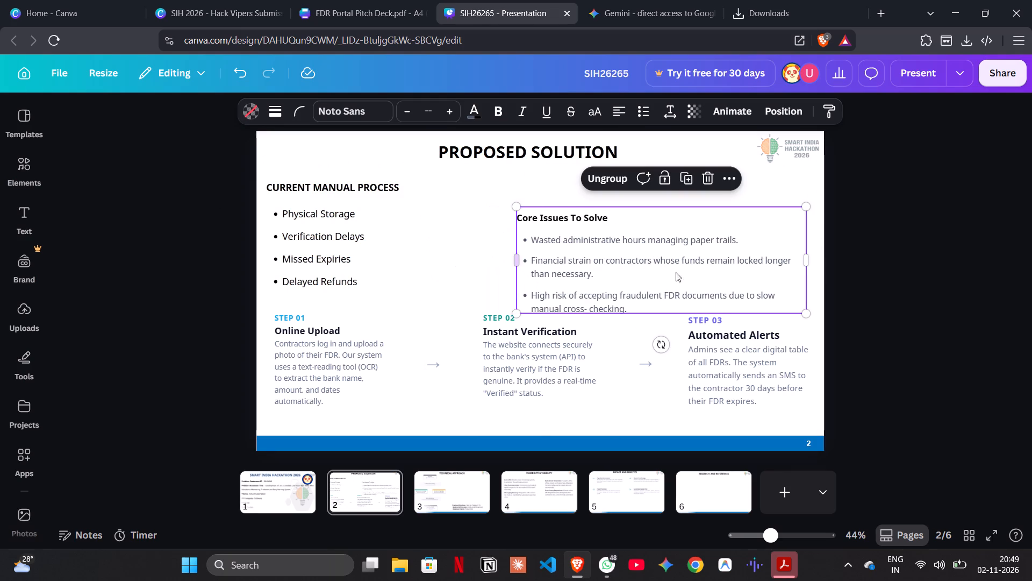
drag(687, 272, 681, 251)
Reduce the font size of the Current Manual Process bullet list to 21.
click(371, 252)
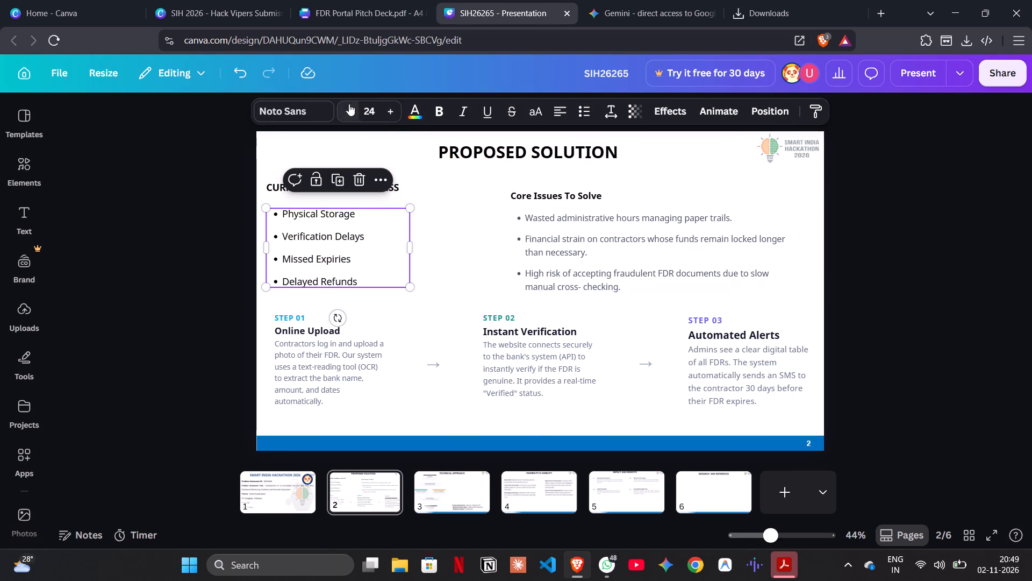
triple_click(349, 108)
click(174, 301)
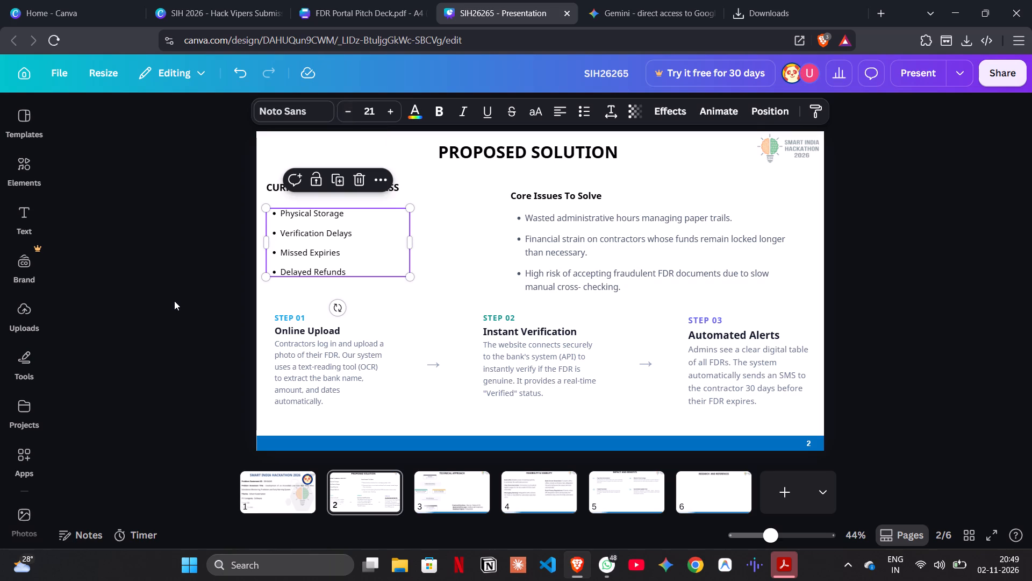
Reduce the font size of the CURRENT MANUAL PROCESS heading to 21.
click(371, 190)
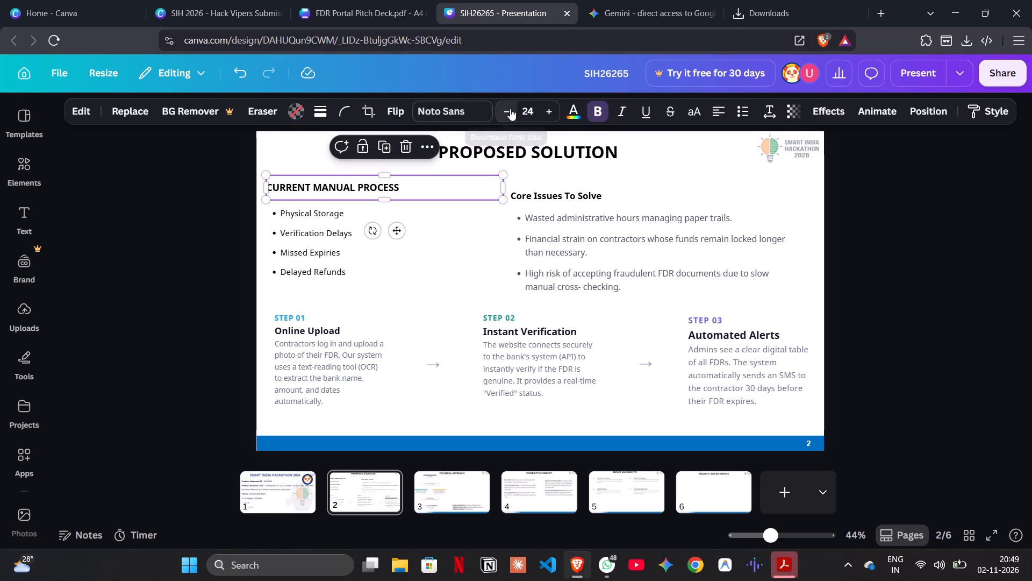
triple_click(510, 109)
click(170, 271)
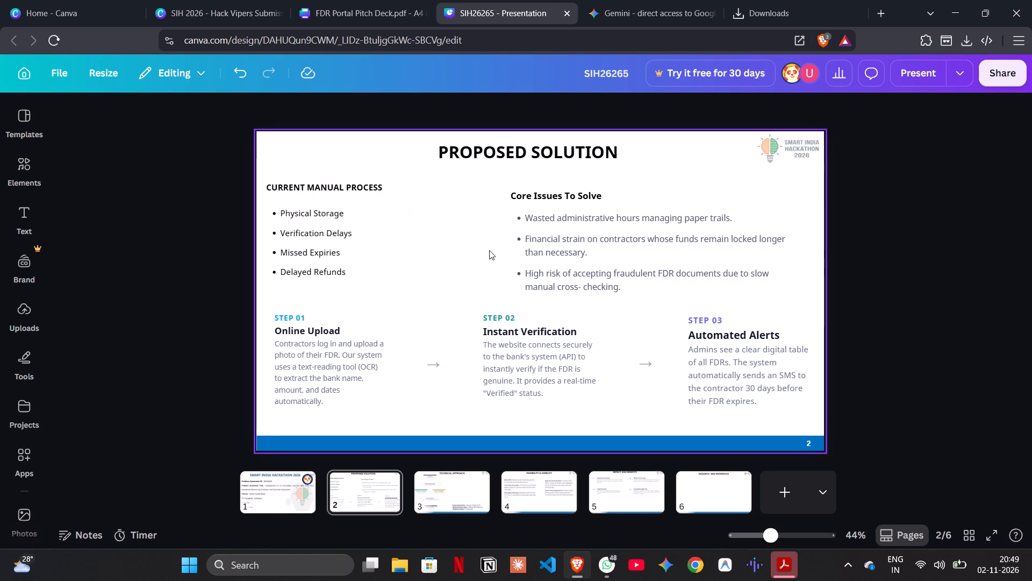
Make the Core Issues To Solve text one size smaller and shift the block slightly right and up on the slide.
click(549, 252)
click(401, 112)
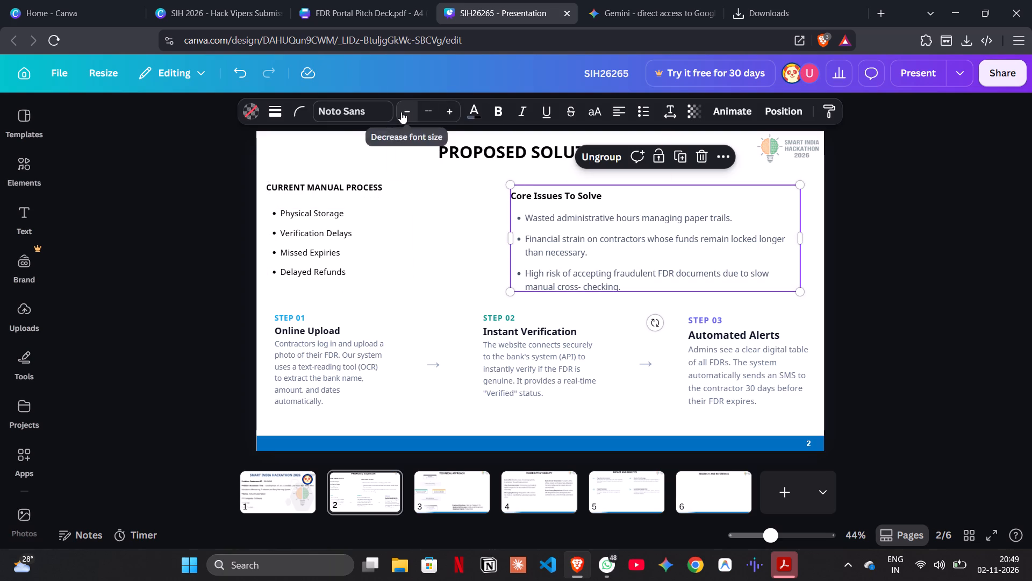
click(188, 309)
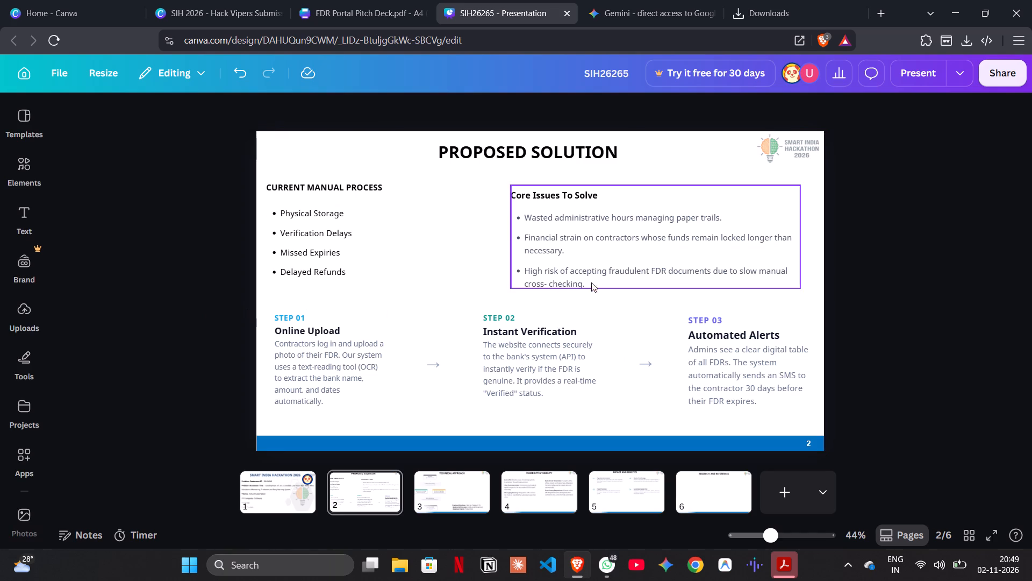
drag(596, 278, 614, 275)
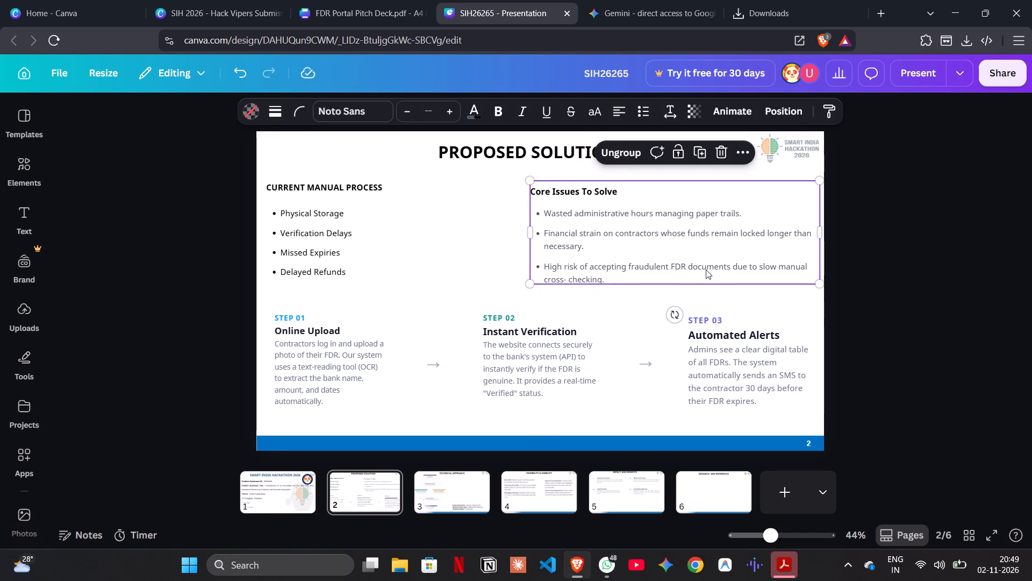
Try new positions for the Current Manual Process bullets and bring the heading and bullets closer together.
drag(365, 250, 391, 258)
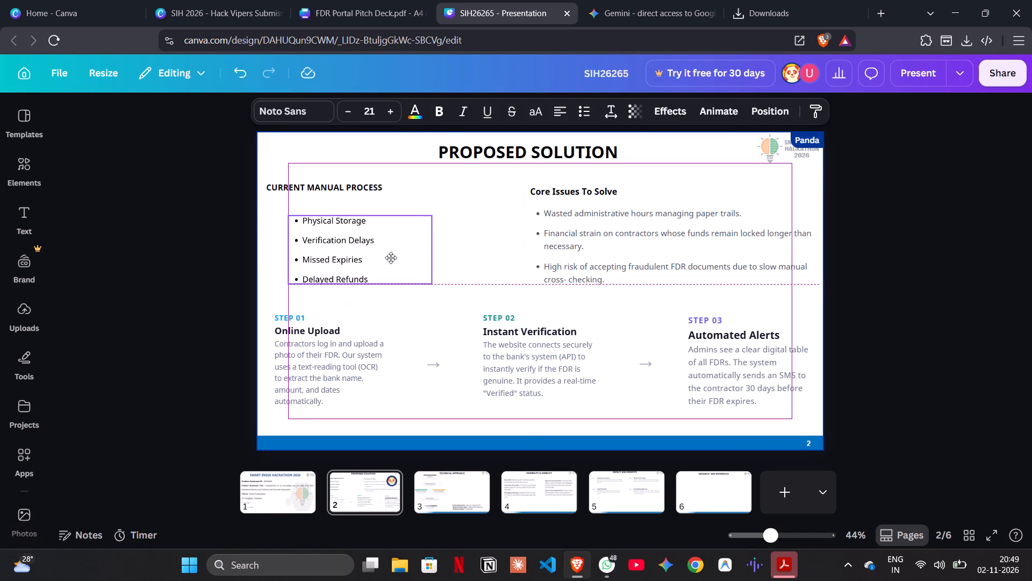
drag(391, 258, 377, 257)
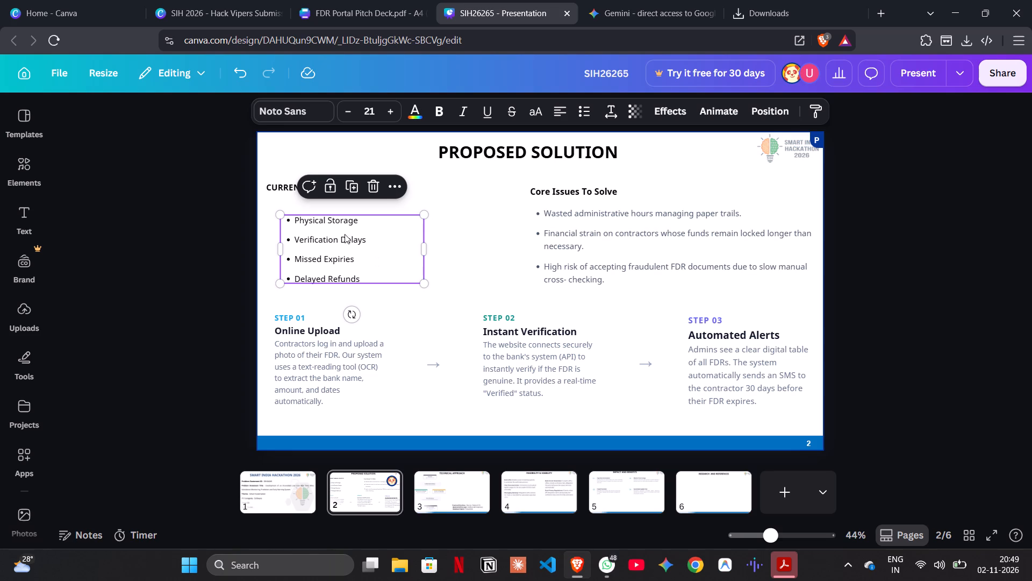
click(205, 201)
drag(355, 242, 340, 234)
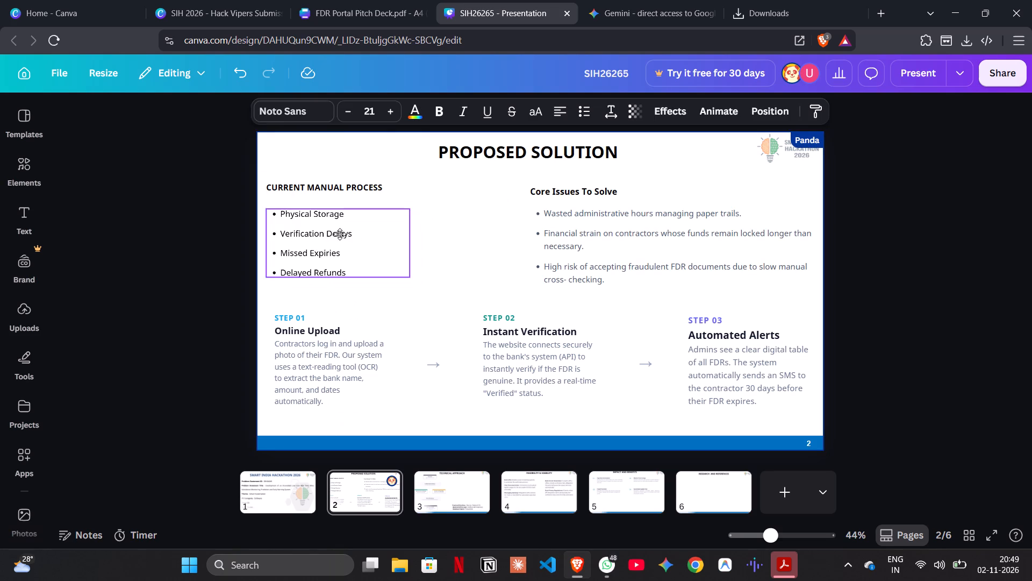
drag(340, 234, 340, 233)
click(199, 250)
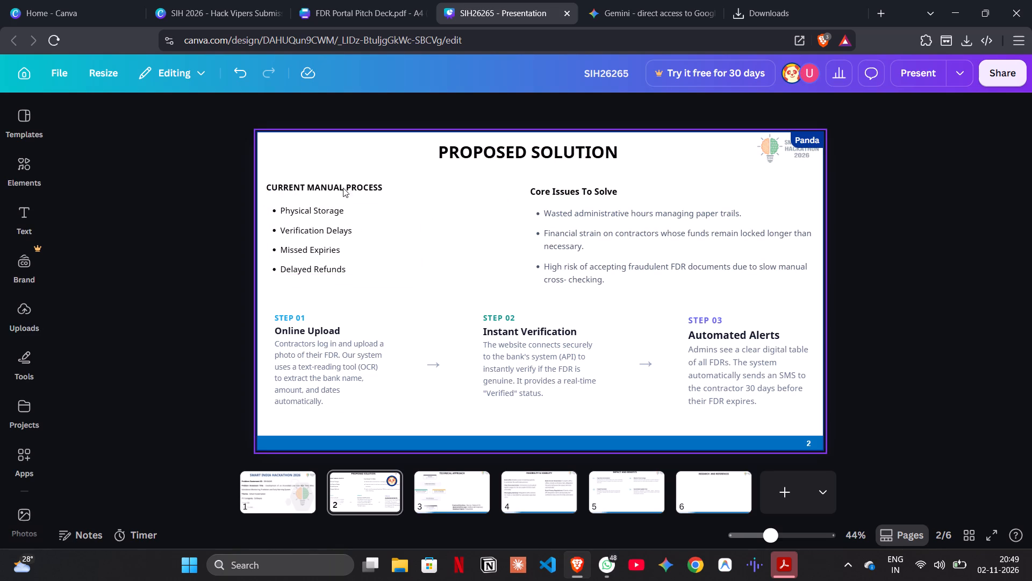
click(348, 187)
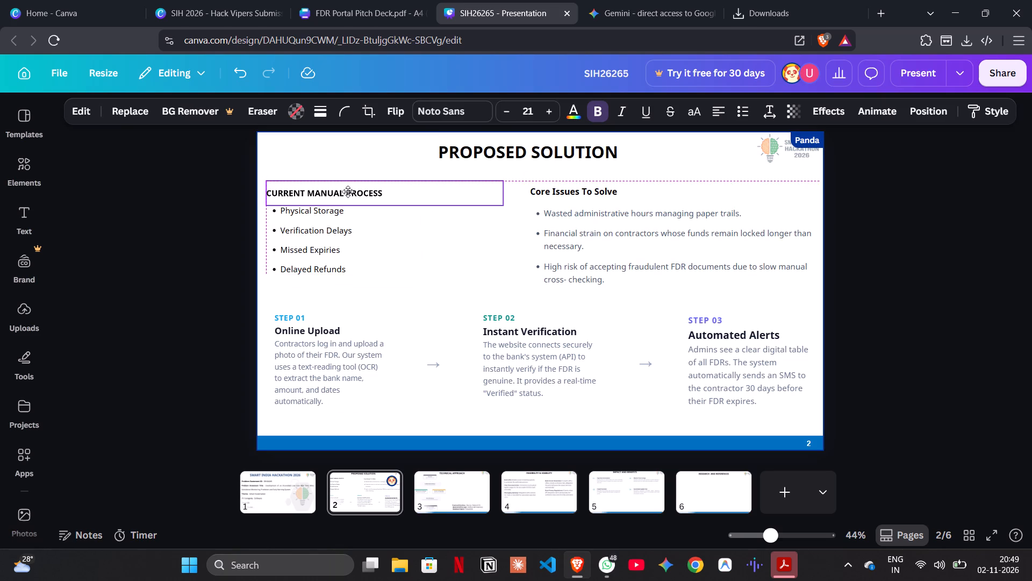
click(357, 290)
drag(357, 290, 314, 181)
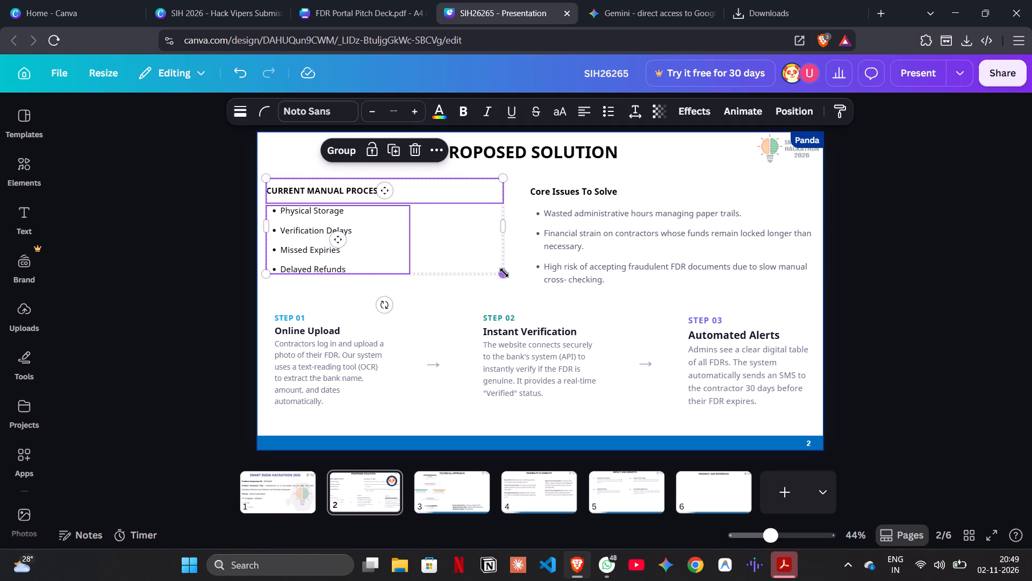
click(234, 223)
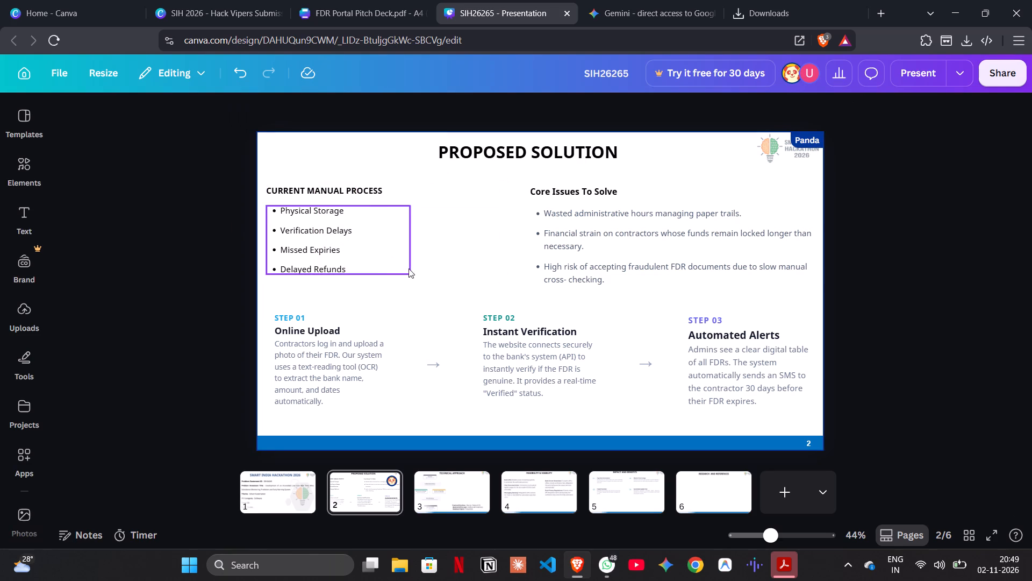
Move the manual process bullets slightly right and down, and align the CURRENT MANUAL PROCESS heading's left edge with them.
drag(362, 255, 377, 259)
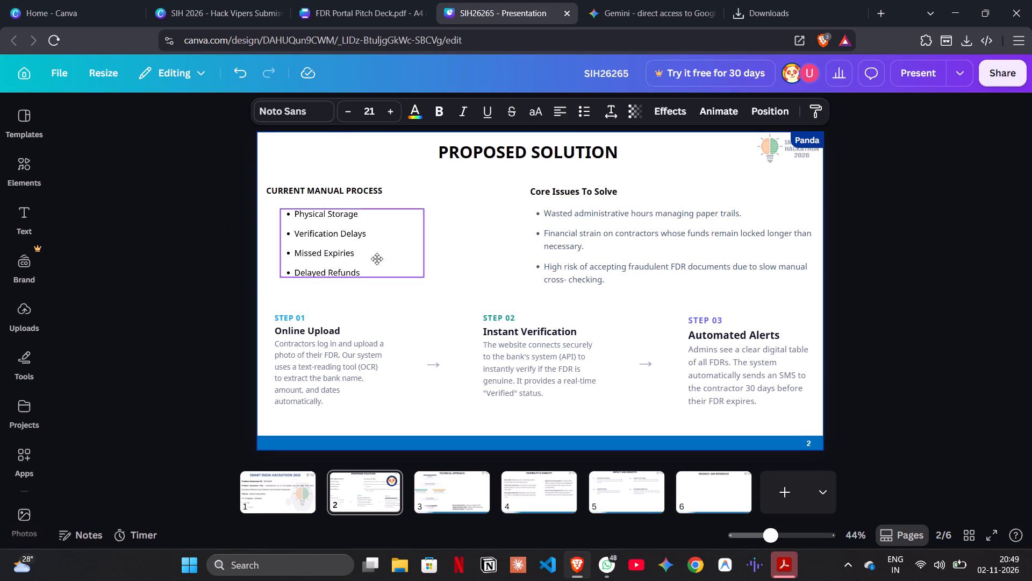
drag(377, 259, 375, 258)
click(234, 241)
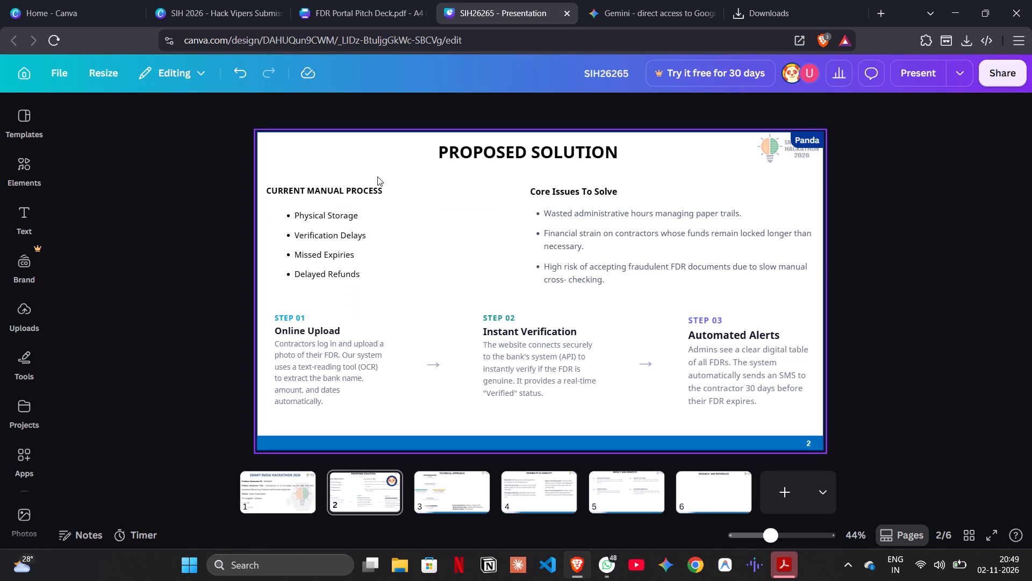
drag(375, 186, 388, 182)
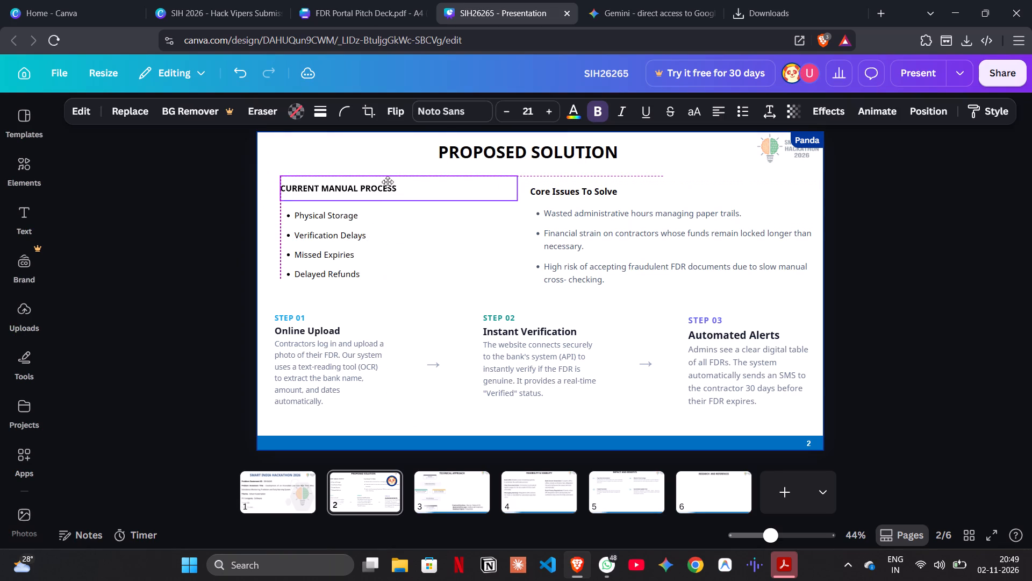
drag(388, 182, 388, 181)
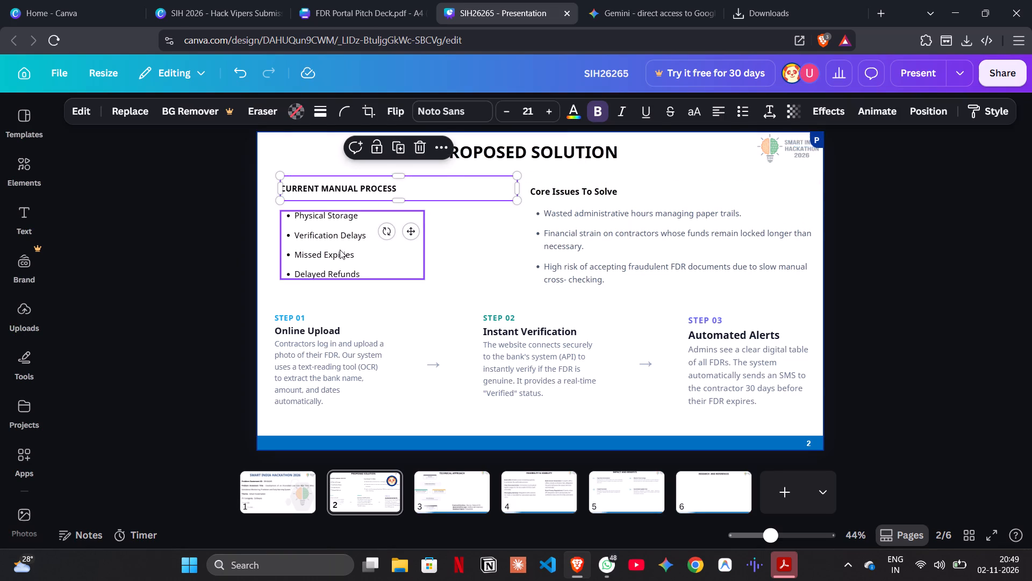
click(340, 250)
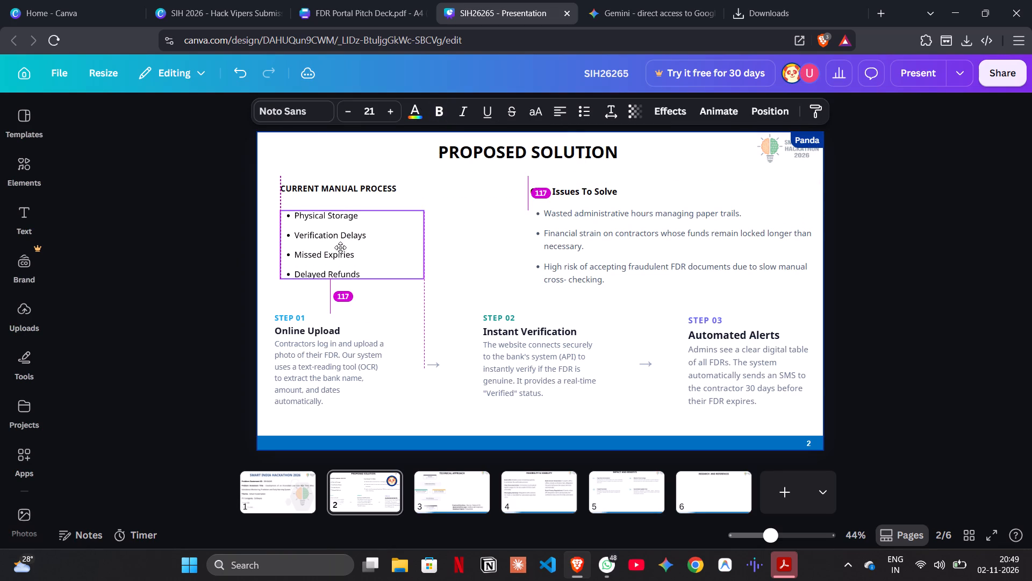
click(212, 223)
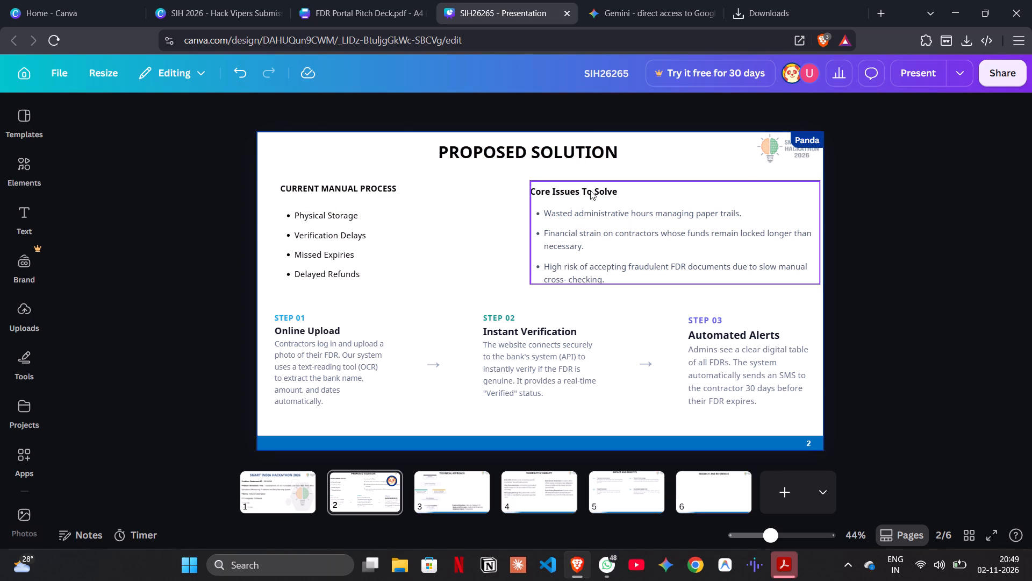
Shift the Core Issues To Solve block slightly left, away from the slide's right edge.
click(585, 189)
click(843, 255)
drag(783, 259, 773, 259)
click(919, 275)
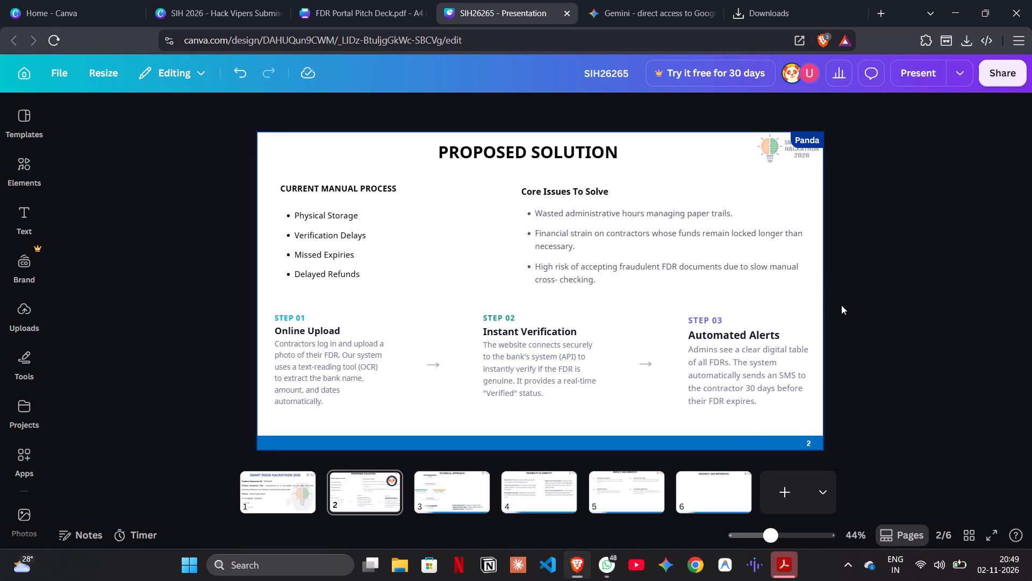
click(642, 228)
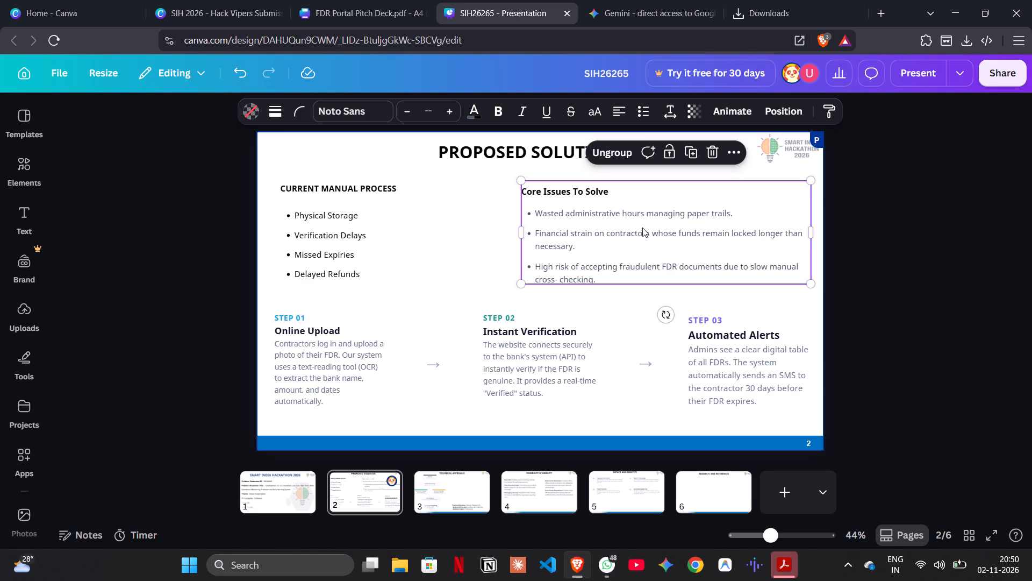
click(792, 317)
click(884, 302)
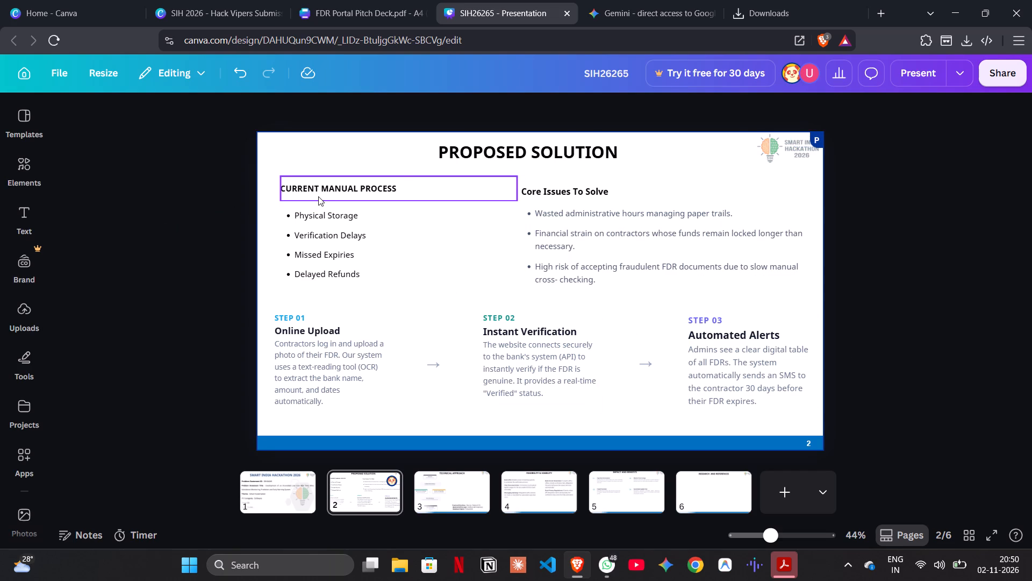
Lower the CURRENT MANUAL PROCESS heading slightly and line its left edge up with the Step 01 text.
drag(320, 196, 316, 199)
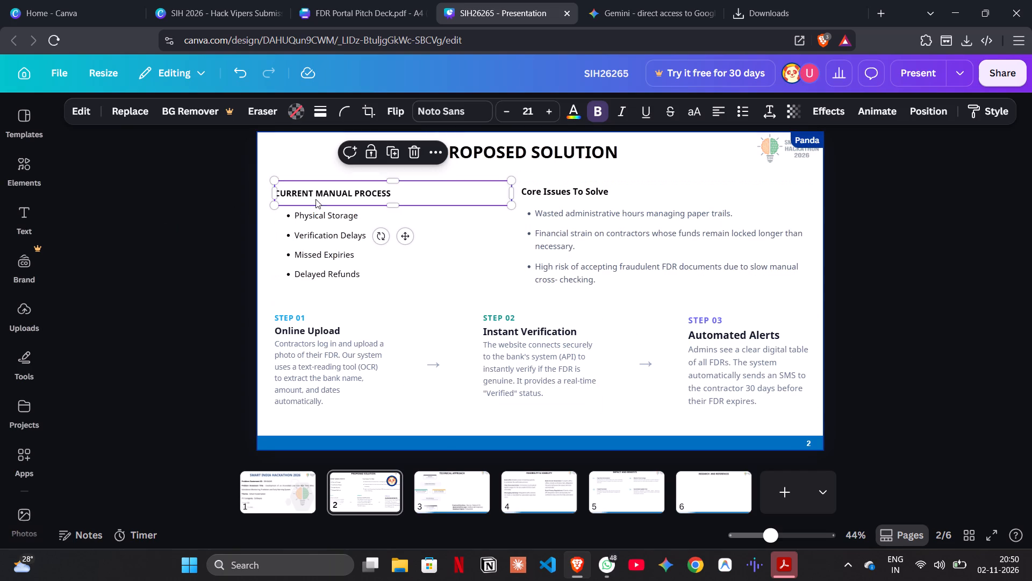
click(196, 200)
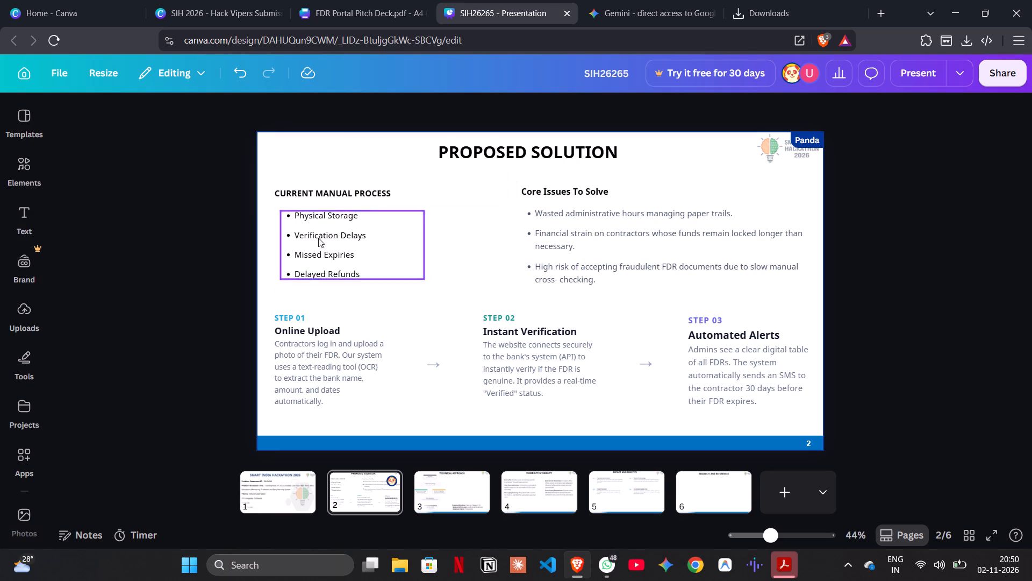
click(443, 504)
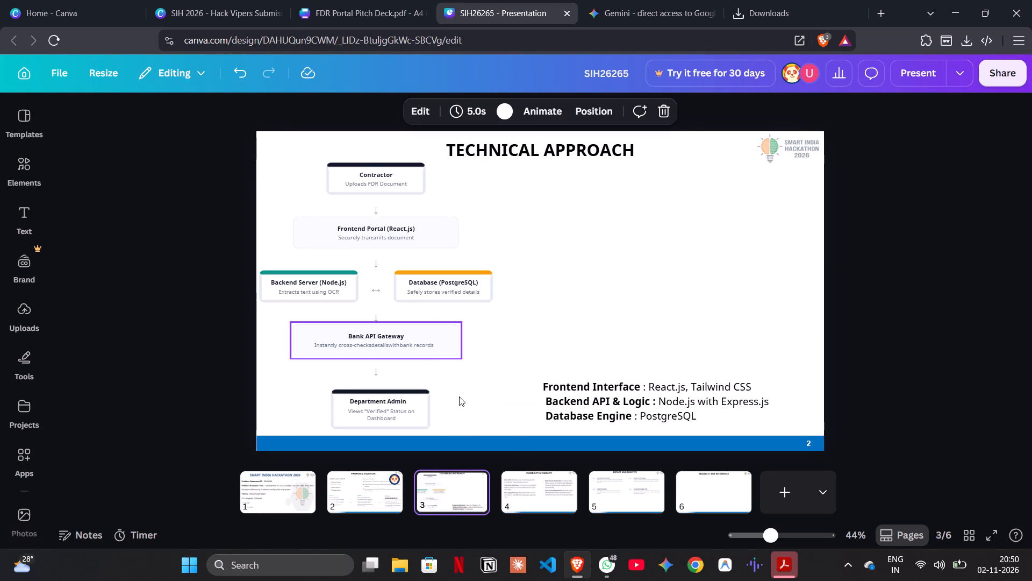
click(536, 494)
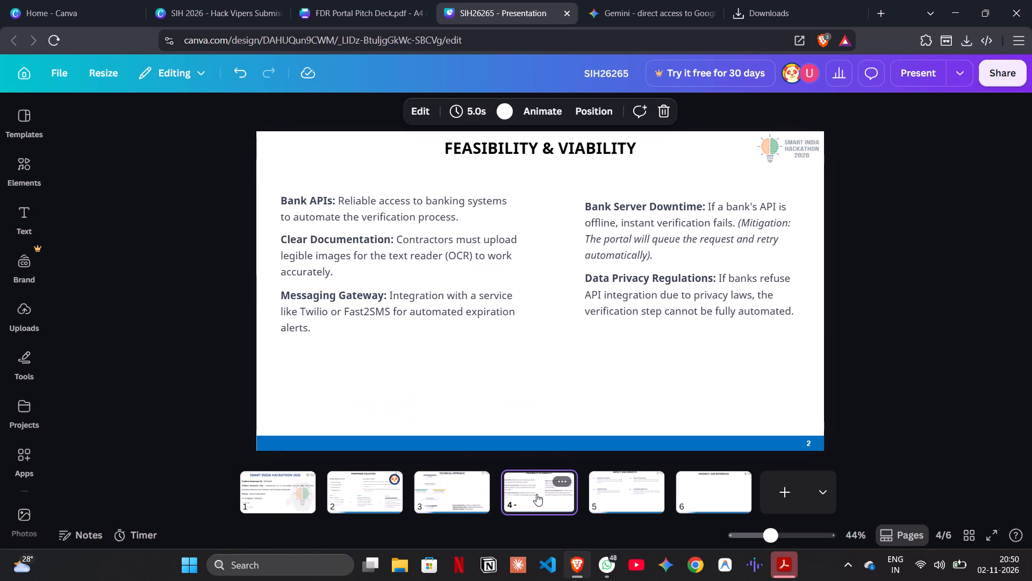
Rename the presentation as SIH26265_HackVipers.
click(620, 69)
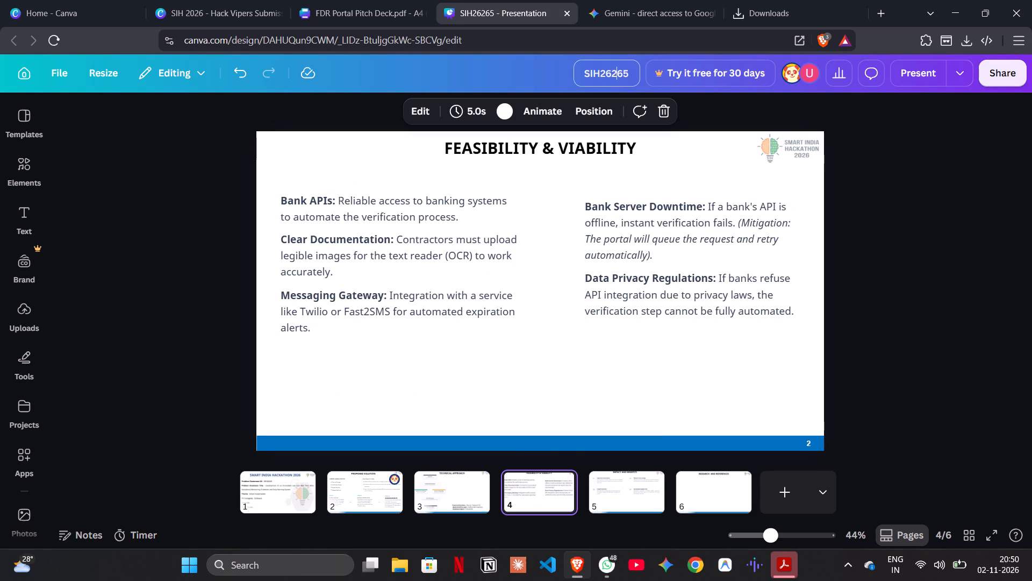
click(626, 72)
key(shift+underscore)
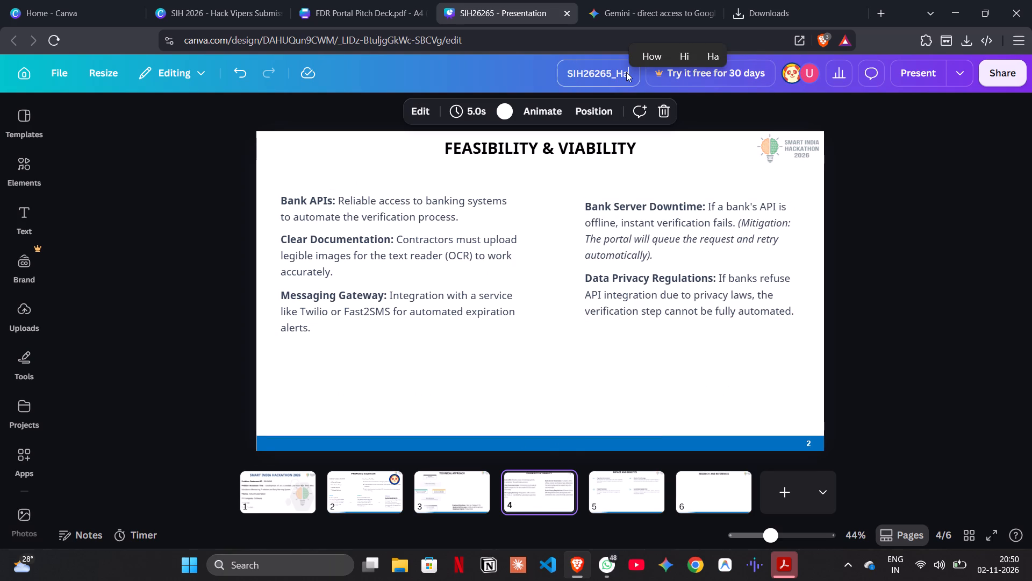
key(k)
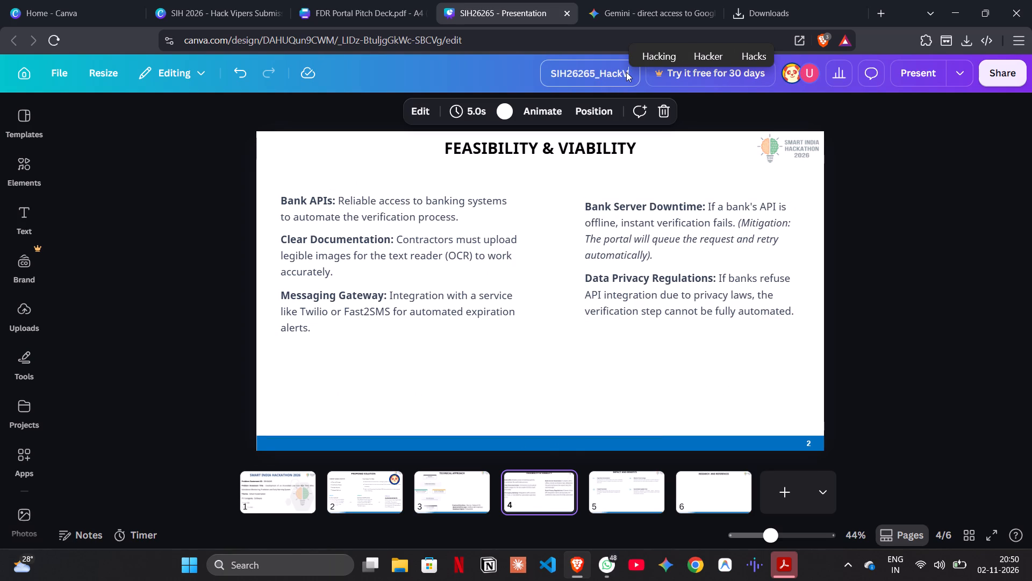
text(ipers)
key(Return)
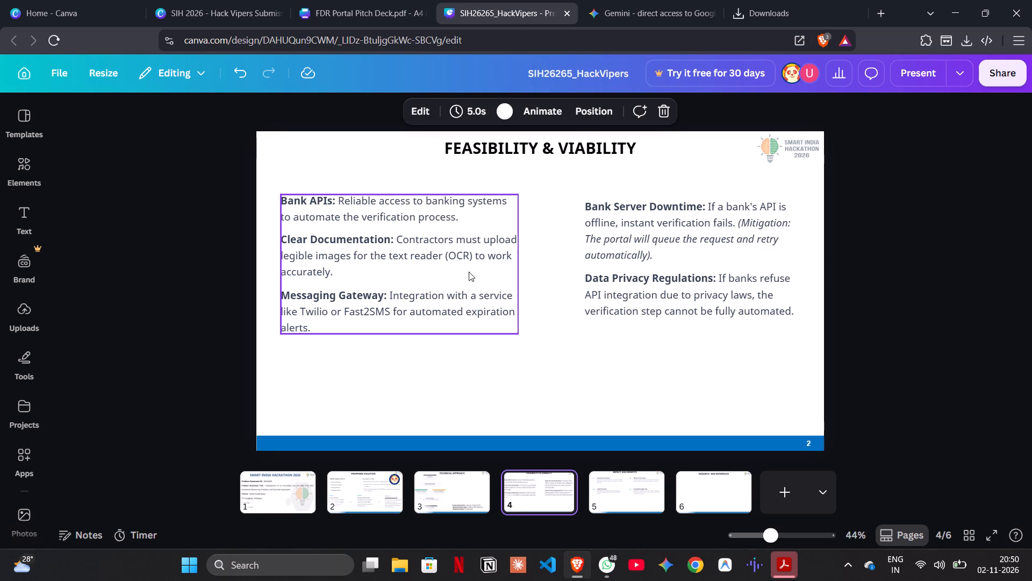
Enter HackVipers as the Team Name on the title slide.
click(301, 495)
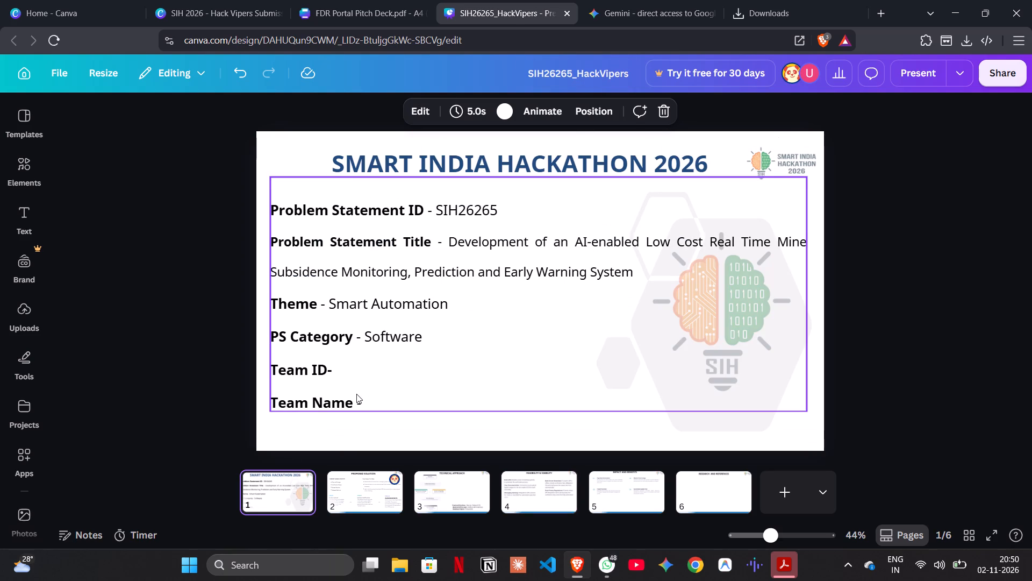
click(356, 394)
click(362, 404)
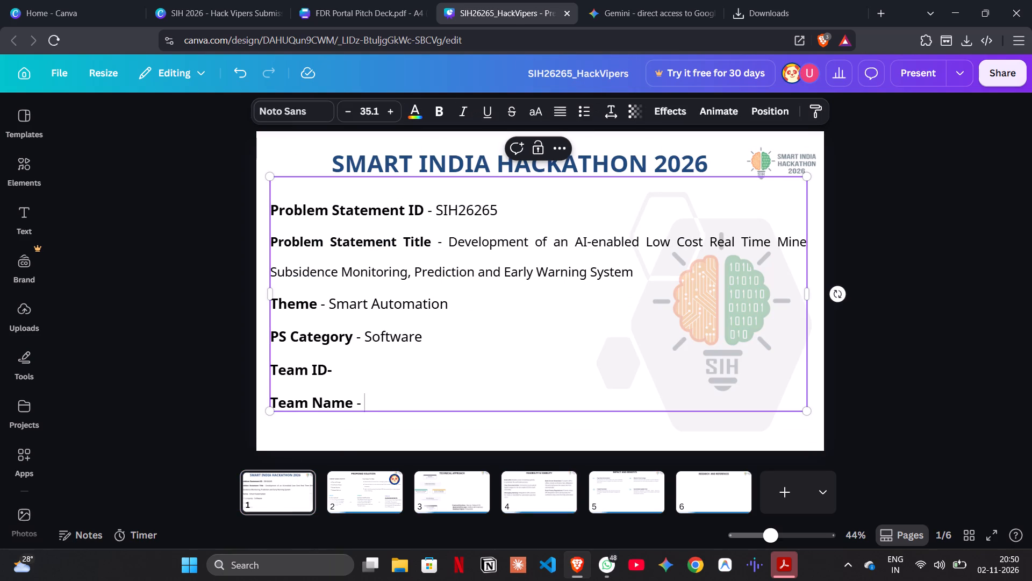
key(BackSpace)
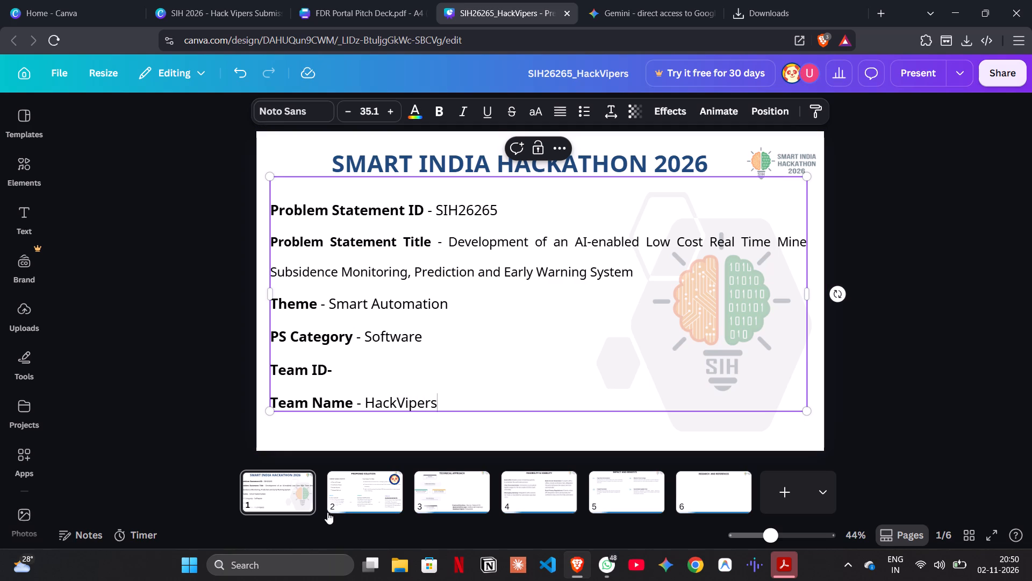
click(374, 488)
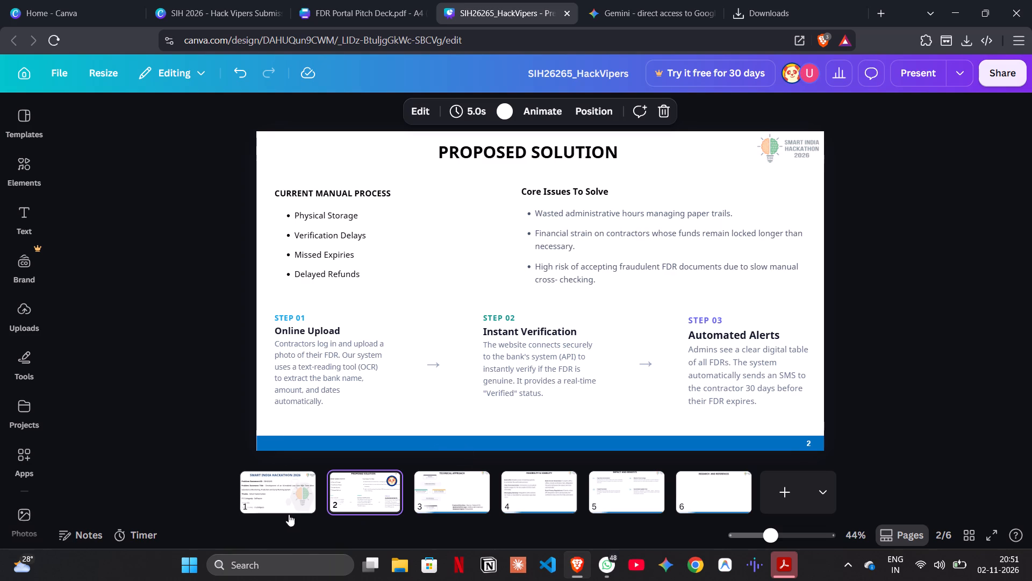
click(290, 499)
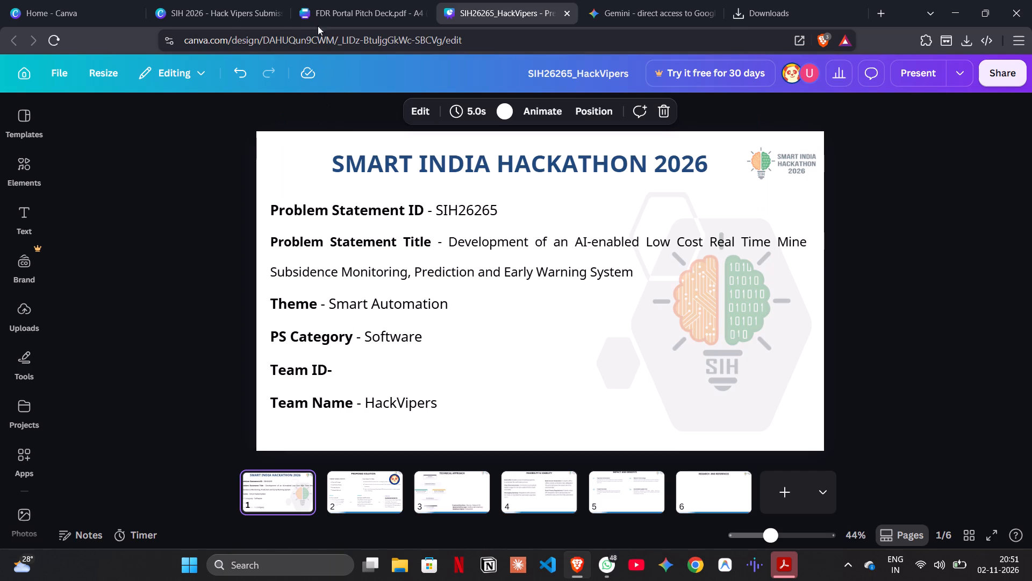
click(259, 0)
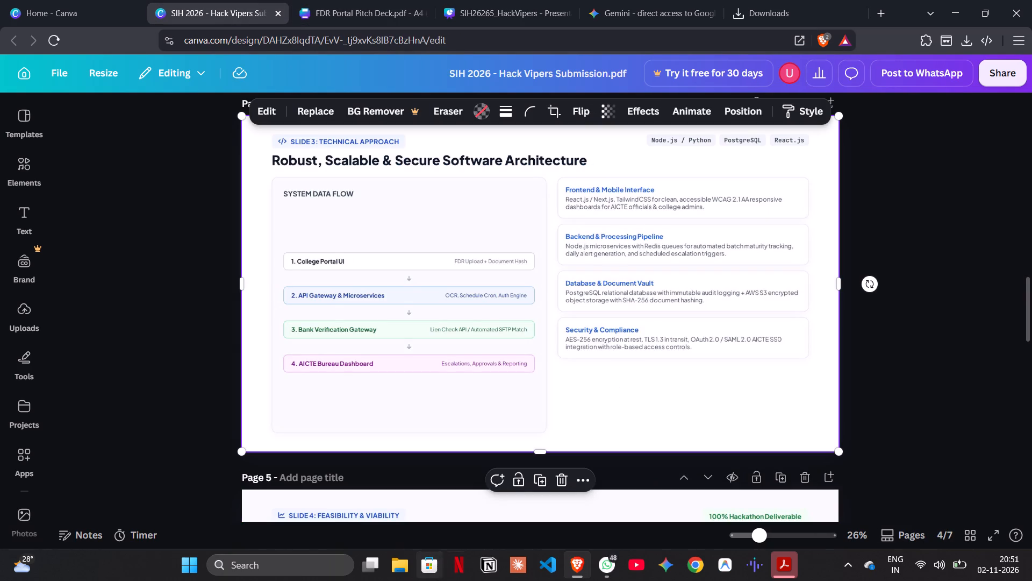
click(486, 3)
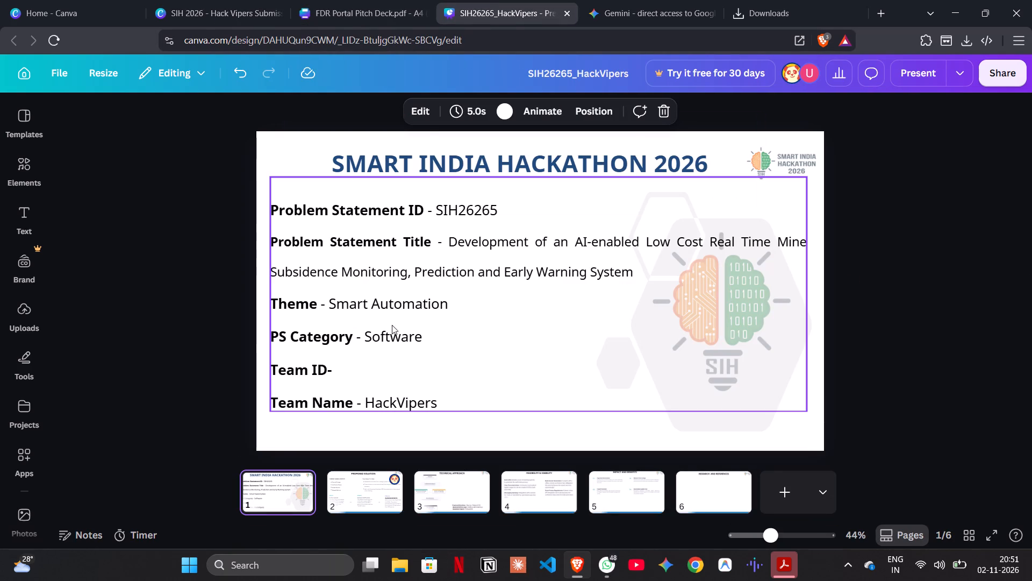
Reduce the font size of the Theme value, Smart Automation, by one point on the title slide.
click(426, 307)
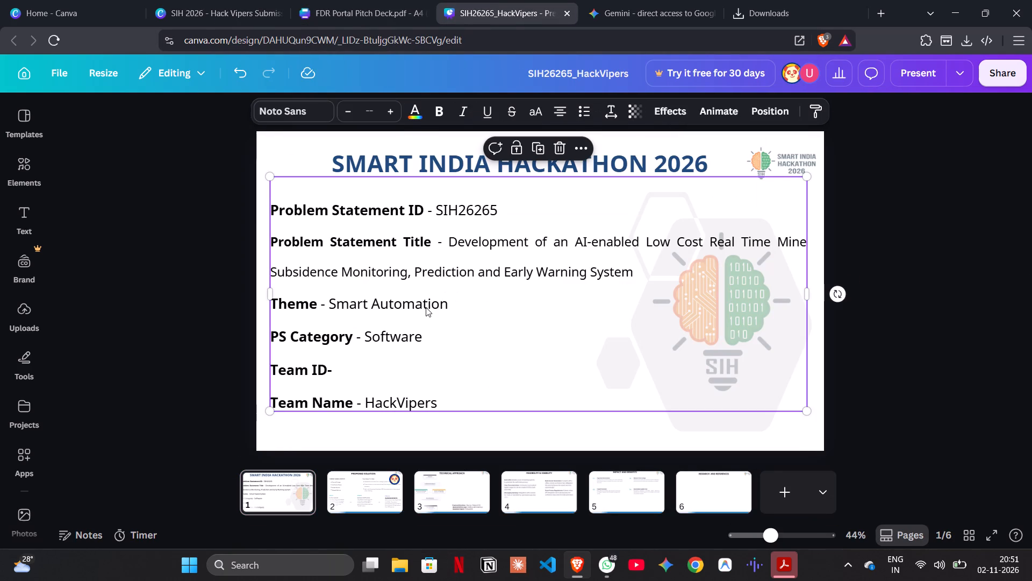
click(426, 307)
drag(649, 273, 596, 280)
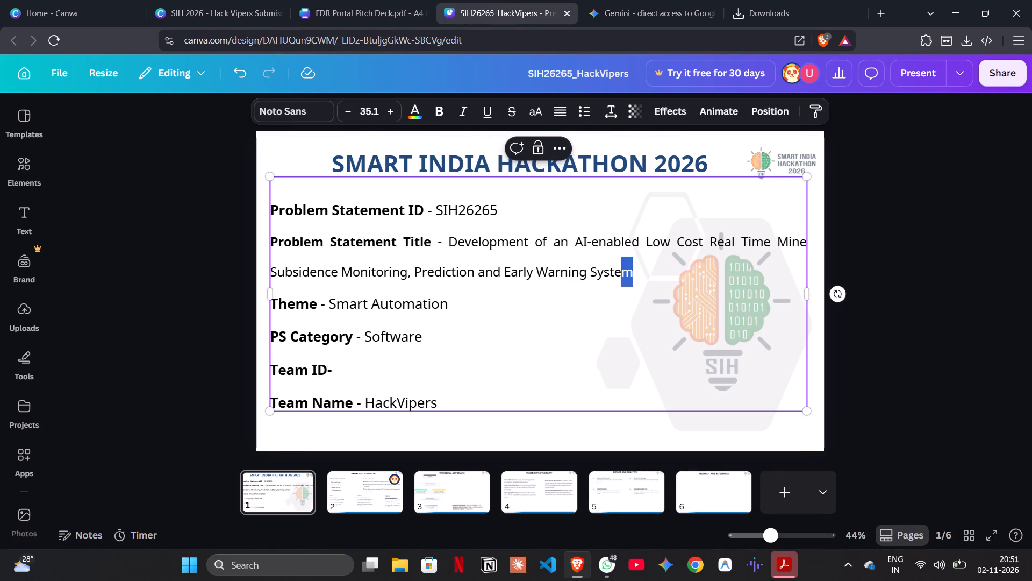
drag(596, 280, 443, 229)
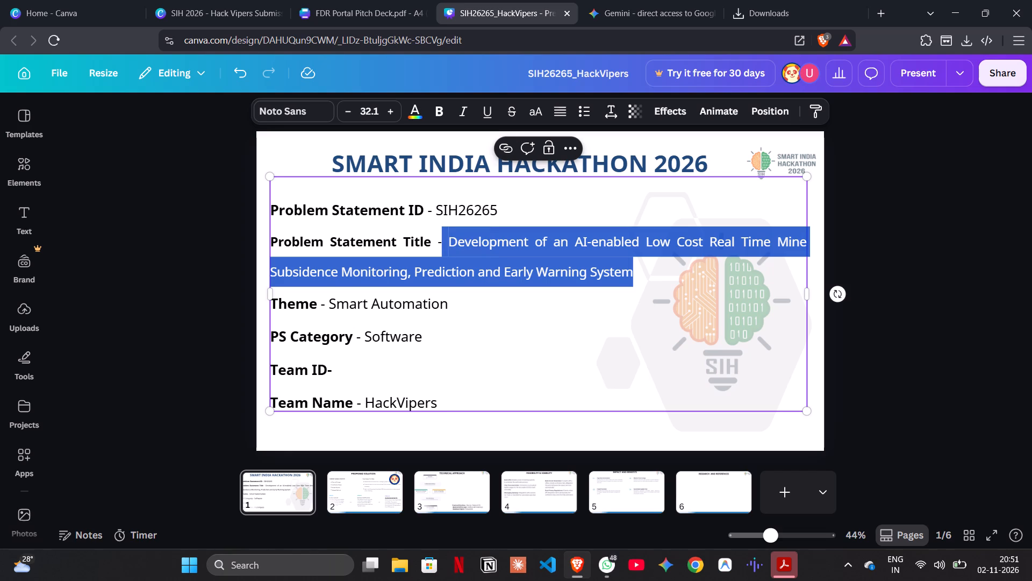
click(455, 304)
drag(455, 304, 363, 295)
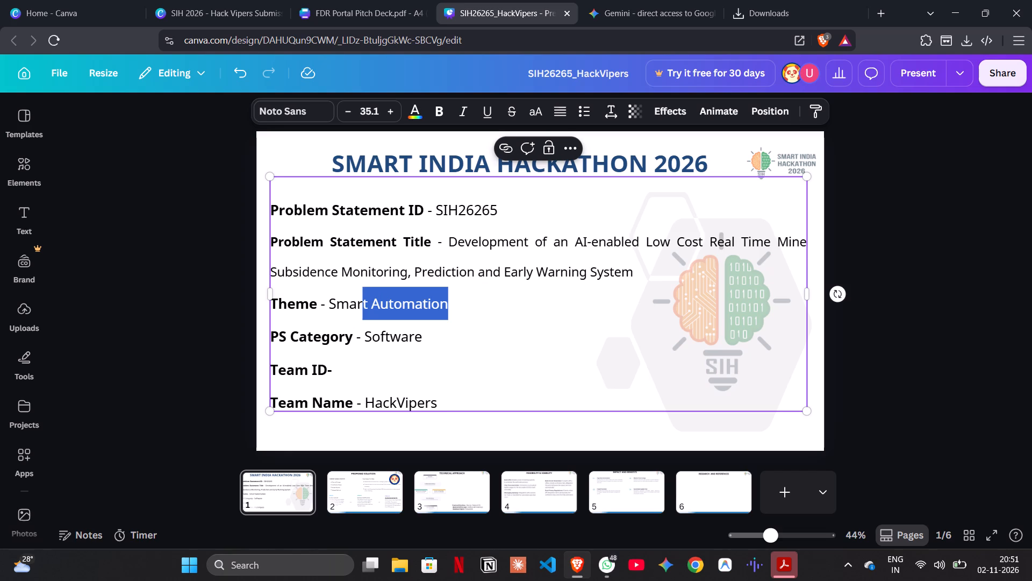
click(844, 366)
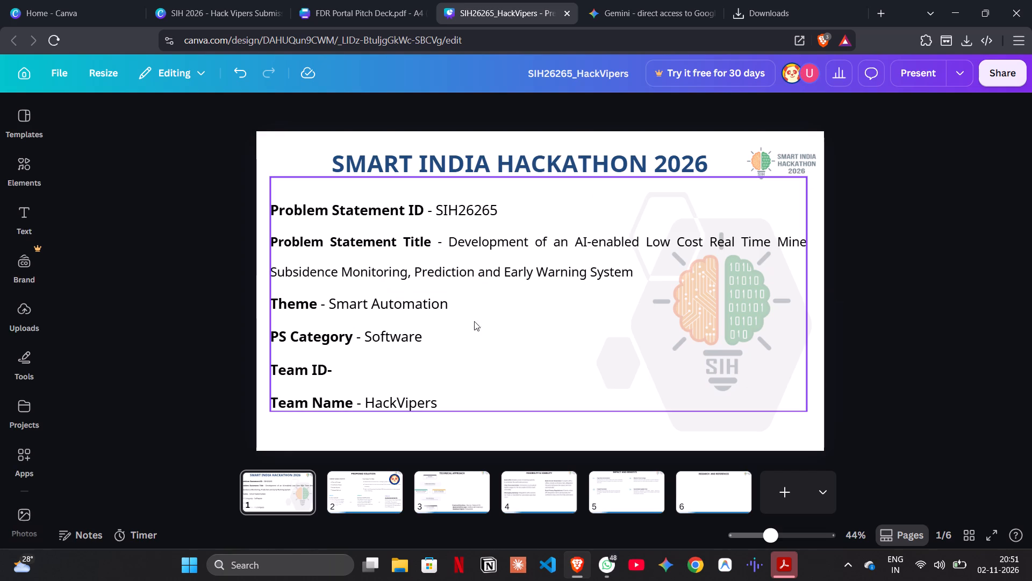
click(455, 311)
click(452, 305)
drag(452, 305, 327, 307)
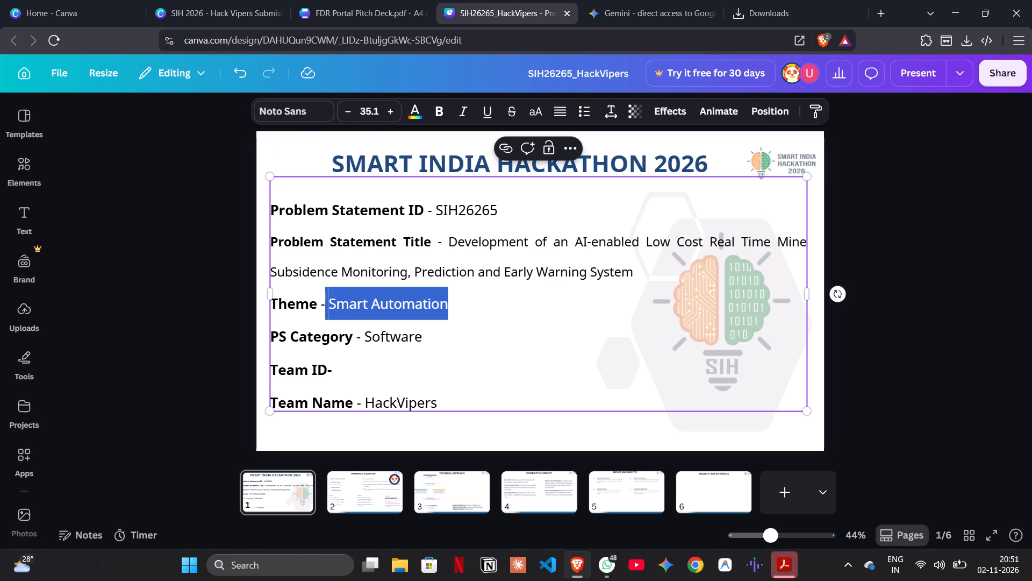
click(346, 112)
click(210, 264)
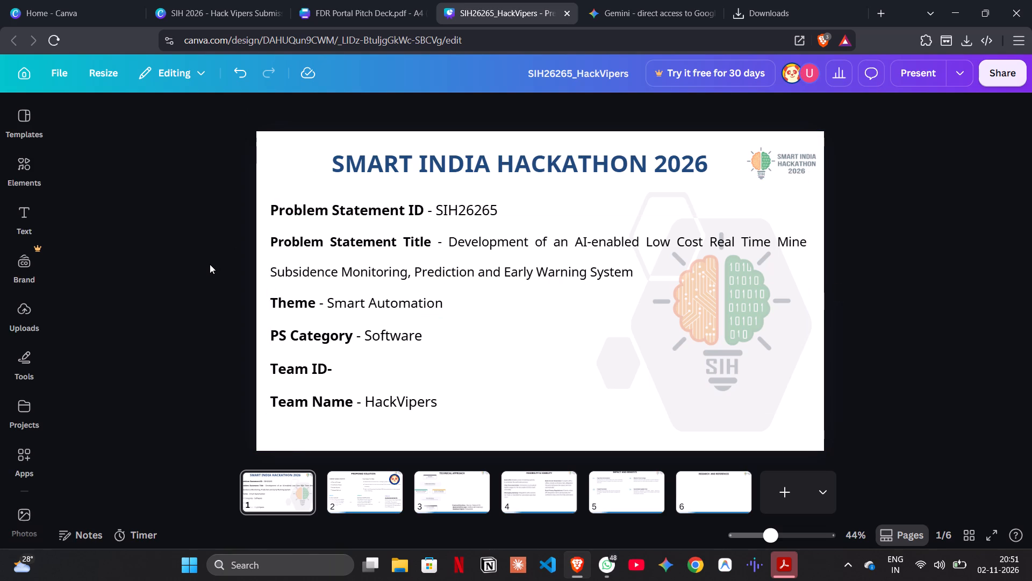
Give all the detail lines on the title slide one uniform font size, 36 reduced by three points.
click(466, 401)
click(466, 401)
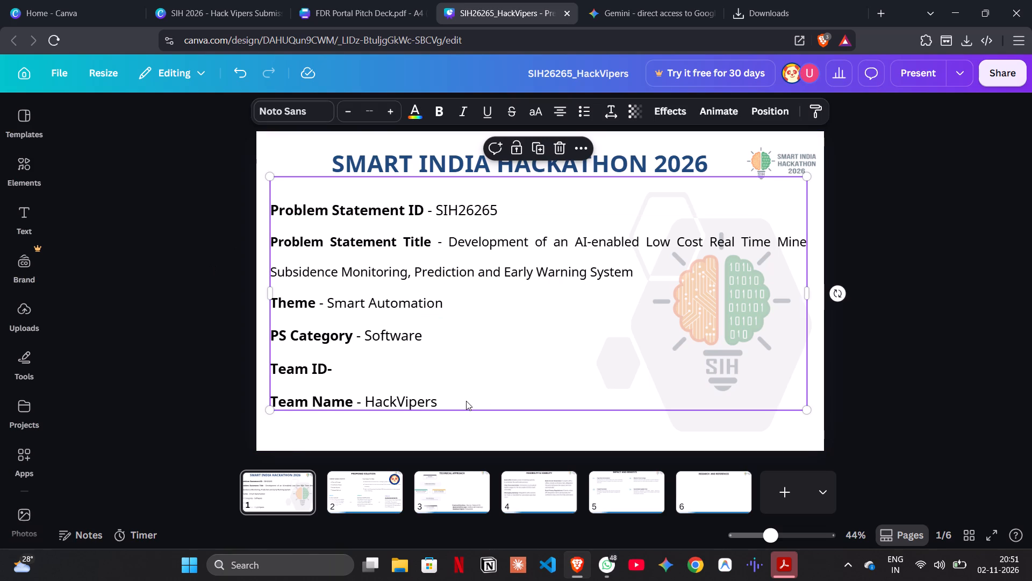
drag(449, 402, 271, 208)
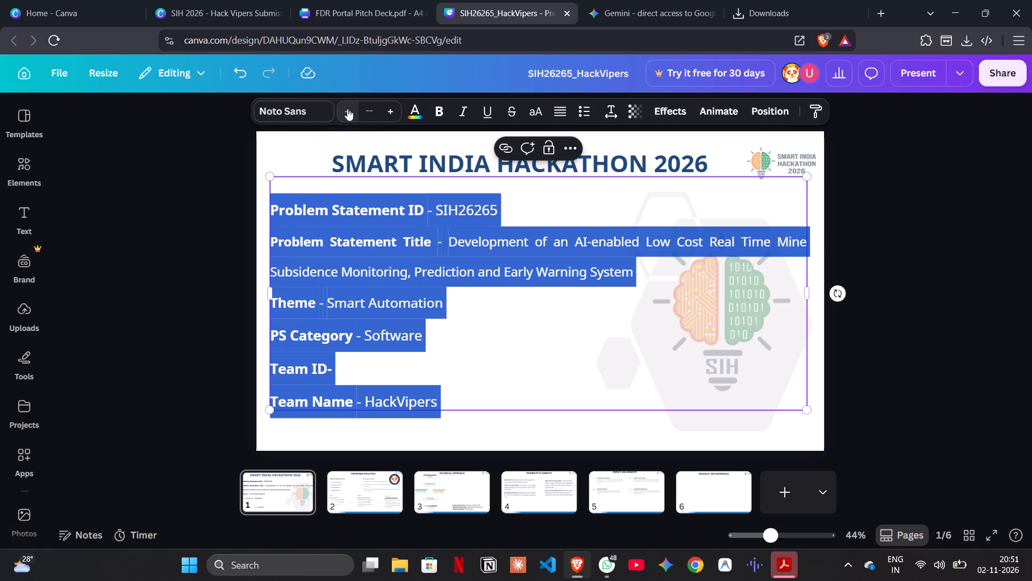
click(347, 109)
click(377, 114)
scroll(367, 348, down, 1)
click(361, 346)
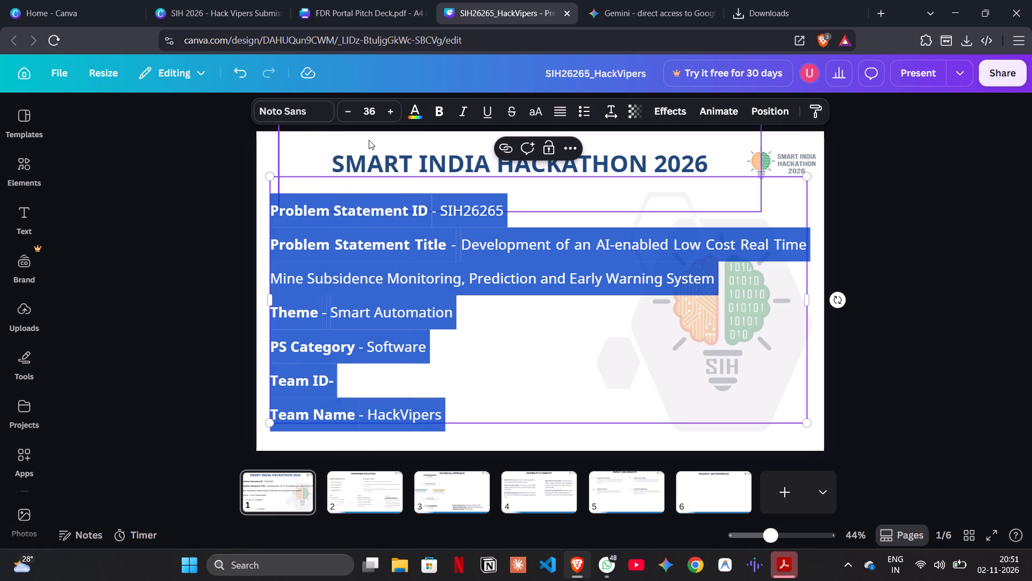
triple_click(355, 113)
click(211, 233)
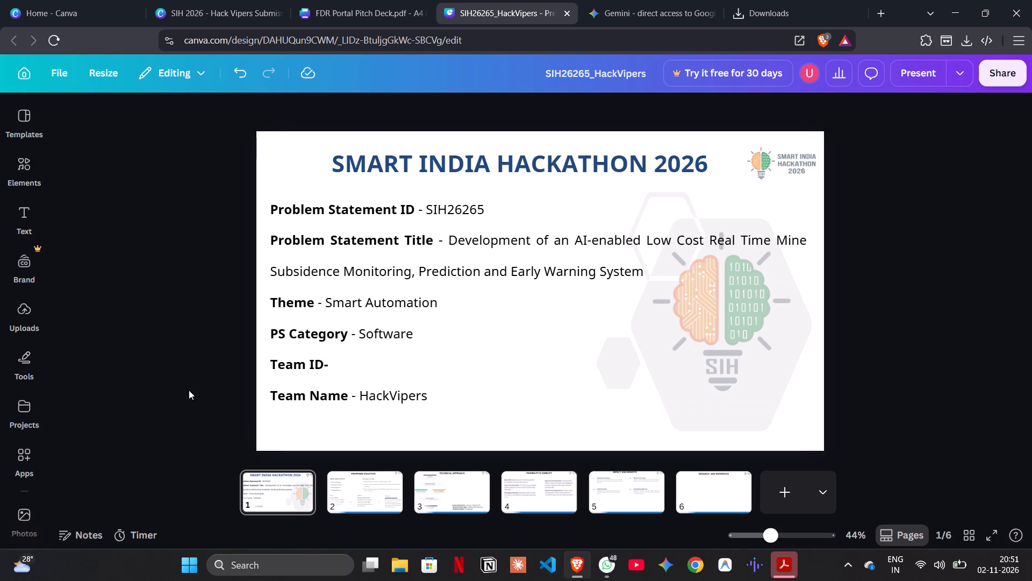
Narrow the SMART INDIA HACKATHON 2026 heading's text box so the heading sits slightly further right and higher at unchanged font size.
click(596, 140)
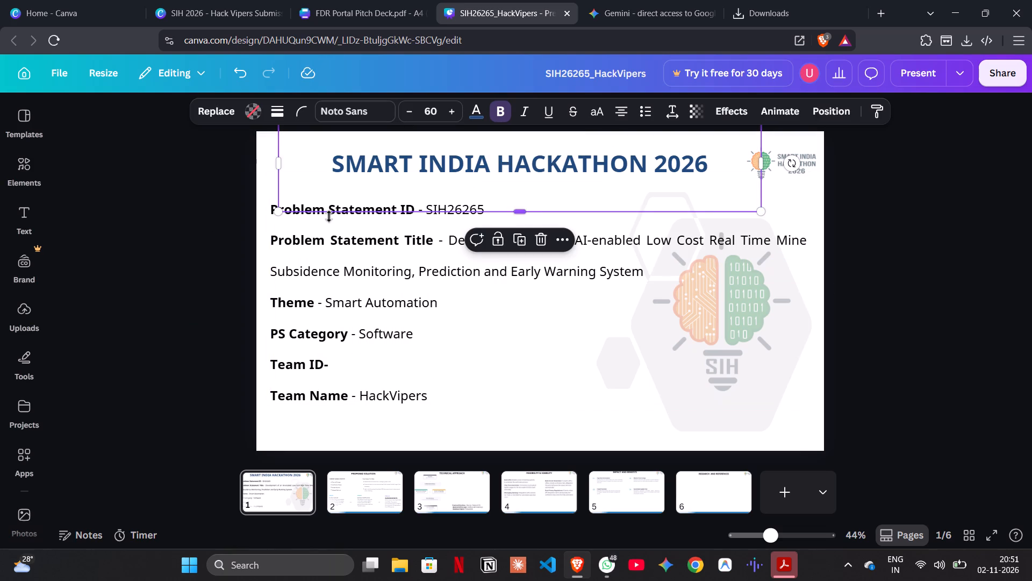
drag(282, 213, 315, 206)
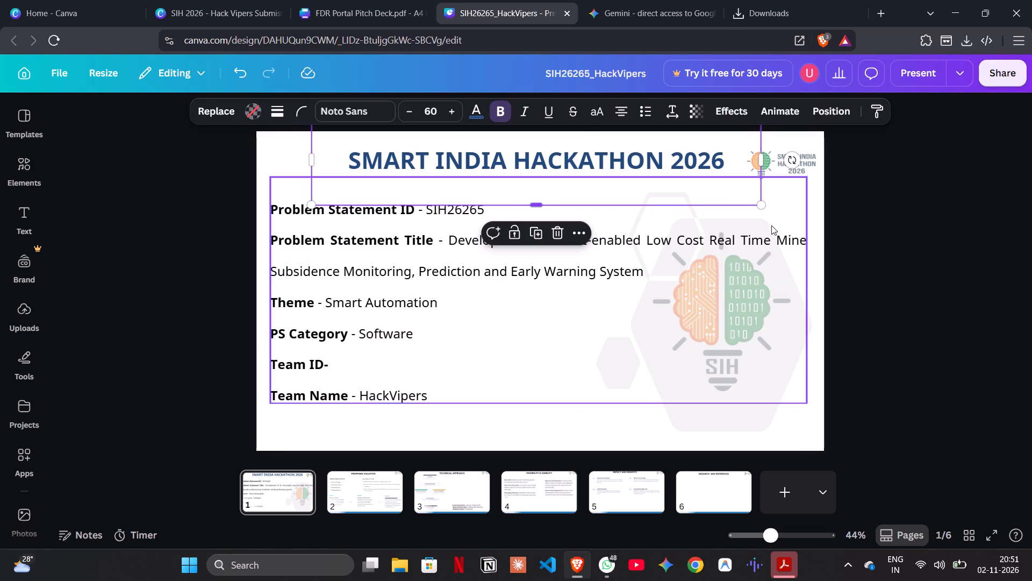
click(813, 234)
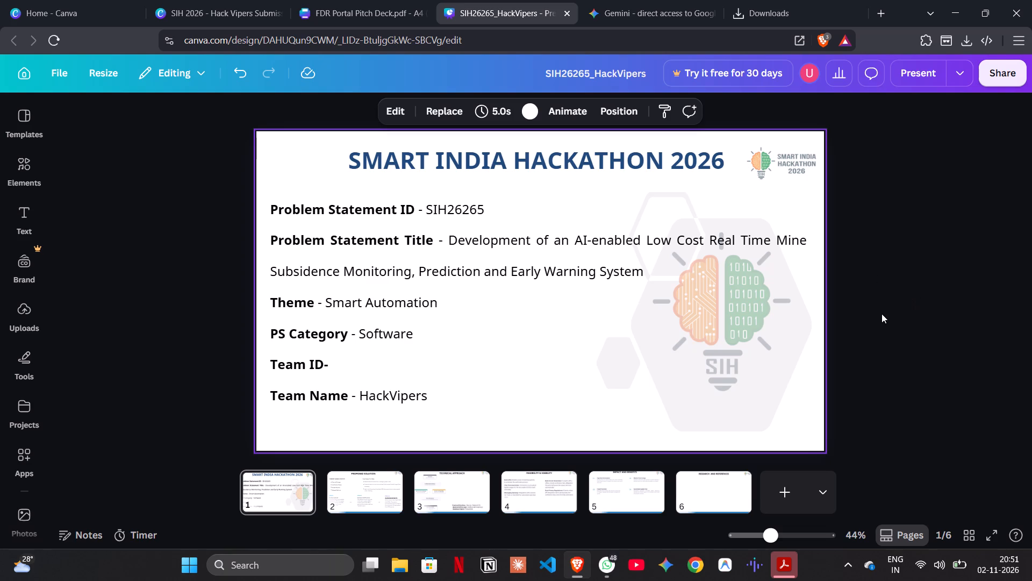
Preview the Proposed Solution slide full screen and raise its Step 03 Automated Alerts block slightly, level with the Step 01 label.
key(Right)
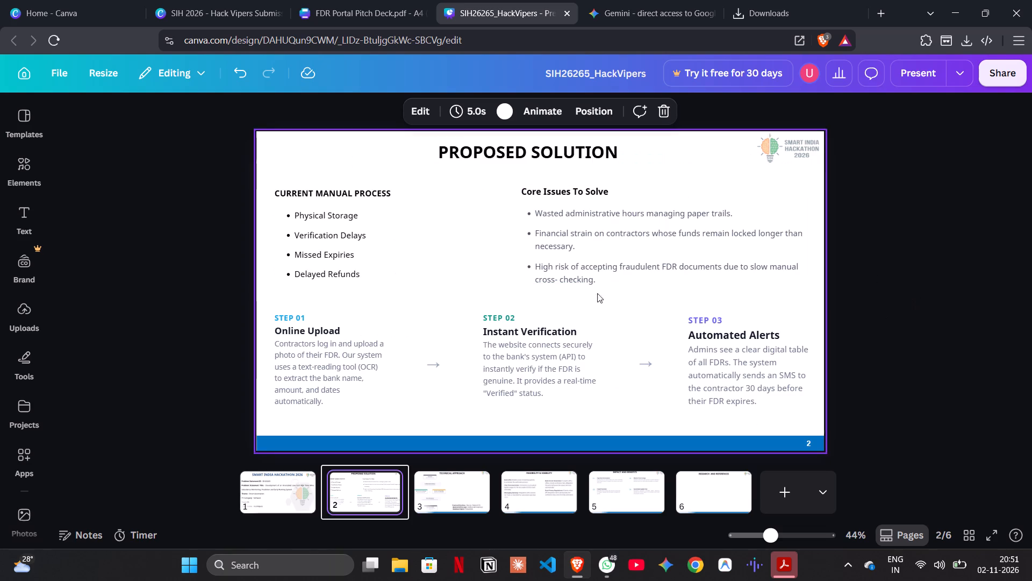
click(1000, 537)
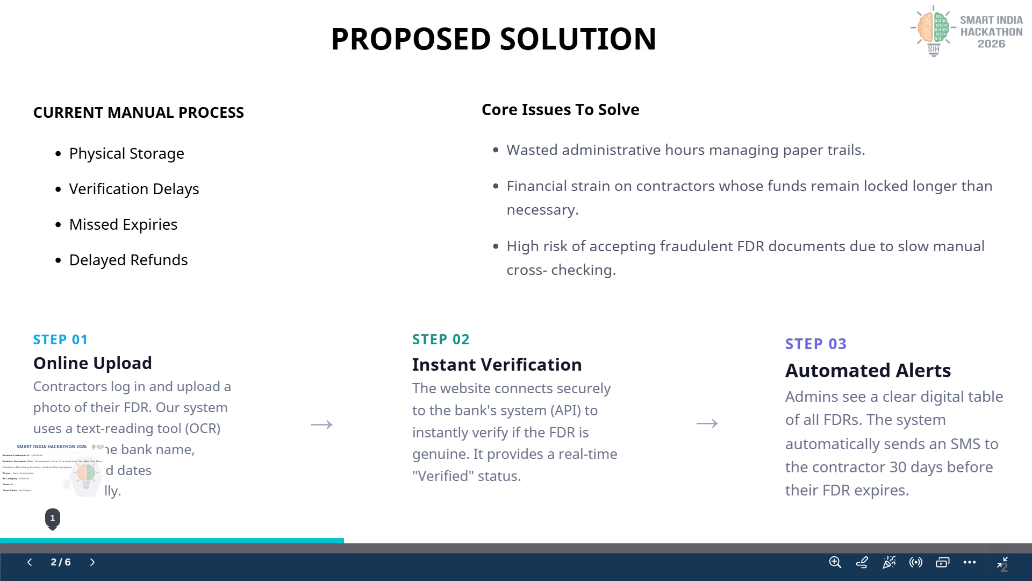
key(Escape)
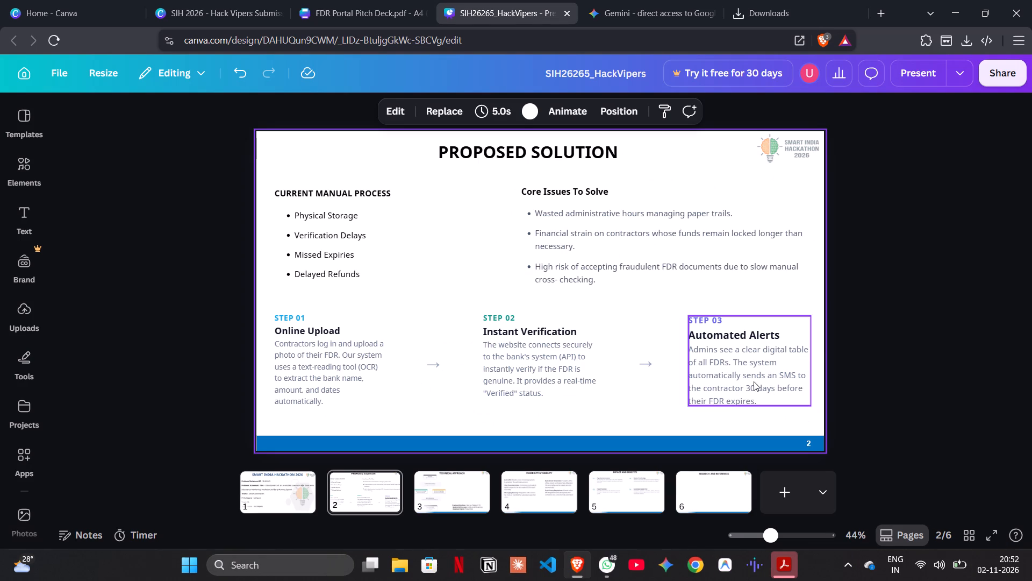
drag(748, 377, 748, 372)
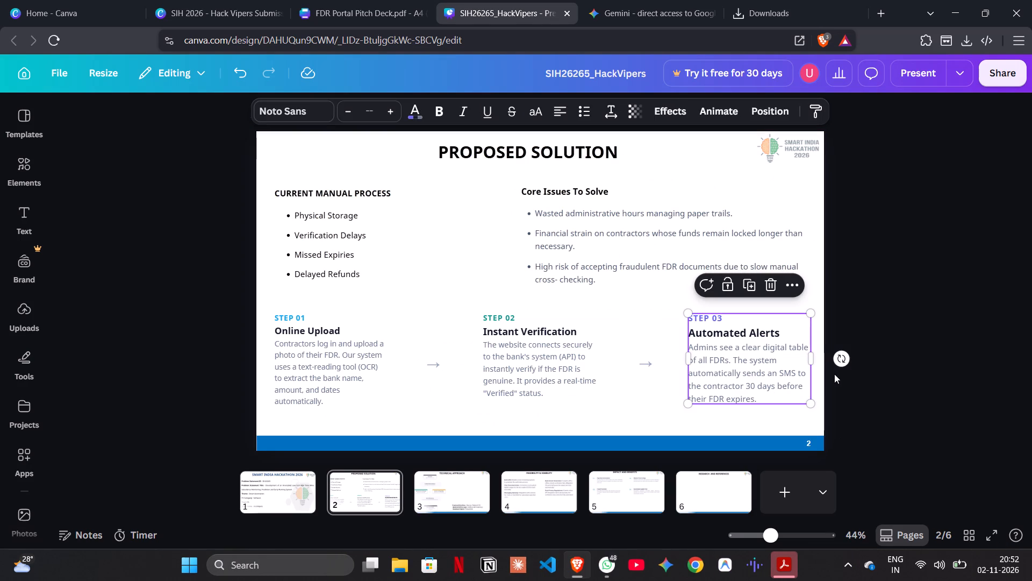
click(834, 374)
Widen the Step 02 Instant Verification block toward Step 01 and move the block down slightly.
click(514, 343)
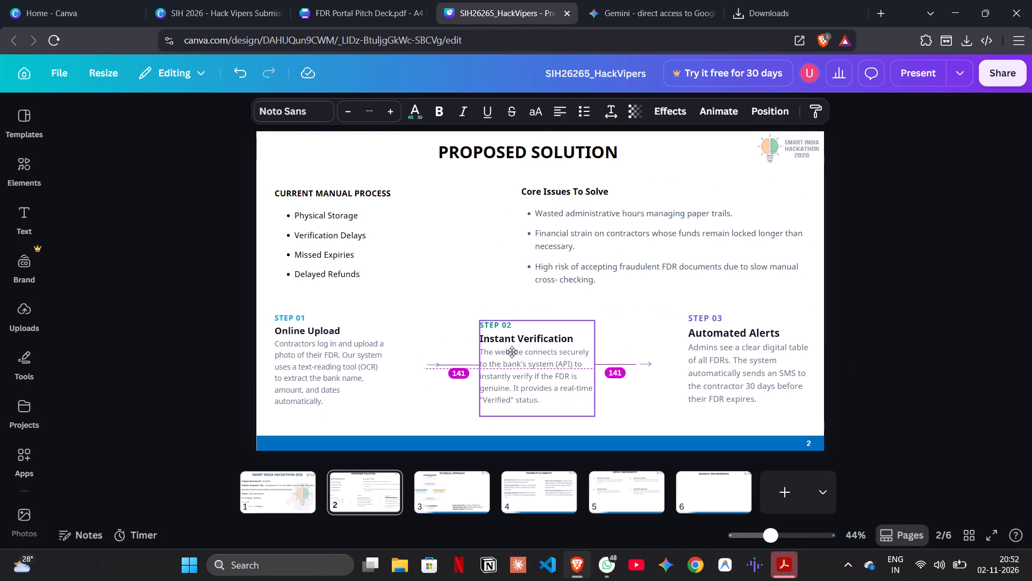
click(873, 368)
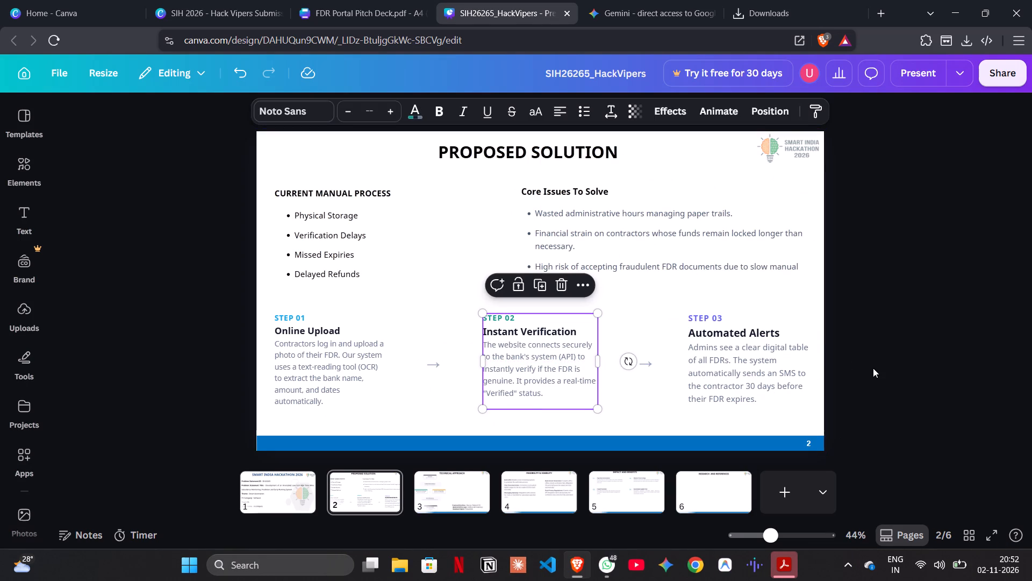
click(546, 365)
drag(481, 363, 453, 362)
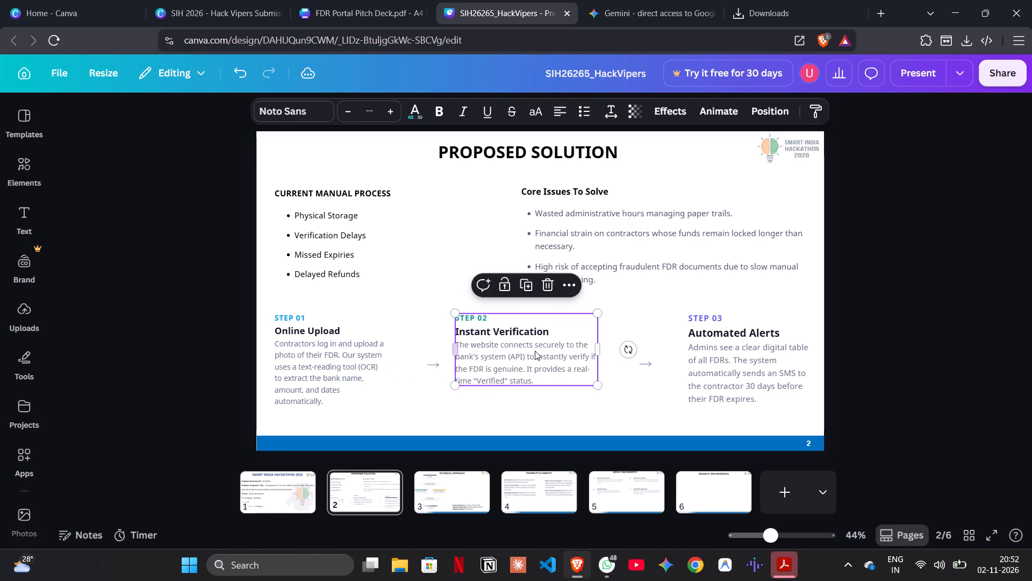
drag(535, 351, 537, 375)
Widen the Step 01 Online Upload block up to the arrow beside it, shifting it slightly left and down level with Step 02.
click(336, 388)
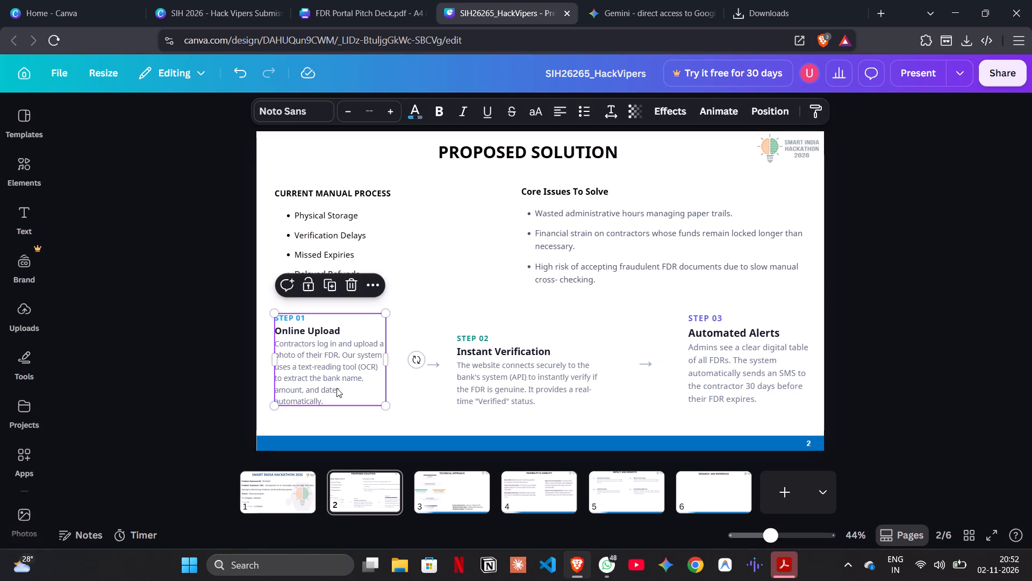
drag(335, 387, 330, 392)
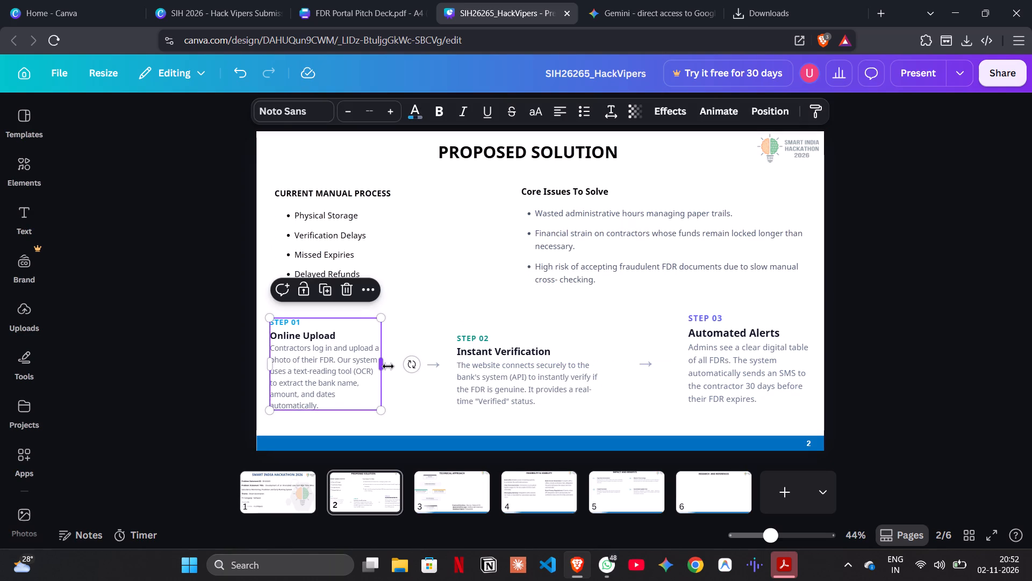
drag(388, 366, 428, 372)
click(190, 386)
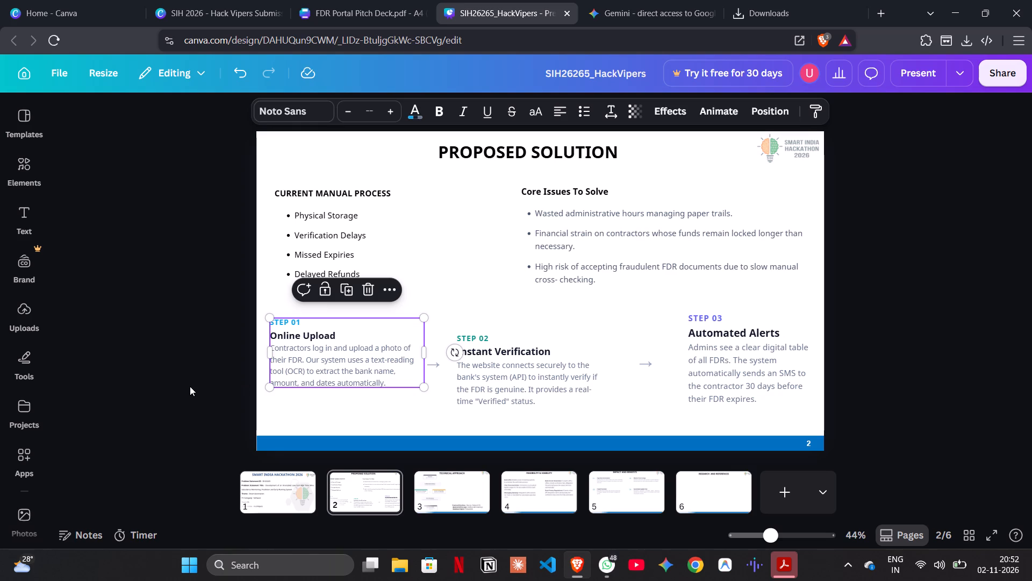
drag(329, 364, 329, 375)
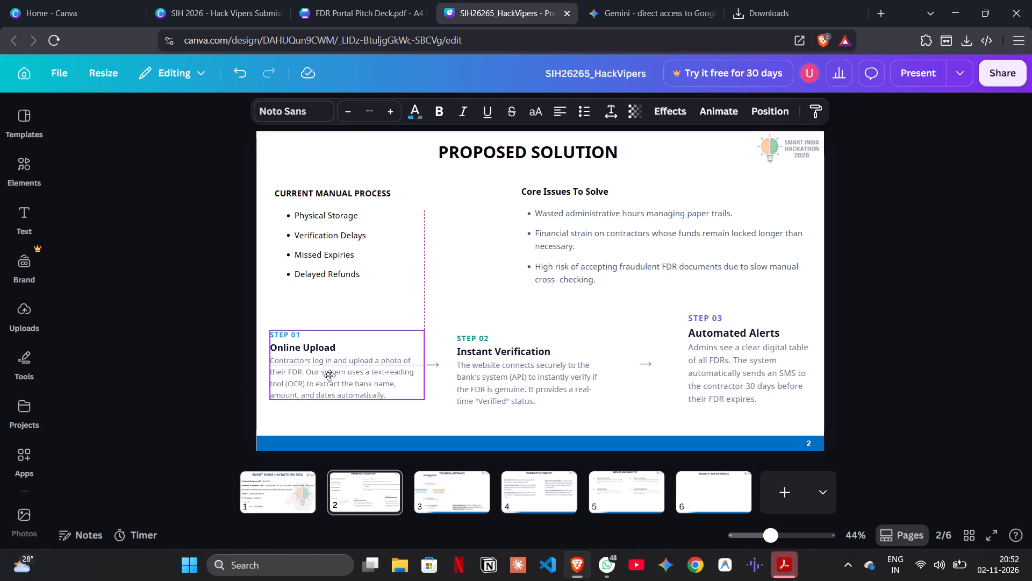
drag(329, 375, 328, 378)
Widen the Step 02 Instant Verification block toward the second arrow so its description fits on three lines.
click(557, 384)
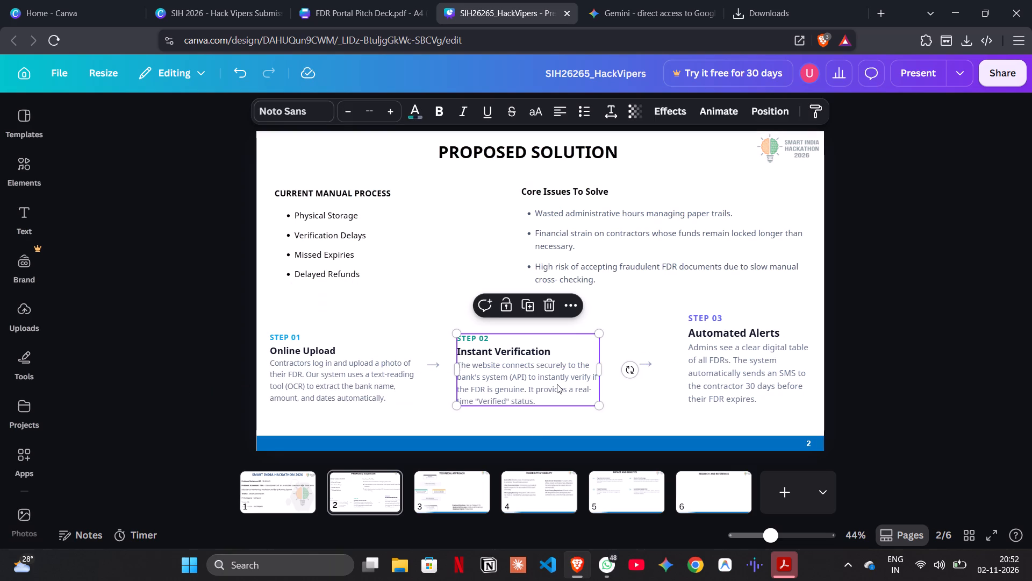
drag(600, 368, 625, 368)
drag(629, 369, 638, 370)
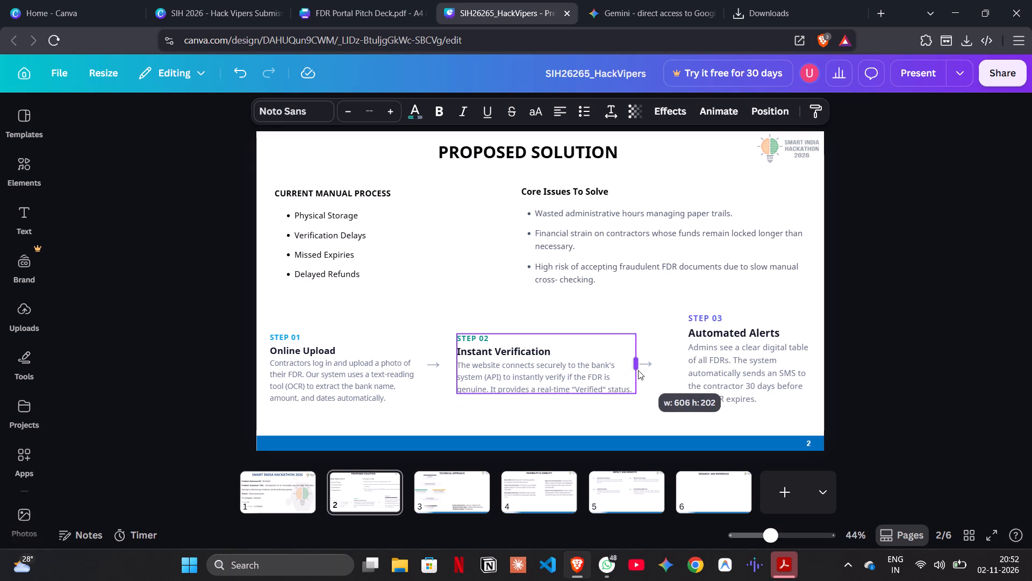
drag(638, 370, 643, 371)
click(954, 394)
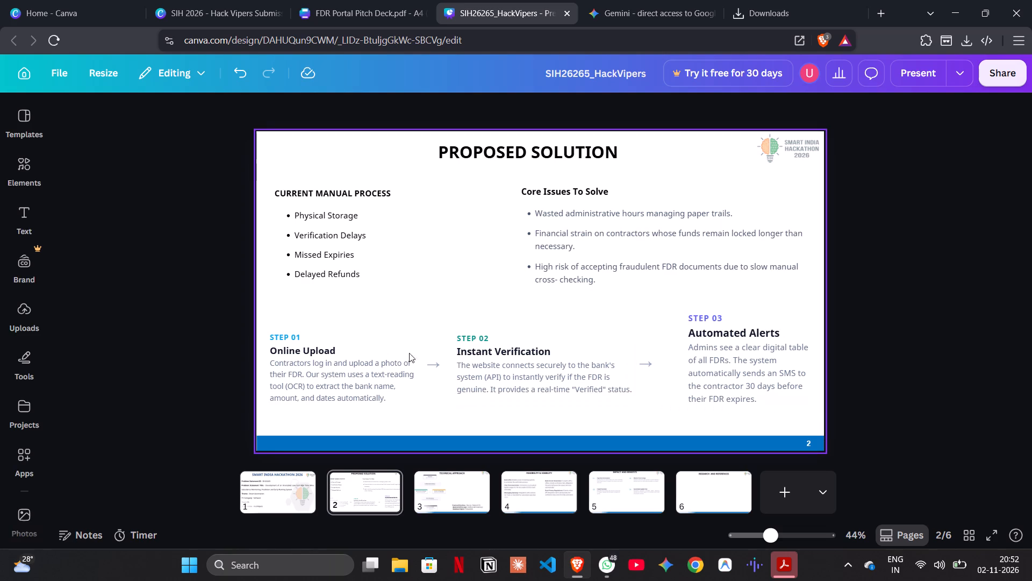
Move the Step 01 Online Upload block slightly left and down, and lower the first arrow level with its description.
drag(339, 346, 335, 357)
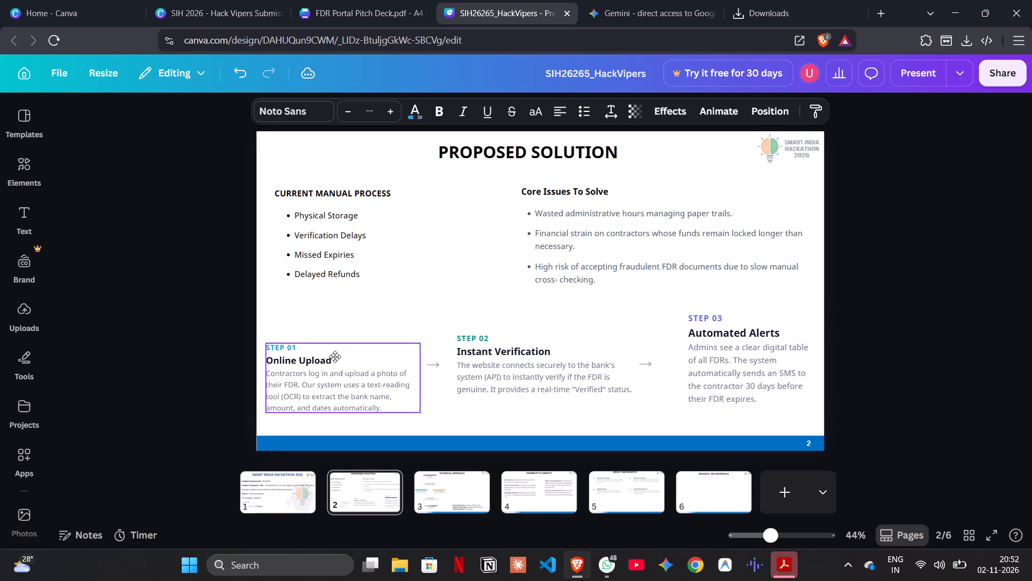
drag(335, 357, 335, 358)
drag(435, 365, 434, 379)
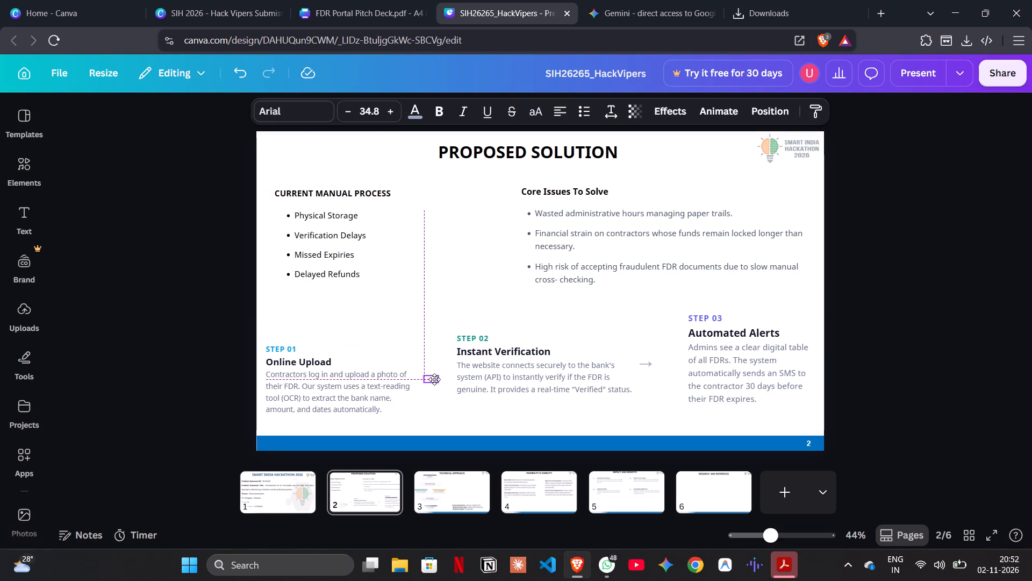
drag(434, 379, 433, 387)
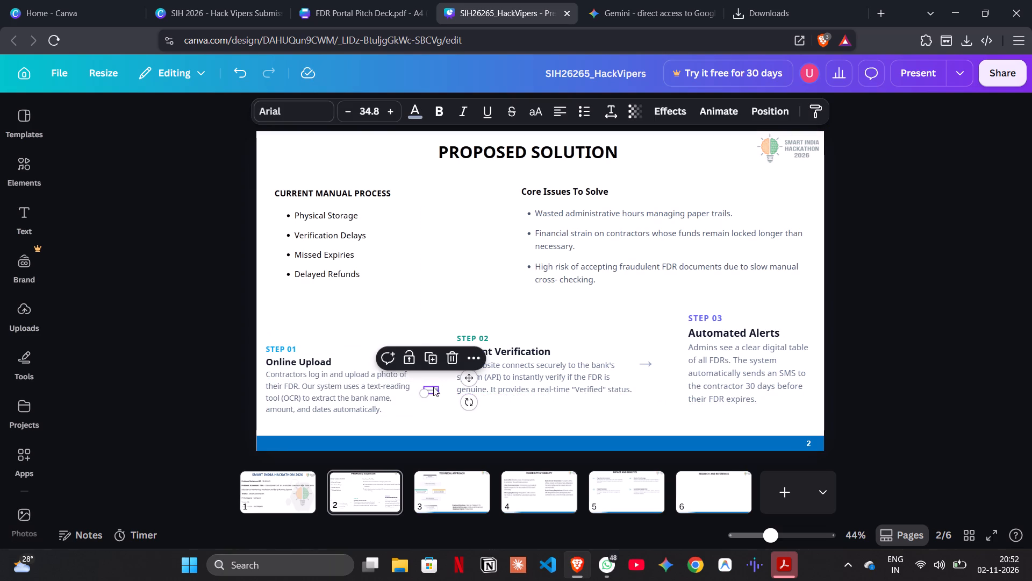
Move the Step 02 Instant Verification block down and slightly left, level with Step 01, and lower the second arrow to match the first.
drag(578, 380, 573, 403)
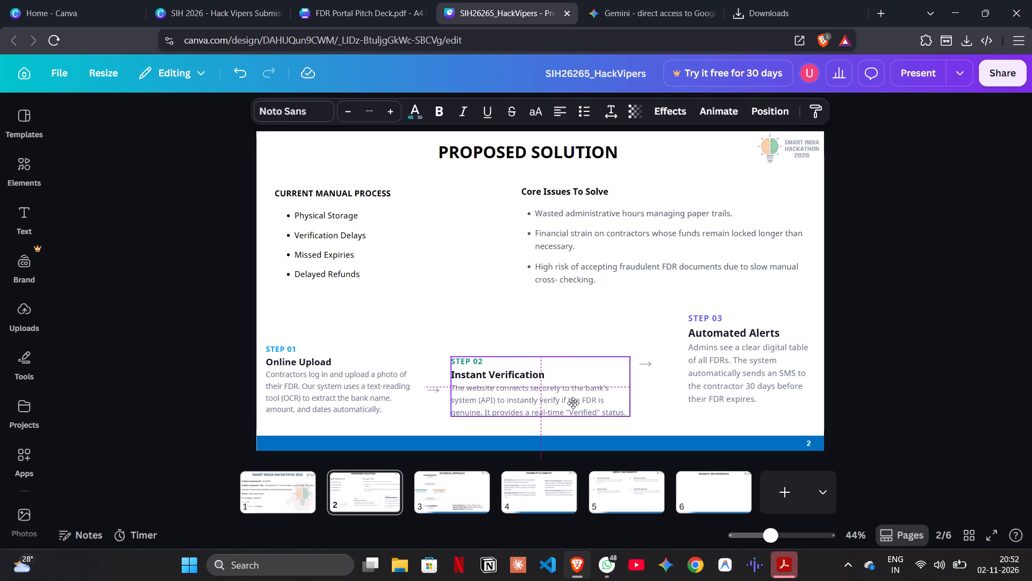
drag(573, 403, 571, 394)
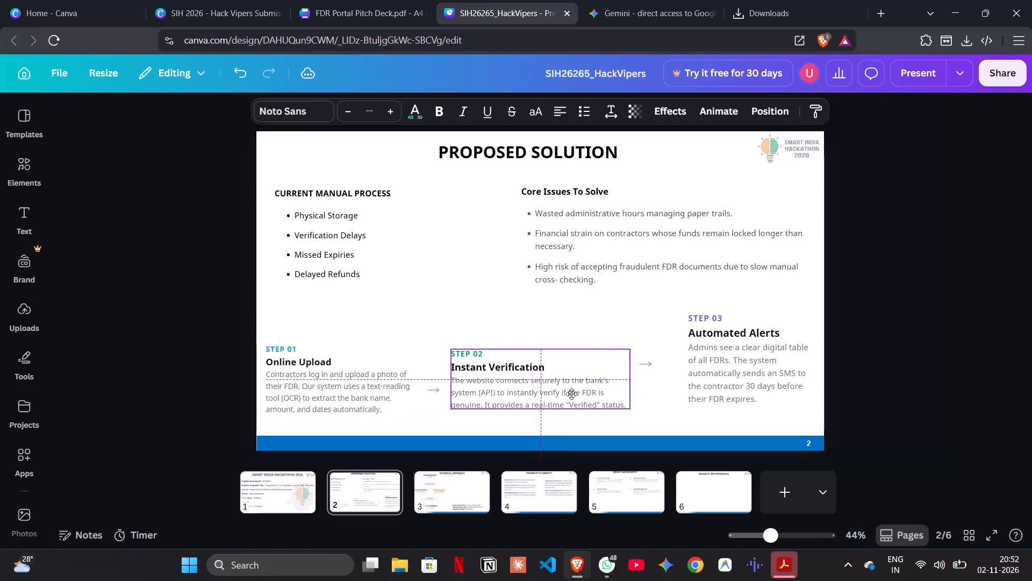
drag(571, 394, 571, 393)
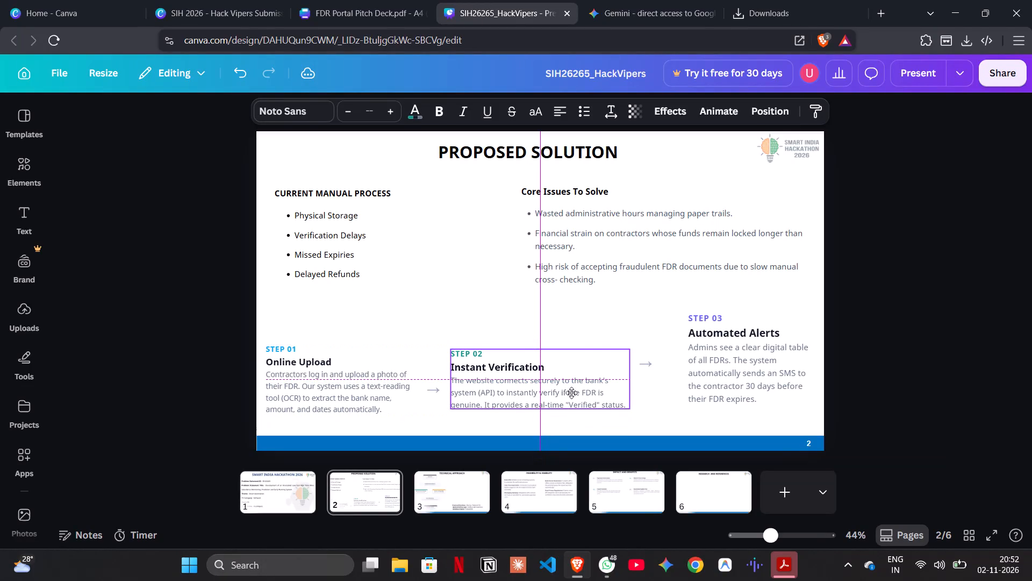
drag(571, 393, 571, 392)
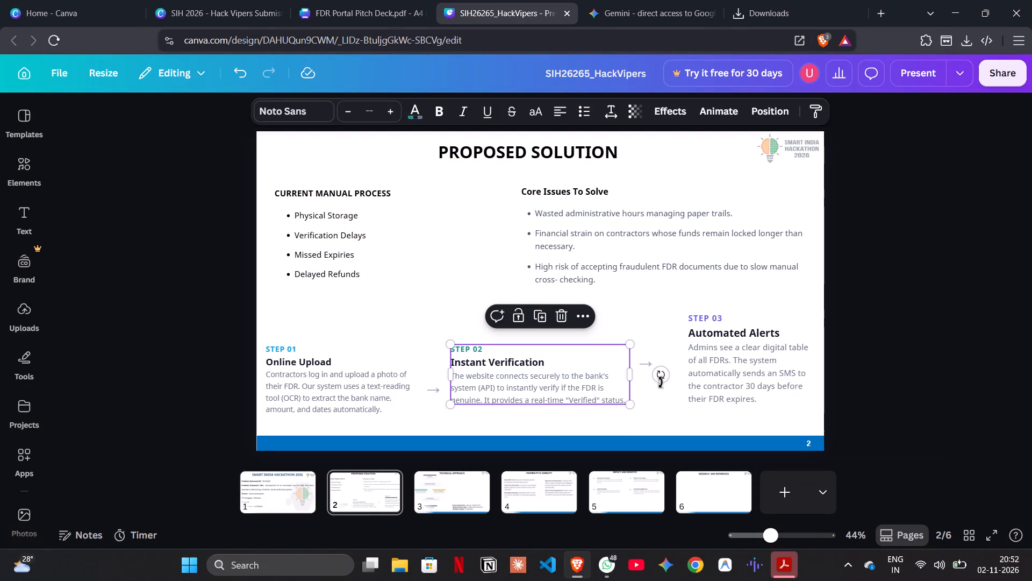
drag(645, 365, 646, 386)
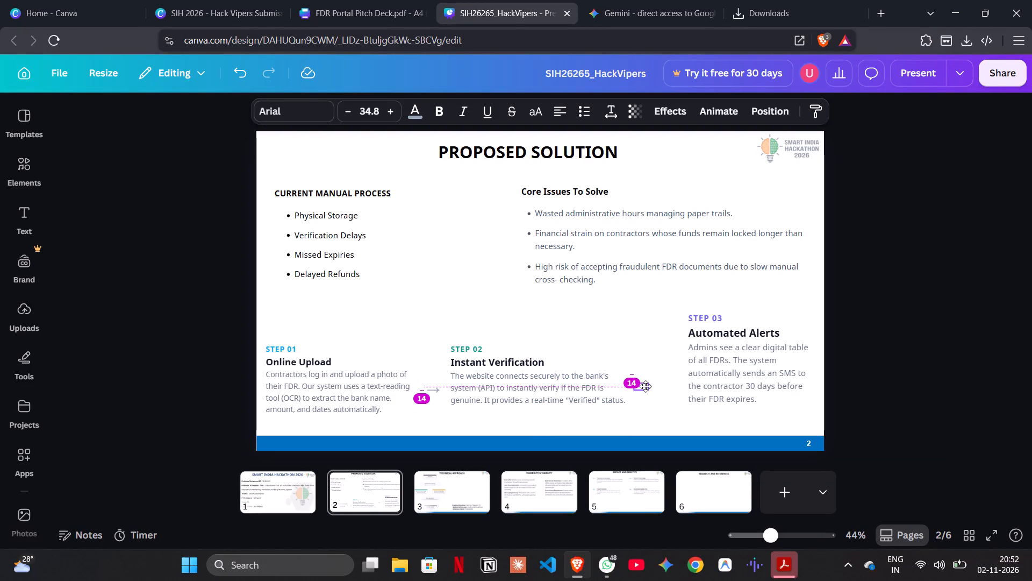
drag(646, 386, 647, 388)
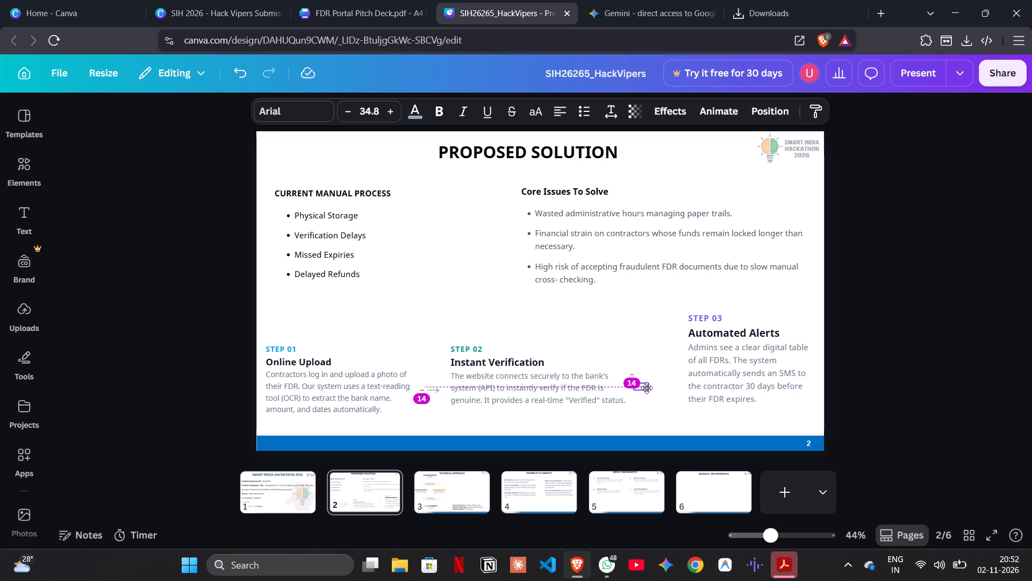
drag(647, 388, 644, 390)
drag(644, 390, 644, 390)
Move the Step 03 Automated Alerts block toward the second arrow, widen it to four description lines, and lower it level with Steps 01 and 02.
drag(746, 356, 720, 373)
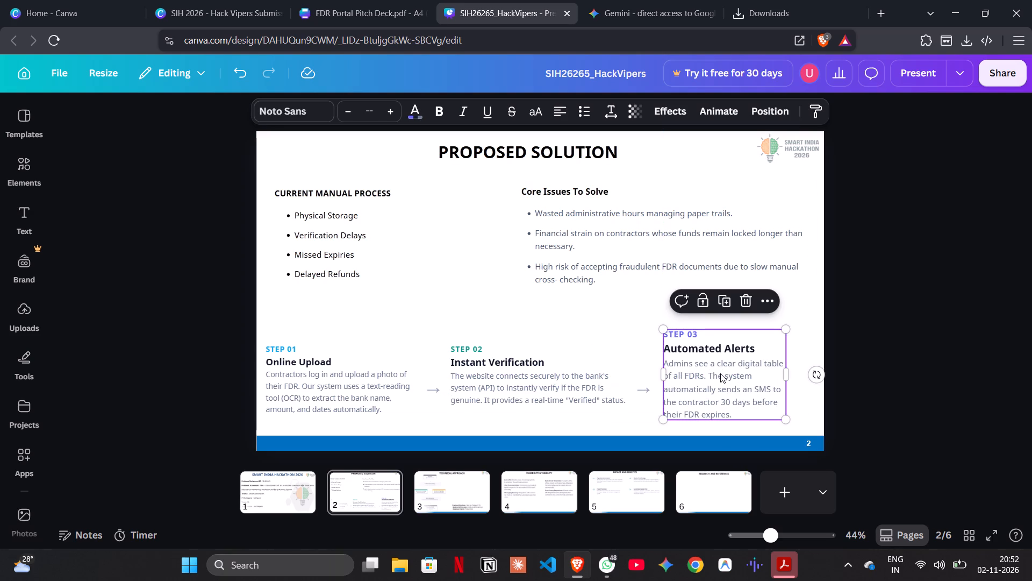
drag(793, 374, 818, 375)
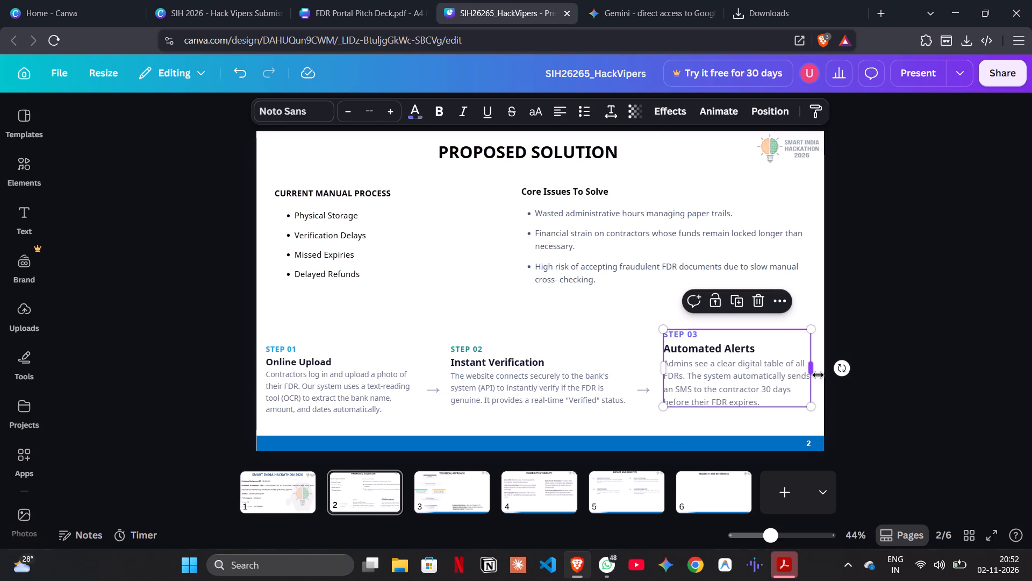
drag(755, 365, 755, 372)
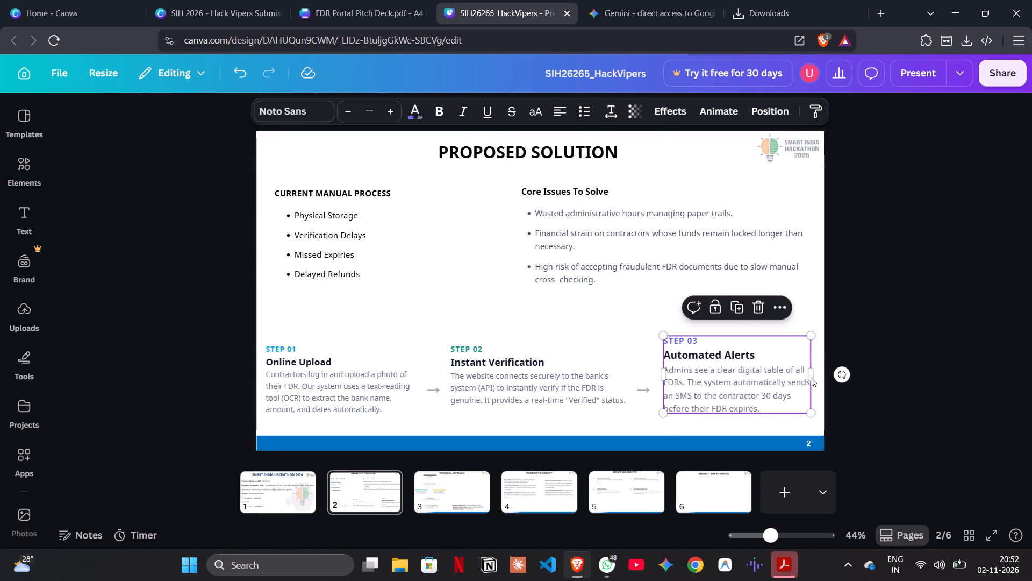
drag(755, 385, 756, 389)
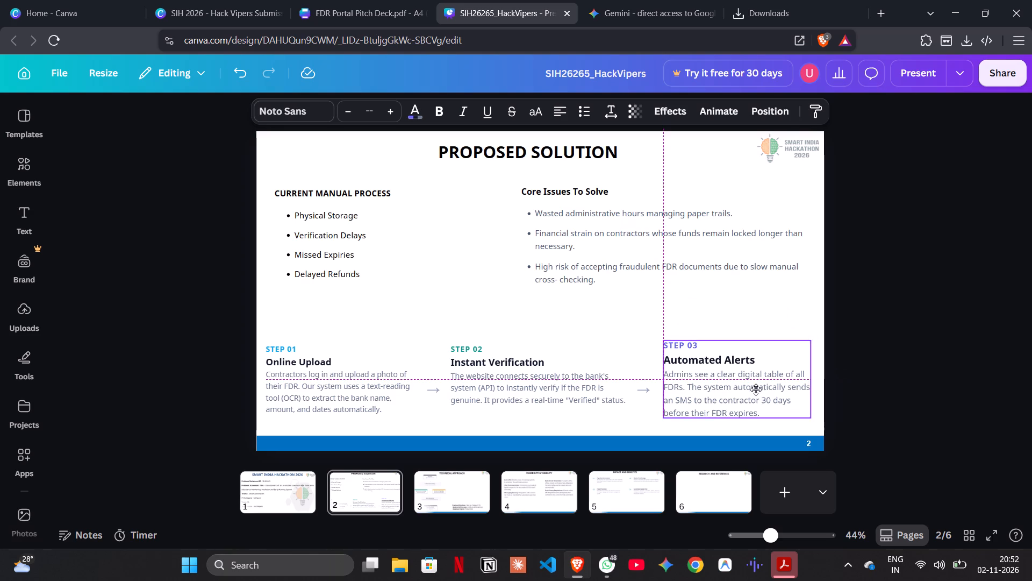
drag(756, 389, 756, 393)
click(916, 443)
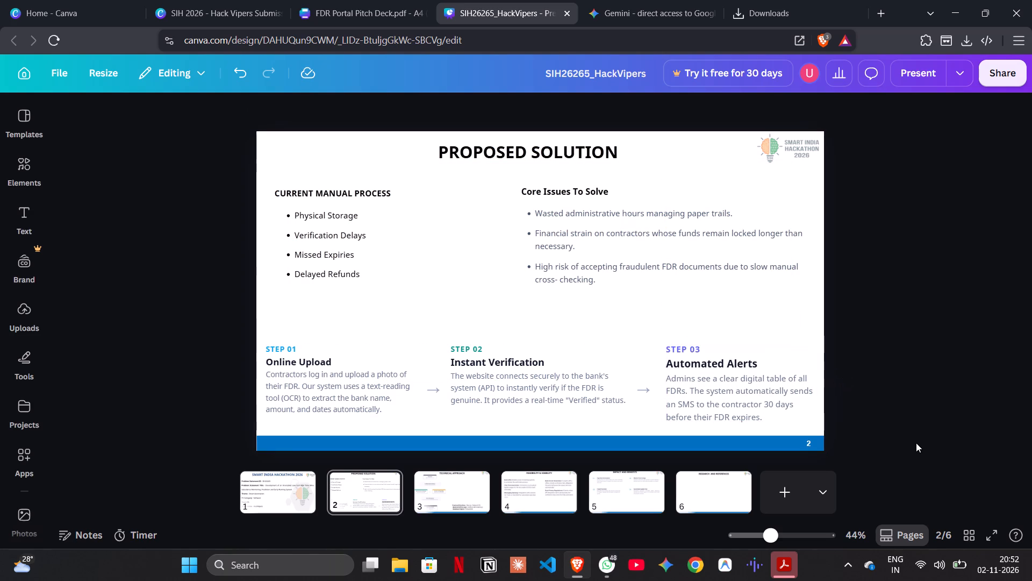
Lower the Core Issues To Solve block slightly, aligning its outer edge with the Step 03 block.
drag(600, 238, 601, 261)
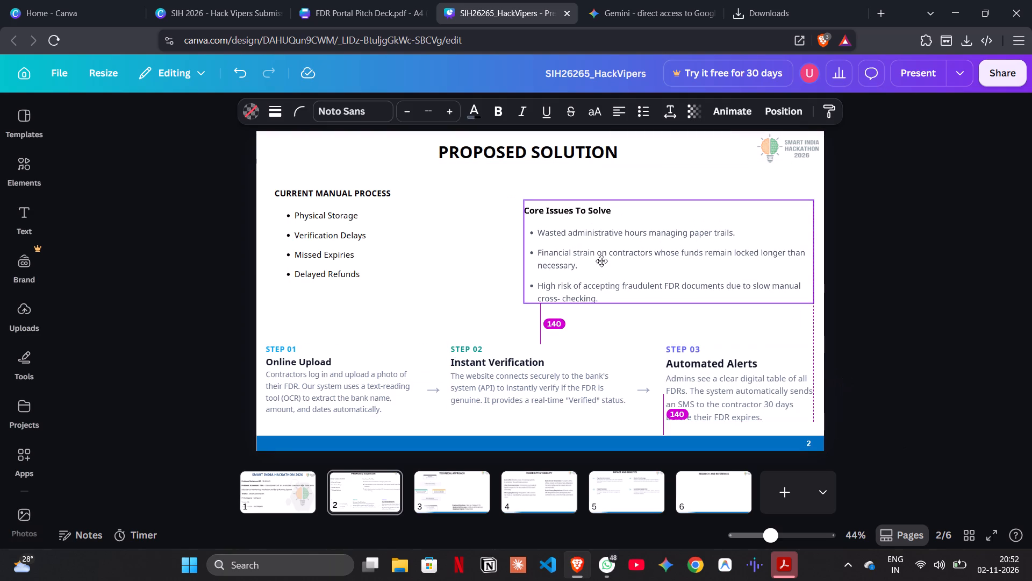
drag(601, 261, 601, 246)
Select the three step blocks with both arrows, narrow their text boxes, and scale the row up to about 1,840 by 285.
drag(192, 370, 656, 395)
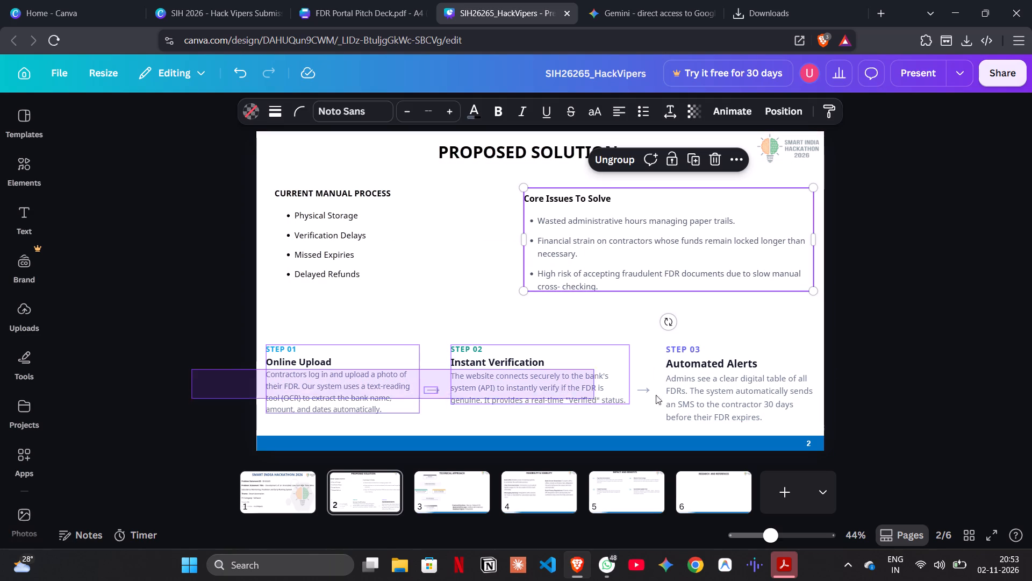
drag(656, 395, 787, 410)
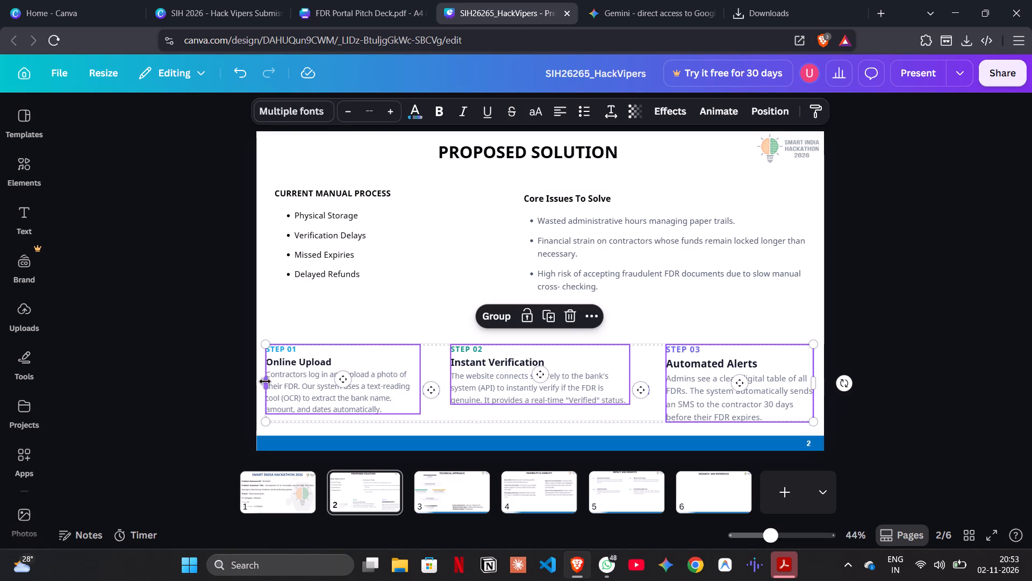
drag(265, 381, 314, 381)
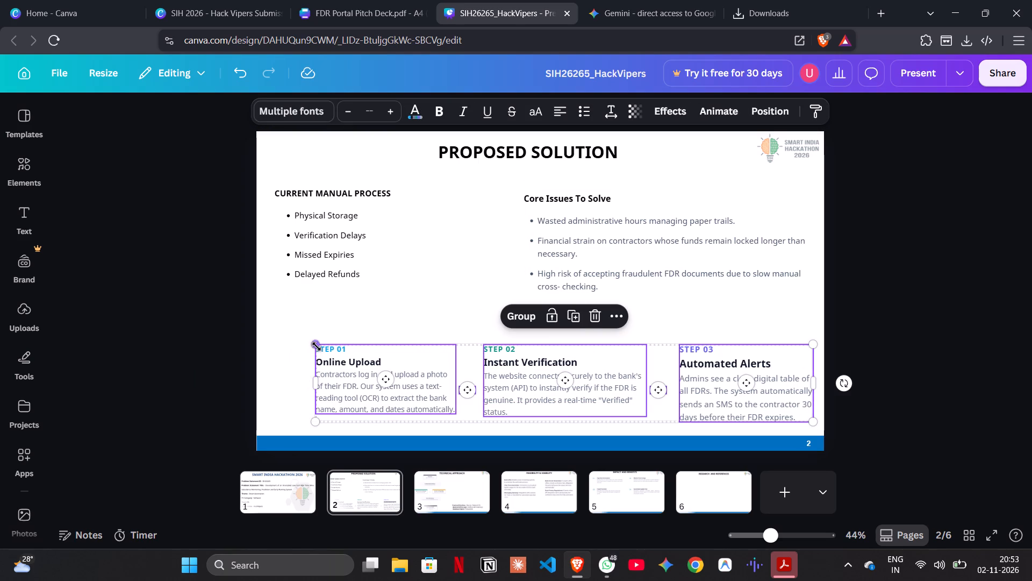
drag(316, 346, 271, 326)
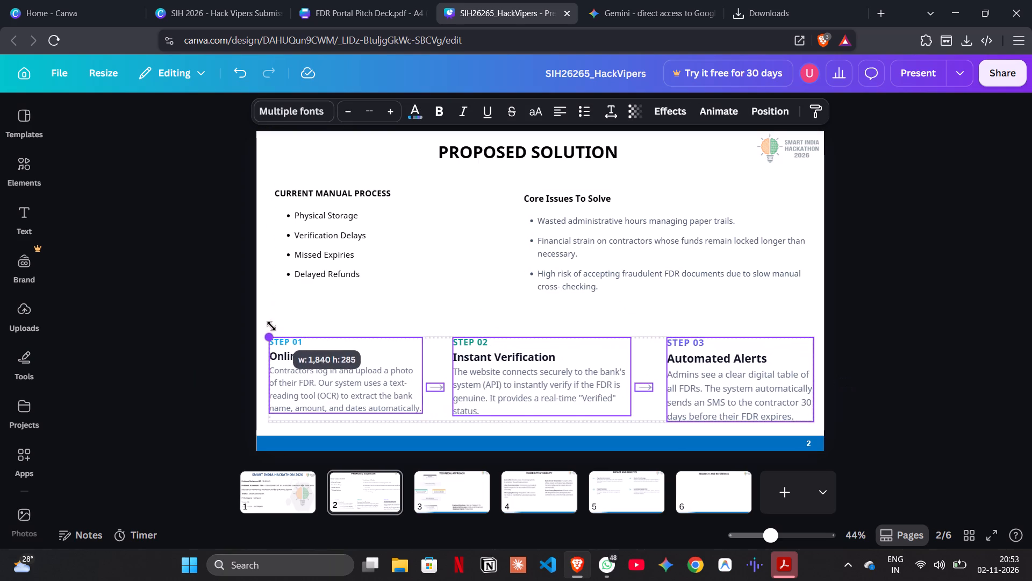
drag(271, 326, 271, 326)
click(207, 367)
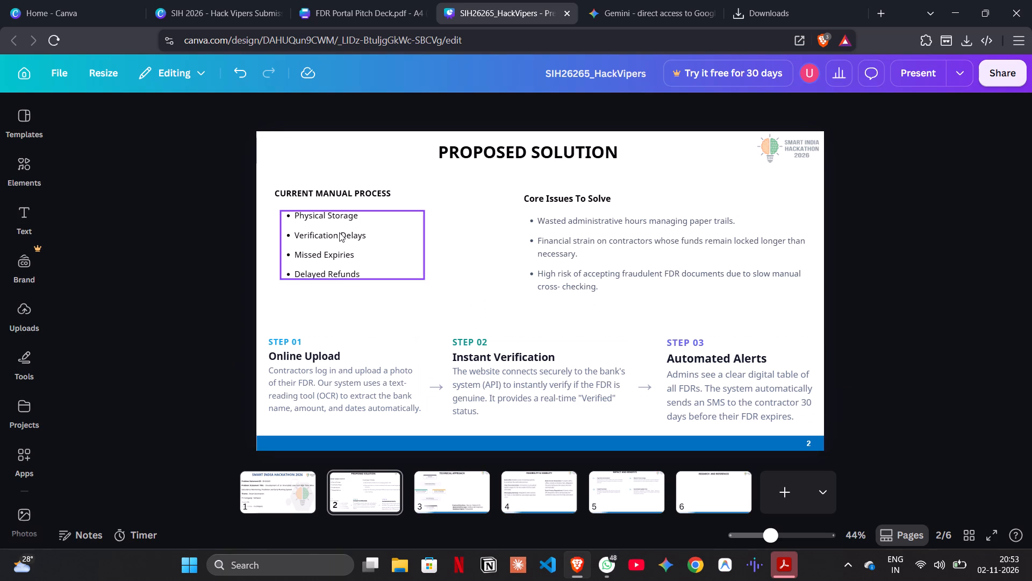
Enlarge the Current Manual Process heading and bullet list together slightly, aligned with Step 01's outer edge, and raise them a little.
drag(226, 256, 324, 185)
click(371, 220)
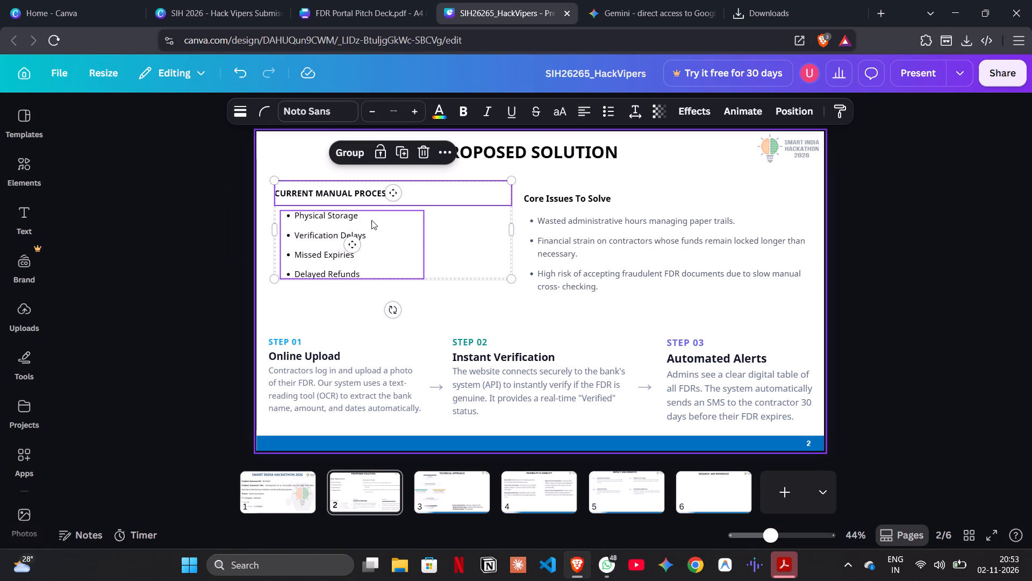
click(196, 254)
drag(383, 311, 328, 193)
drag(272, 277, 266, 287)
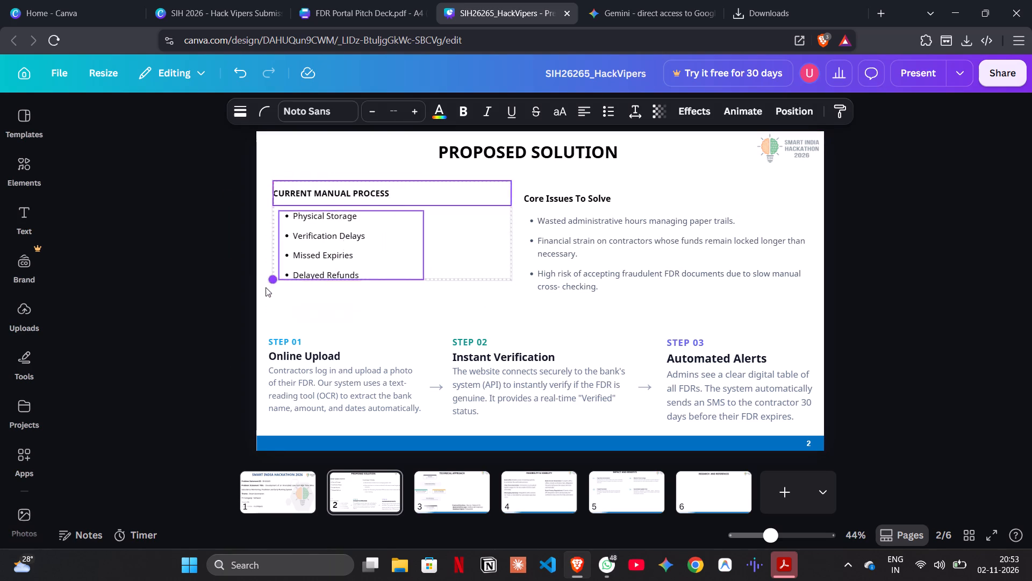
drag(266, 287, 259, 293)
drag(378, 270, 392, 273)
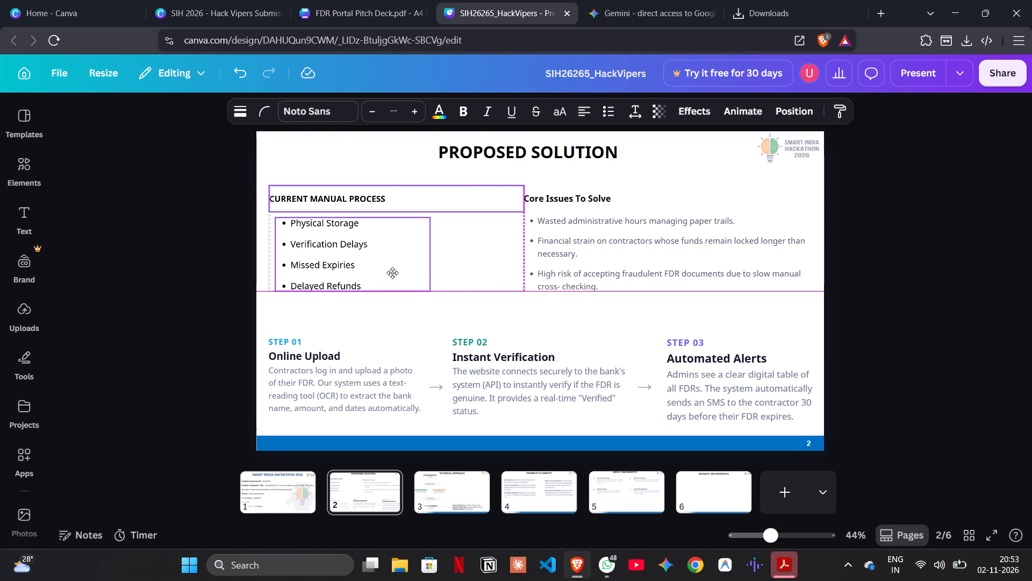
drag(392, 273, 392, 268)
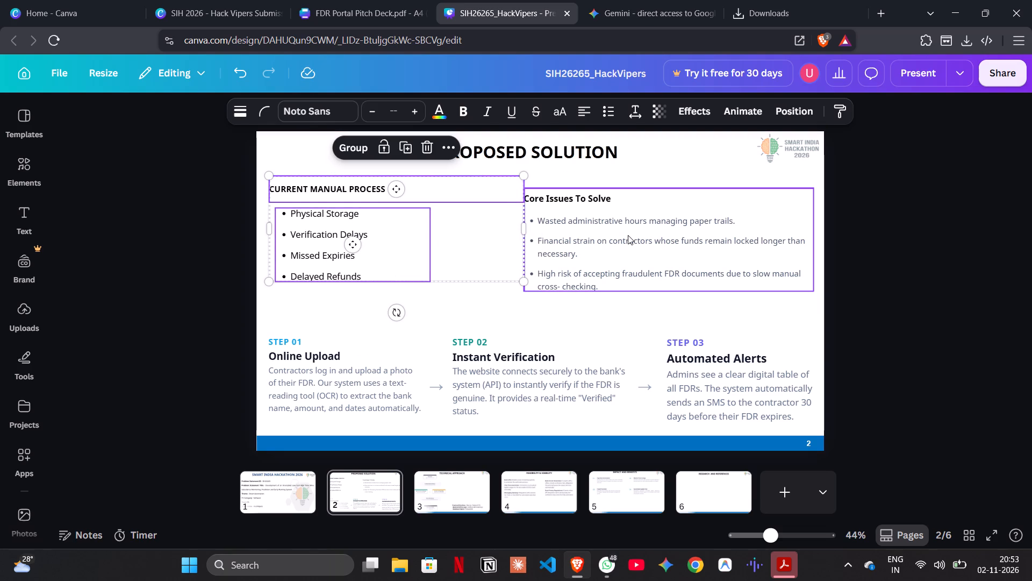
Move the Core Issues To Solve block level with the Current Manual Process heading and enlarge it to nearly reach the slide's edge.
click(628, 235)
drag(628, 235, 575, 225)
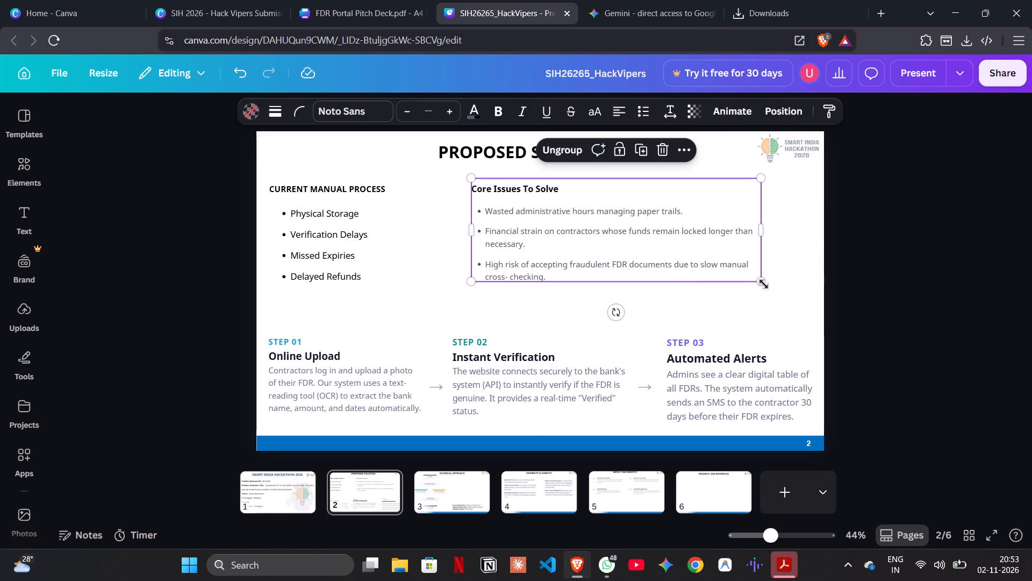
drag(761, 280, 807, 294)
click(871, 293)
drag(713, 260, 725, 260)
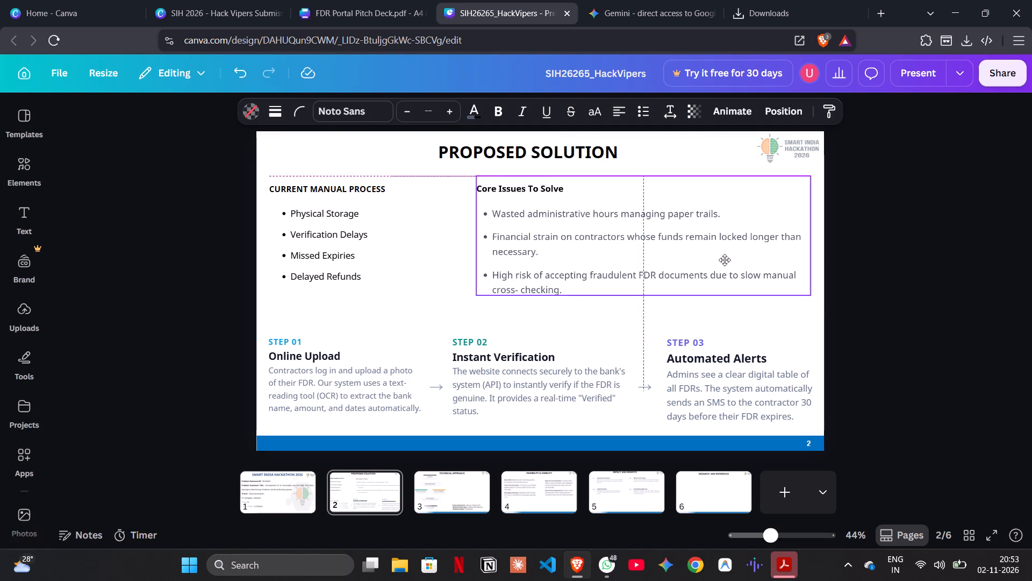
drag(725, 260, 733, 260)
drag(733, 260, 728, 260)
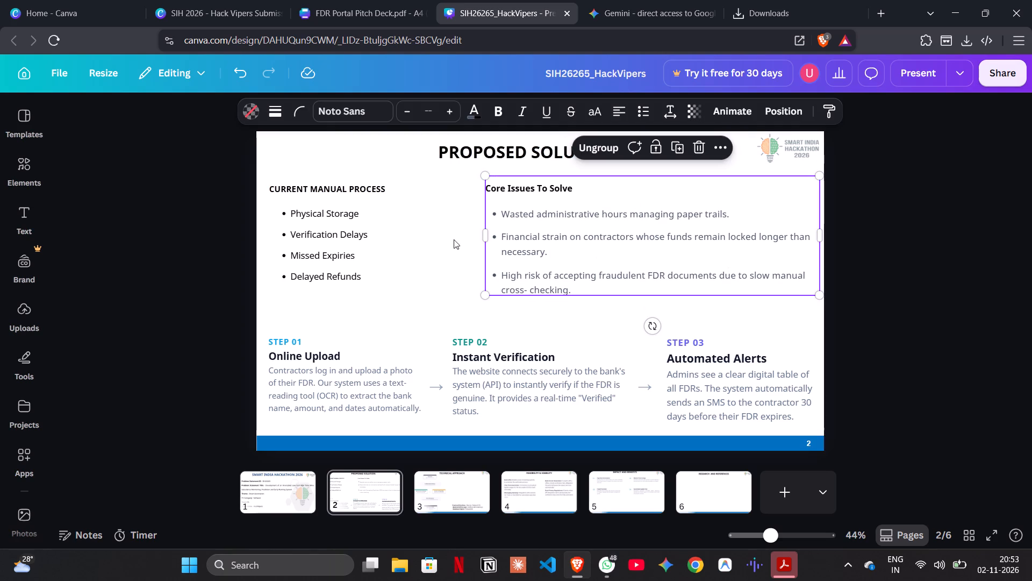
Shift the Current Manual Process heading and bullet list slightly left, and nudge the heading alone slightly back right.
click(404, 347)
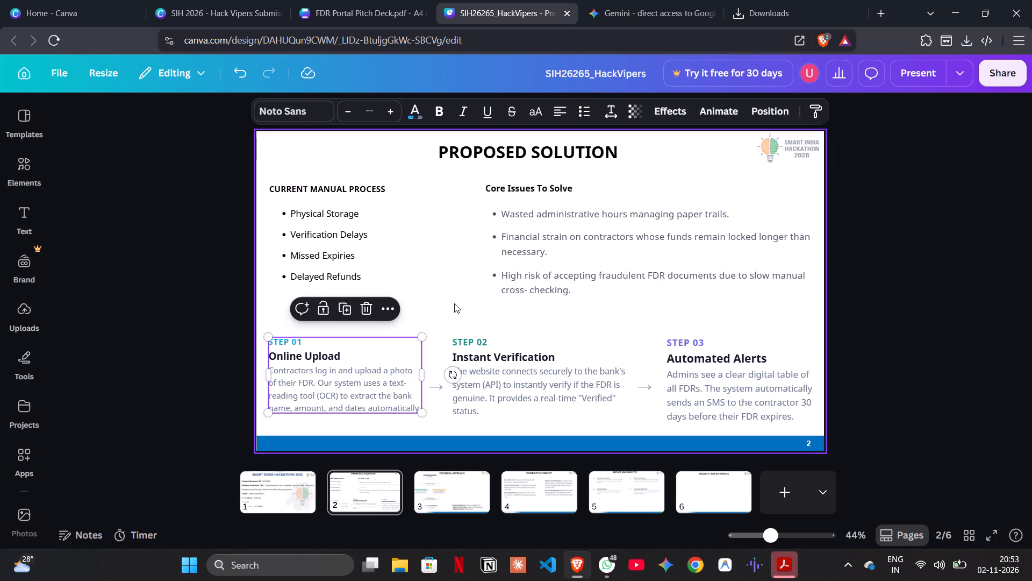
click(454, 303)
drag(384, 311, 347, 175)
click(382, 207)
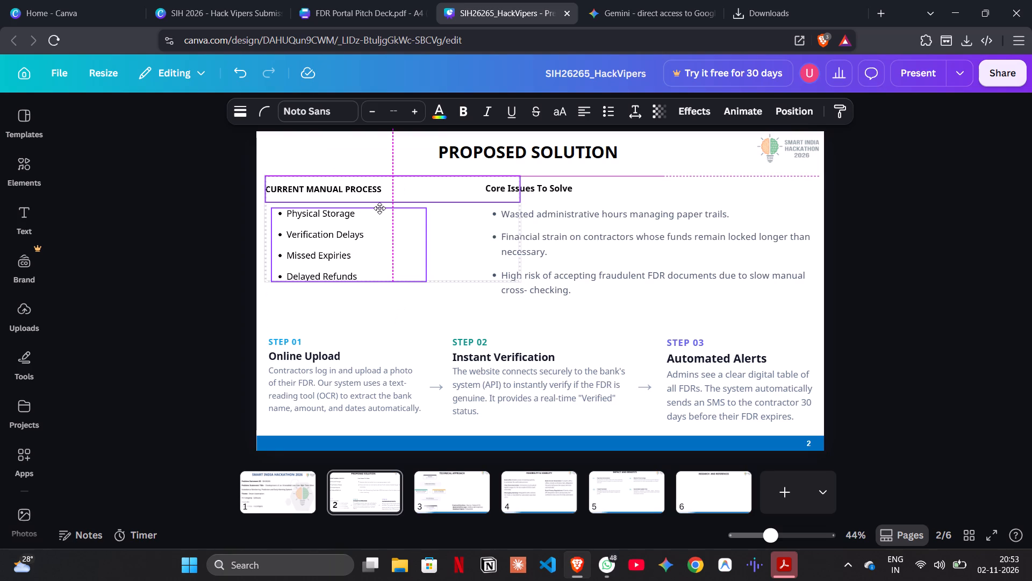
click(179, 237)
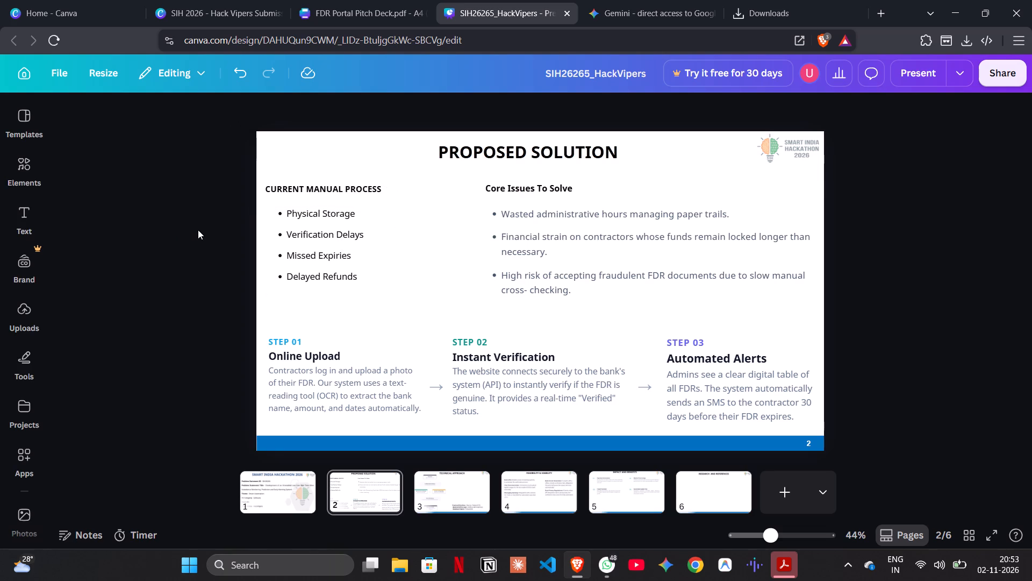
drag(304, 193, 311, 193)
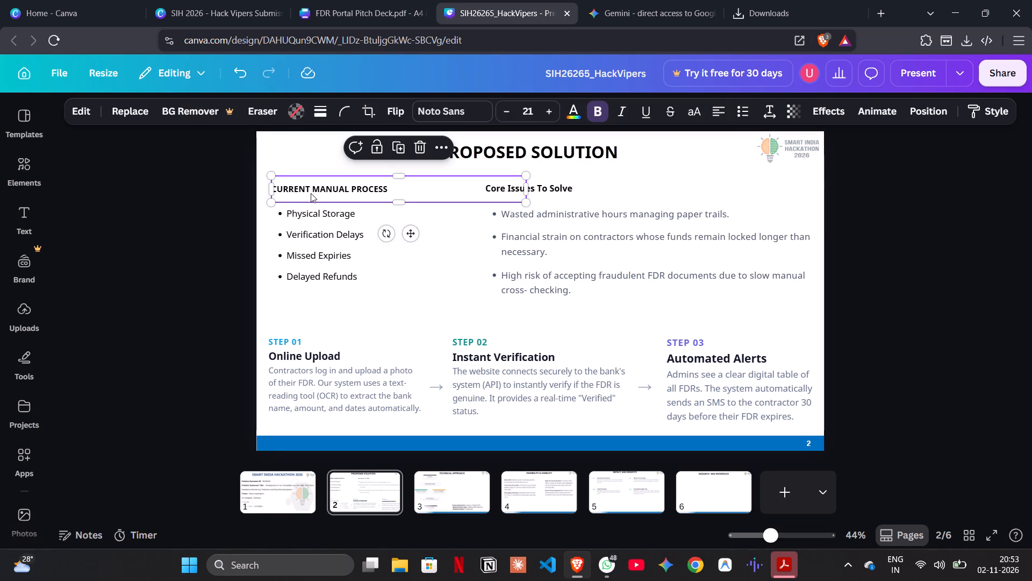
click(201, 235)
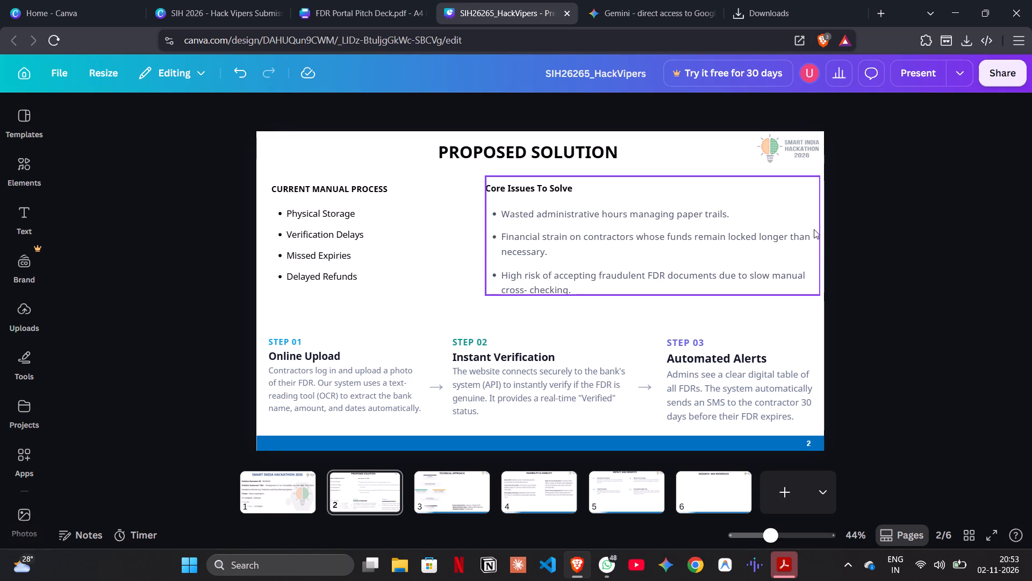
Narrow the Core Issues To Solve block slightly and shift it left for a clearer margin at the slide's edge.
click(669, 225)
drag(486, 235, 492, 235)
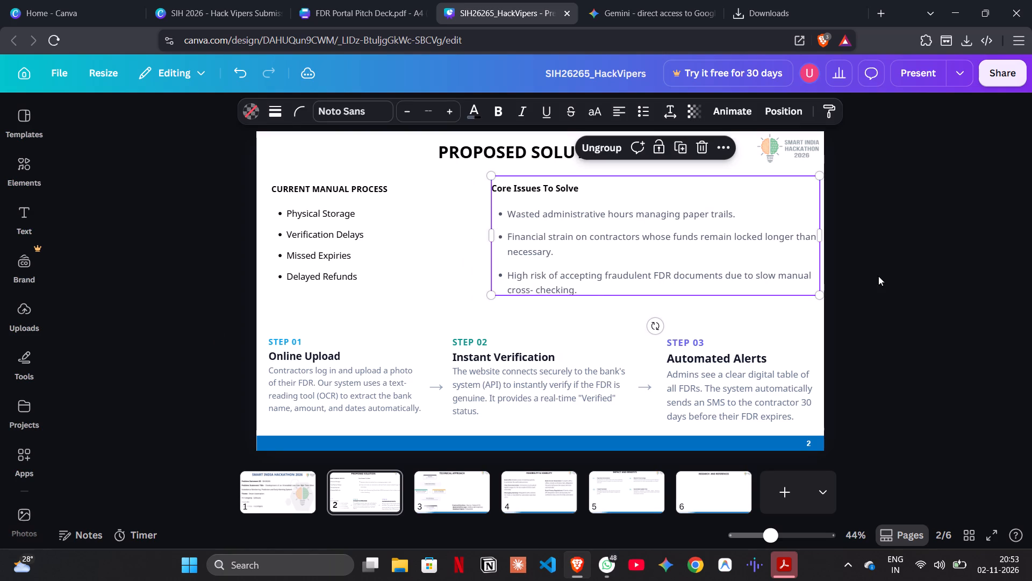
click(900, 269)
drag(765, 265, 758, 265)
click(869, 279)
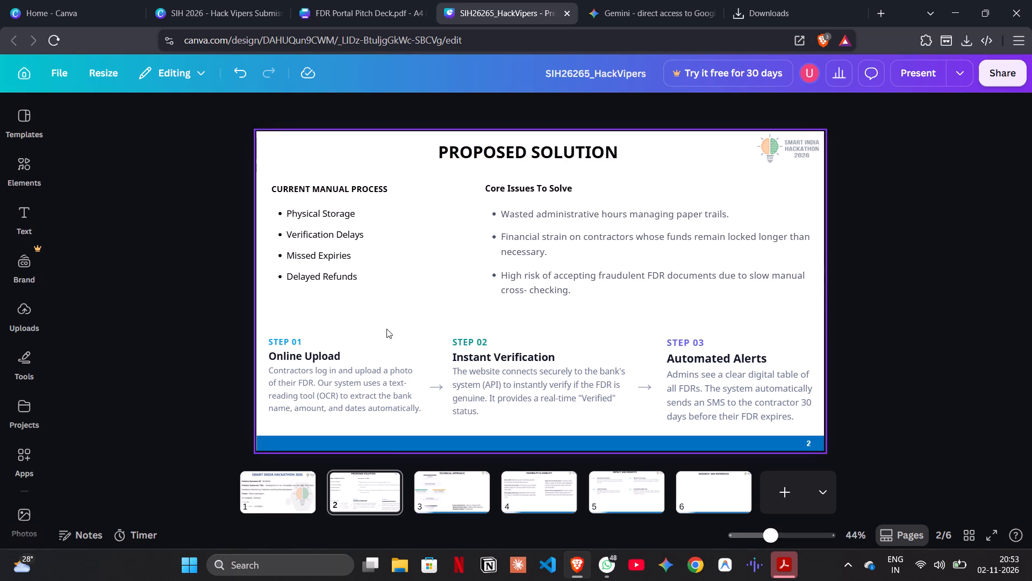
Look over the Technical Approach, Feasibility & Viability, and Impact and Benefits slides.
click(444, 485)
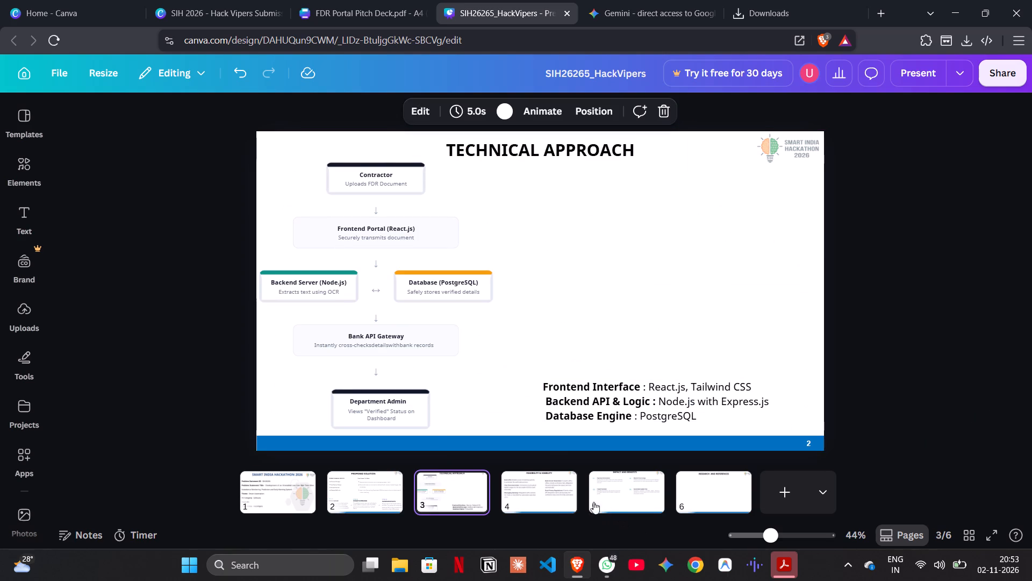
click(533, 488)
click(623, 476)
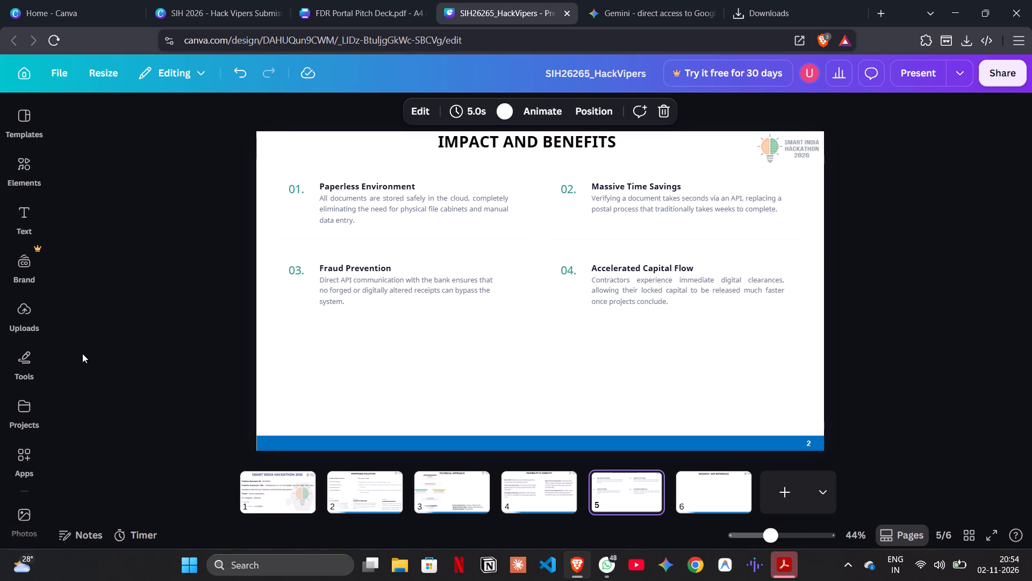
Switch to the SIH 2026 - Hack Vipers Submission design and examine its technical approach, feasibility, and impact pages.
click(366, 0)
click(268, 0)
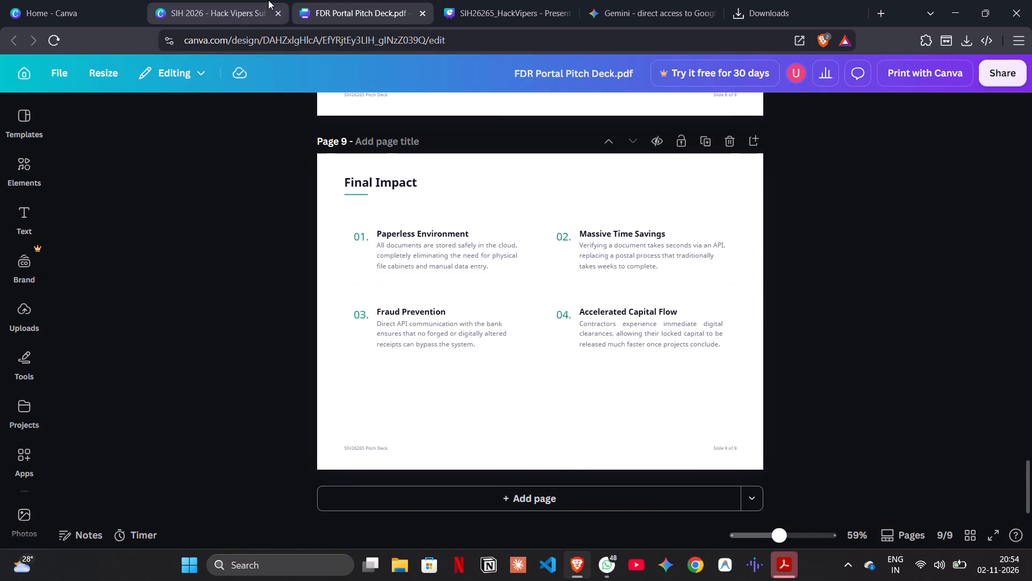
scroll(577, 403, down, 2)
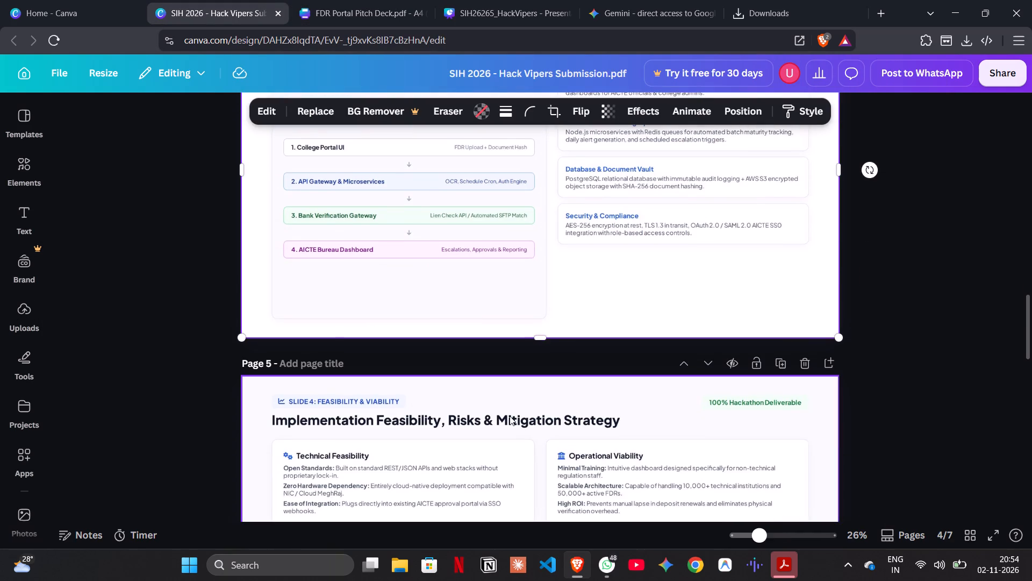
scroll(511, 416, up, 1)
click(405, 322)
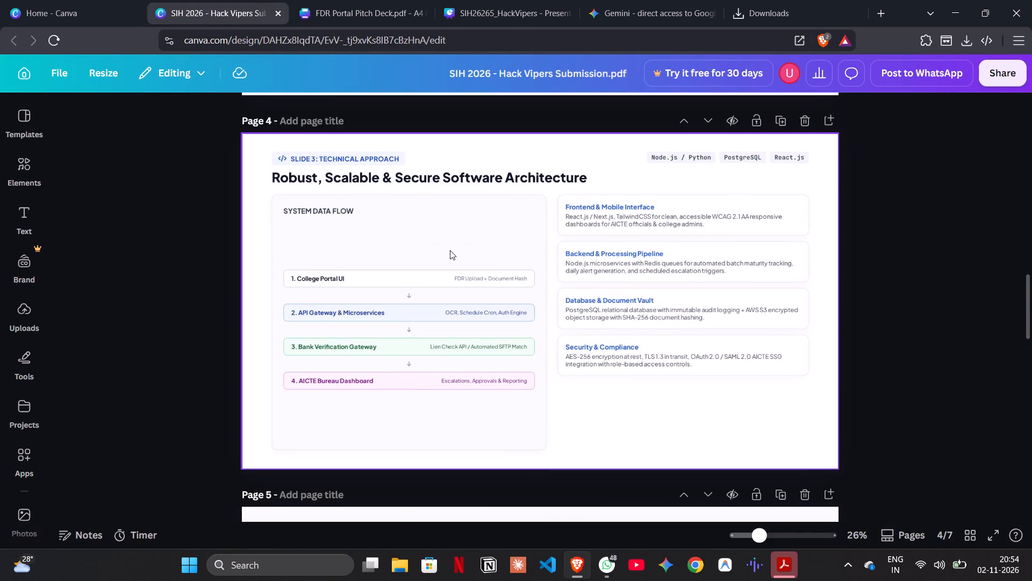
scroll(450, 250, down, 3)
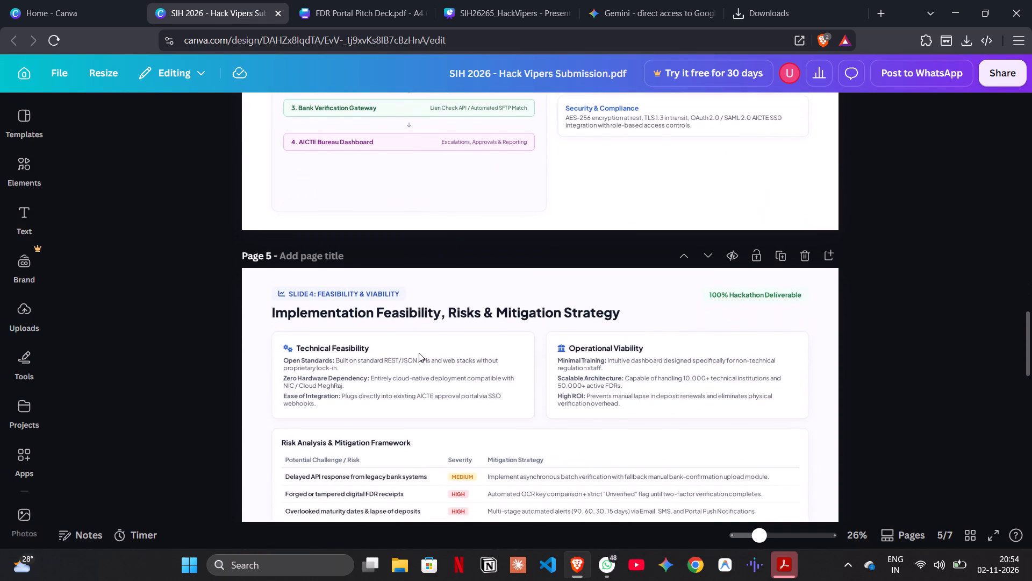
scroll(419, 353, down, 7)
scroll(416, 253, up, 3)
right_click(502, 211)
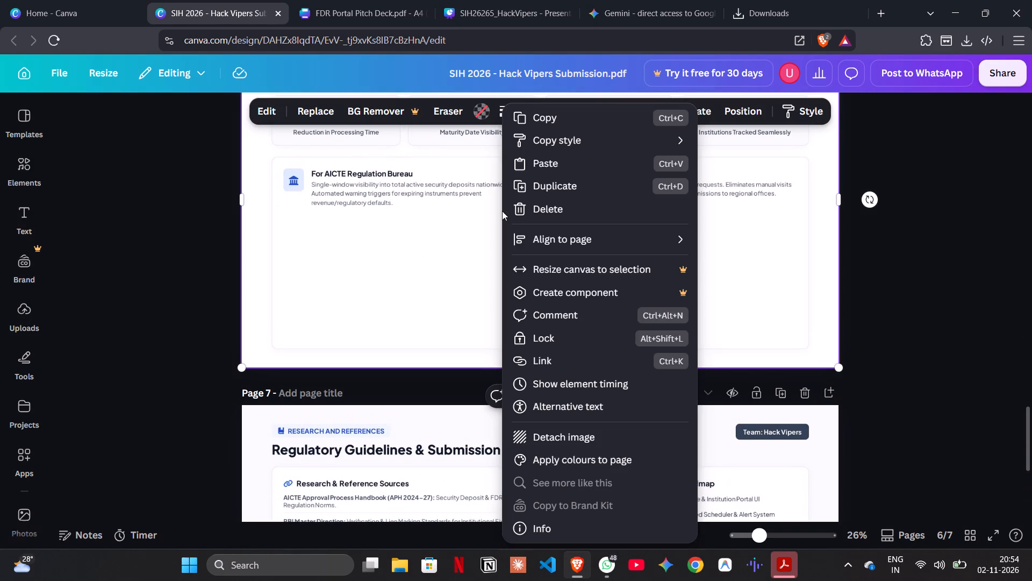
scroll(502, 211, up, 2)
scroll(431, 247, up, 2)
click(431, 247)
scroll(431, 247, up, 1)
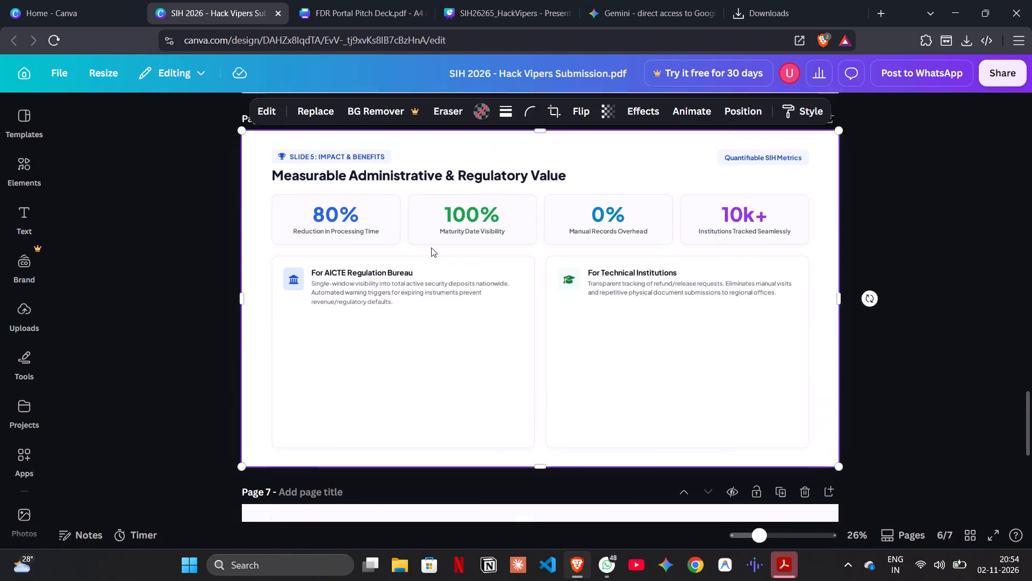
scroll(431, 247, up, 1)
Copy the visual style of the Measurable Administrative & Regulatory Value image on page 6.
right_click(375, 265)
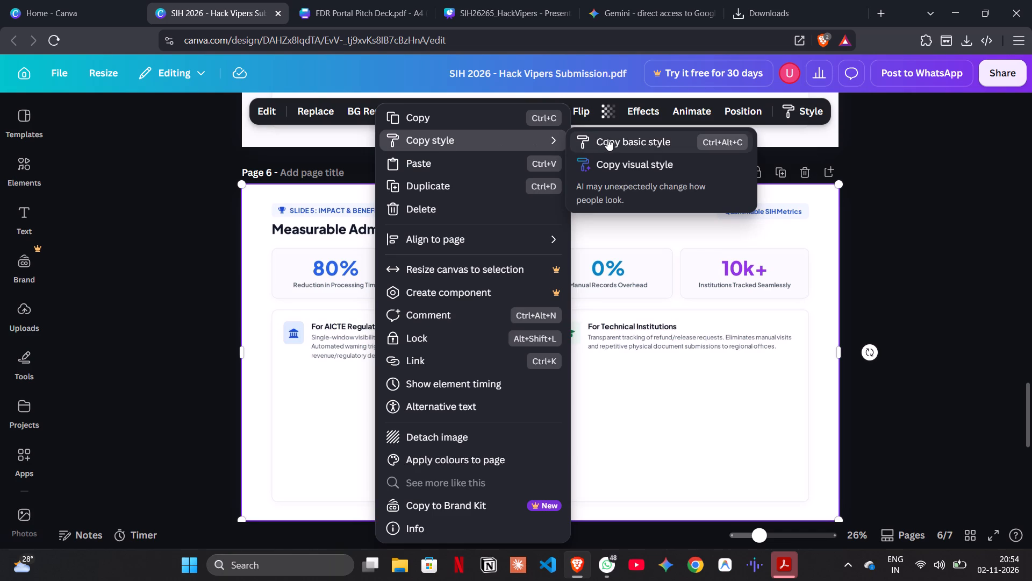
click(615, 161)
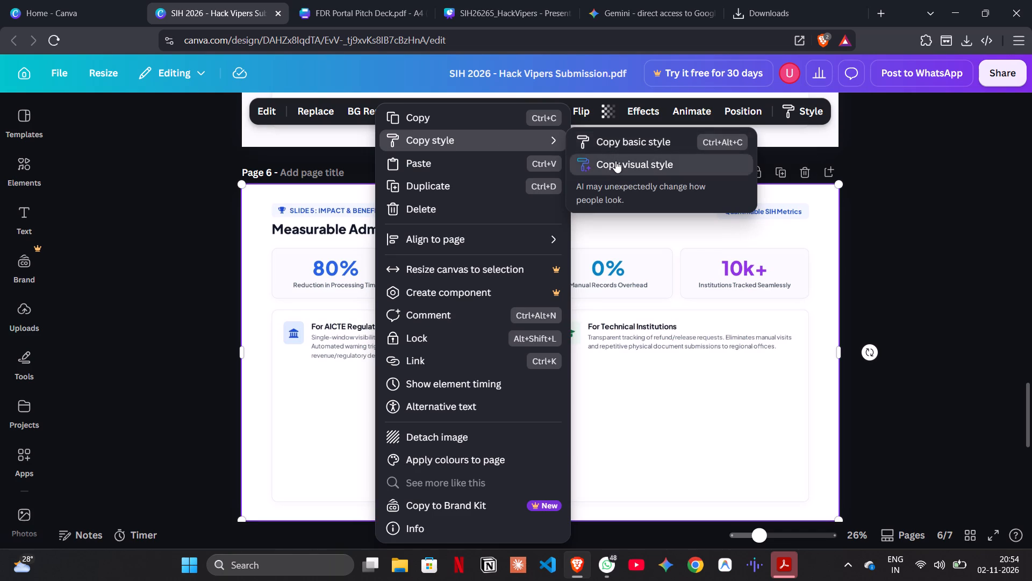
Shift the full-page Measurable Administrative & Regulatory Value image on page 6 slightly right and down from the page's edges.
drag(266, 240, 276, 242)
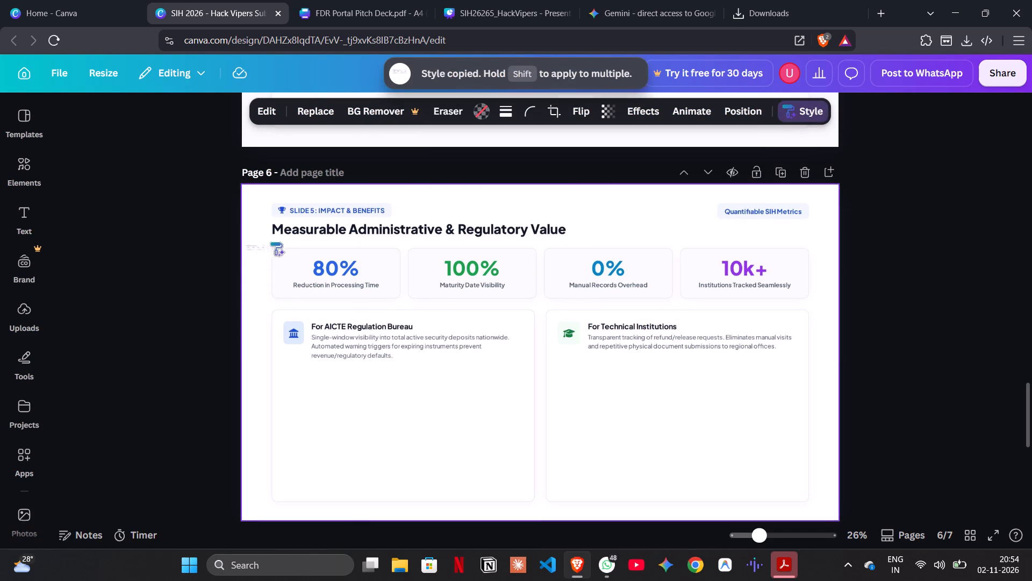
drag(276, 242, 296, 243)
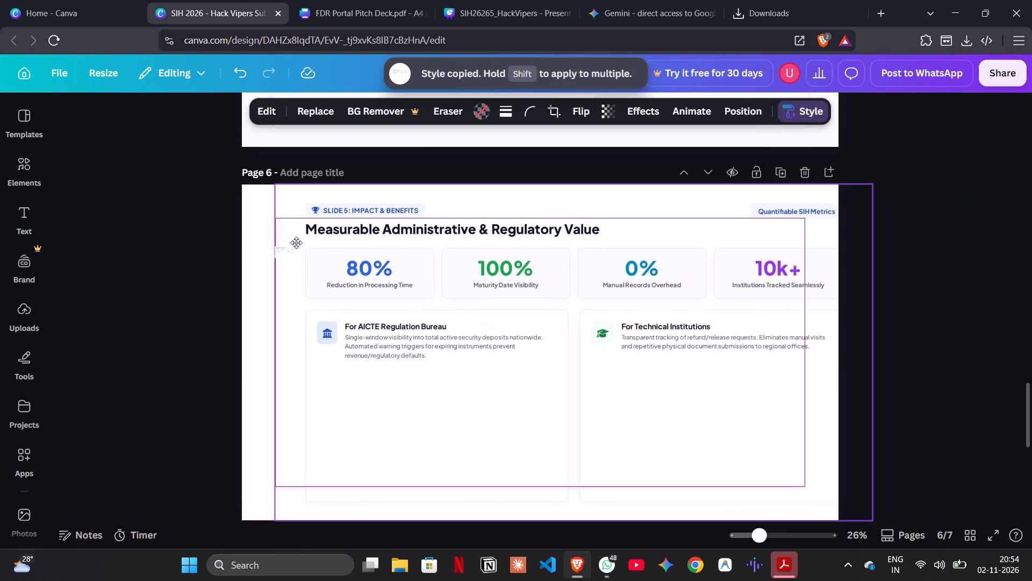
drag(296, 243, 298, 247)
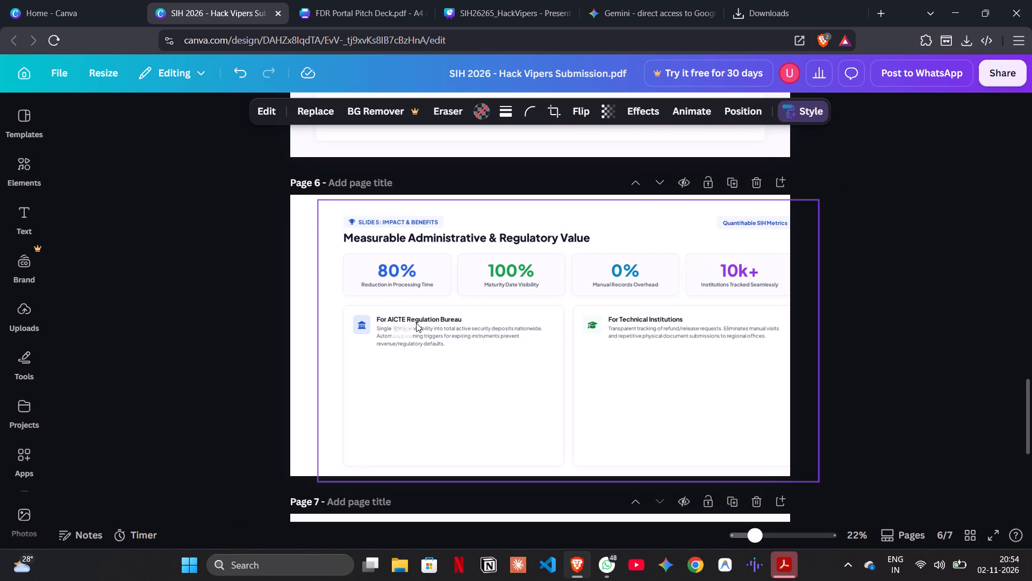
drag(416, 323, 412, 309)
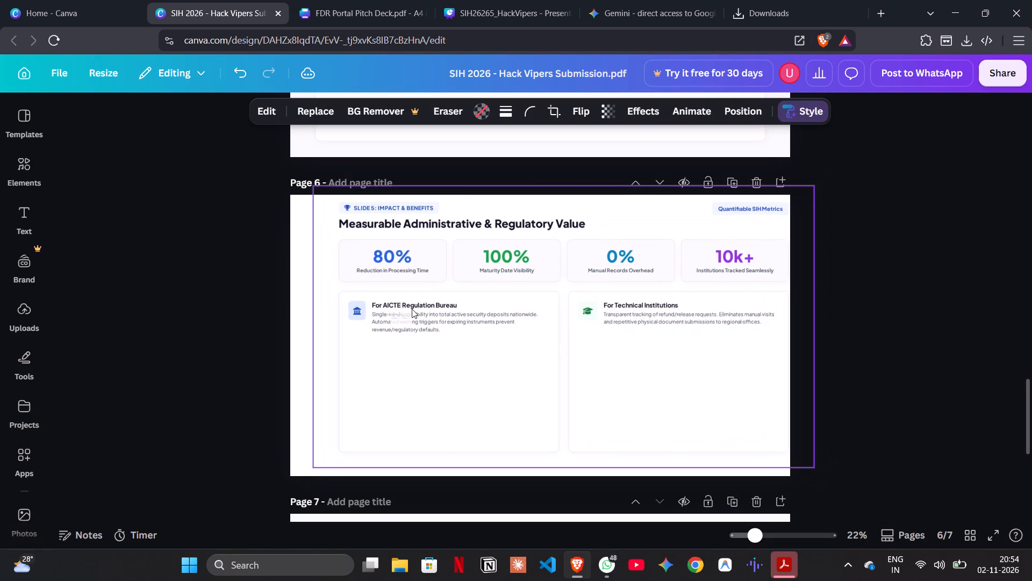
key(ctrl+z)
click(412, 309)
key(BackSpace)
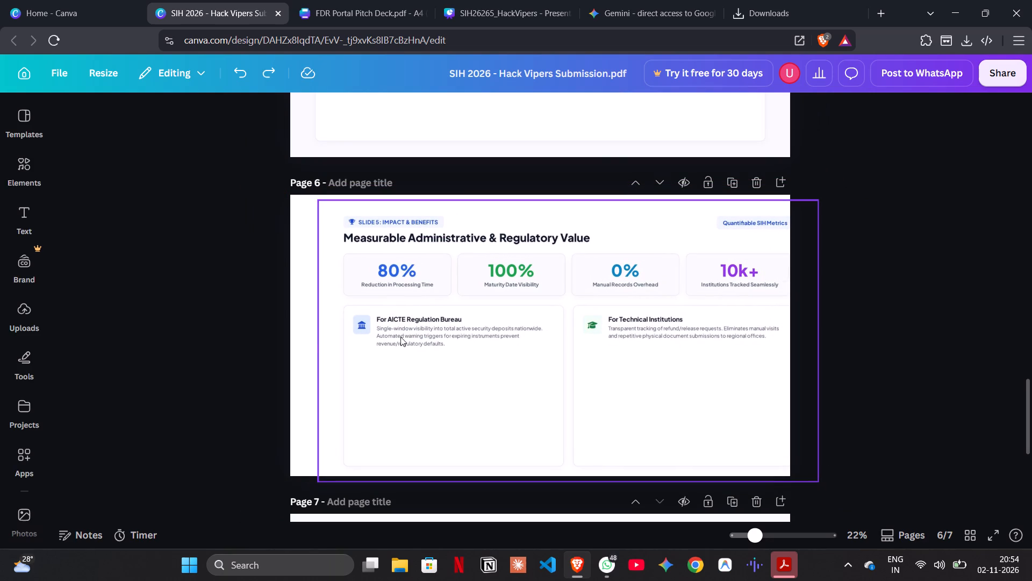
drag(430, 335, 412, 335)
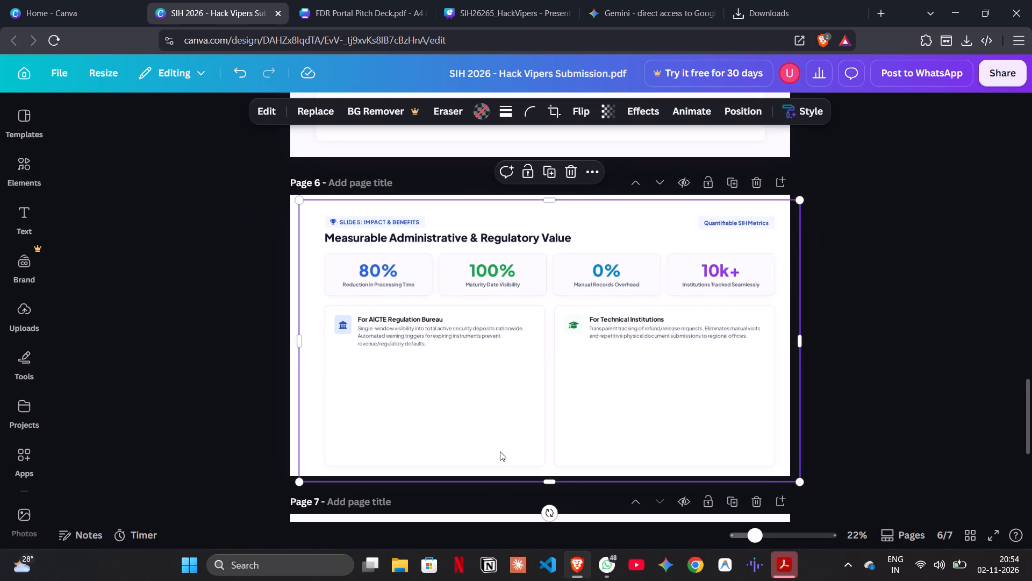
Crop the page 6 image in height so that its lower edge ends slightly above the page's bottom.
click(557, 487)
click(556, 446)
drag(549, 478, 531, 382)
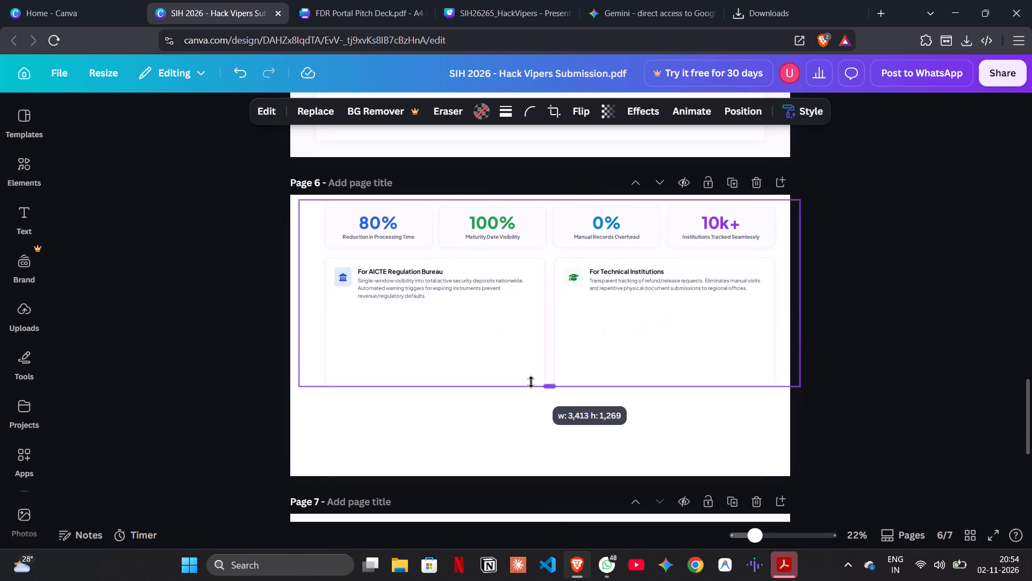
drag(531, 382, 530, 449)
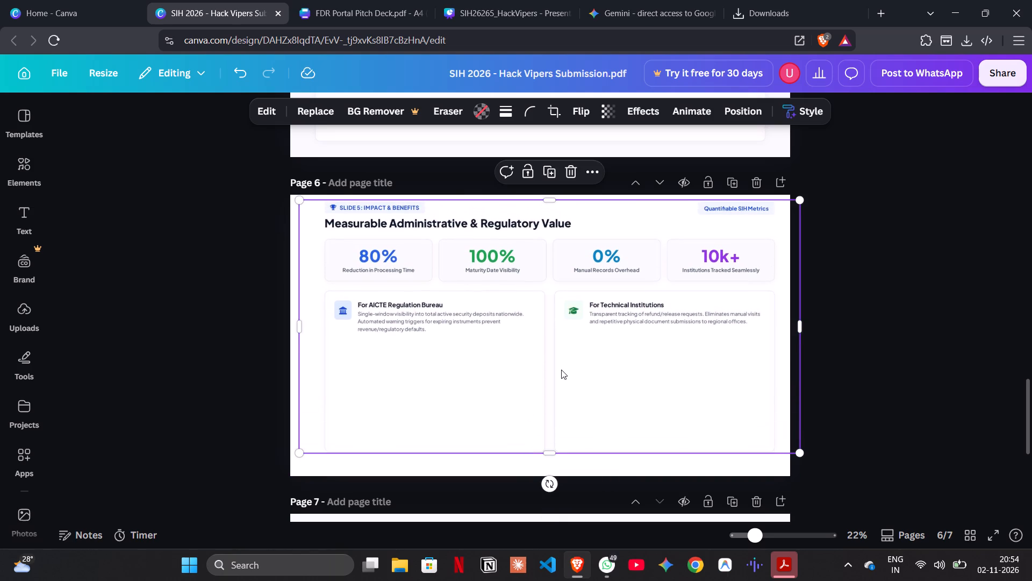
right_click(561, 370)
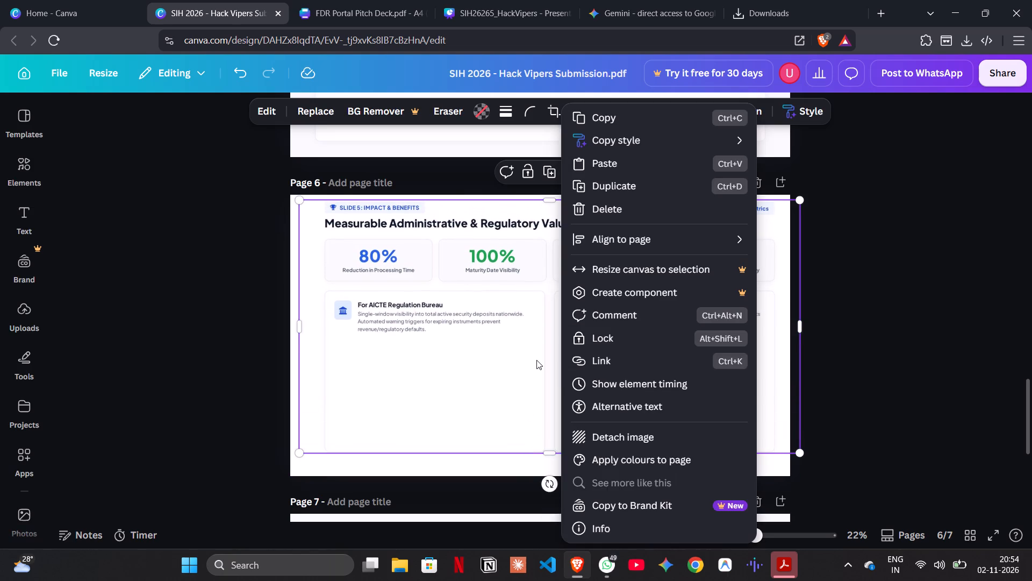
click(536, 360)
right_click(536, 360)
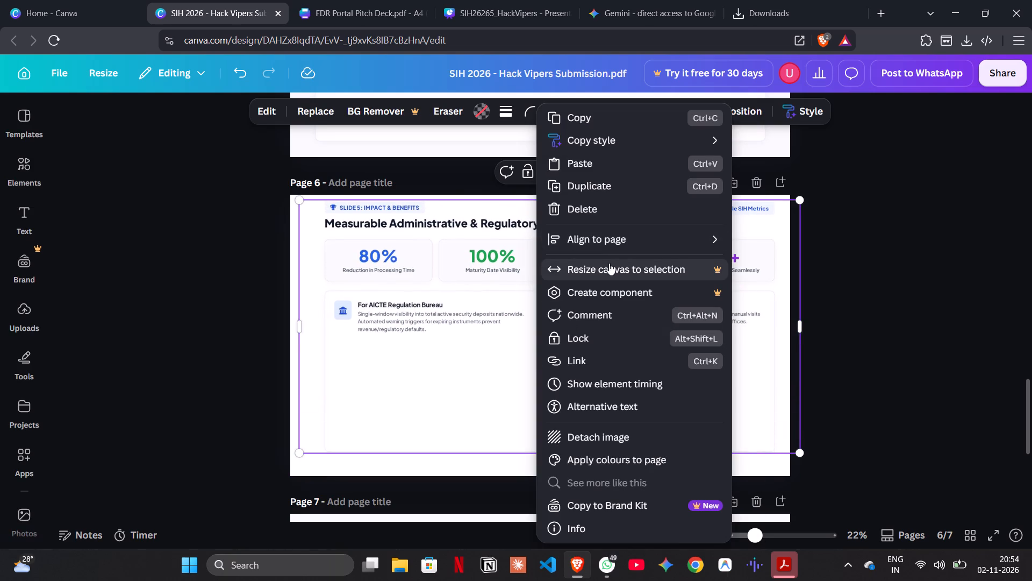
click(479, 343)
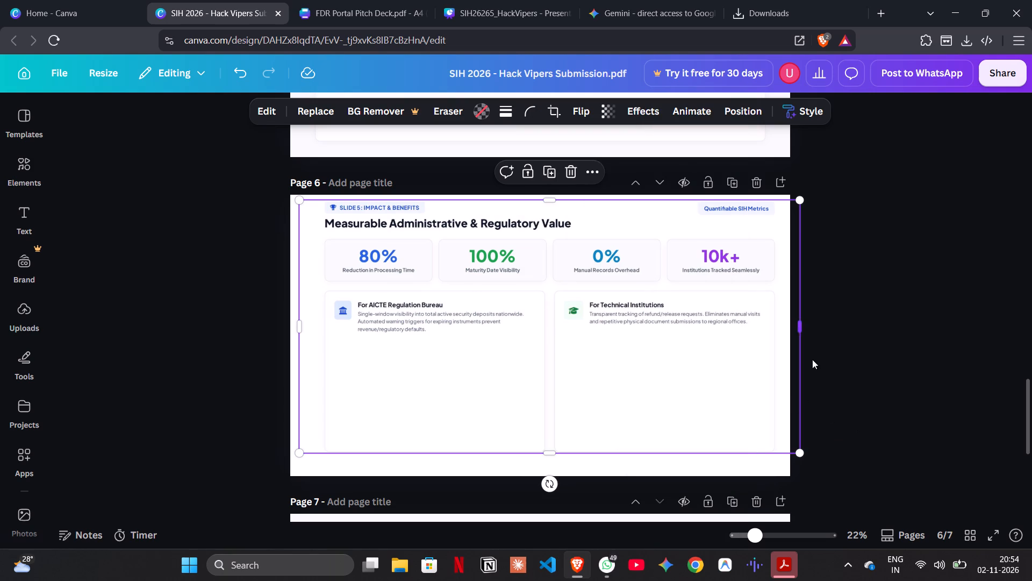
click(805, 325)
Switch to the FDR Portal Pitch Deck design and examine its pages back to the title page and Idea & Approach: The Problem.
scroll(722, 215, up, 6)
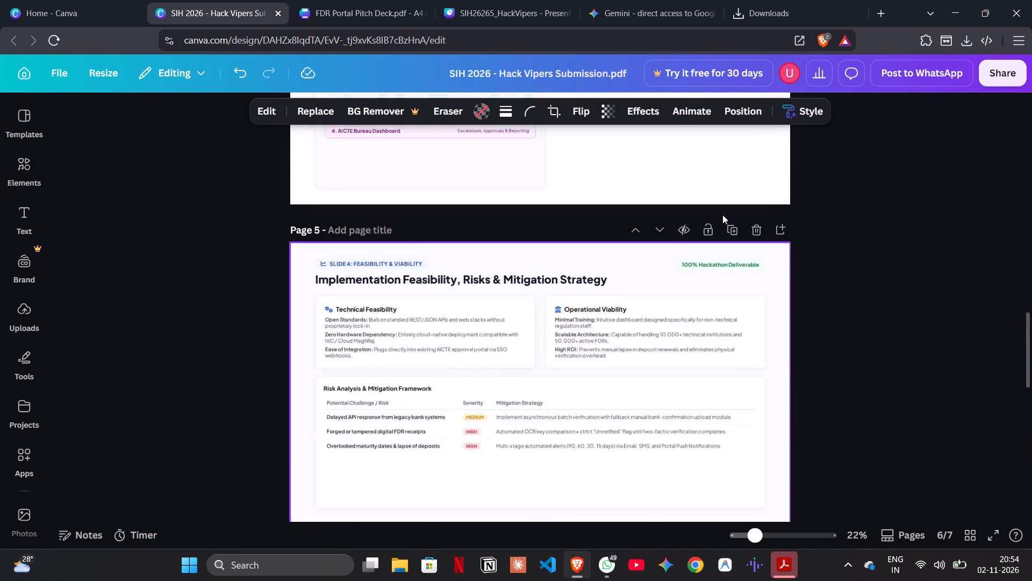
click(370, 0)
scroll(374, 307, up, 3)
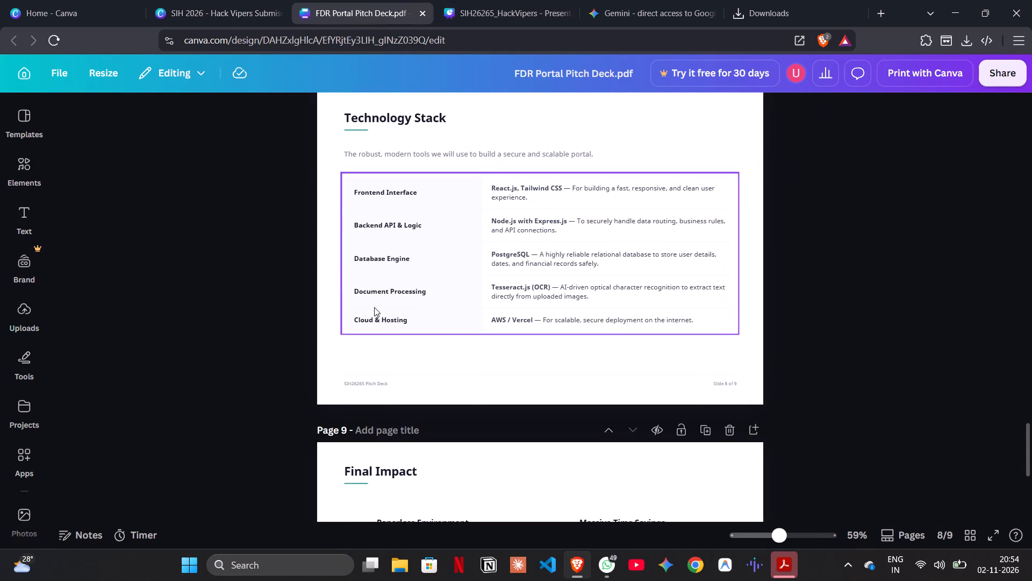
scroll(374, 307, up, 8)
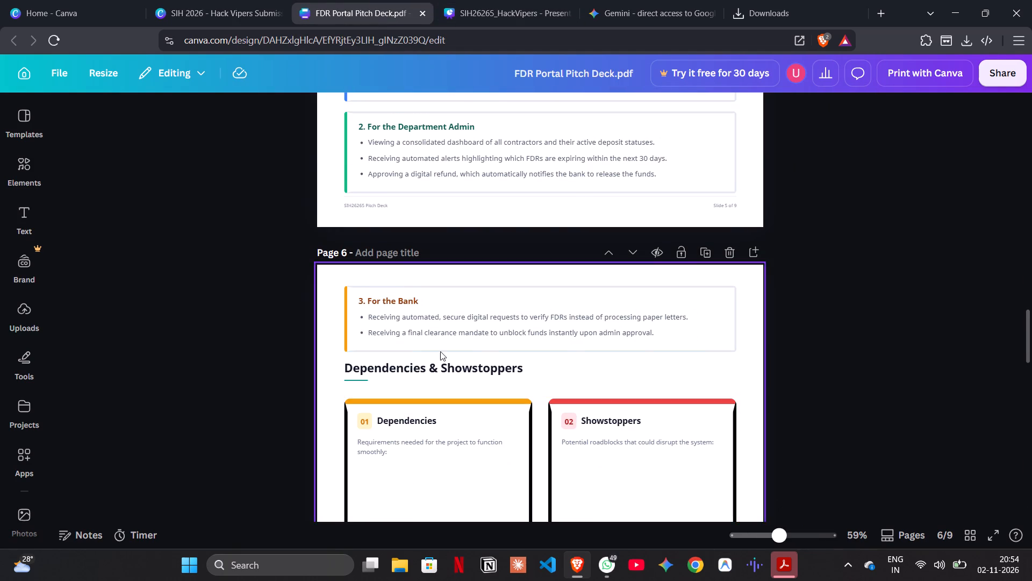
scroll(440, 351, up, 7)
scroll(544, 312, up, 6)
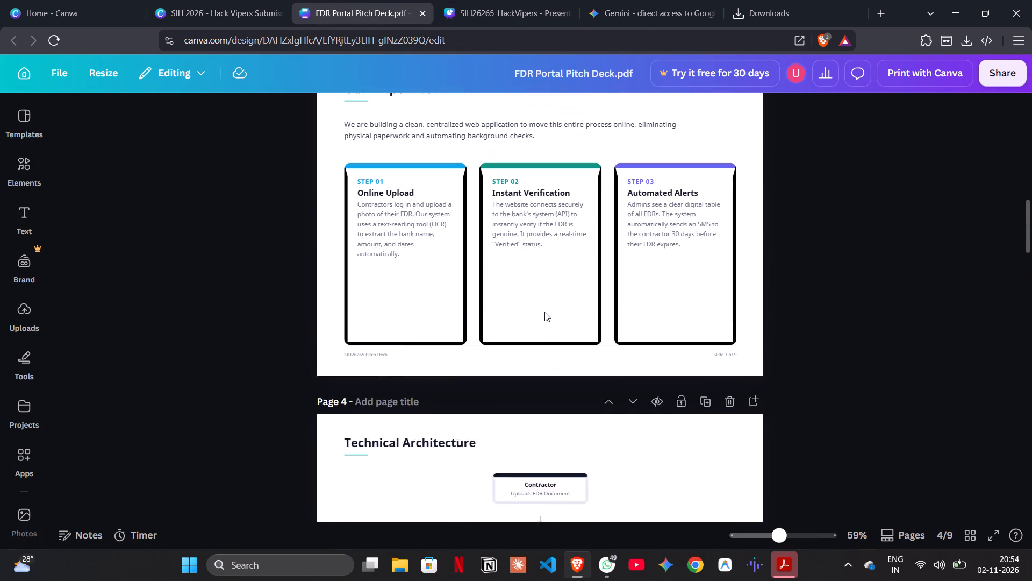
scroll(544, 312, up, 5)
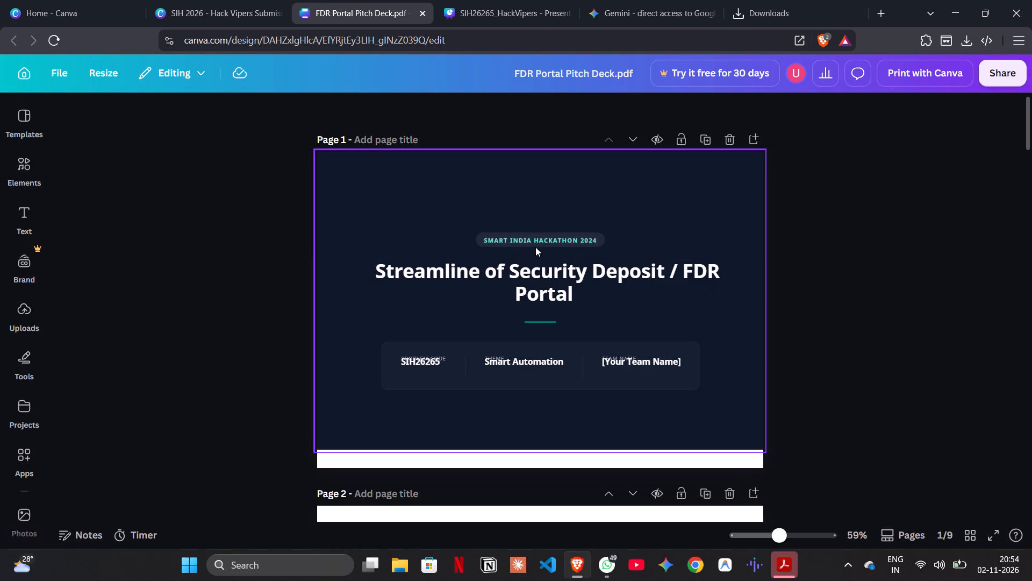
double_click(479, 233)
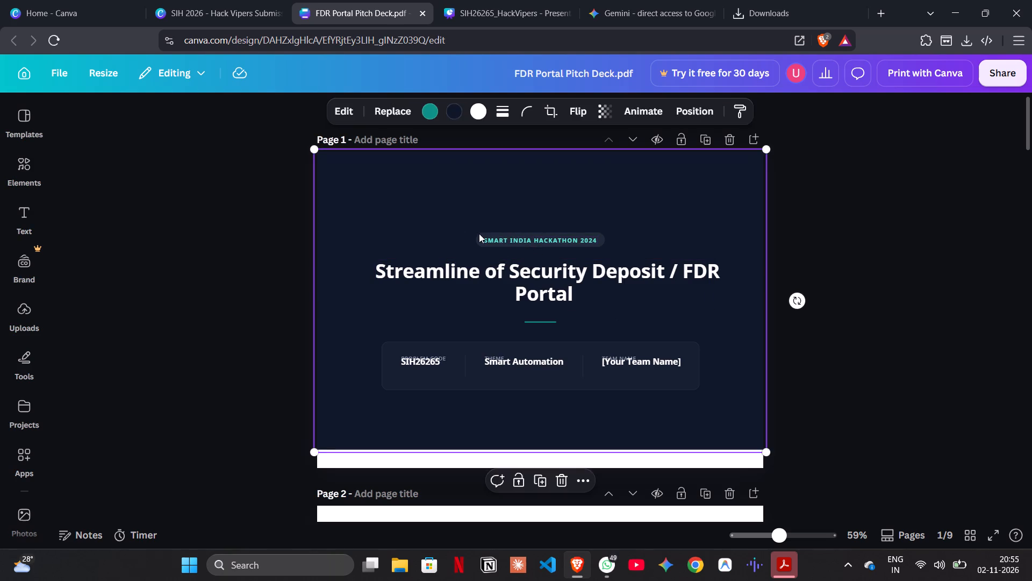
click(507, 239)
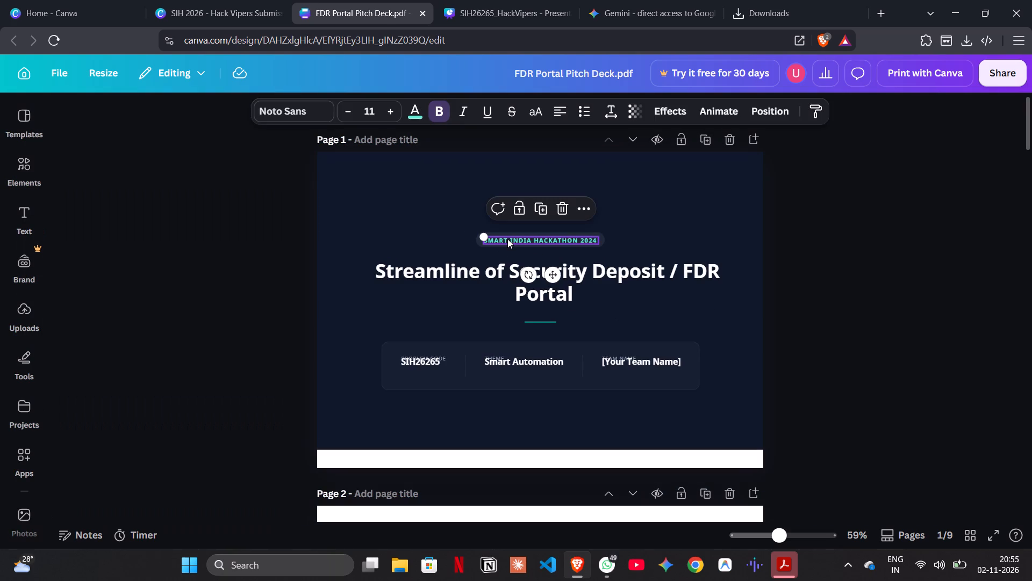
scroll(716, 325, down, 1)
click(842, 348)
scroll(842, 348, down, 3)
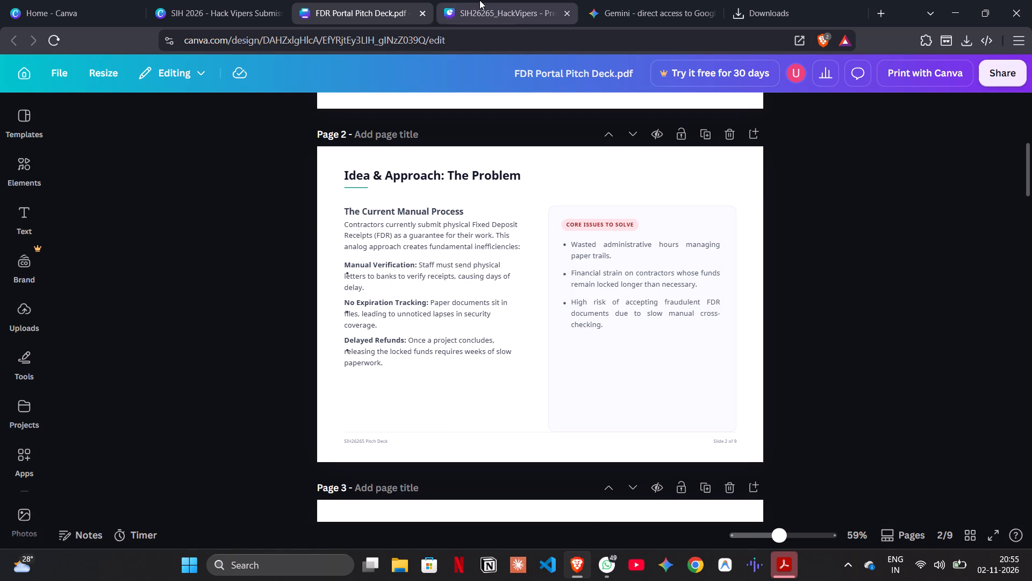
Return to the SIH26265_HackVipers presentation and lower the Impact and Benefits slide's title slightly.
click(479, 0)
drag(514, 154, 513, 162)
click(205, 277)
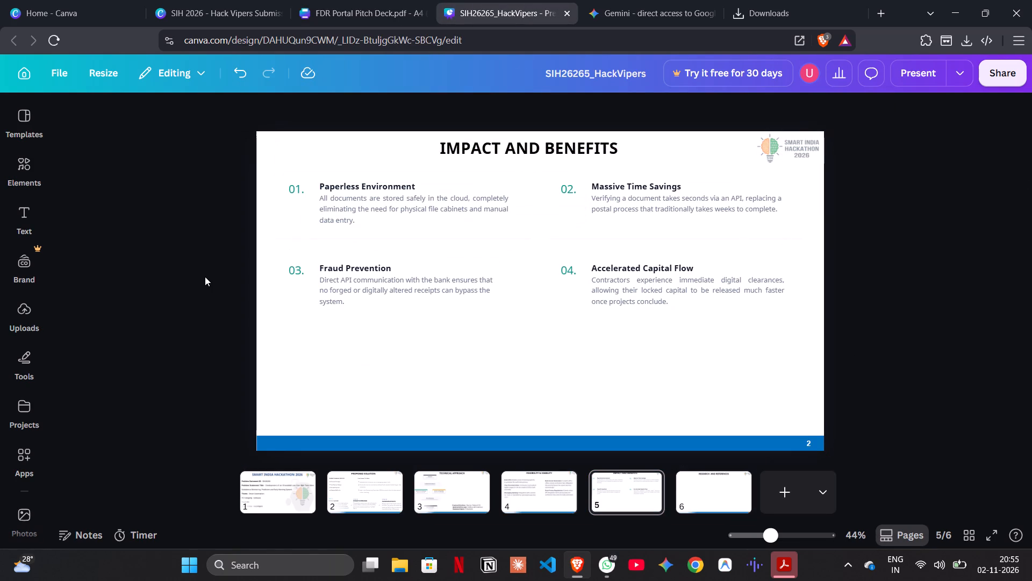
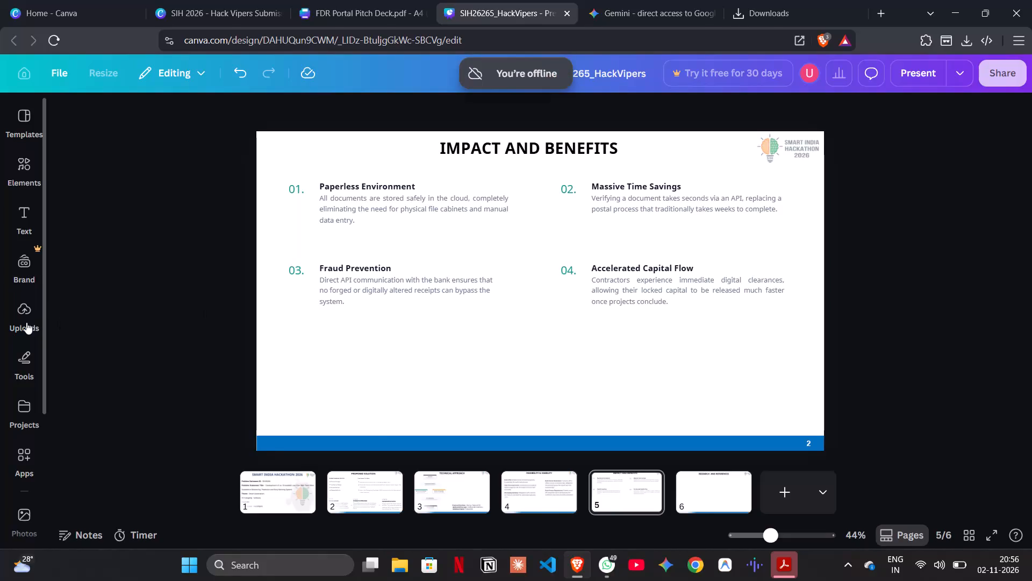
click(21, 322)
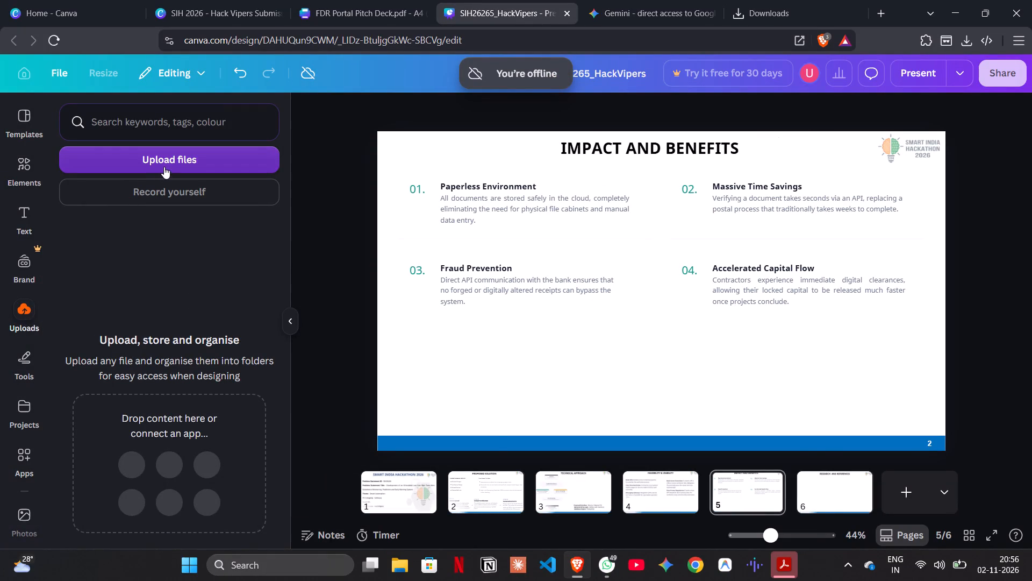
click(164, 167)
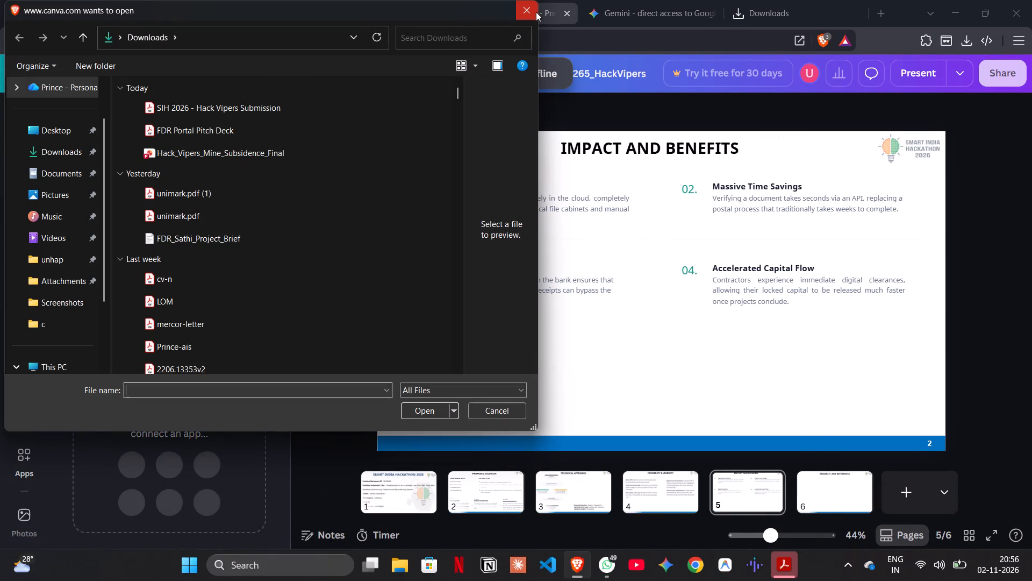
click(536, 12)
In the SIH 2026 - Hack Vipers Submission design, crop page 6's impact metrics image from above and extend it past the page's lower edge.
click(383, 1)
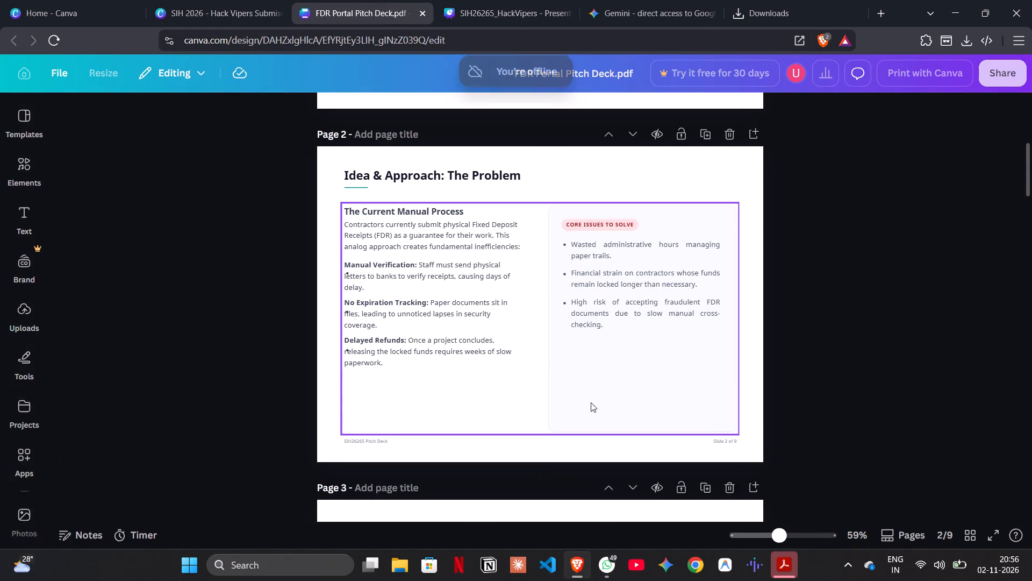
scroll(592, 394, down, 9)
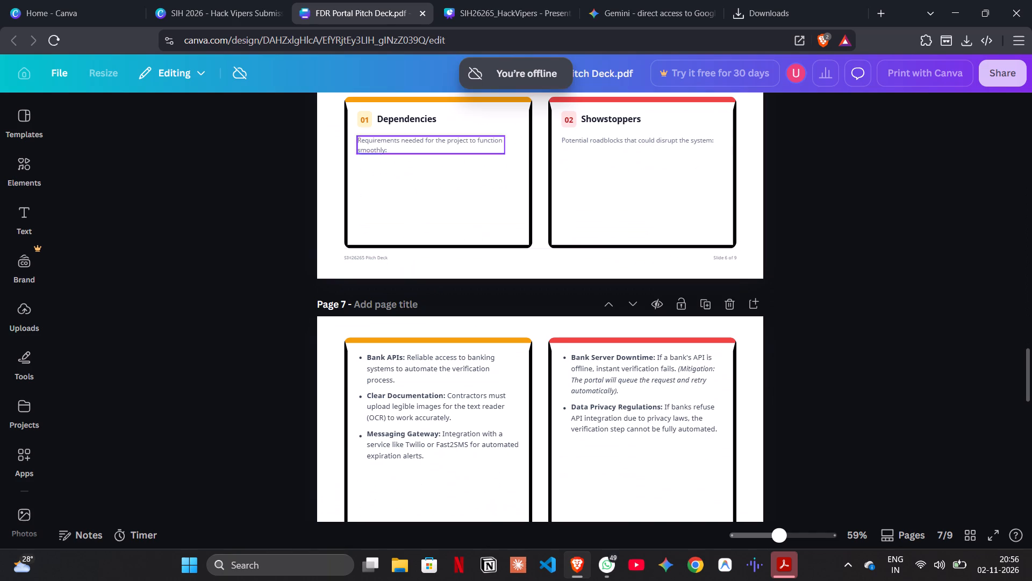
click(187, 0)
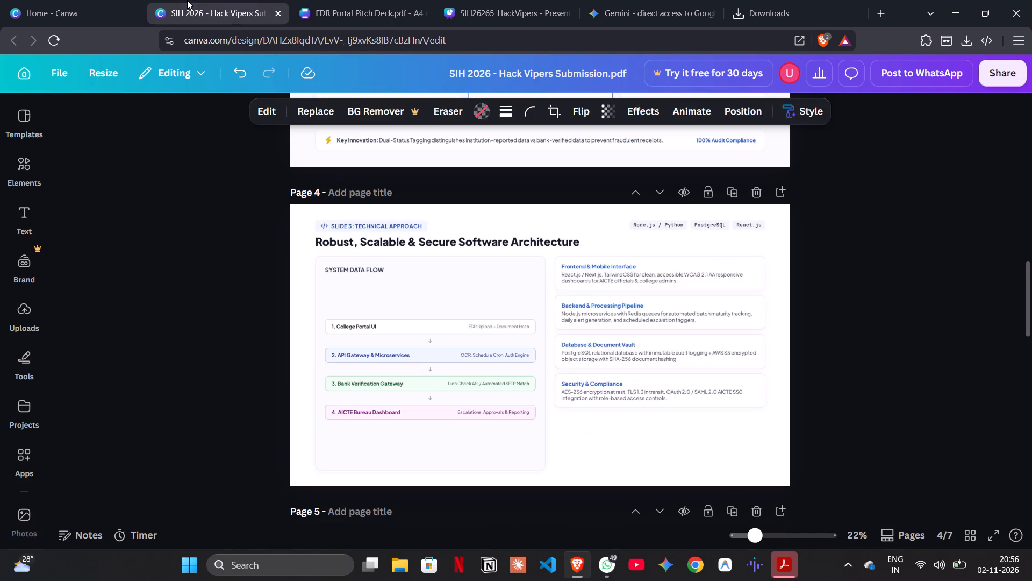
scroll(246, 363, down, 6)
scroll(246, 363, up, 3)
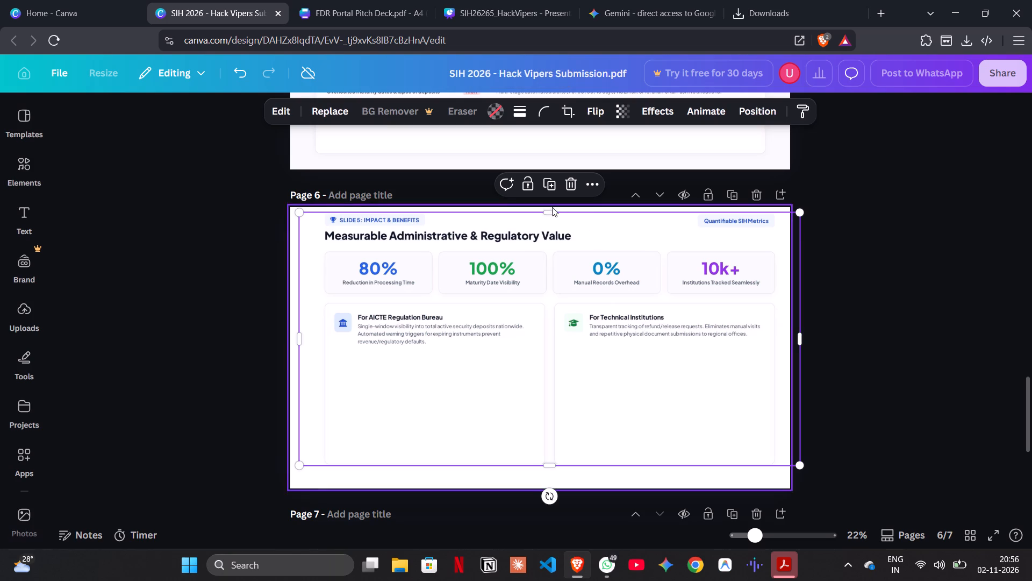
drag(550, 212, 549, 273)
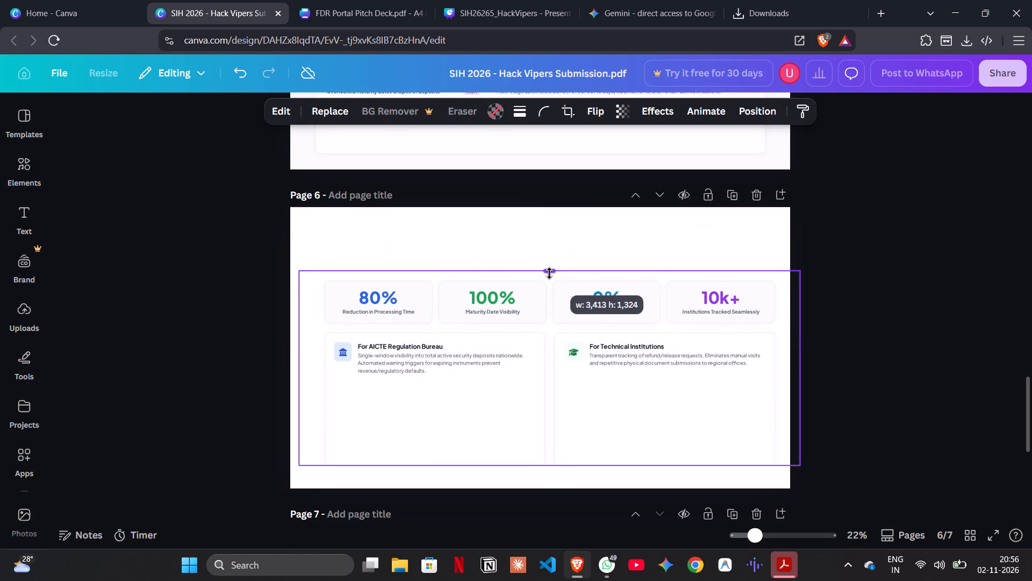
drag(549, 273, 550, 276)
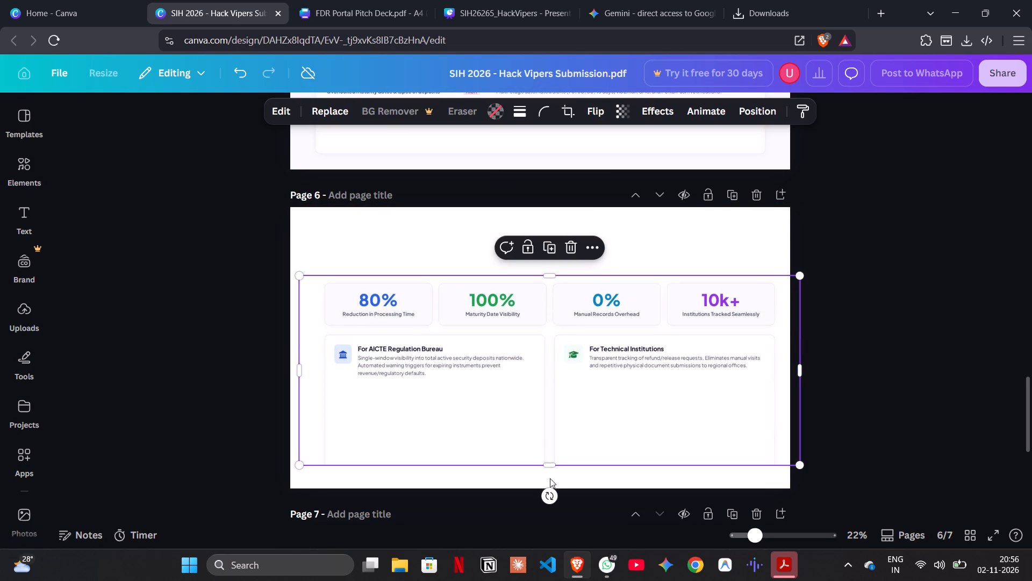
drag(551, 460, 558, 490)
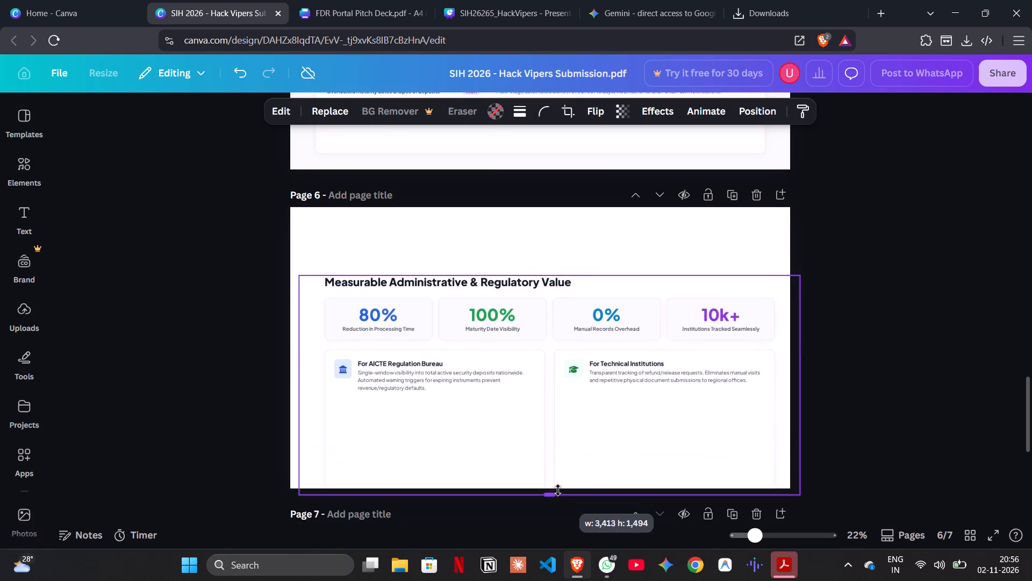
drag(558, 490, 560, 580)
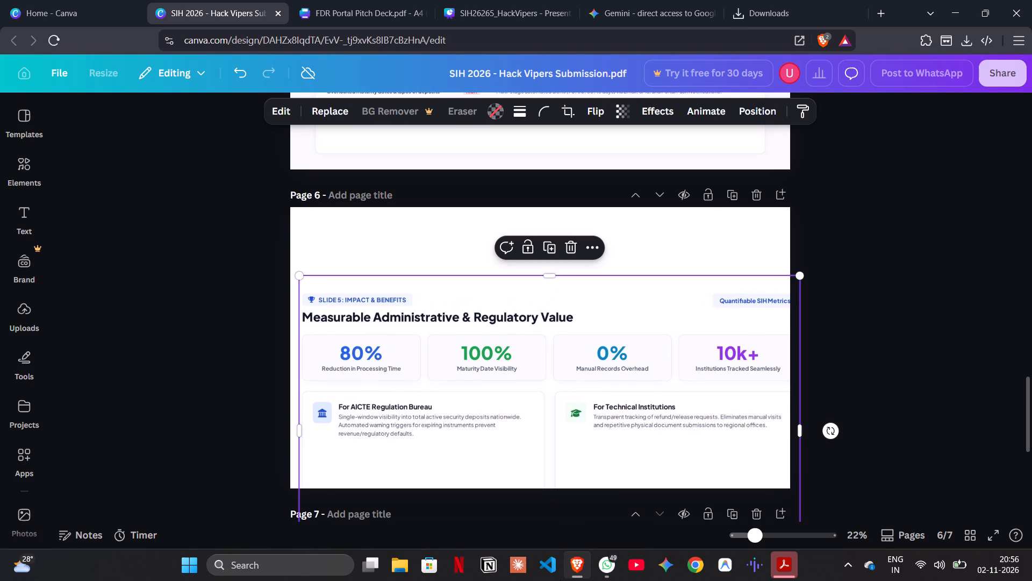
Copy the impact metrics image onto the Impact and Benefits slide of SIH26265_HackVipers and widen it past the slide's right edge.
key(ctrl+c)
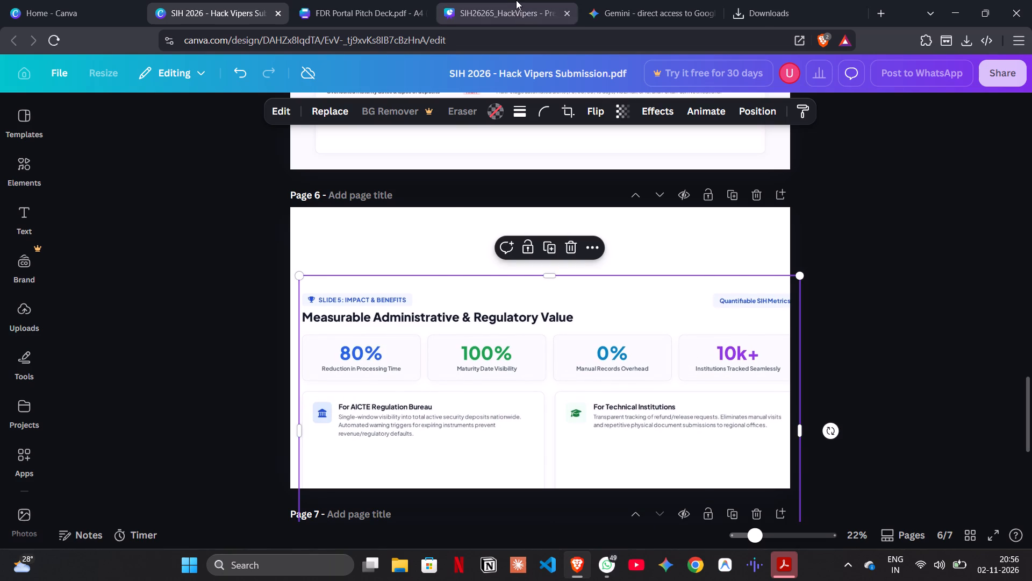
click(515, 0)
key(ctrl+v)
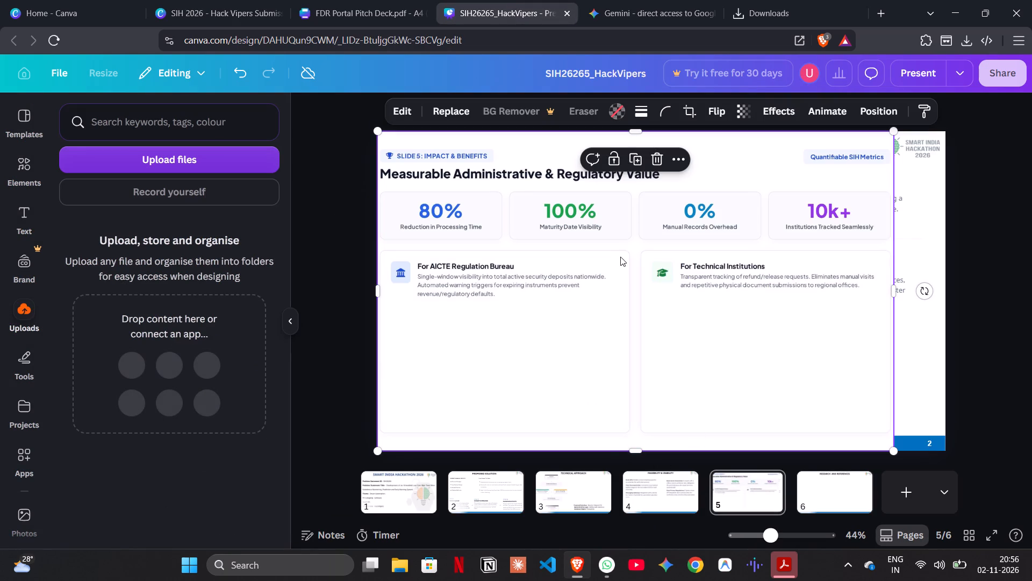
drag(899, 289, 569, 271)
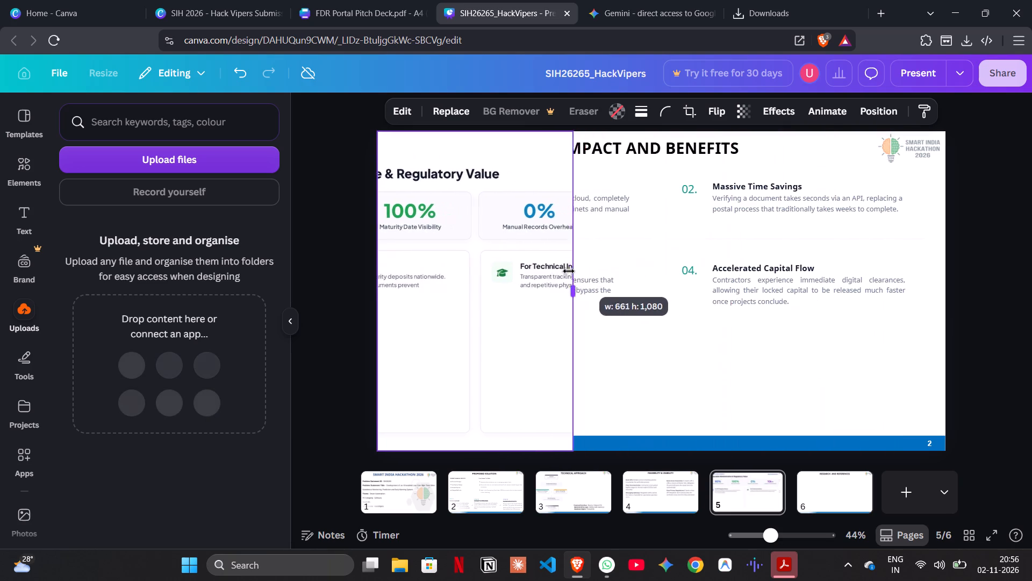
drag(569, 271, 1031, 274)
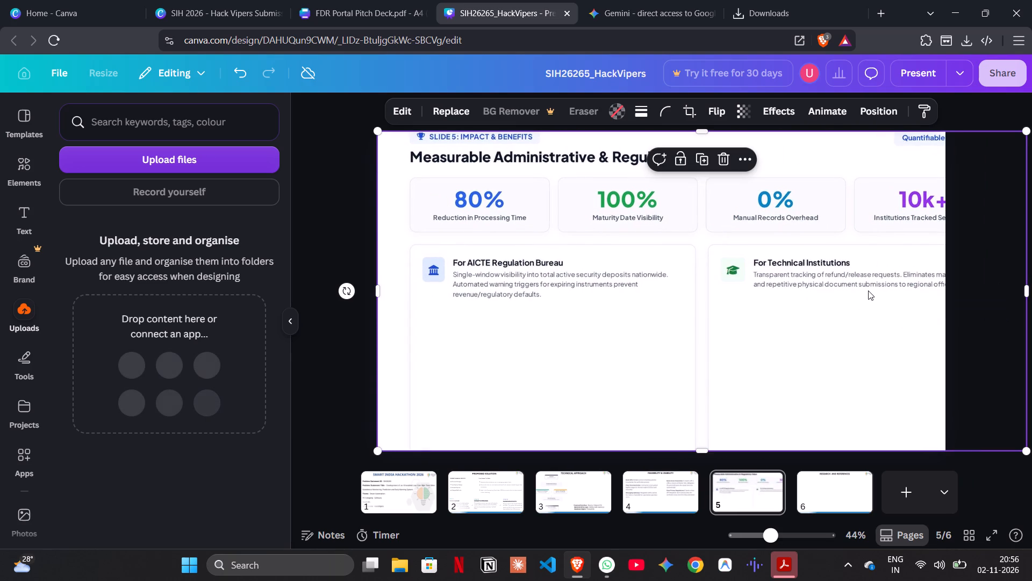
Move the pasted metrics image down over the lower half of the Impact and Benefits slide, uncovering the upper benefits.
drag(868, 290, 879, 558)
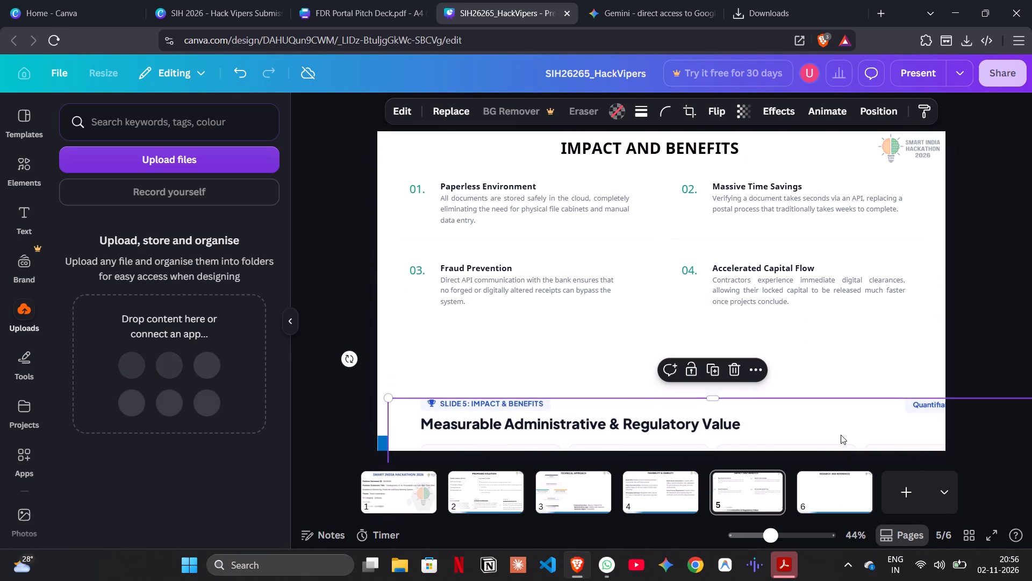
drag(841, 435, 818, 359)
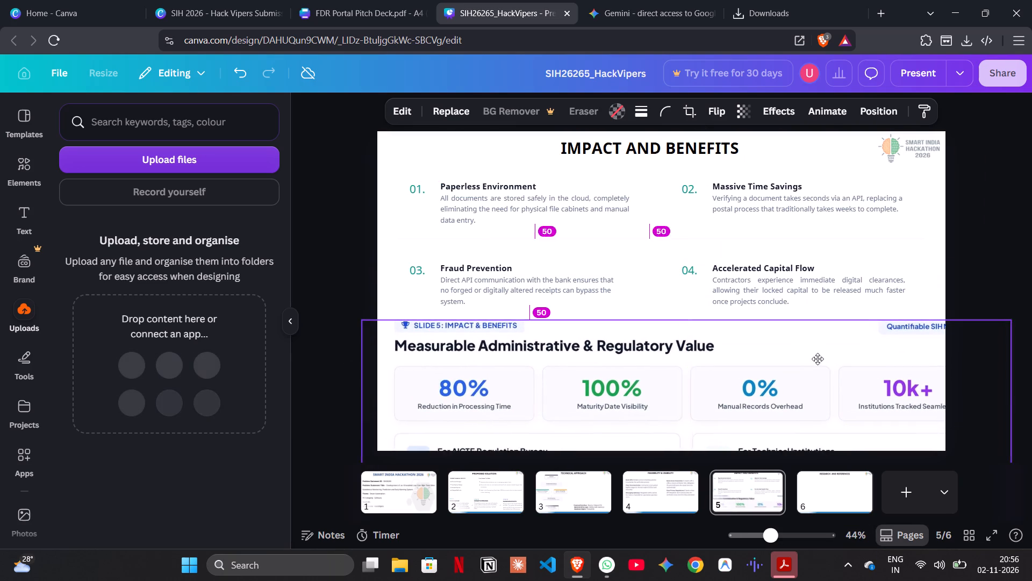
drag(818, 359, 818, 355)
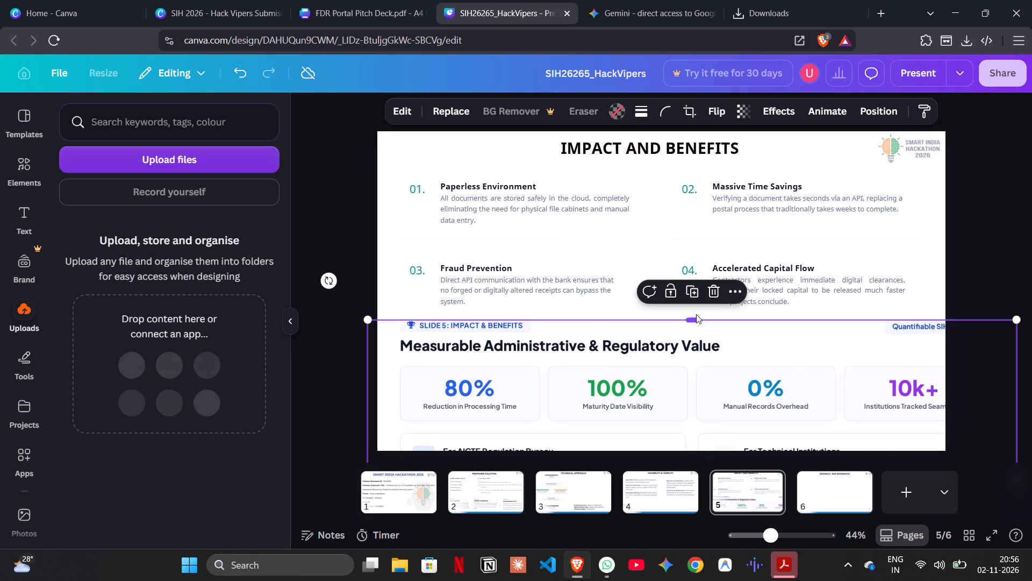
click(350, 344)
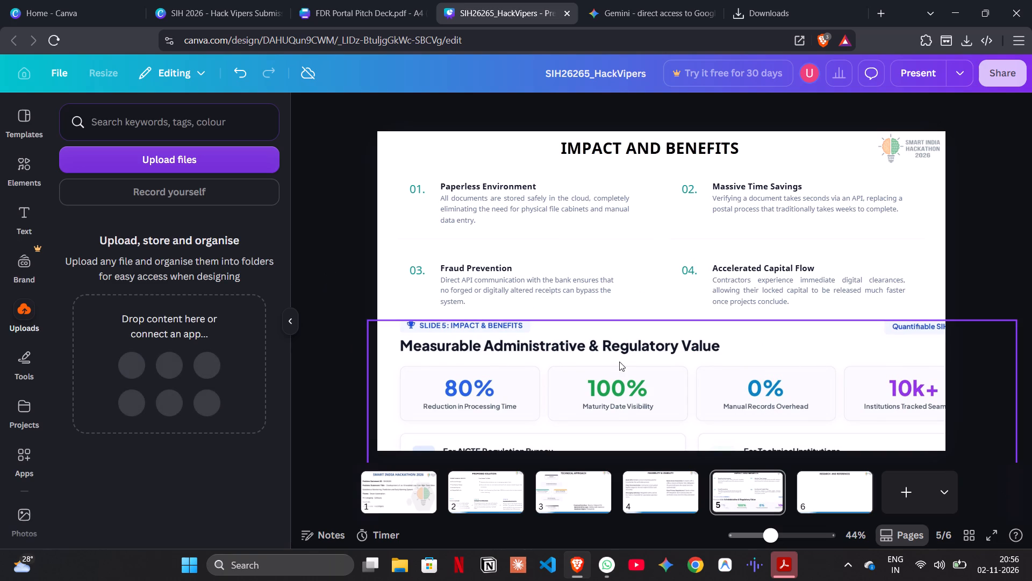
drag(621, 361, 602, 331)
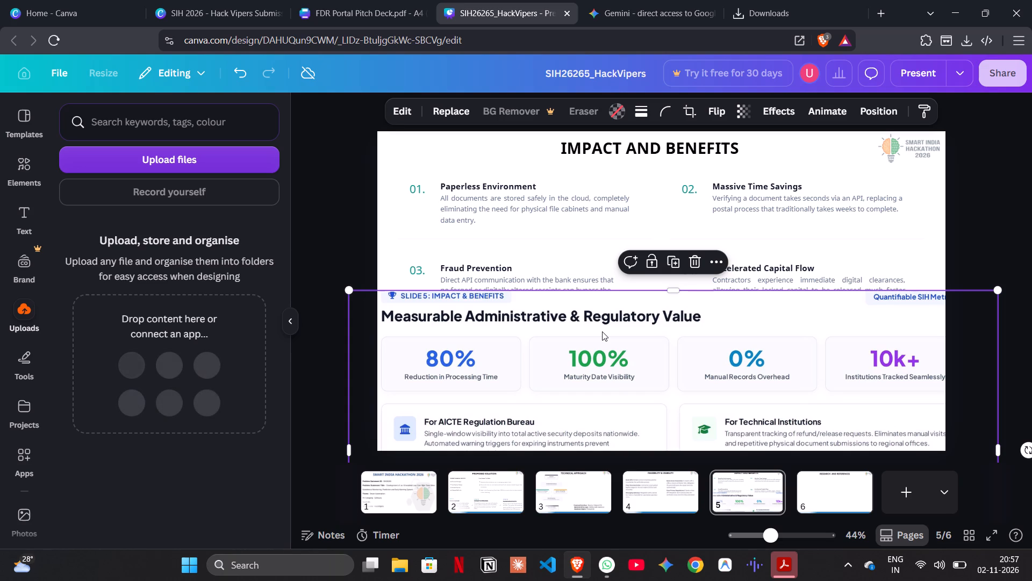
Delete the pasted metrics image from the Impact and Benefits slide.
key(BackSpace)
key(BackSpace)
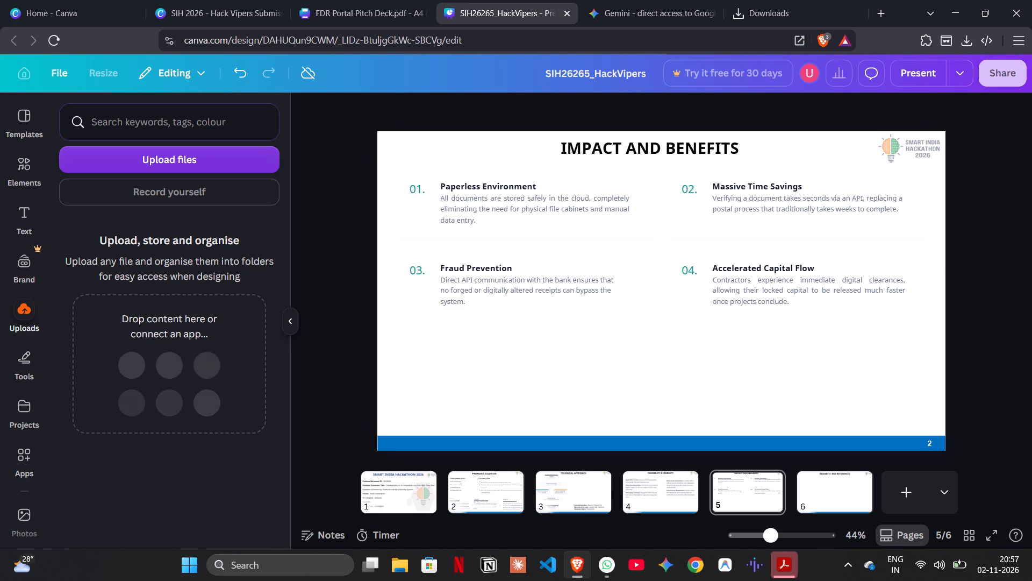
Copy the Frontend Portal box background from the Technical Approach slide to the Feasibility & Viability slide, placing it below the Messaging Gateway text.
click(20, 162)
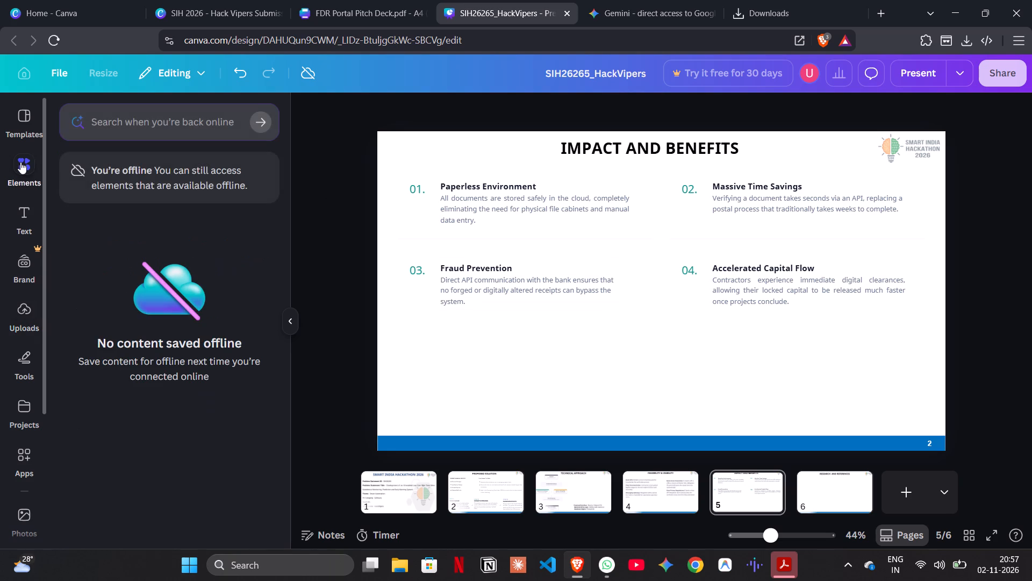
click(571, 494)
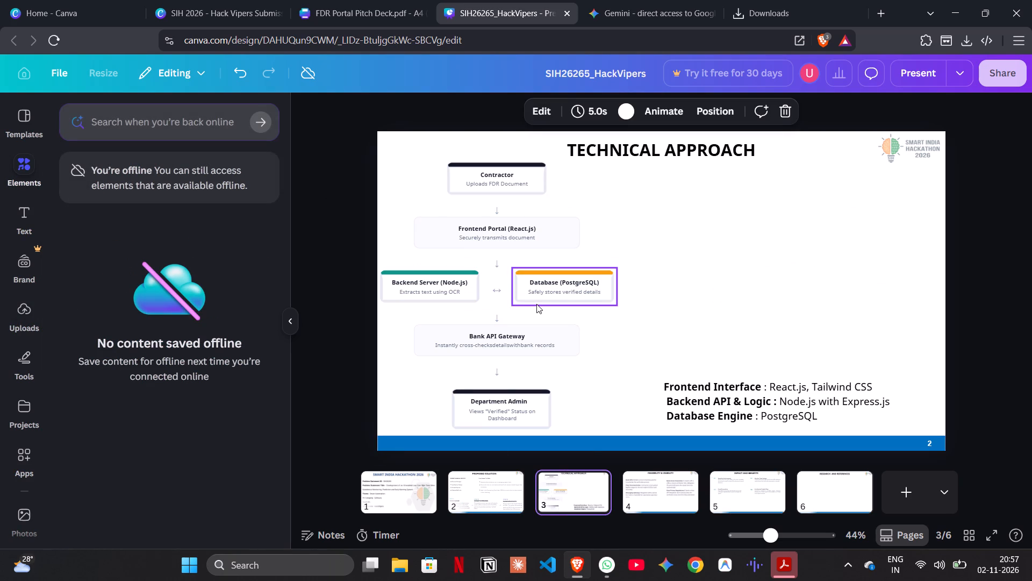
click(511, 246)
key(ctrl+c)
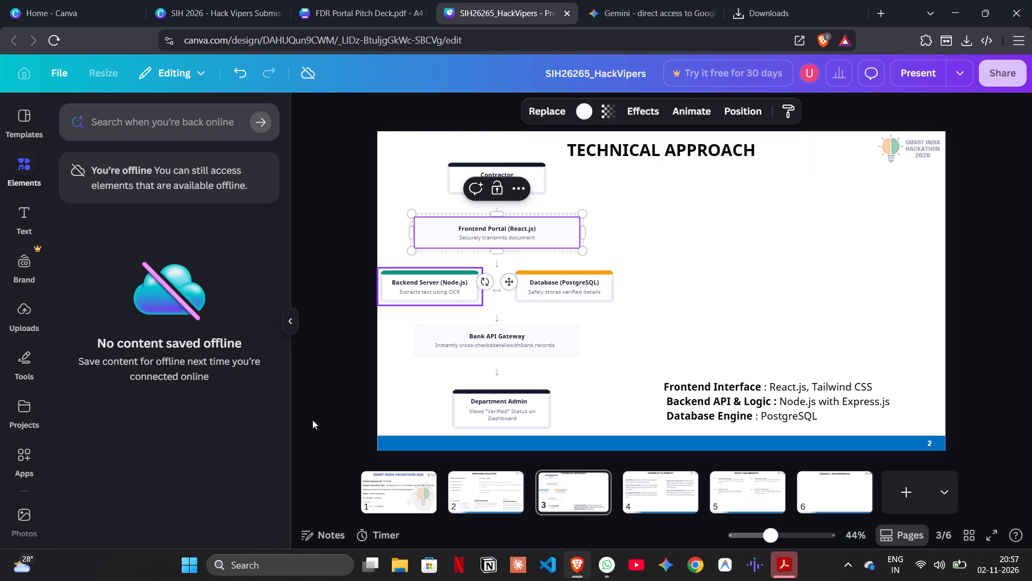
click(644, 486)
key(ctrl+v)
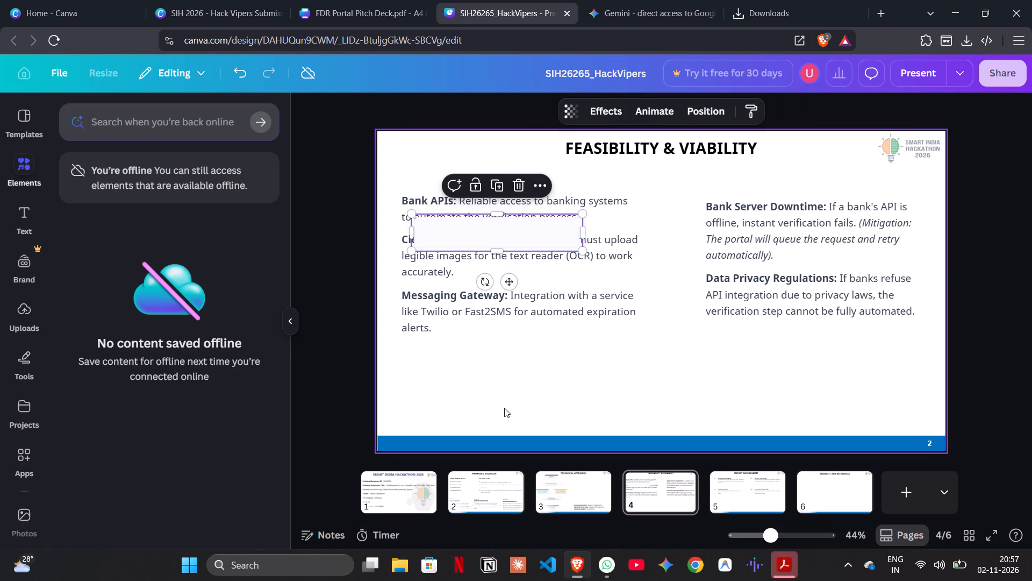
drag(523, 228, 523, 373)
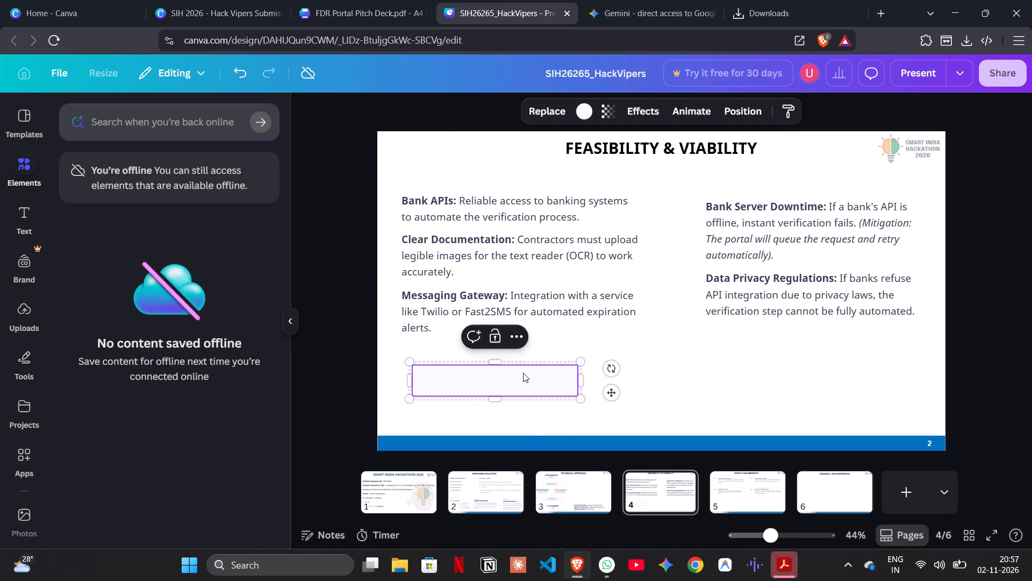
Make the pasted blank box narrower and taller within the empty area above the blue footer.
drag(582, 381, 511, 389)
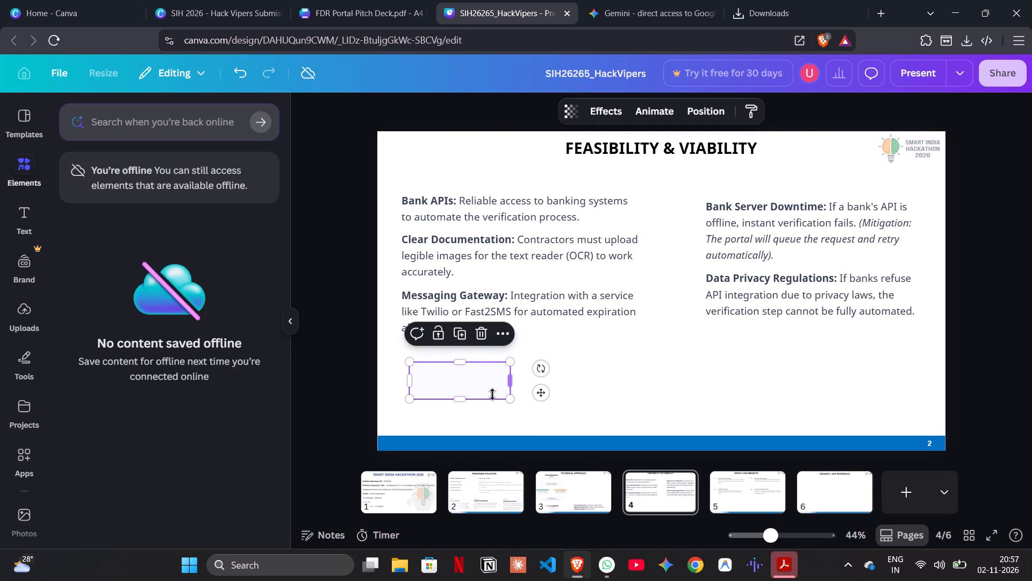
drag(465, 399, 468, 419)
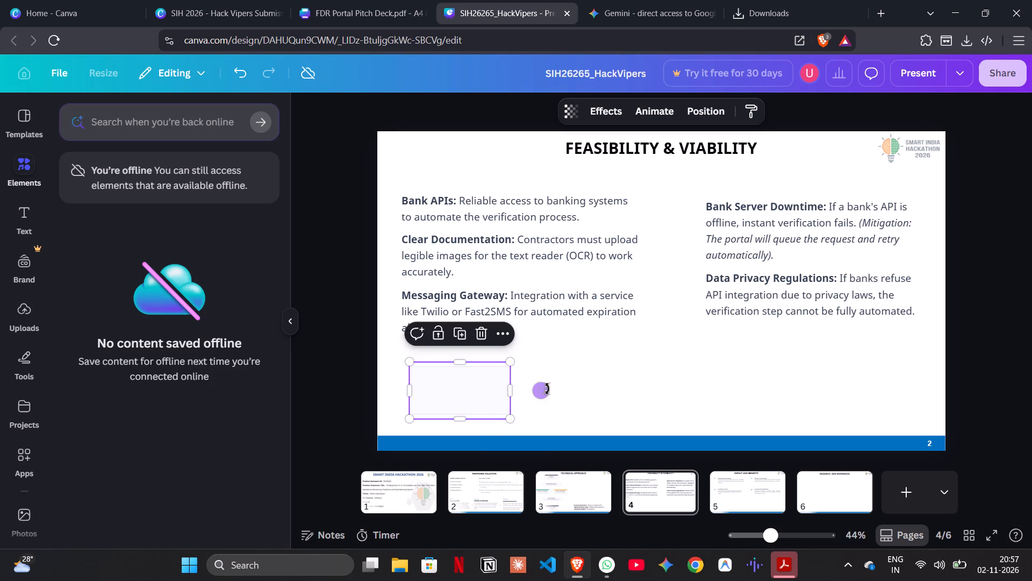
click(547, 389)
click(569, 380)
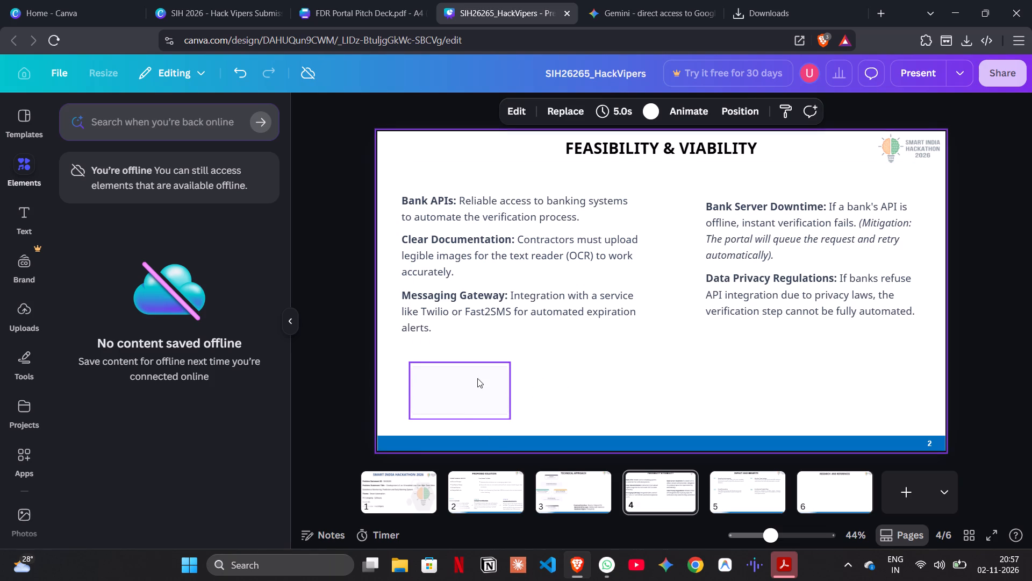
Duplicate the blank box twice and spread the copies to its right, forming a row of three along the slide's lower part.
click(477, 378)
key(ctrl+d)
key(ctrl+d)
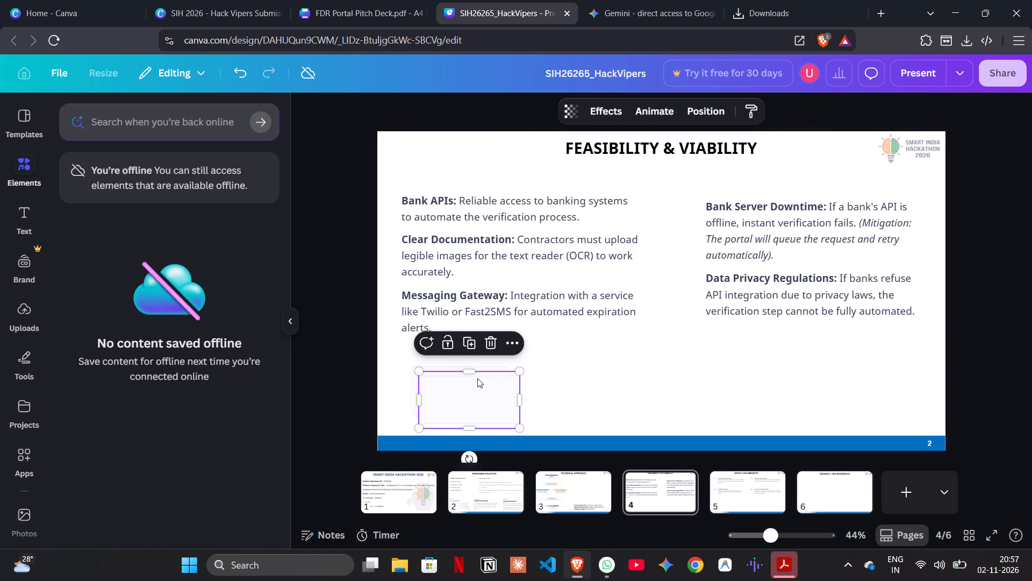
drag(477, 378, 625, 373)
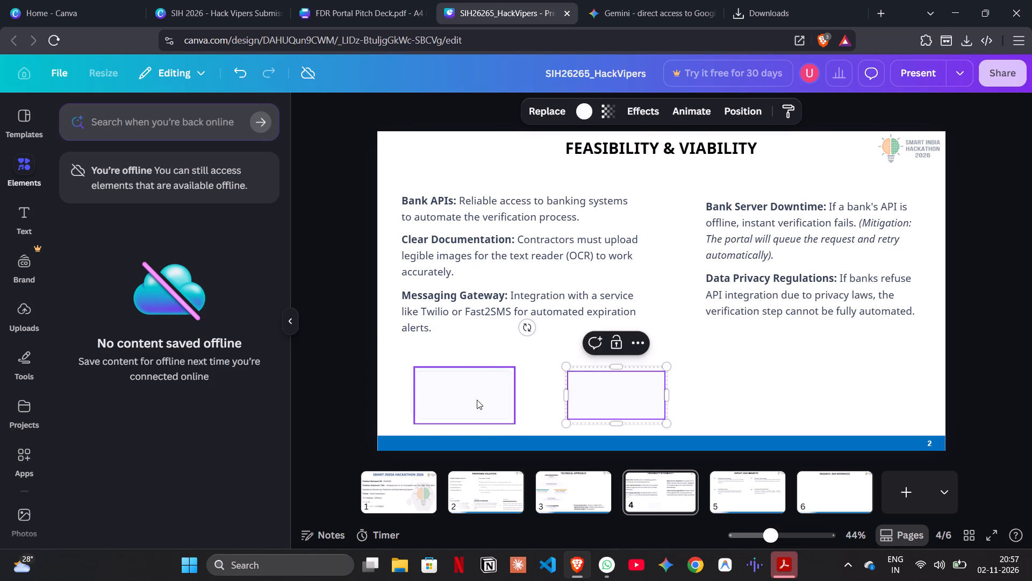
drag(477, 400, 759, 396)
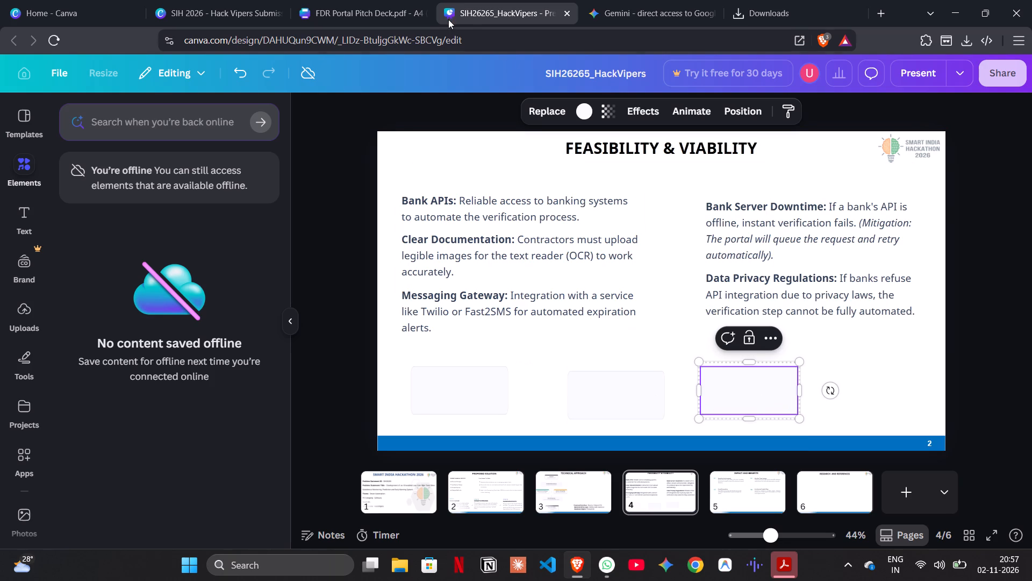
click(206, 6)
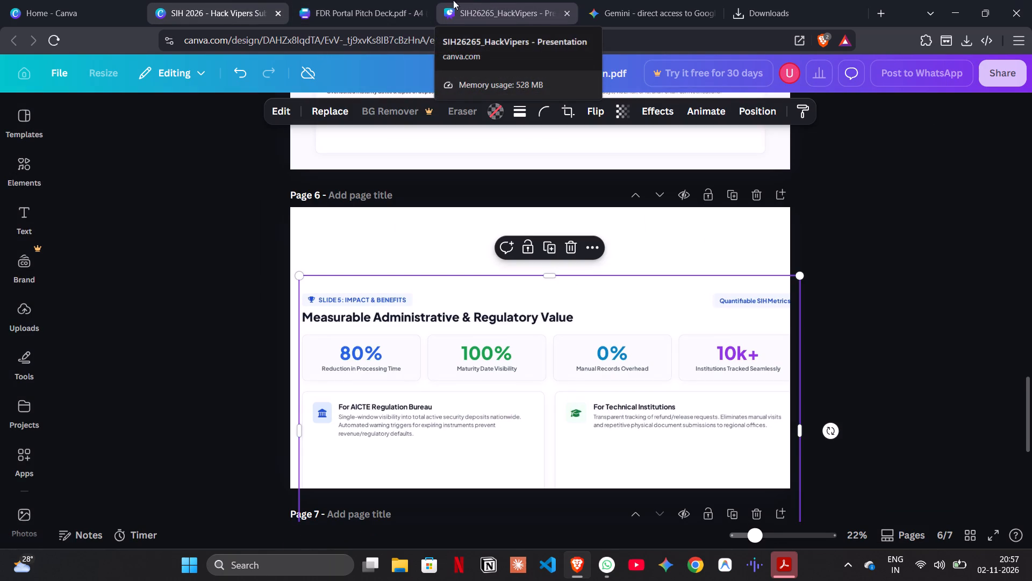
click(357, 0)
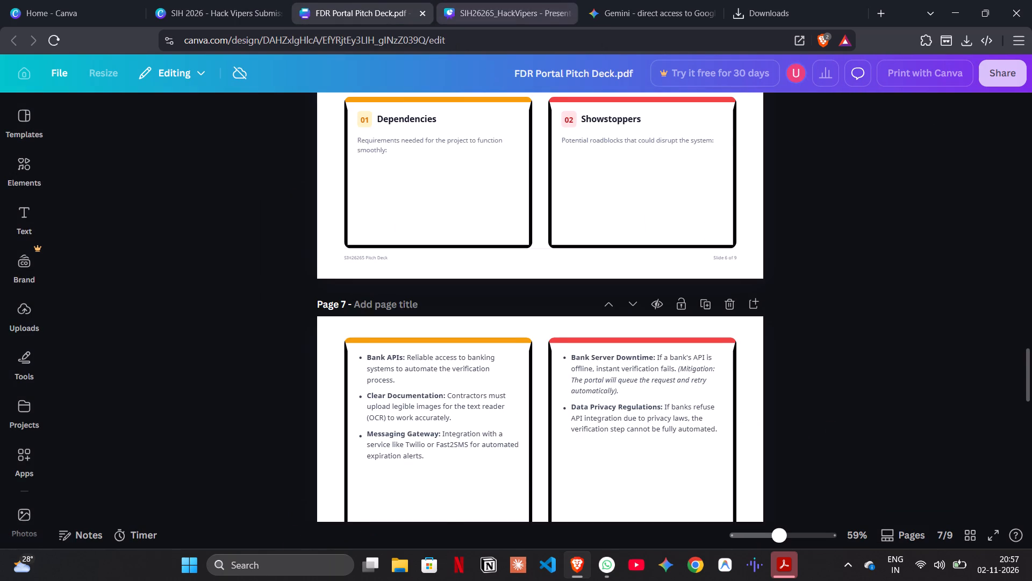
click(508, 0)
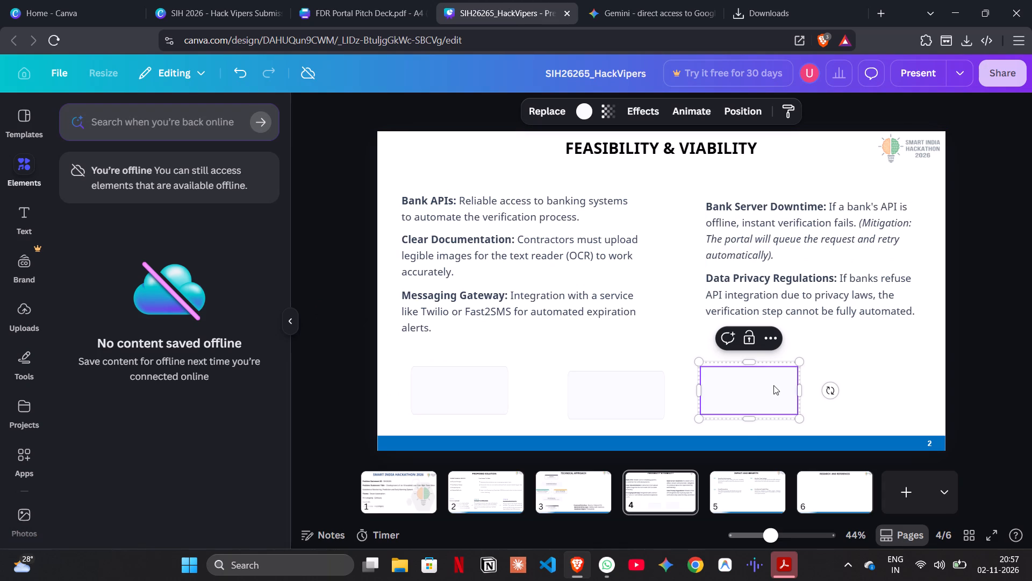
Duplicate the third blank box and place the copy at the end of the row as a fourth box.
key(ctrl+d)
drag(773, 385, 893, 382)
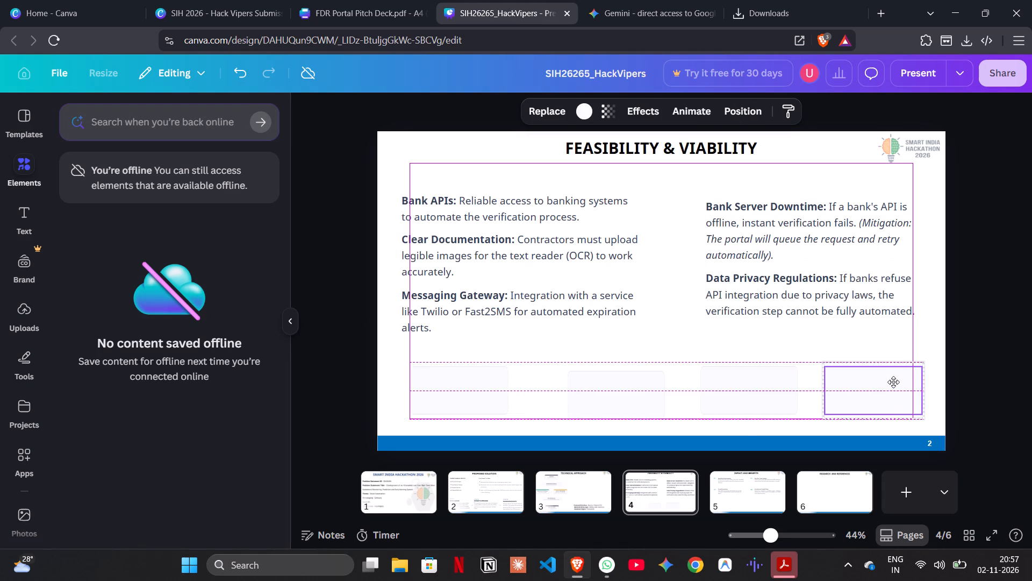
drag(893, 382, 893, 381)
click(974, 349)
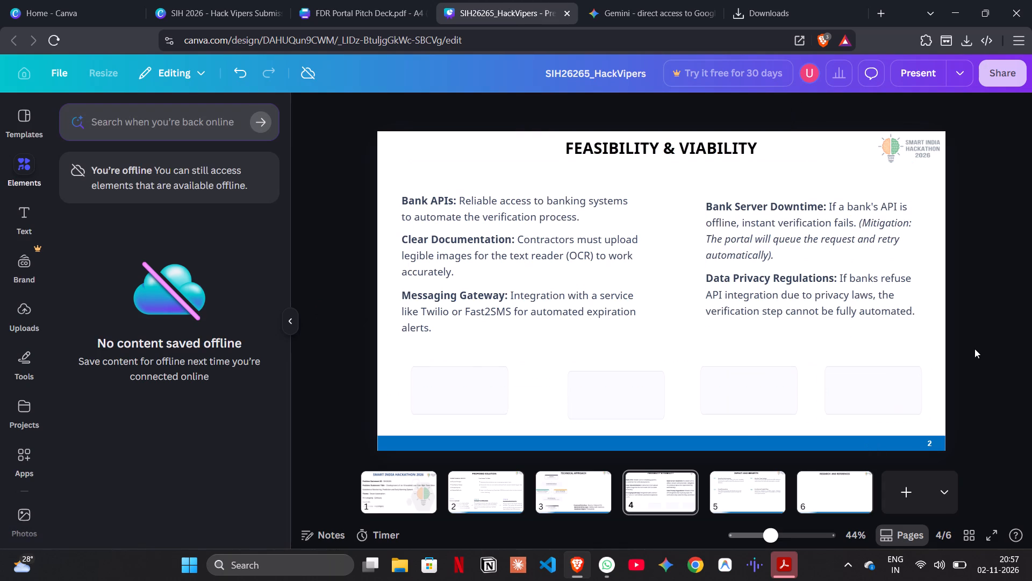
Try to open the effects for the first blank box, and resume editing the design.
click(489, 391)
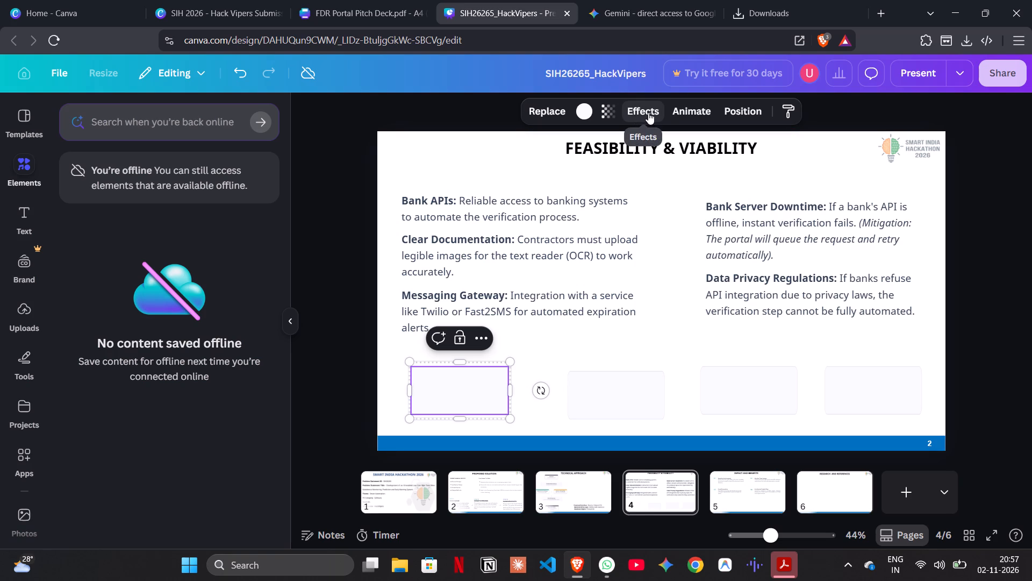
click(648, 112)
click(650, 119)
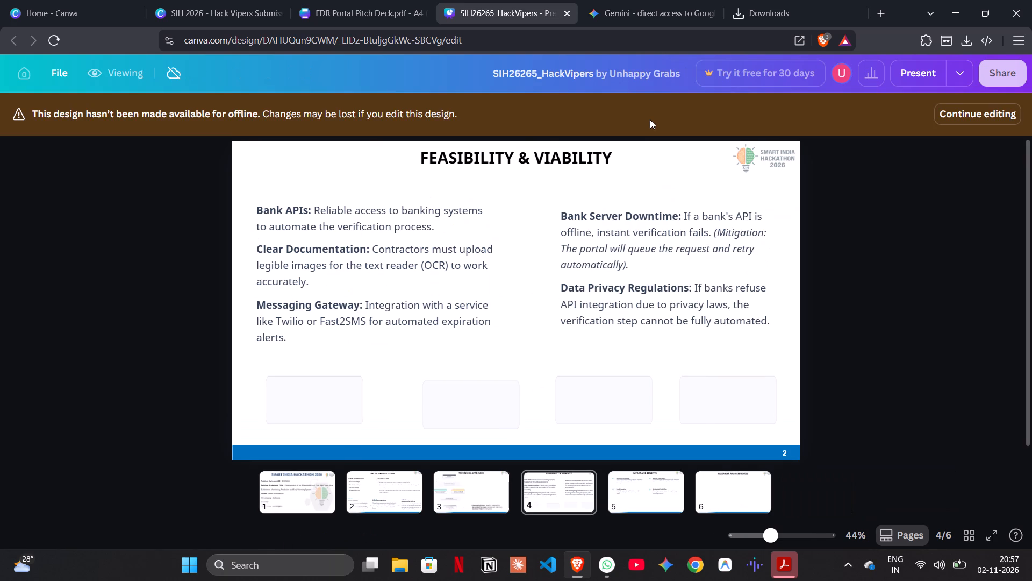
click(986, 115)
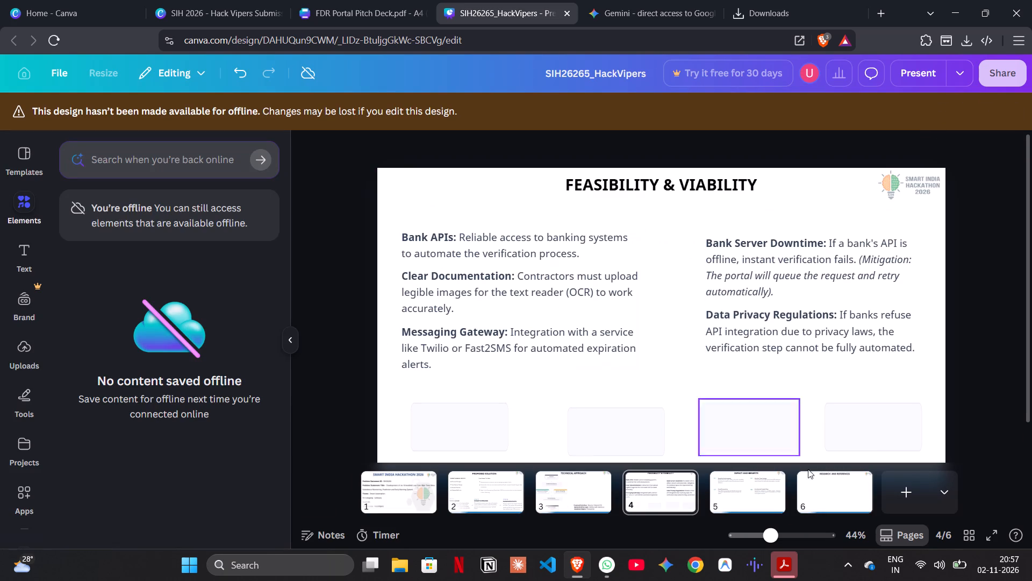
Enlarge the first blank box beneath the Messaging Gateway text.
click(483, 417)
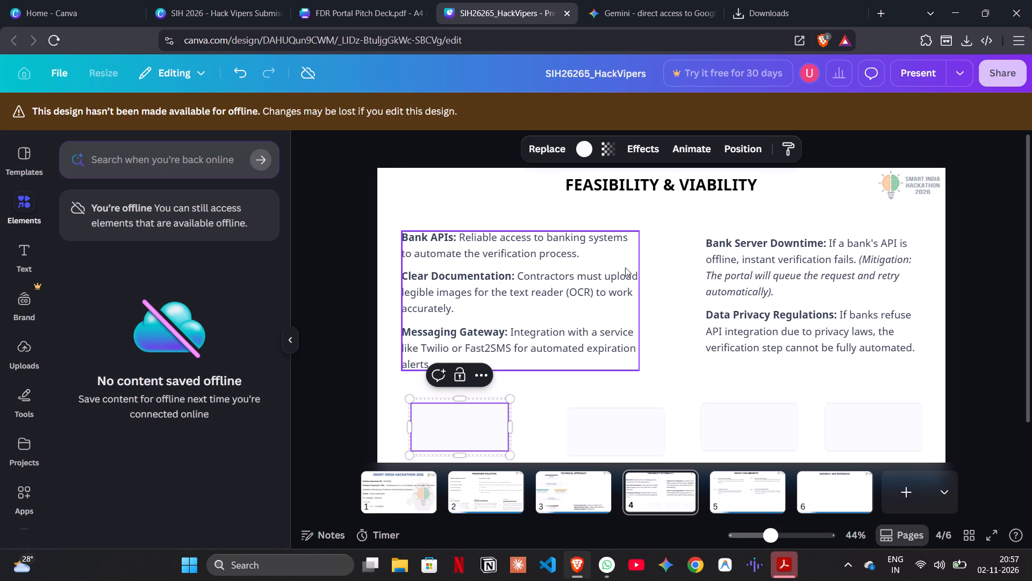
drag(511, 402, 535, 386)
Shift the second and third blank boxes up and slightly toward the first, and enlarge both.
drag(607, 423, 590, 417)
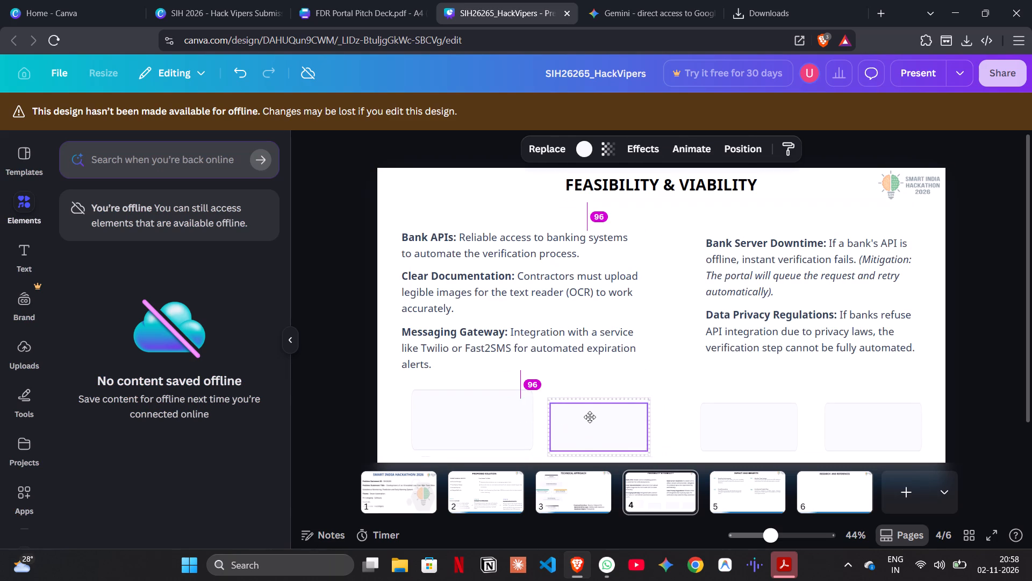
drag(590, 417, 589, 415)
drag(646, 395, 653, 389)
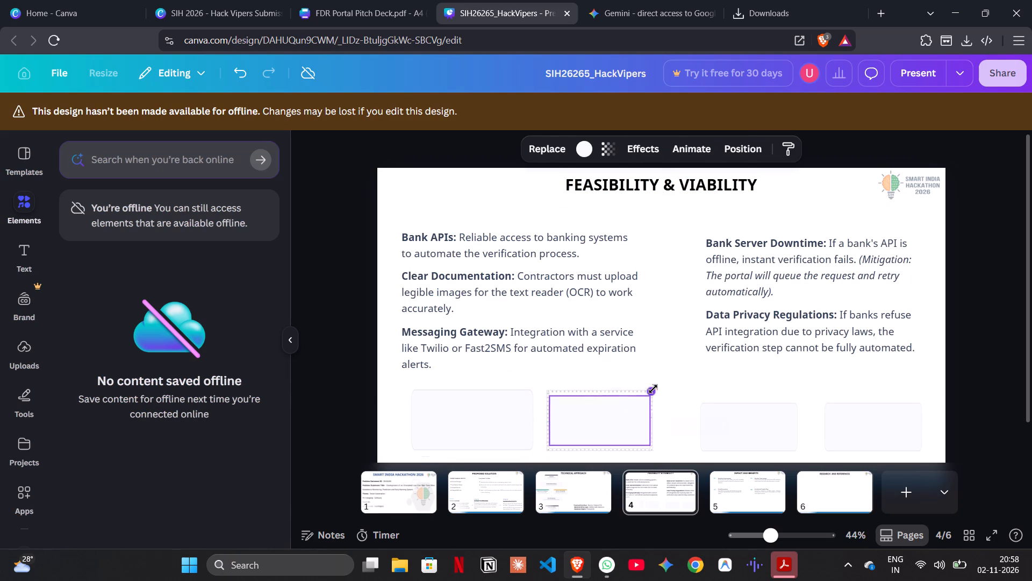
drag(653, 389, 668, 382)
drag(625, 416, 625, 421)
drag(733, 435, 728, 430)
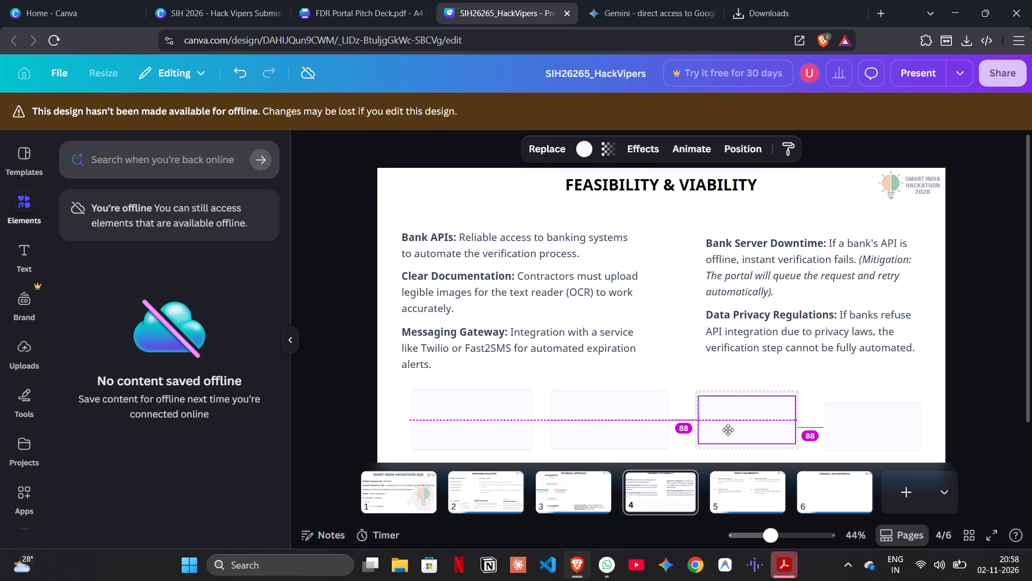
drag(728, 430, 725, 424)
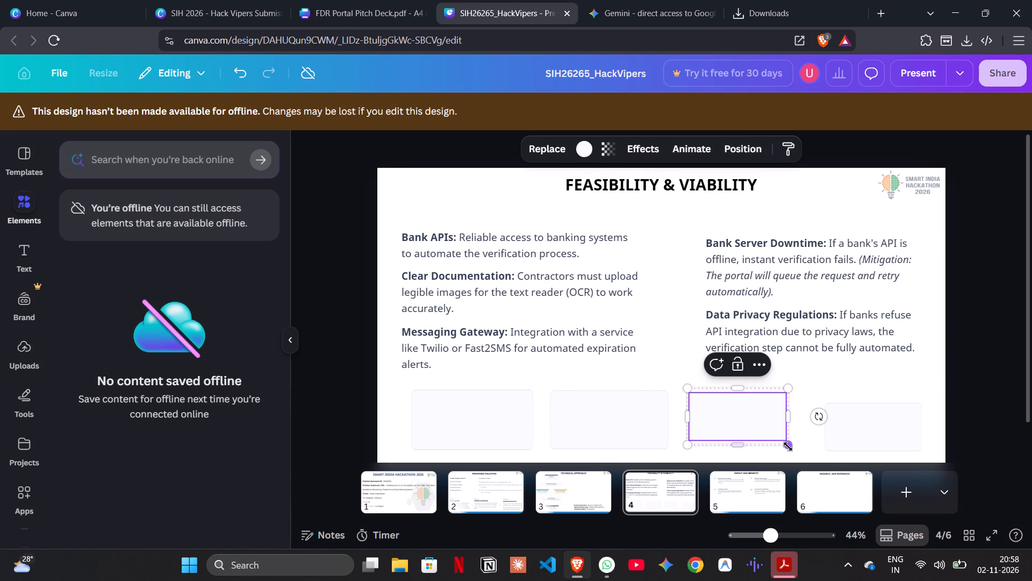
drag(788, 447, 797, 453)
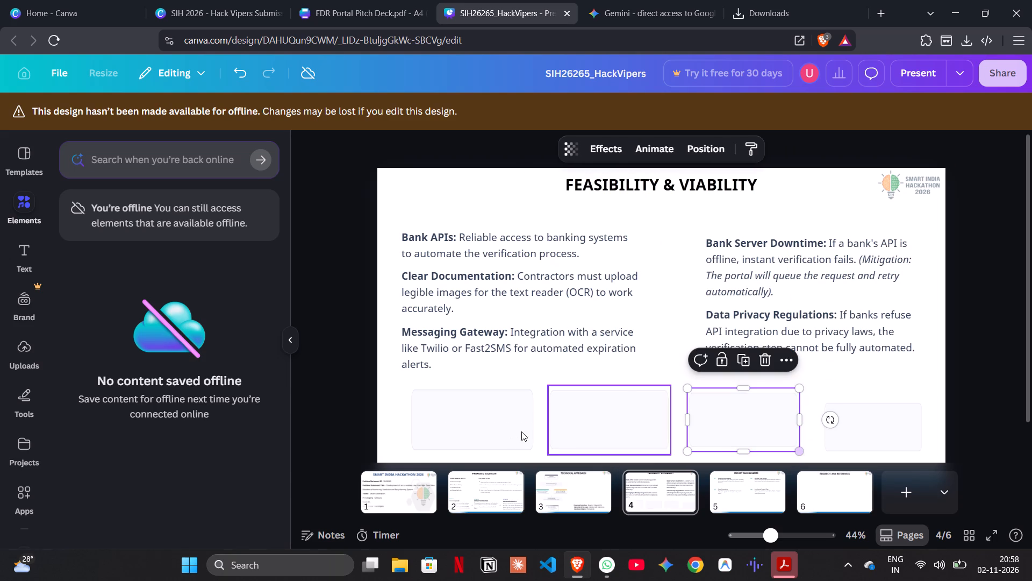
Narrow the first blank box to a near-square of about 203 by 202.
click(521, 431)
drag(534, 424, 490, 421)
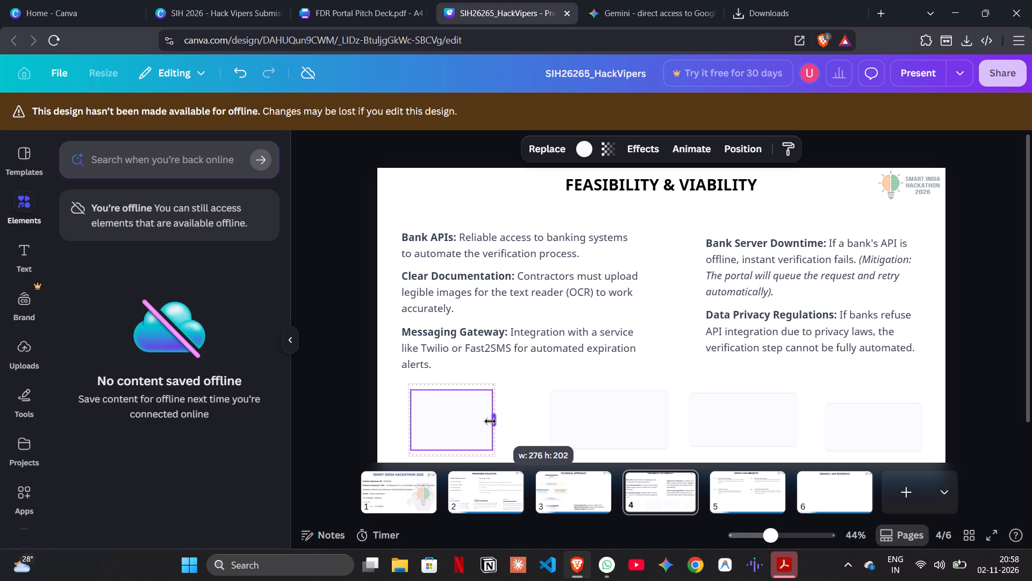
drag(490, 421, 477, 419)
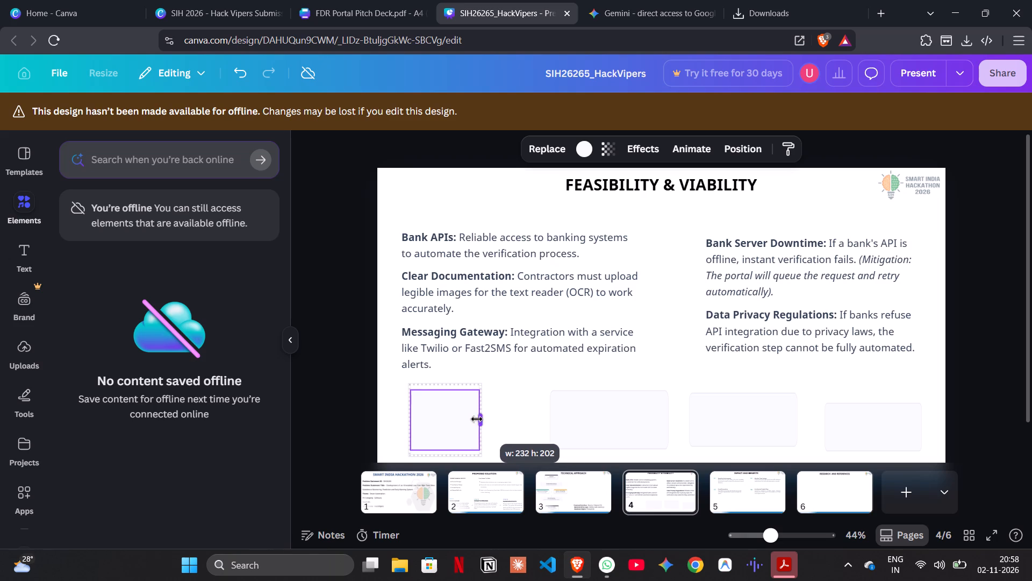
drag(477, 419, 471, 418)
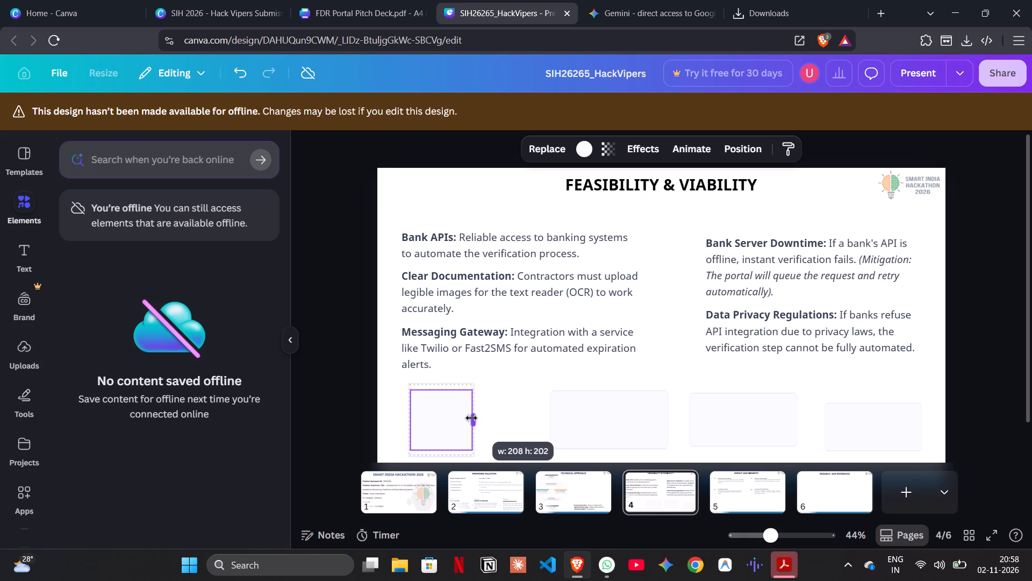
drag(471, 418, 470, 417)
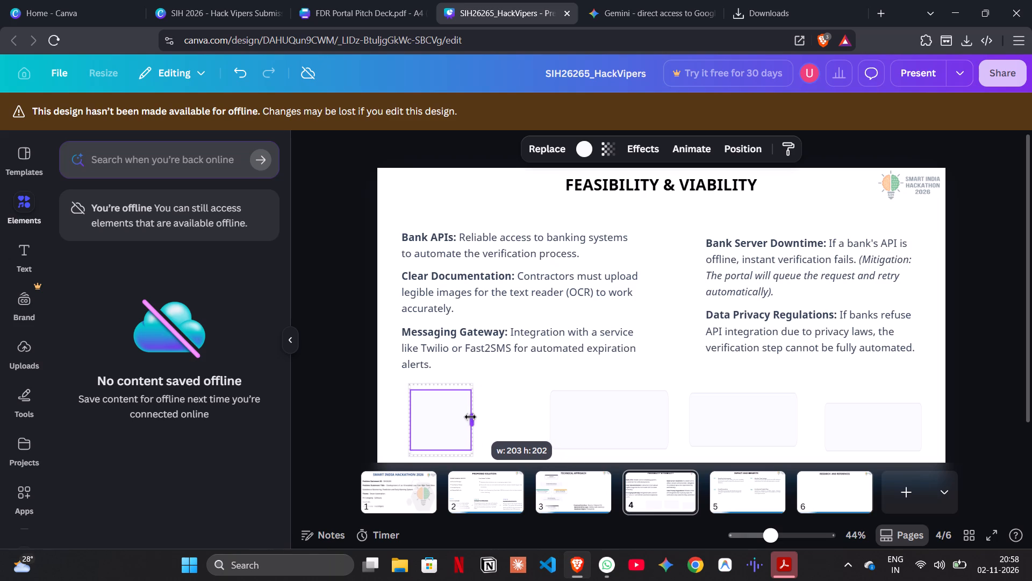
drag(470, 417, 470, 418)
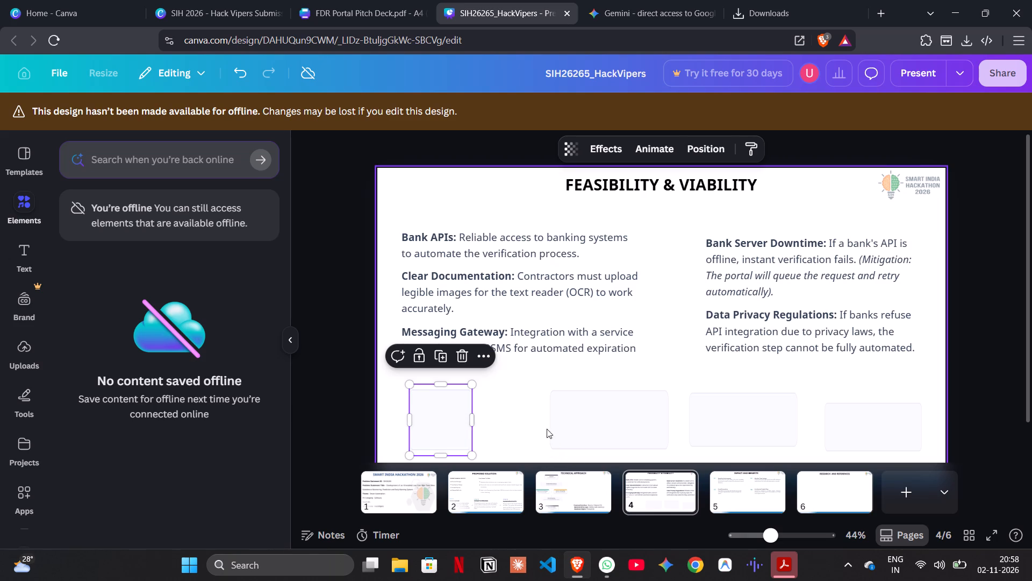
Delete the other three boxes in the row, keeping only the near-square one.
click(562, 428)
key(BackSpace)
key(BackSpace)
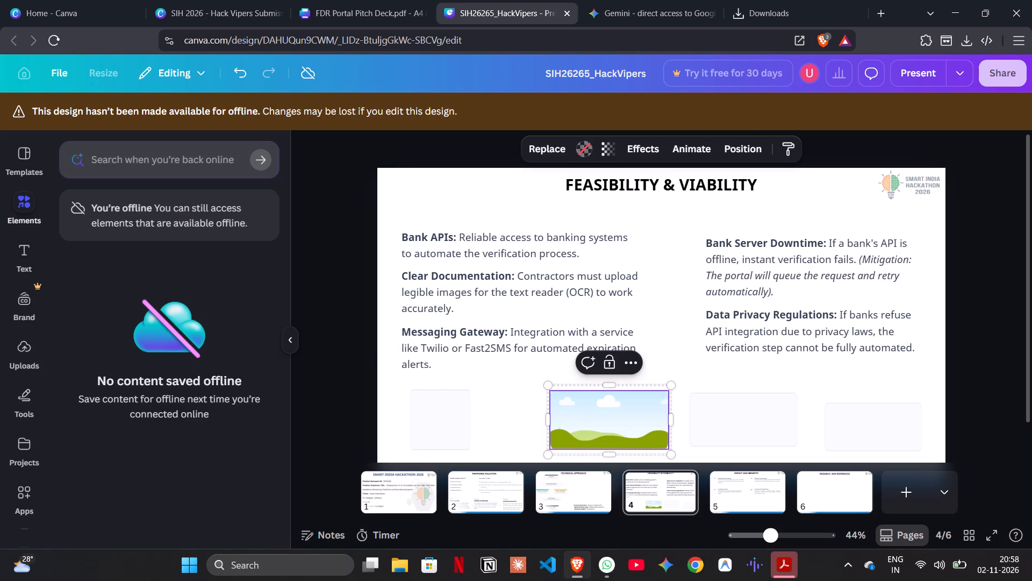
click(622, 430)
key(BackSpace)
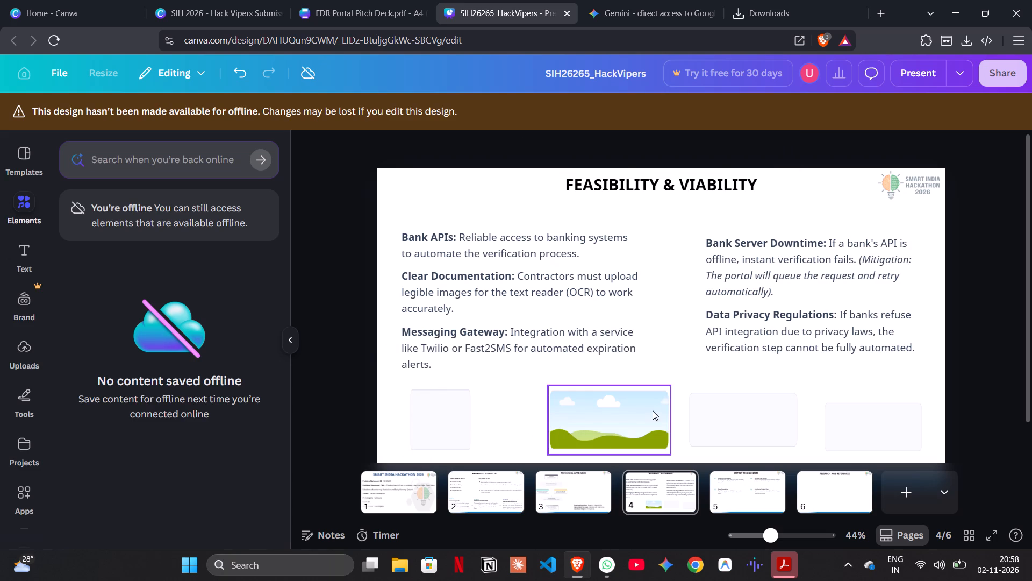
click(651, 410)
key(BackSpace)
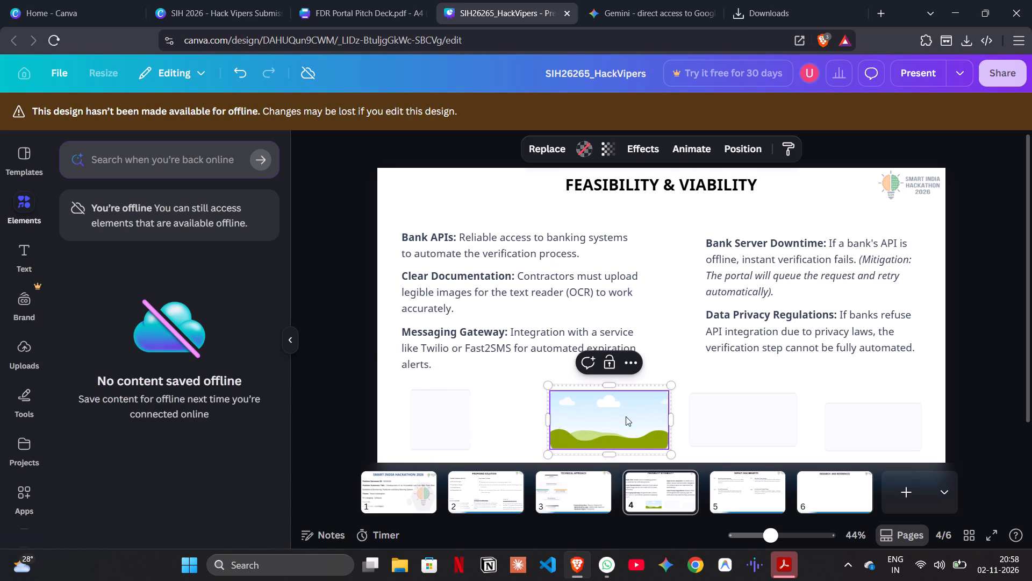
drag(973, 416, 532, 438)
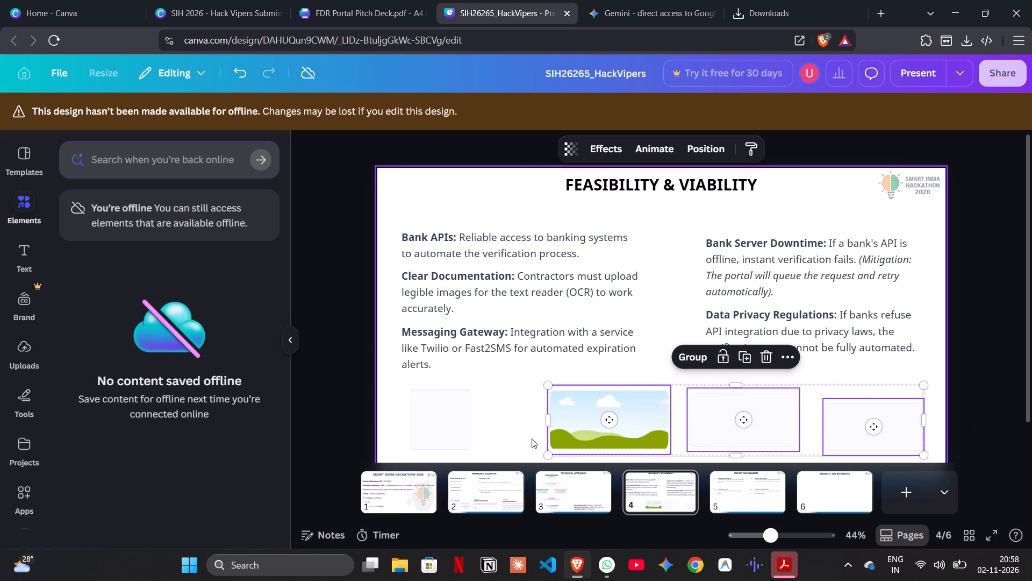
key(BackSpace)
Duplicate the near-square box three times and spread the copies across the slide to form a row of four.
click(447, 439)
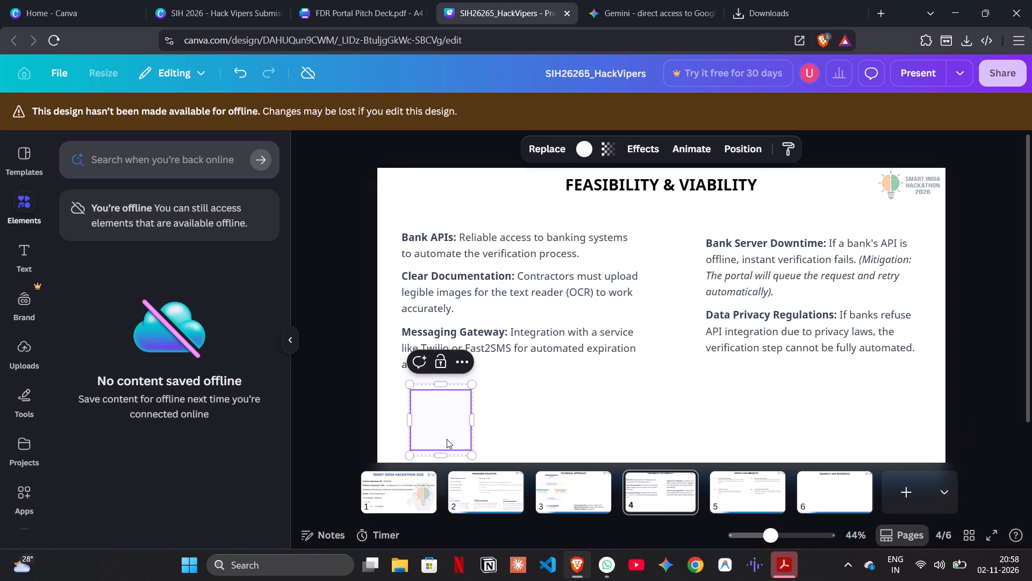
key(ctrl+d)
key(ctrl+d)
key(ctrl+d)
drag(447, 439, 585, 423)
drag(466, 429, 732, 420)
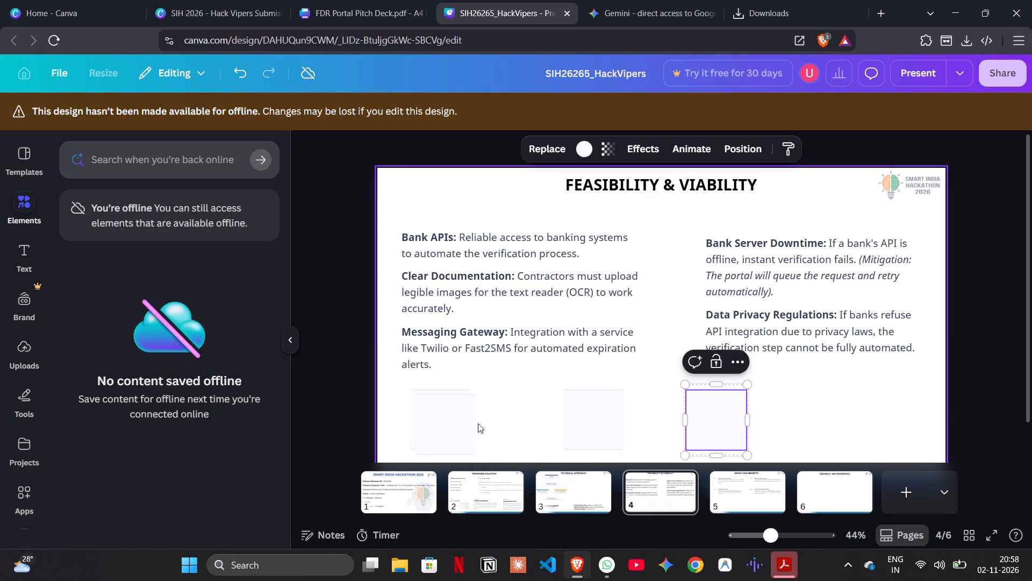
drag(461, 424, 881, 416)
click(959, 393)
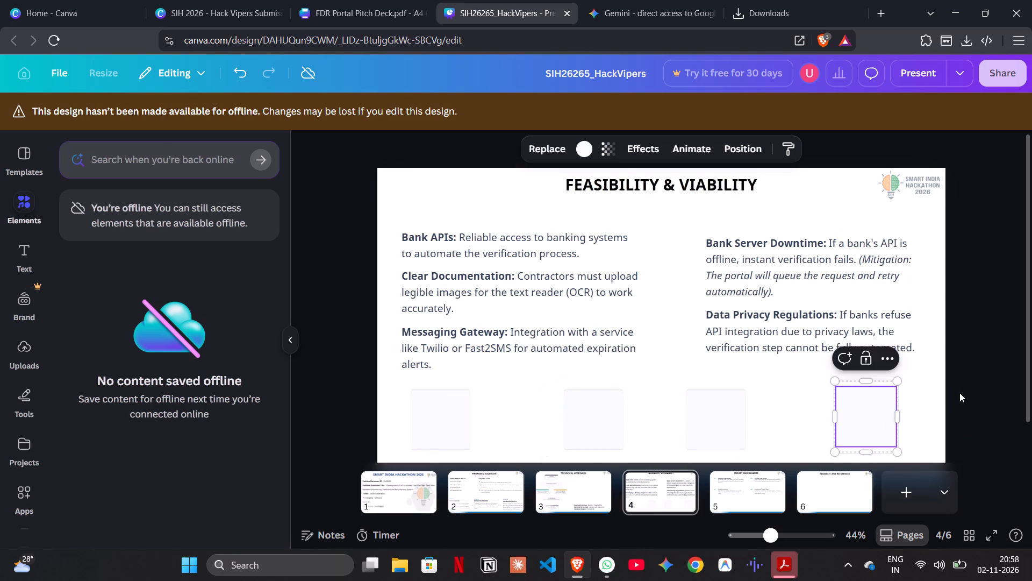
Move the Bank APIs and Bank Server Downtime text blocks up closer to the slide title.
click(540, 300)
drag(540, 300, 537, 284)
drag(782, 320, 778, 301)
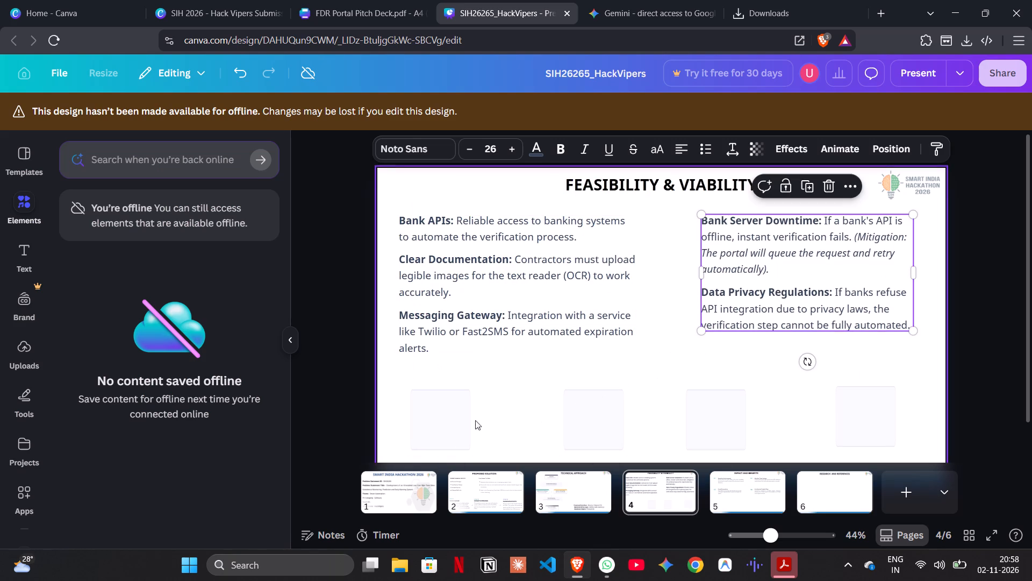
Raise the four blank boxes closer to the text, space them more tightly, and enlarge each one slightly.
drag(469, 420, 463, 399)
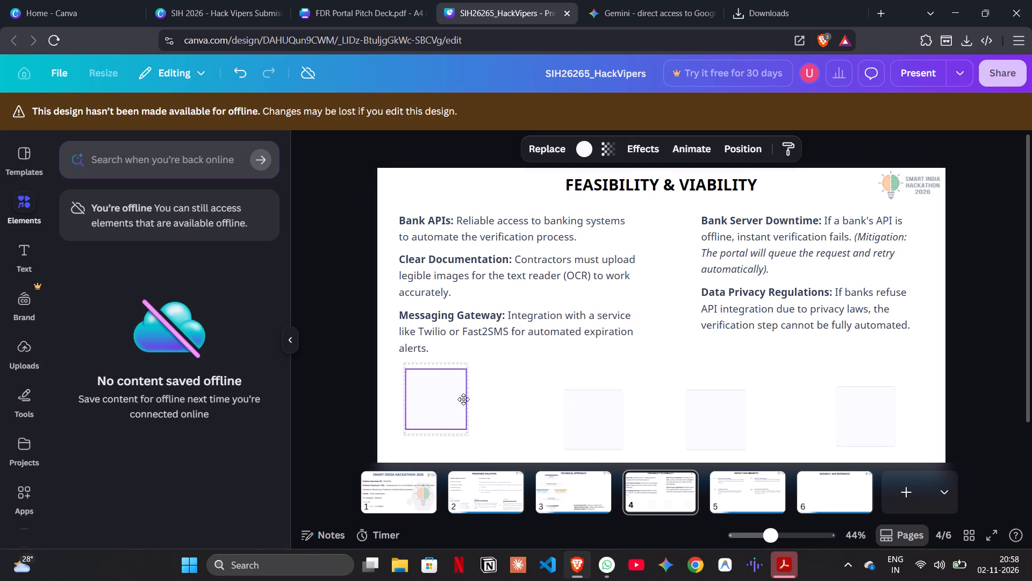
drag(463, 399, 462, 399)
drag(461, 433, 485, 441)
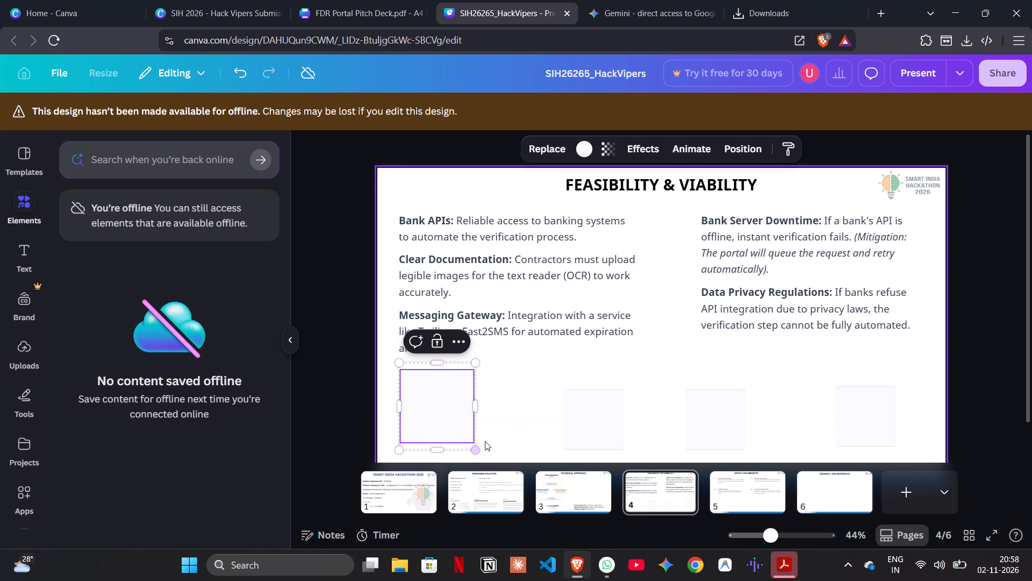
drag(589, 420, 563, 401)
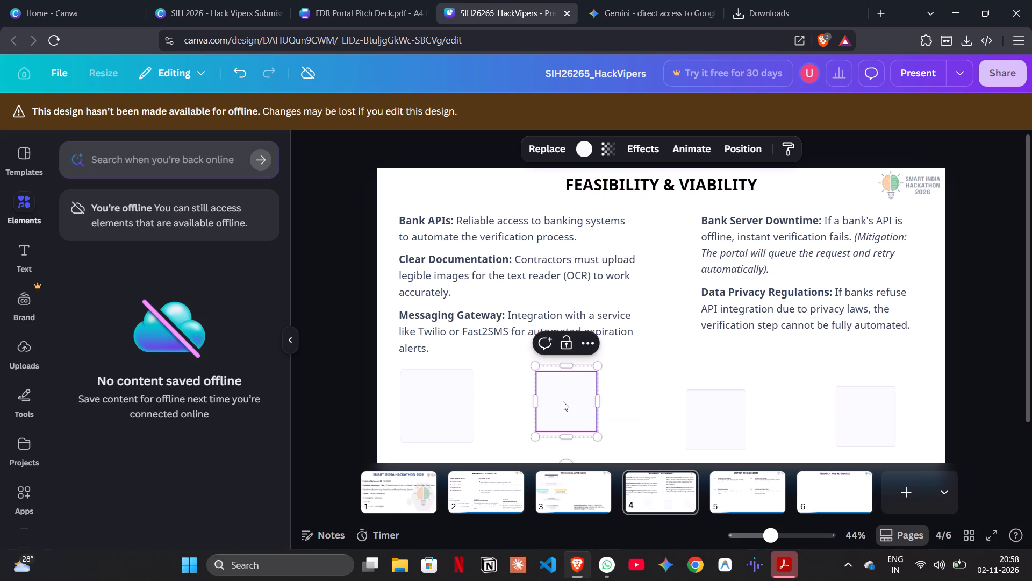
drag(597, 435, 620, 438)
drag(736, 423, 733, 419)
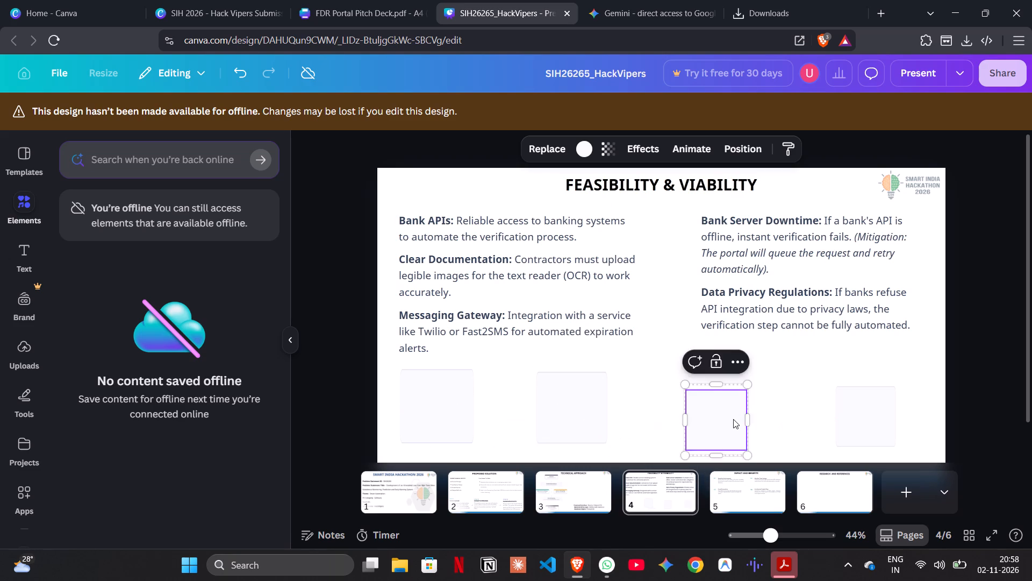
drag(733, 419, 723, 405)
click(600, 407)
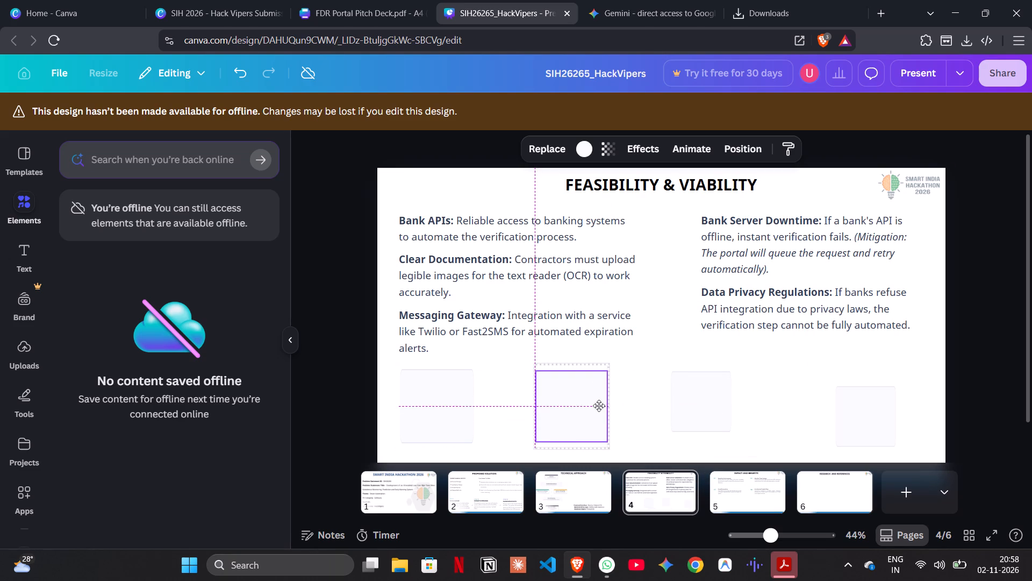
drag(684, 405, 673, 403)
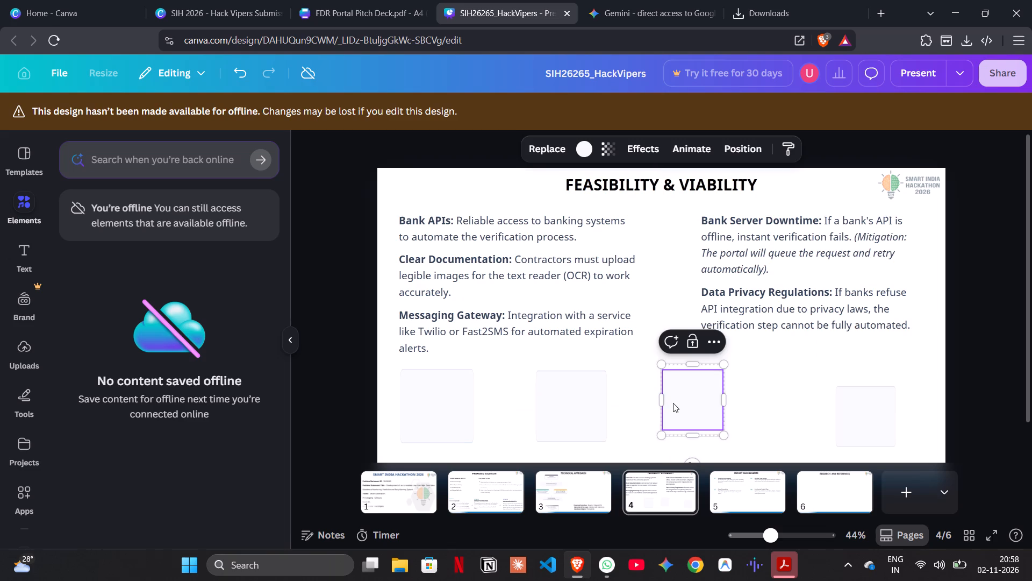
drag(725, 433, 740, 437)
drag(868, 416, 822, 399)
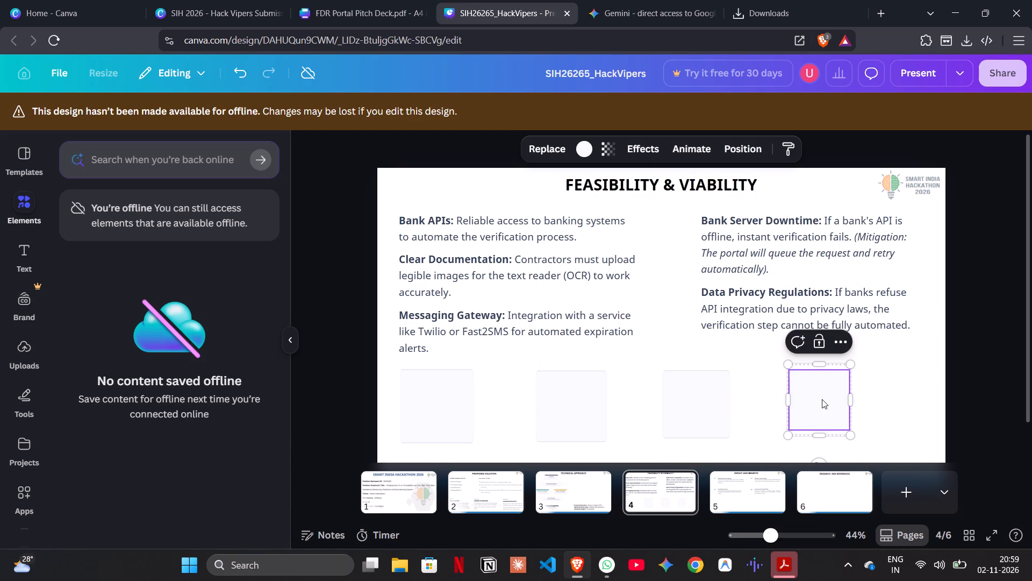
drag(855, 434, 866, 442)
click(952, 421)
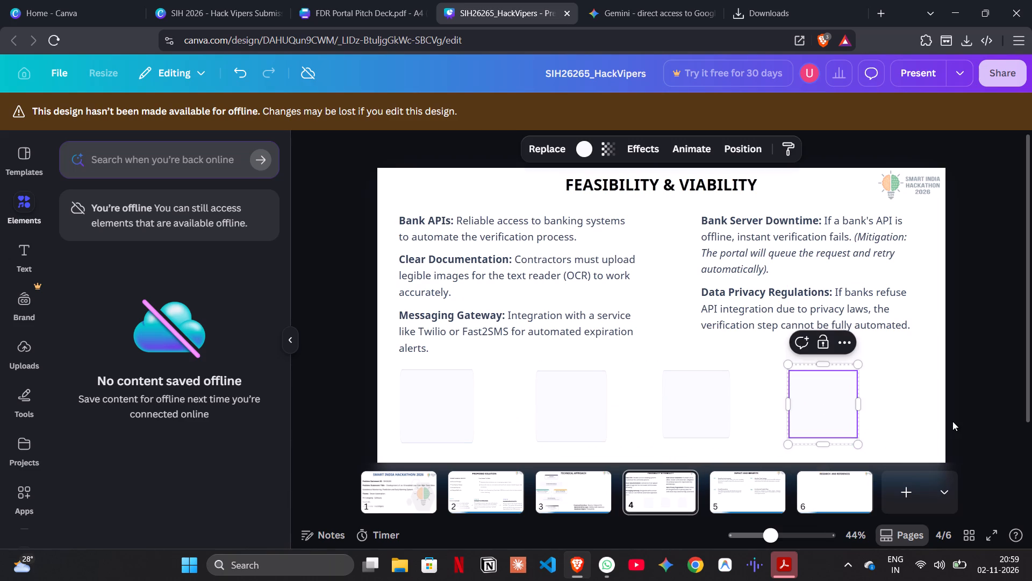
Space the second, third and fourth blank boxes farther apart so the row spans the slide width.
drag(830, 406, 888, 407)
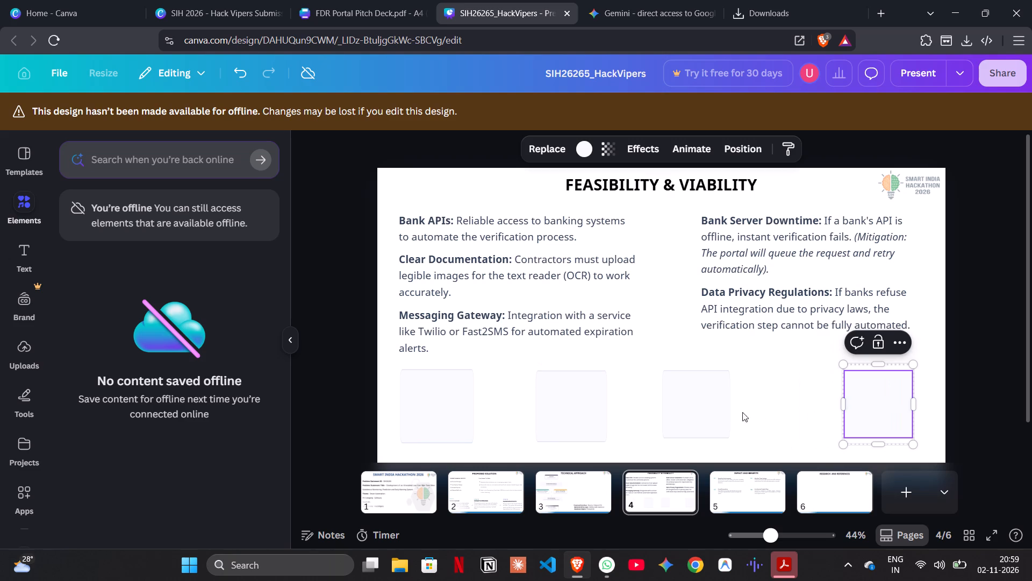
drag(711, 413, 742, 415)
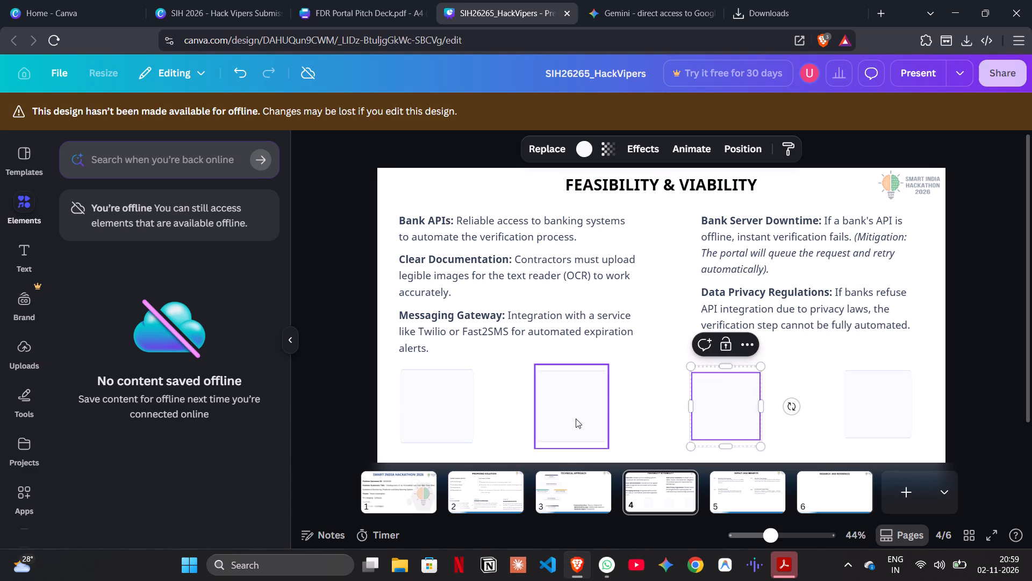
drag(576, 419, 586, 415)
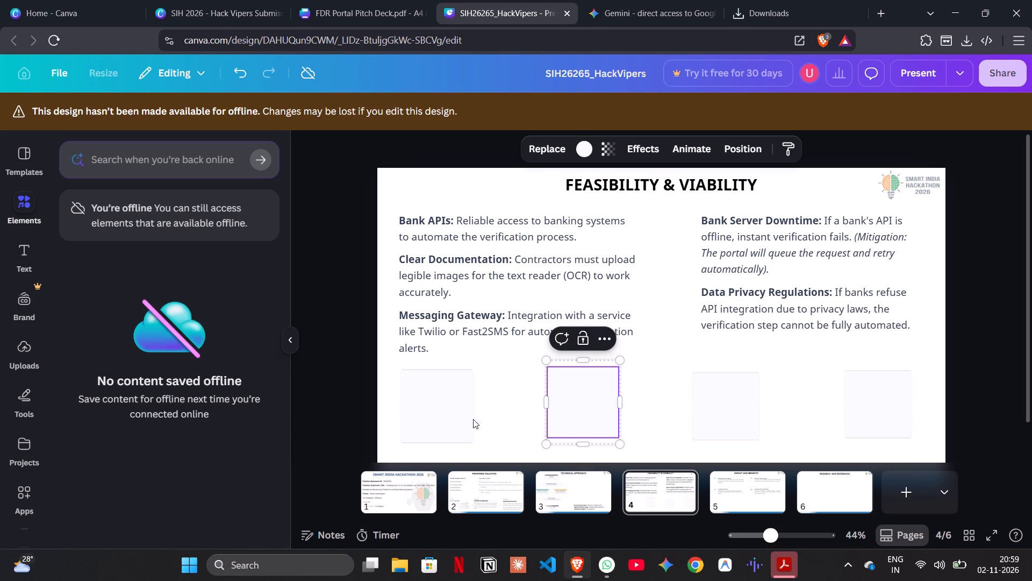
click(364, 419)
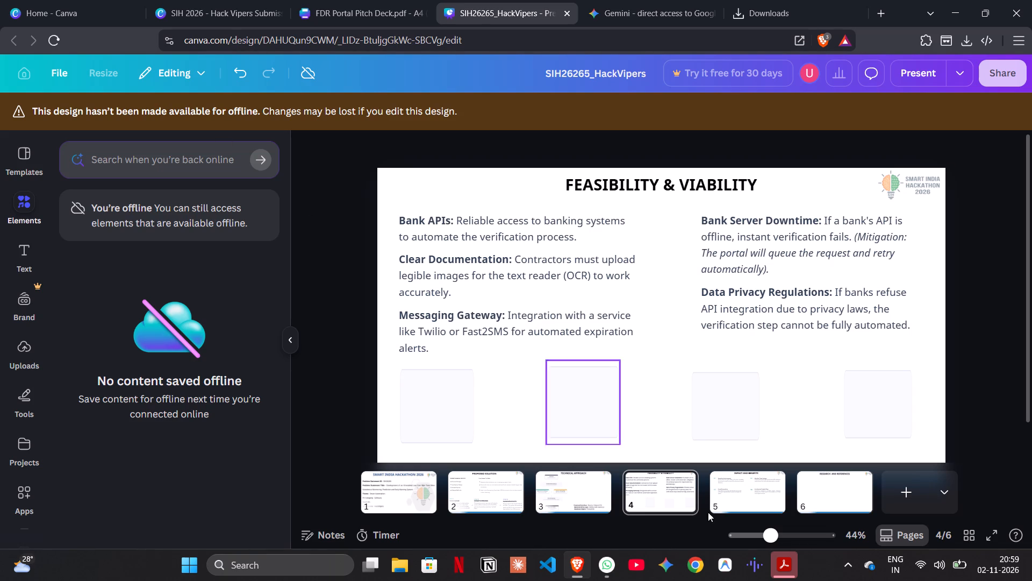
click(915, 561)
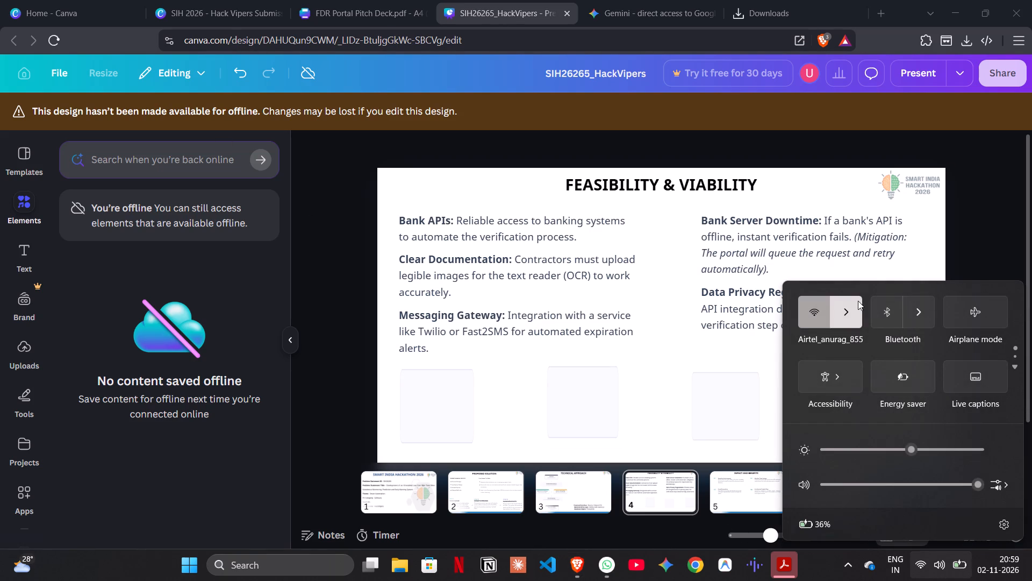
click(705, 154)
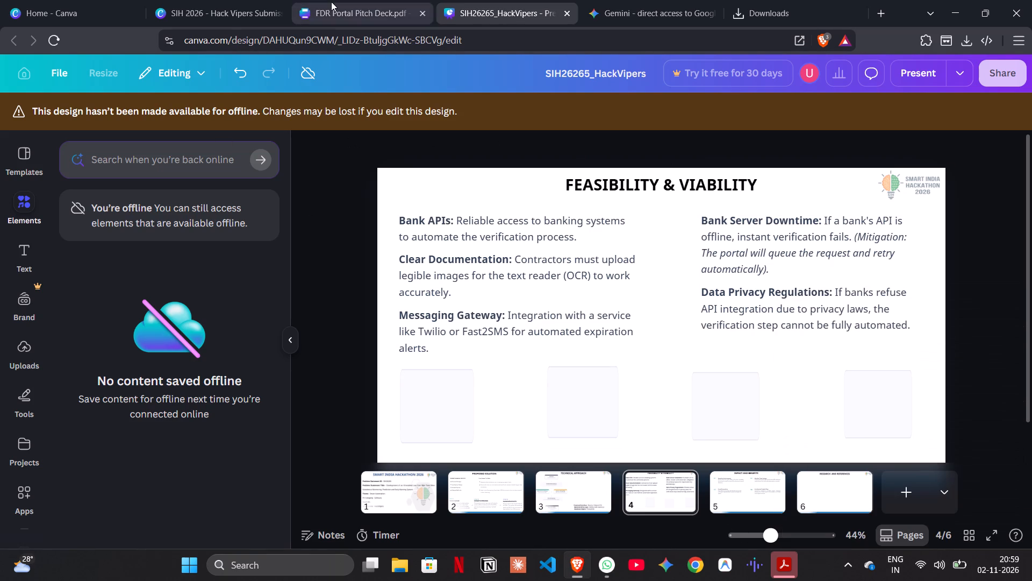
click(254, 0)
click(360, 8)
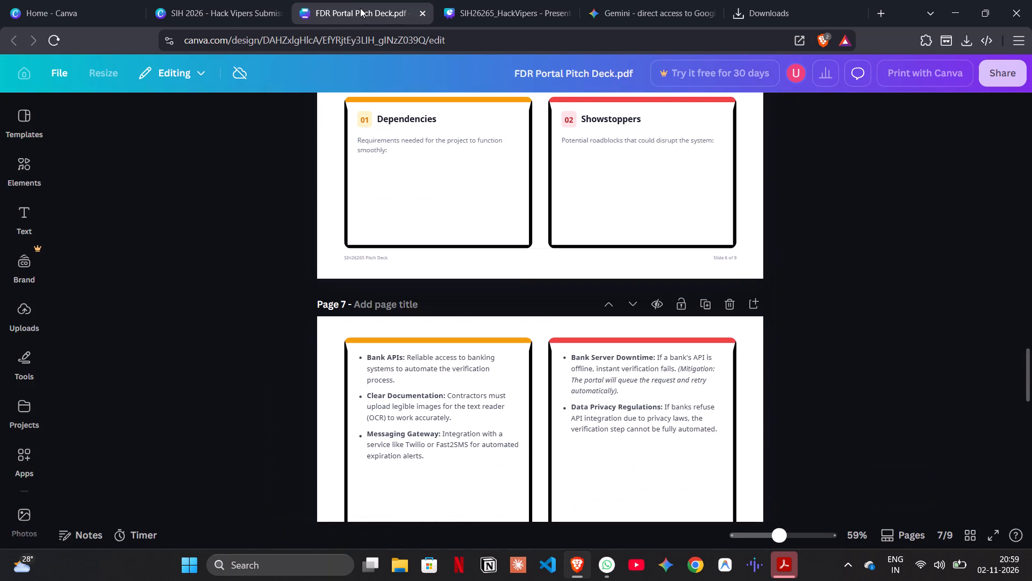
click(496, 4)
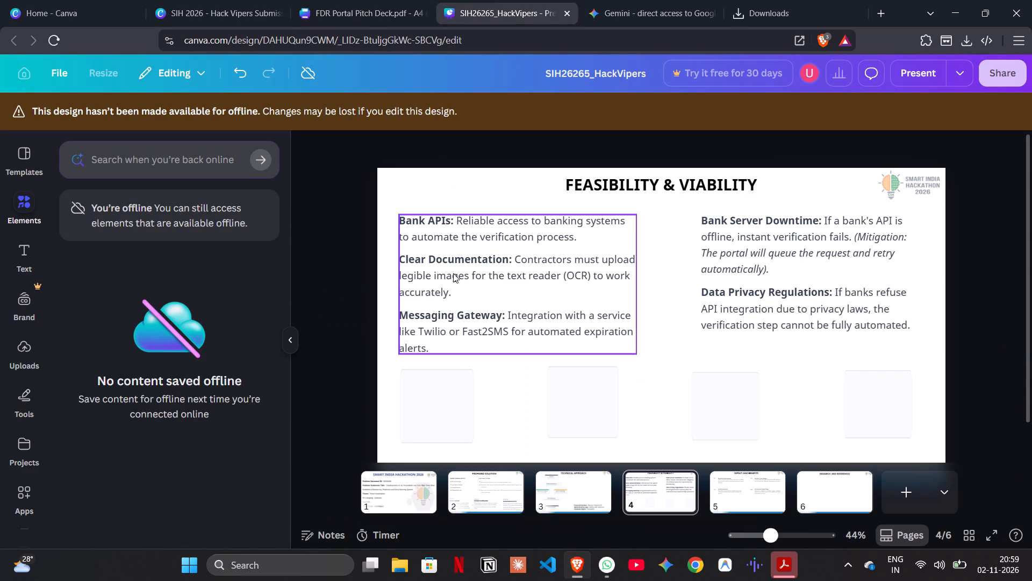
Duplicate the FEASIBILITY & VIABILITY title and move the copy down, just above the row of boxes.
click(634, 181)
key(ctrl+d)
drag(634, 181, 527, 332)
click(527, 332)
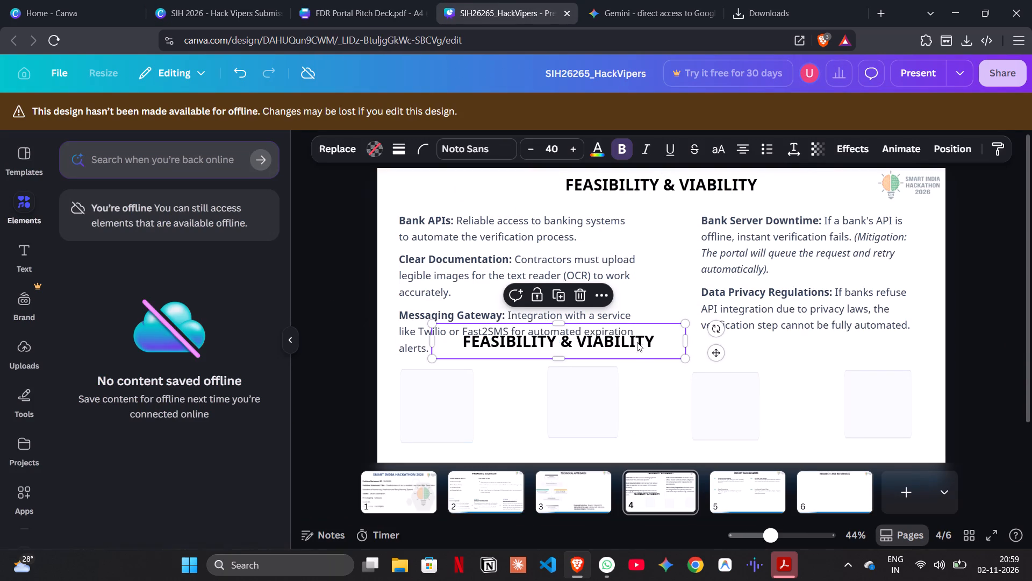
Replace all the text in the duplicated title with 80%.
click(651, 341)
key(BackSpace)
key(BackSpace)
key(BackSpace)
key(BackSpace)
key(BackSpace)
key(BackSpace)
key(BackSpace)
key(BackSpace)
key(BackSpace)
key(BackSpace)
key(BackSpace)
key(BackSpace)
key(BackSpace)
key(BackSpace)
key(BackSpace)
key(BackSpace)
key(BackSpace)
key(BackSpace)
key(BackSpace)
key(BackSpace)
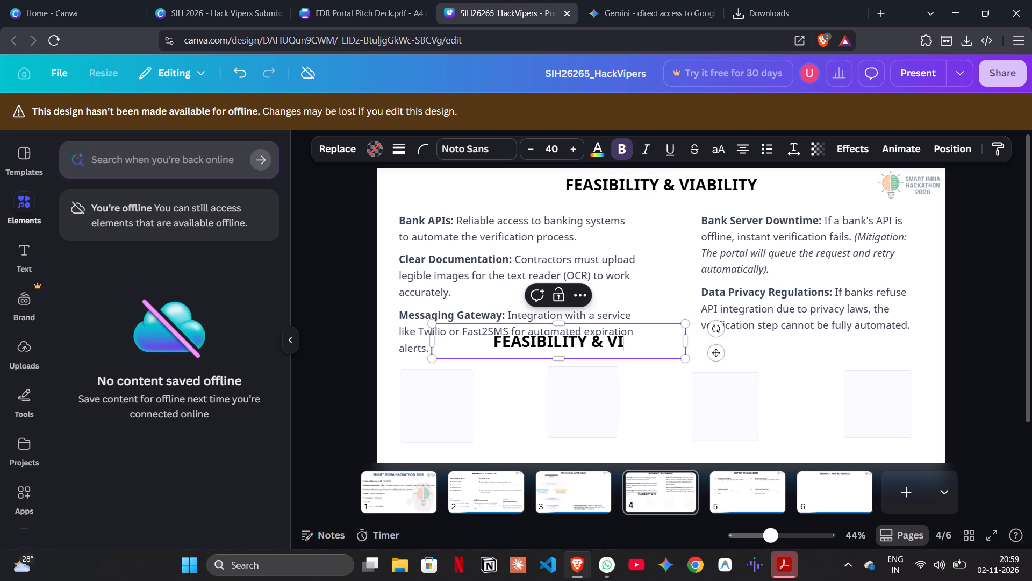
text(80)
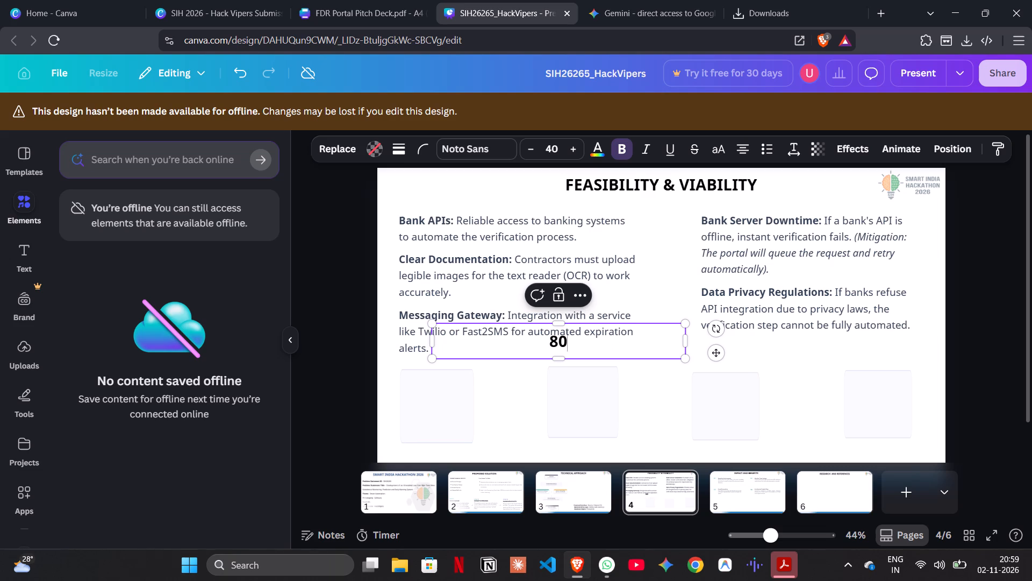
key(shift+percent)
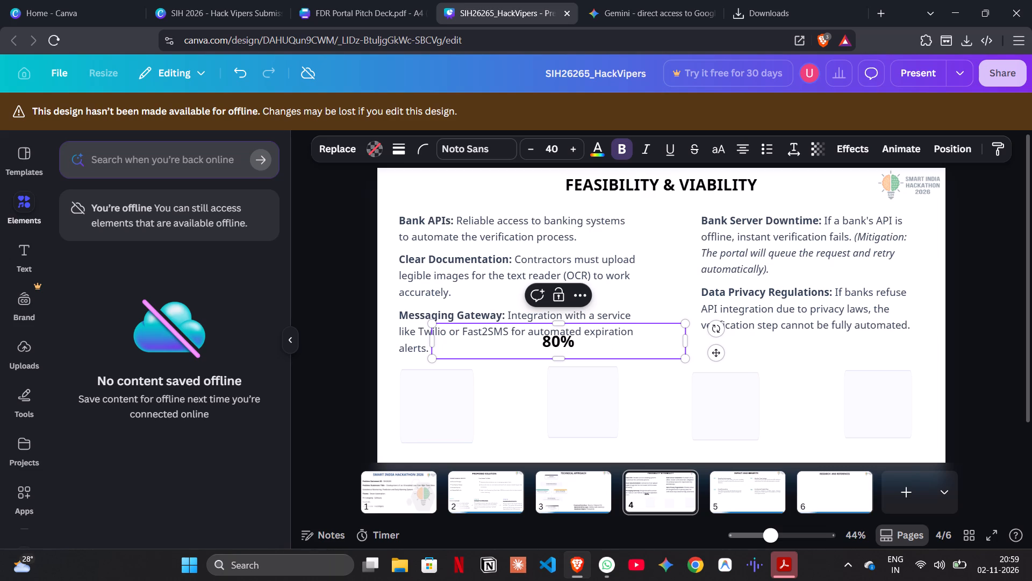
Shrink the 80% text frame so that it fits more closely around the number.
drag(687, 345, 490, 338)
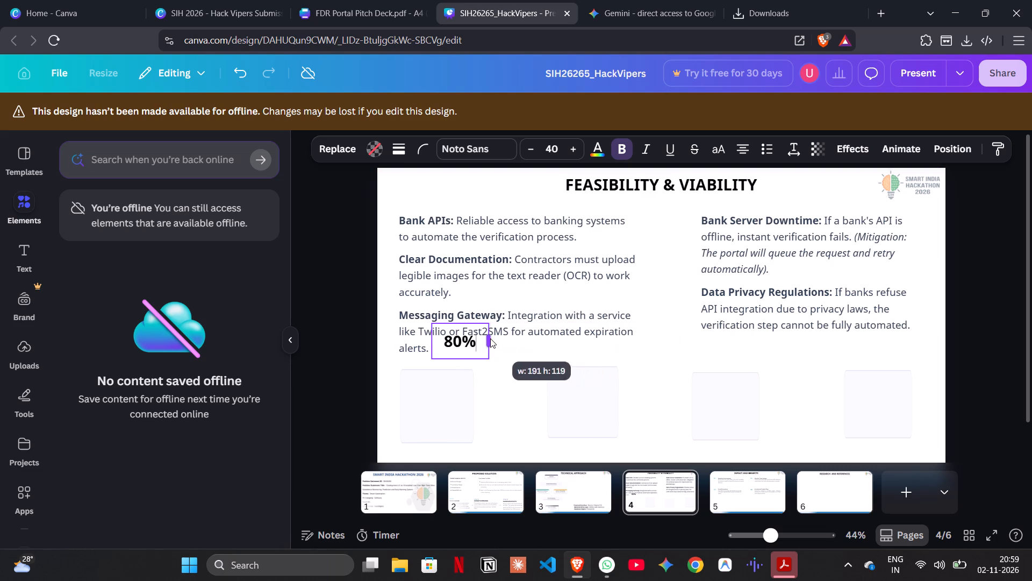
drag(490, 338, 489, 338)
drag(489, 324, 520, 315)
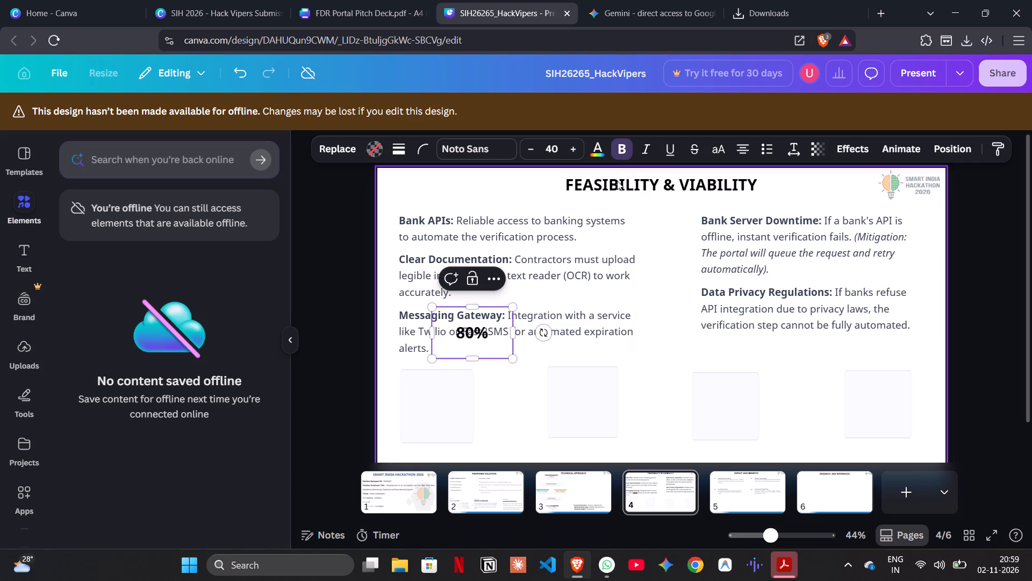
Recolour the entire 80% text light blue.
click(598, 144)
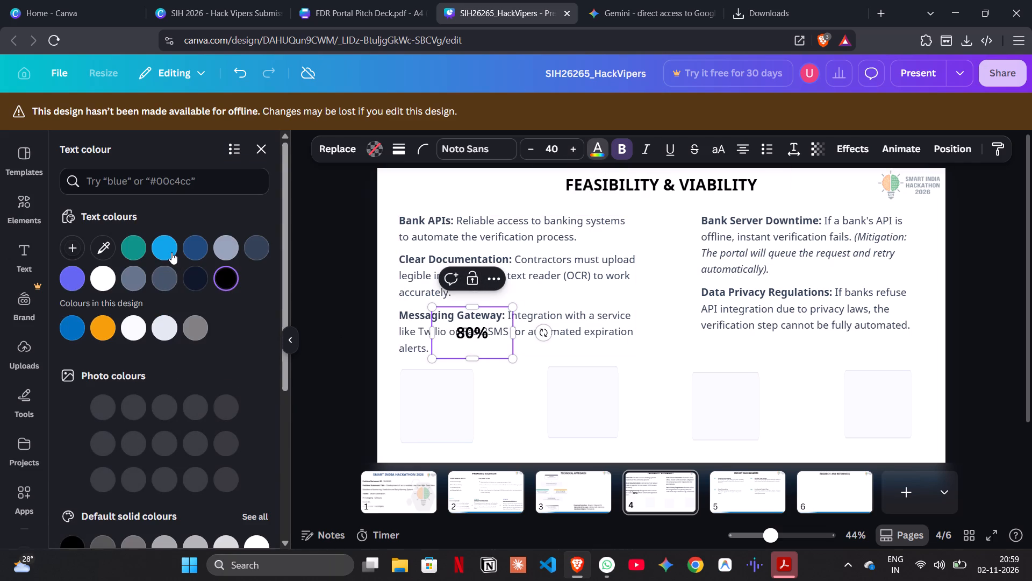
click(167, 250)
drag(487, 337, 472, 335)
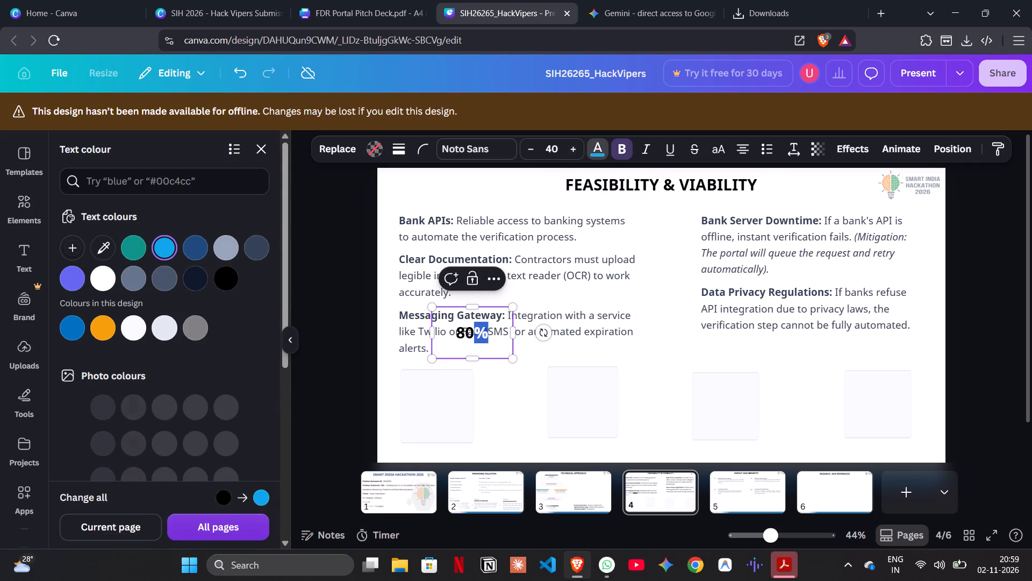
drag(472, 335, 452, 335)
click(159, 255)
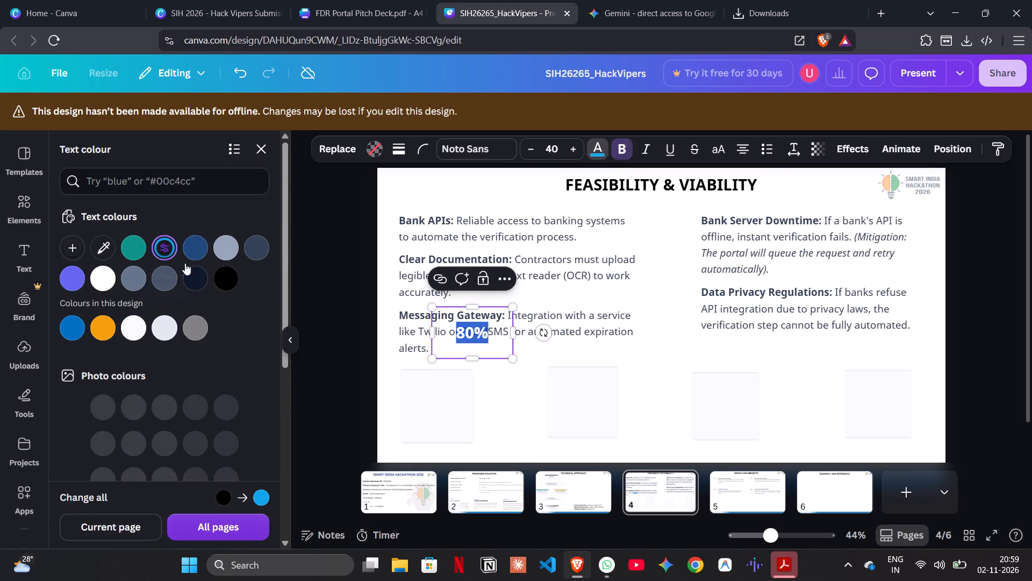
click(505, 391)
Move the 80% text onto the first box and reduce its frame to about the box's width.
drag(474, 338, 434, 392)
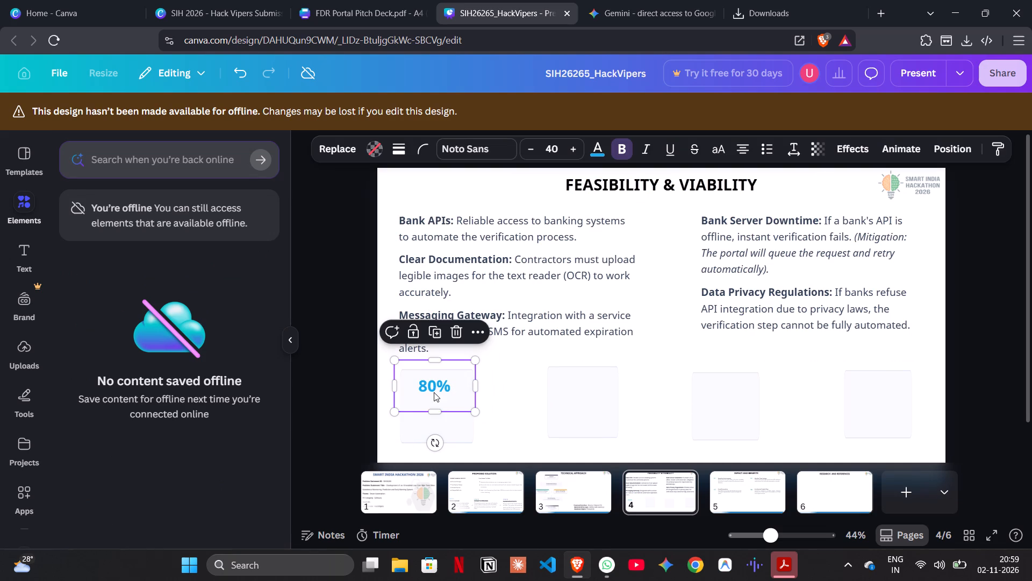
drag(475, 416, 470, 416)
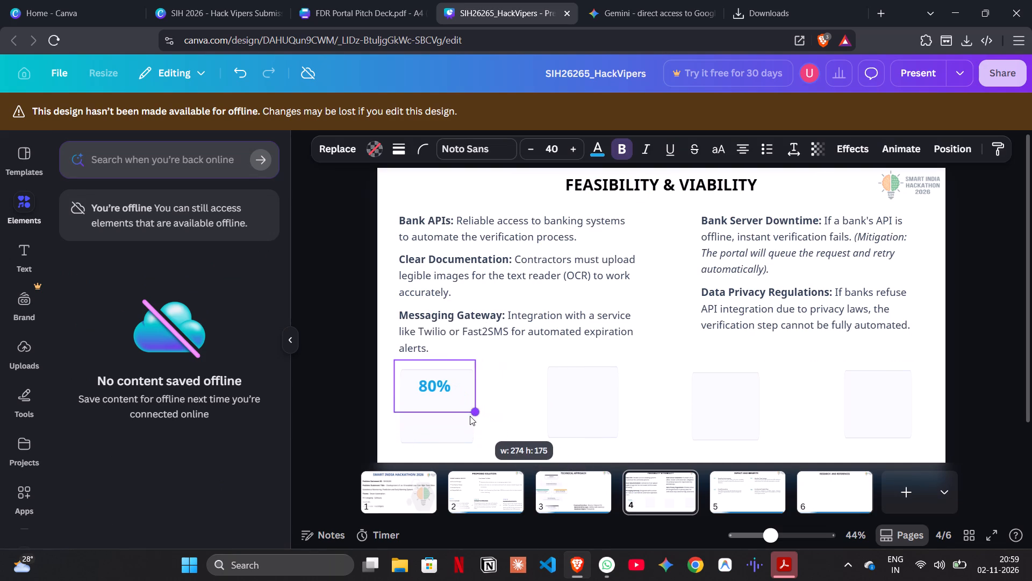
drag(470, 416, 469, 396)
Enlarge the 80% text to font size 65 and centre it in the upper part of the first box.
triple_click(577, 150)
triple_click(577, 150)
triple_click(577, 150)
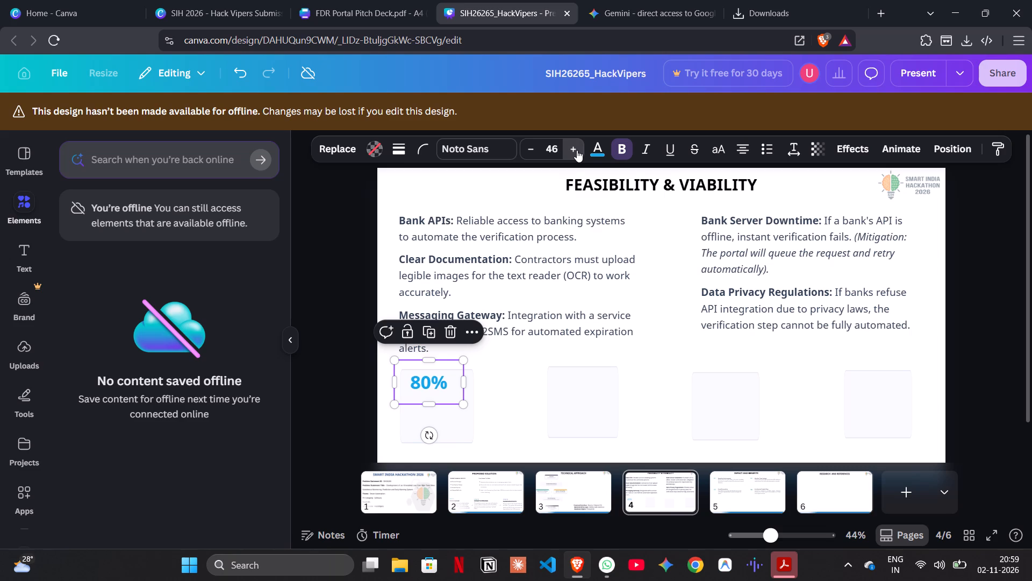
triple_click(577, 150)
triple_click(577, 150)
triple_click(577, 150)
triple_click(577, 150)
triple_click(577, 150)
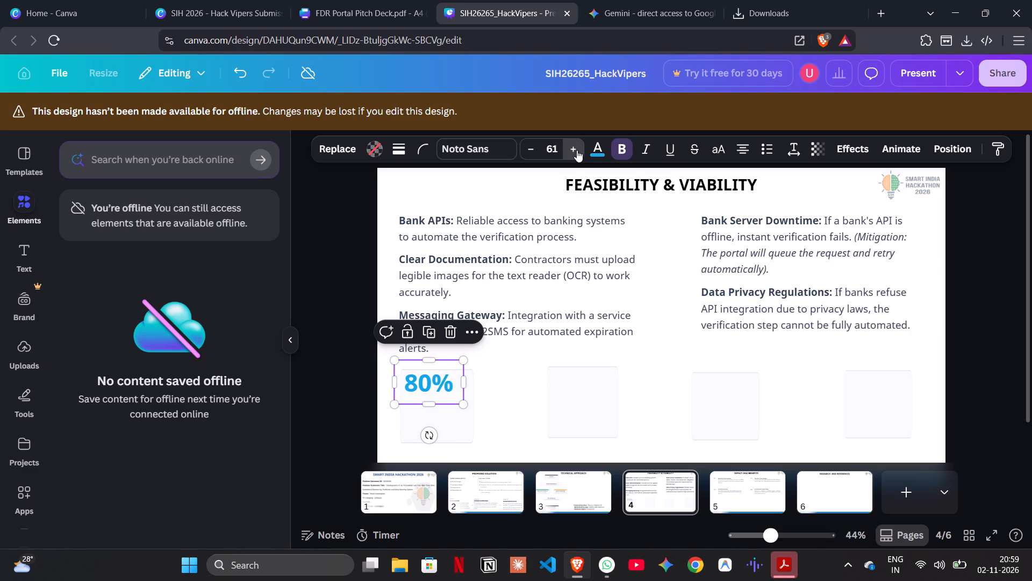
click(577, 150)
drag(420, 396, 433, 412)
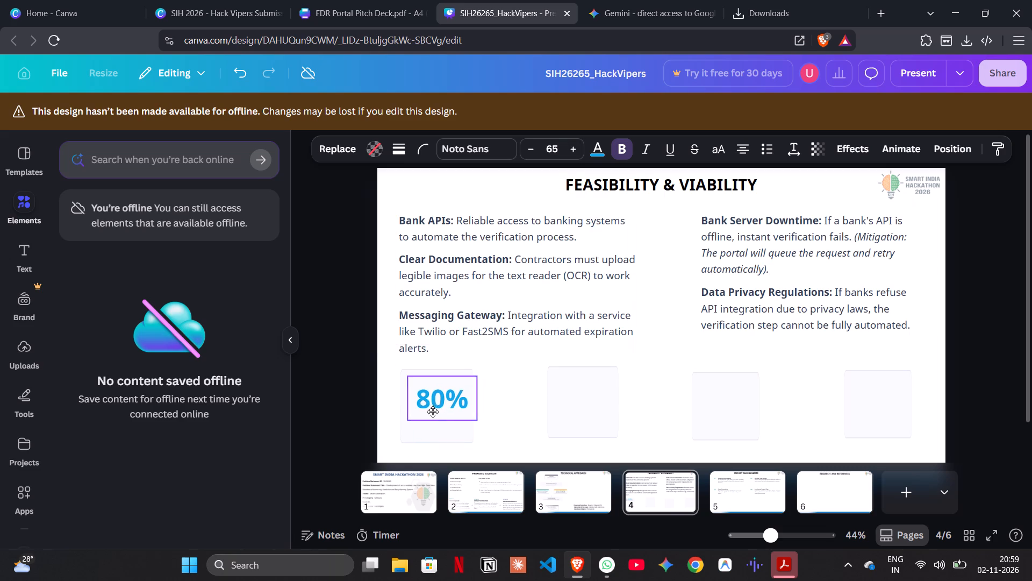
drag(433, 412, 427, 409)
click(381, 413)
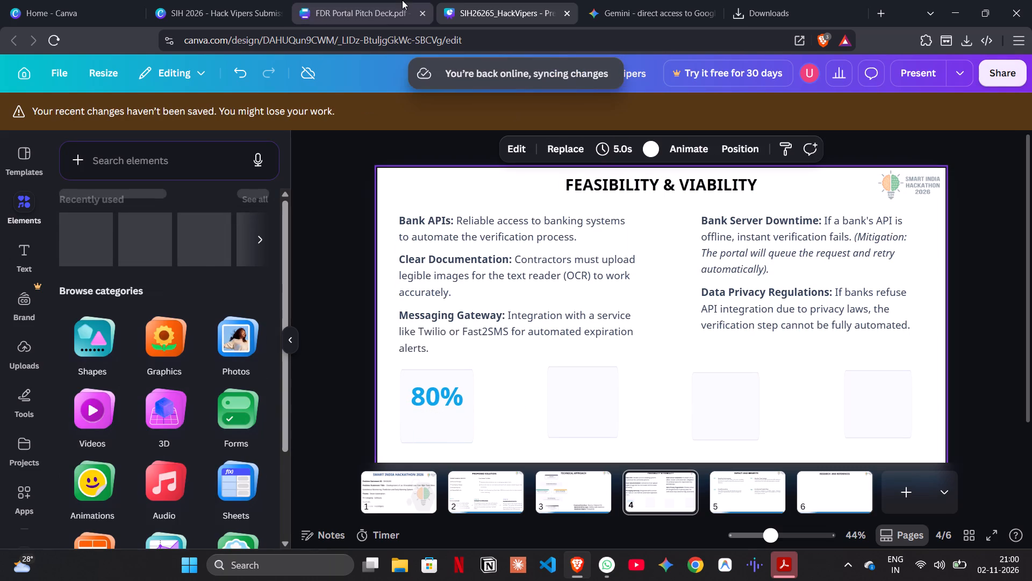
Following the second metric in the SIH 2026 reference deck, duplicate the 80% text onto the second box and change it to 100%.
click(377, 3)
click(250, 0)
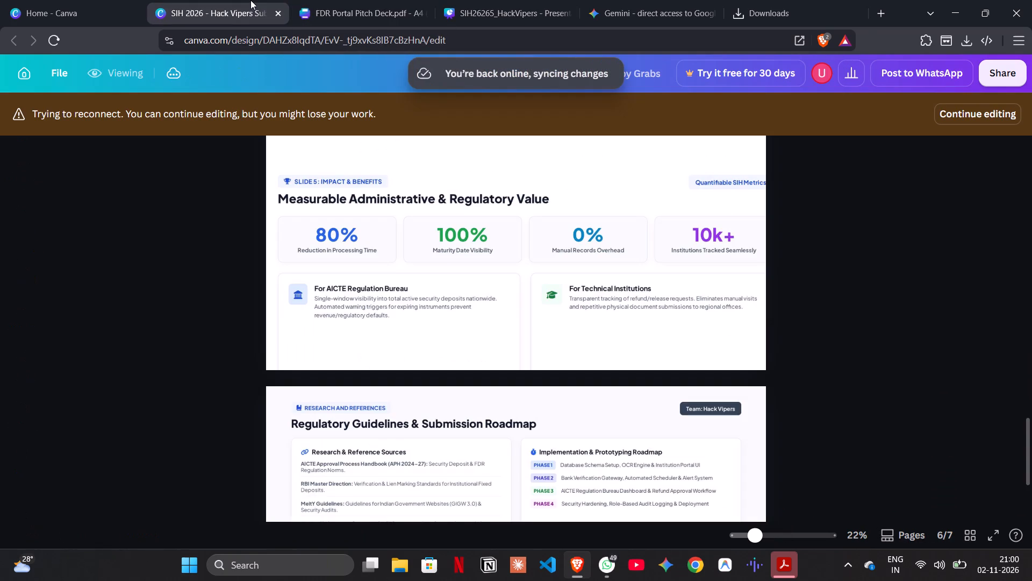
click(478, 0)
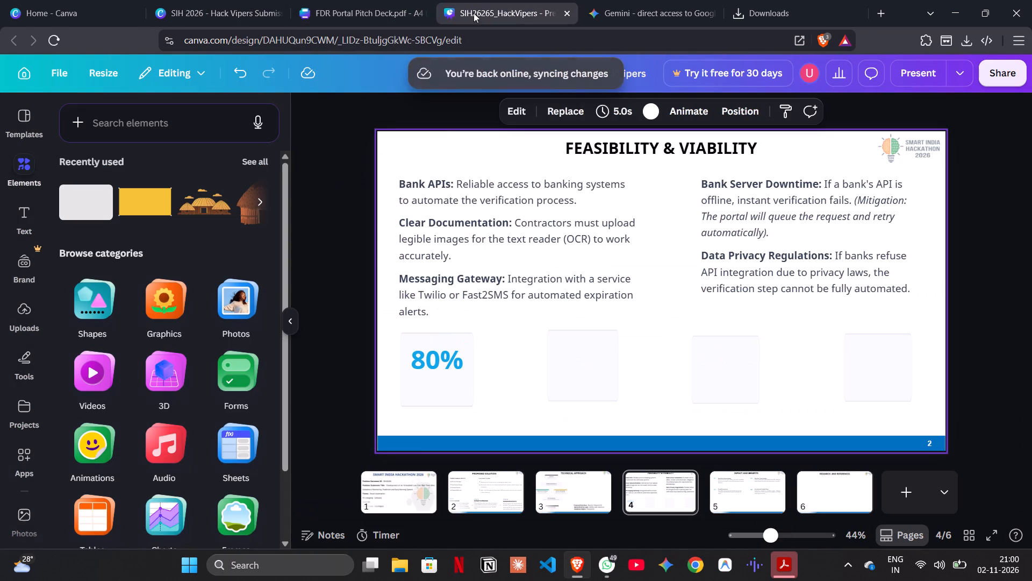
click(439, 354)
key(ctrl+d)
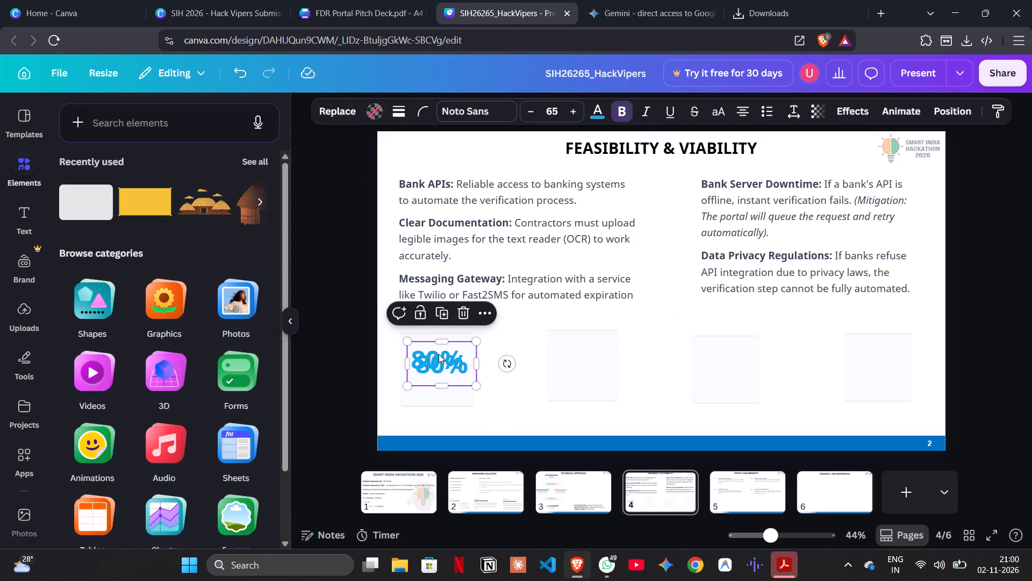
drag(439, 354, 582, 350)
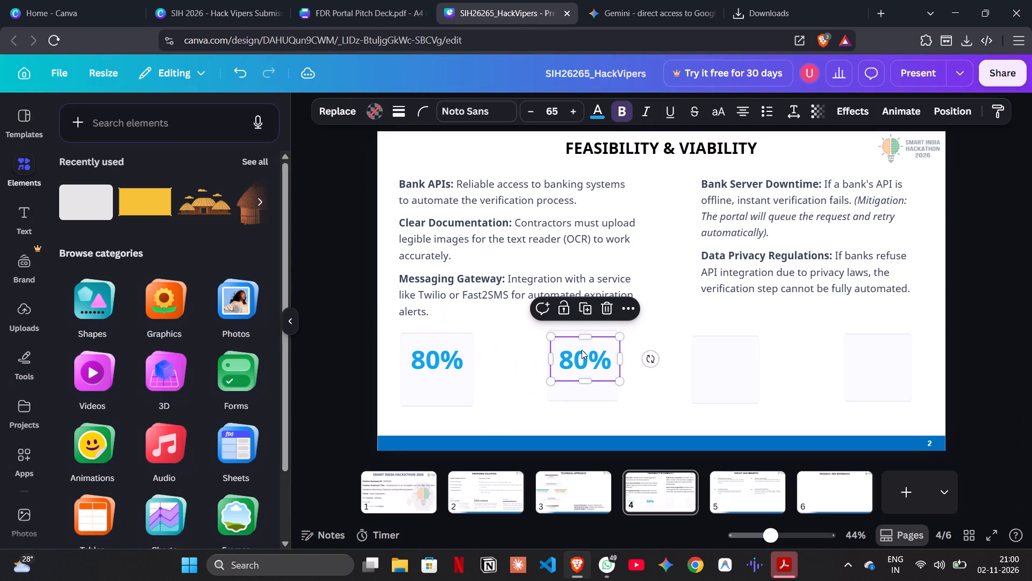
click(582, 350)
click(577, 359)
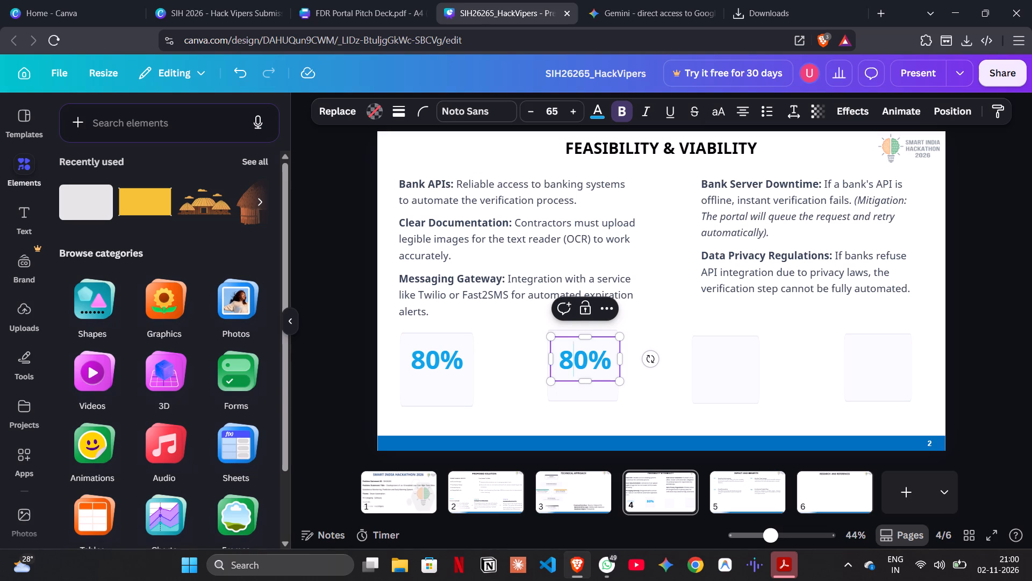
key(BackSpace)
text(10)
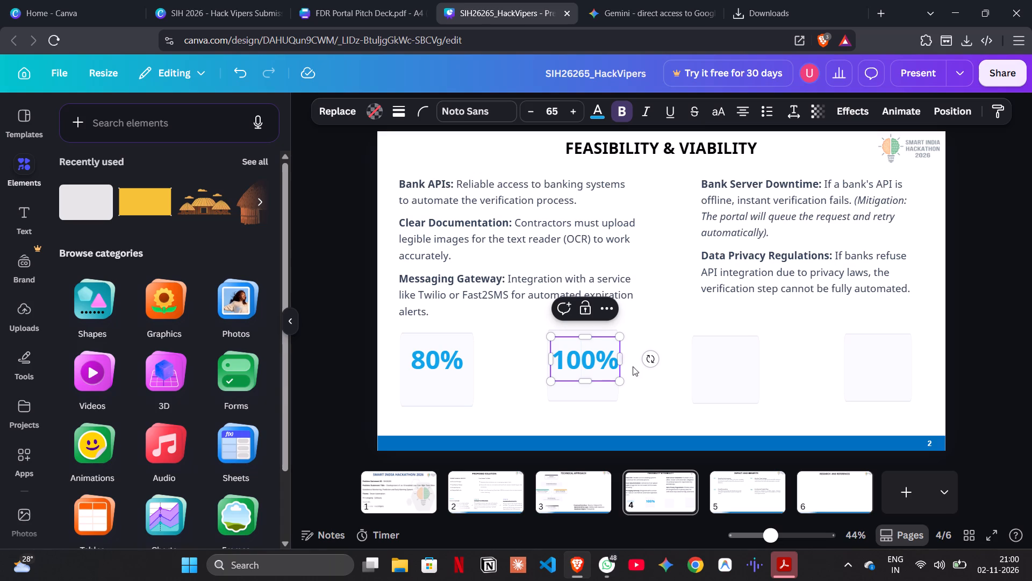
click(656, 336)
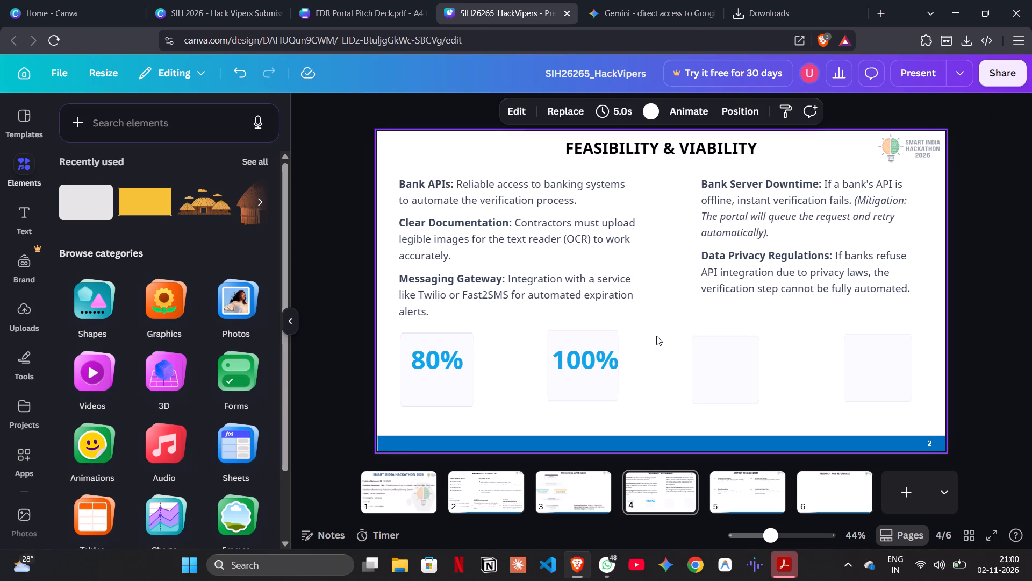
Shift the 100% text slightly so that it is horizontally centred on the second box.
click(589, 360)
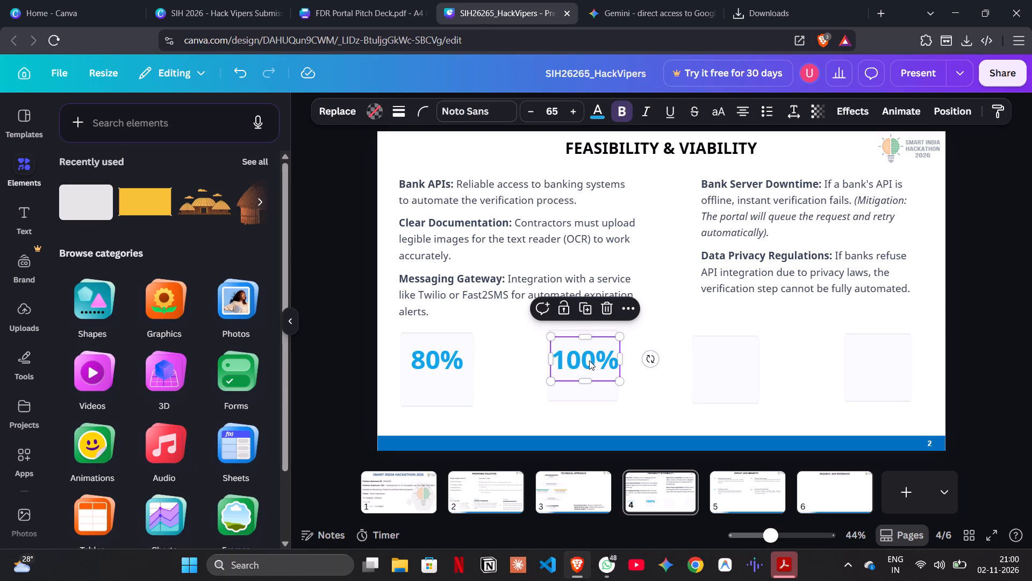
click(599, 364)
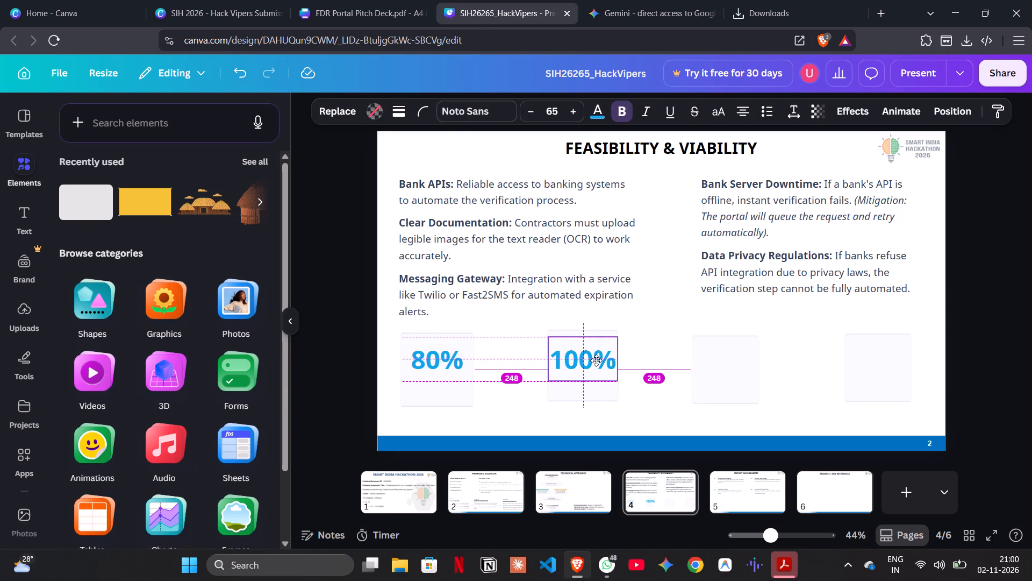
click(679, 302)
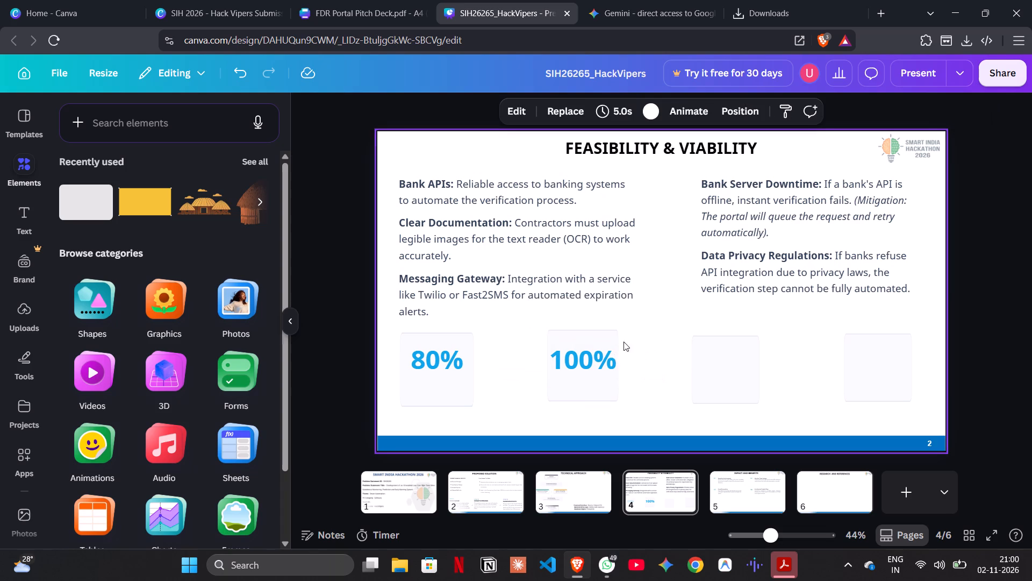
Duplicate the 100% text onto the third box, level with the other figures.
click(579, 367)
key(ctrl+d)
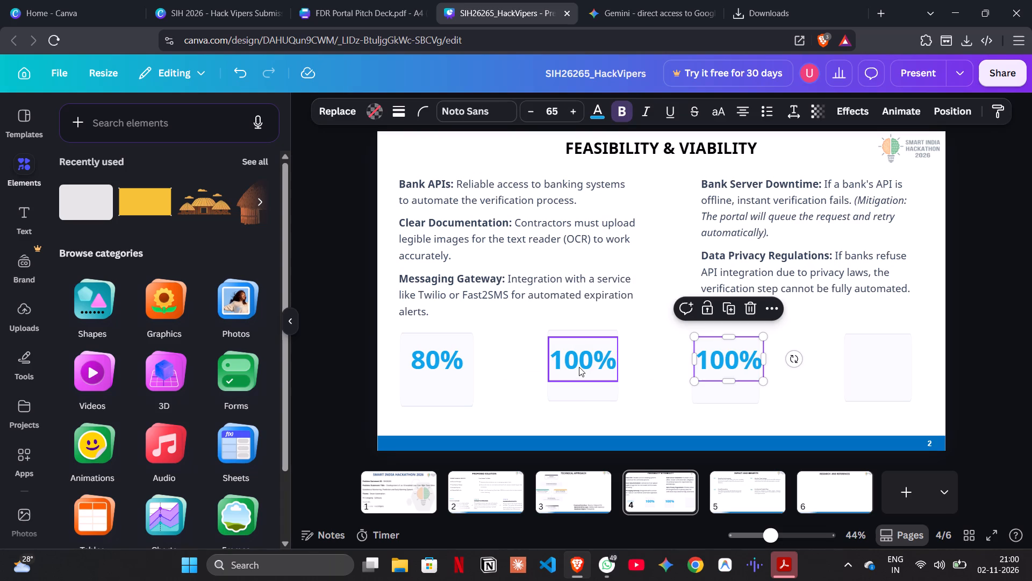
click(752, 365)
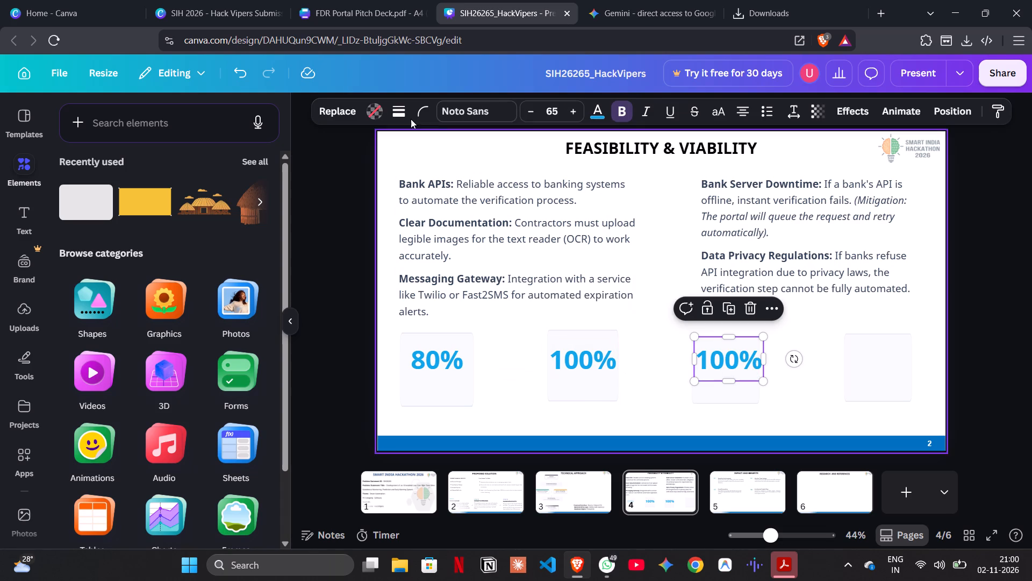
Following the third metric in the SIH 2026 reference deck, change the text on the third box to 0%.
click(388, 6)
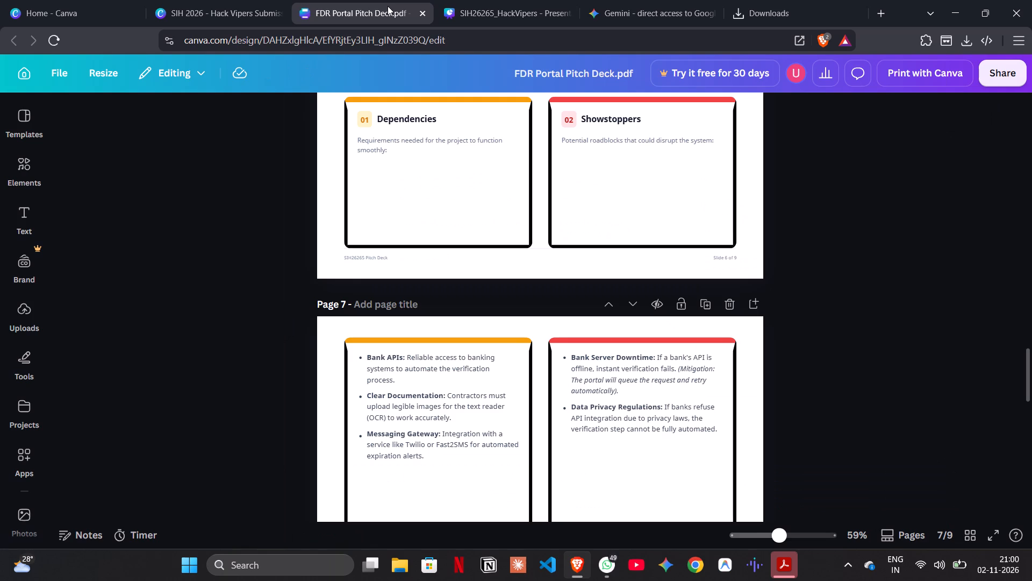
click(507, 0)
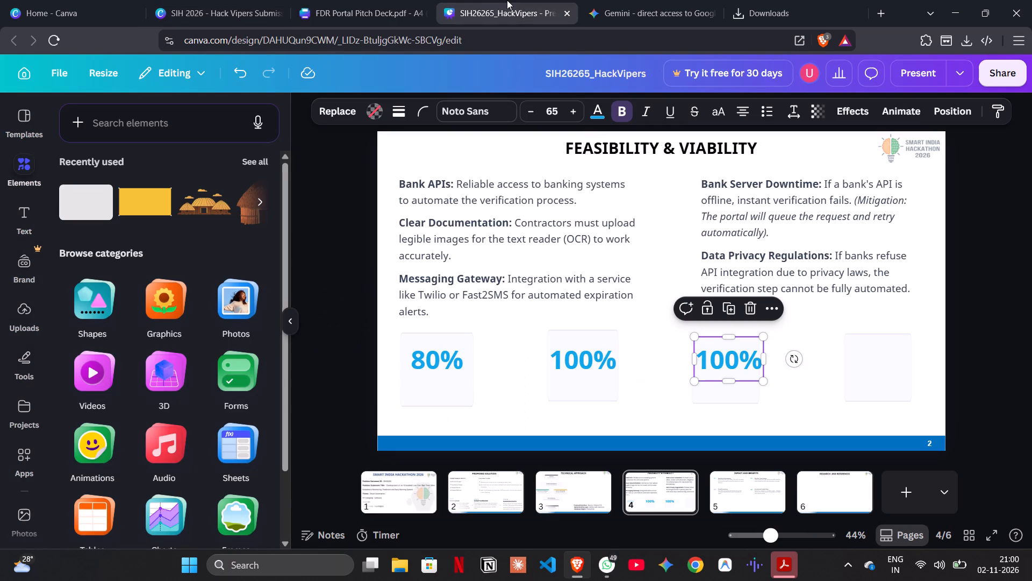
click(233, 9)
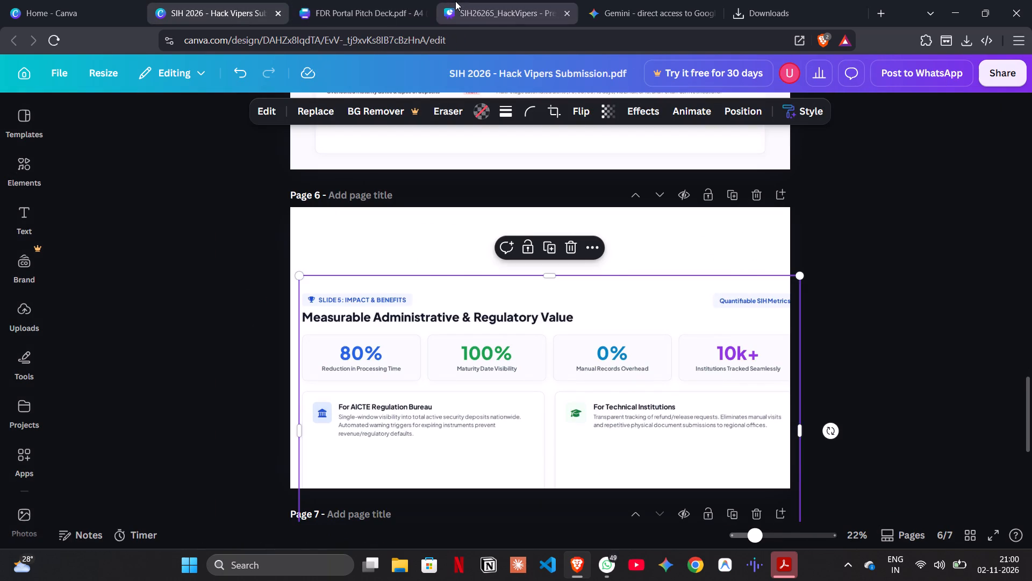
click(455, 1)
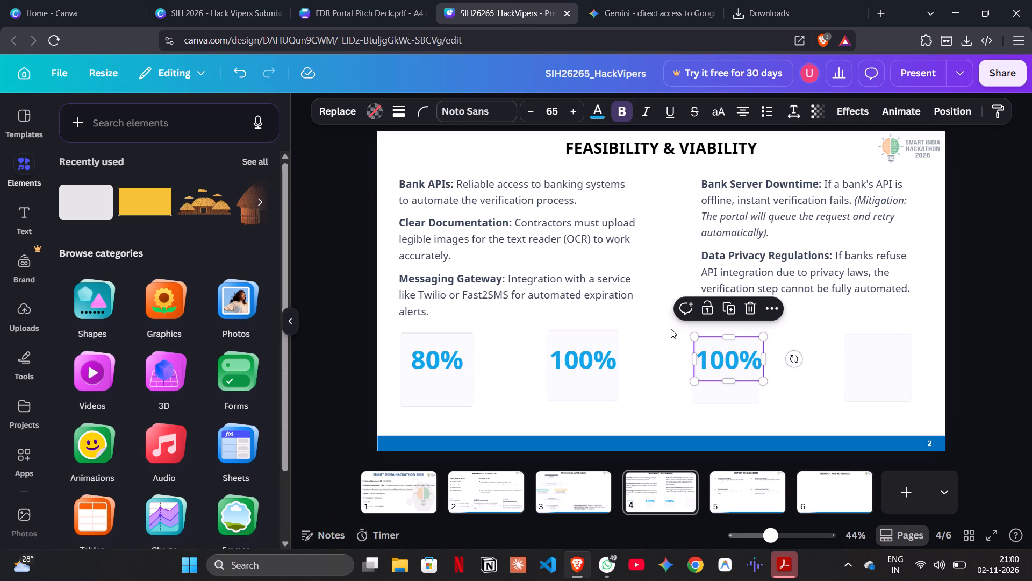
click(723, 366)
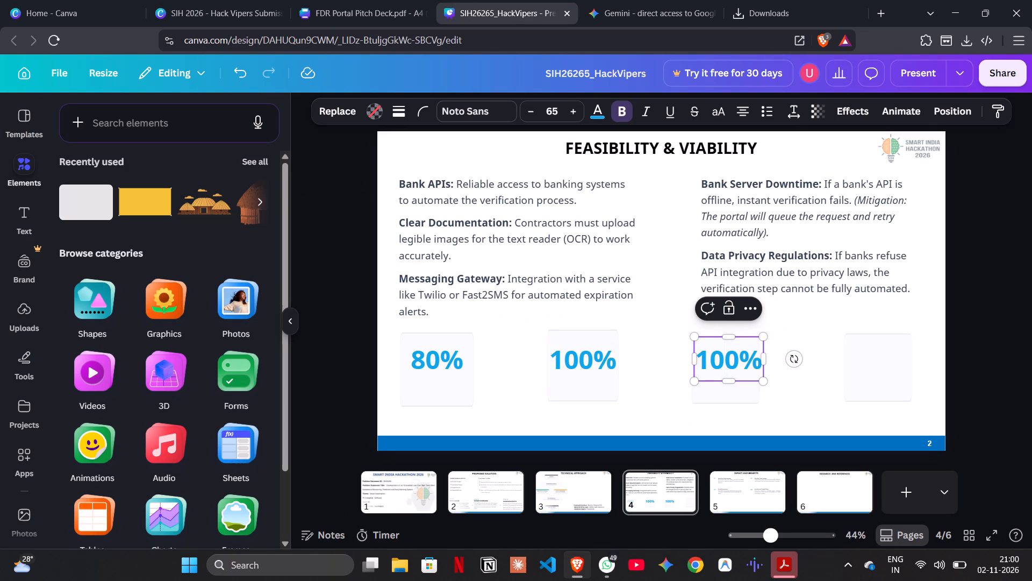
key(BackSpace)
key(BackSpace)
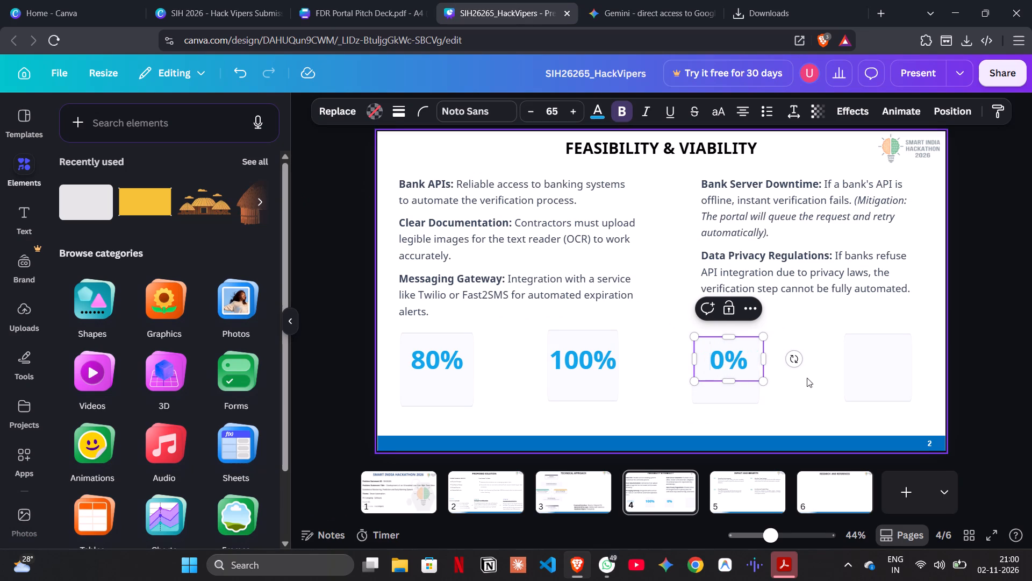
Duplicate the 0% text onto the fourth box, level with the other figures, and change it to 10k.
click(855, 366)
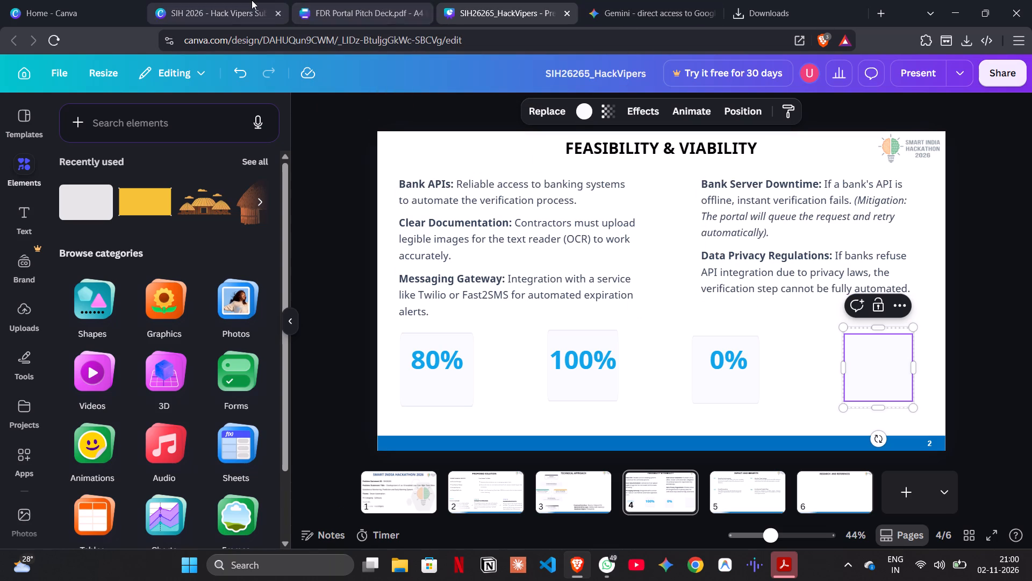
click(737, 357)
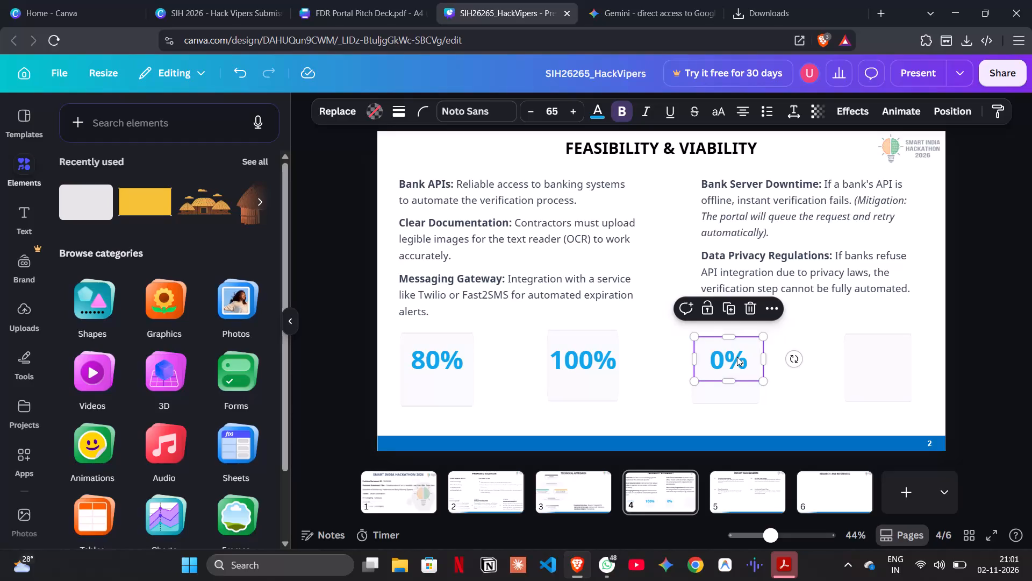
click(810, 332)
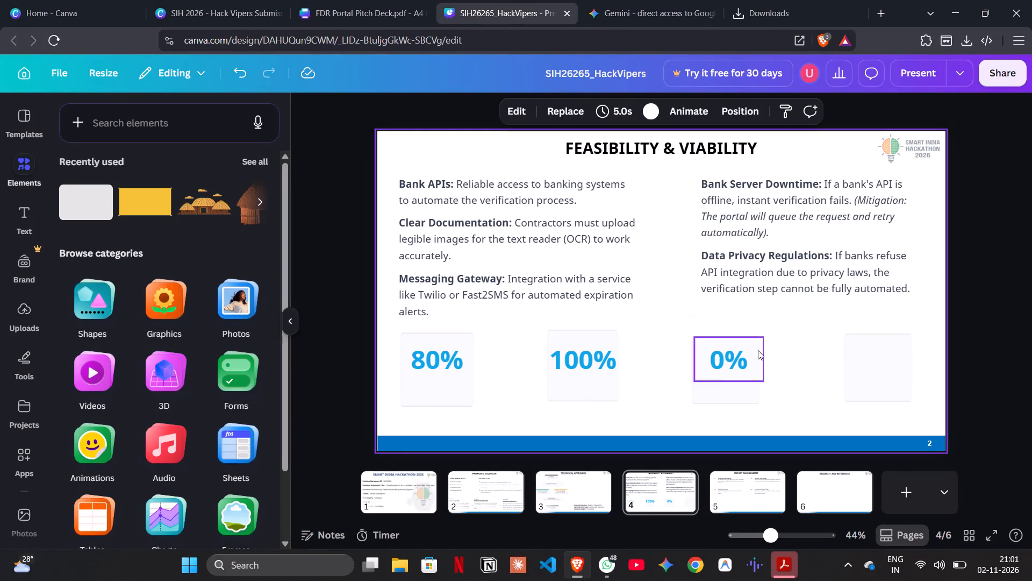
click(728, 369)
key(ctrl+d)
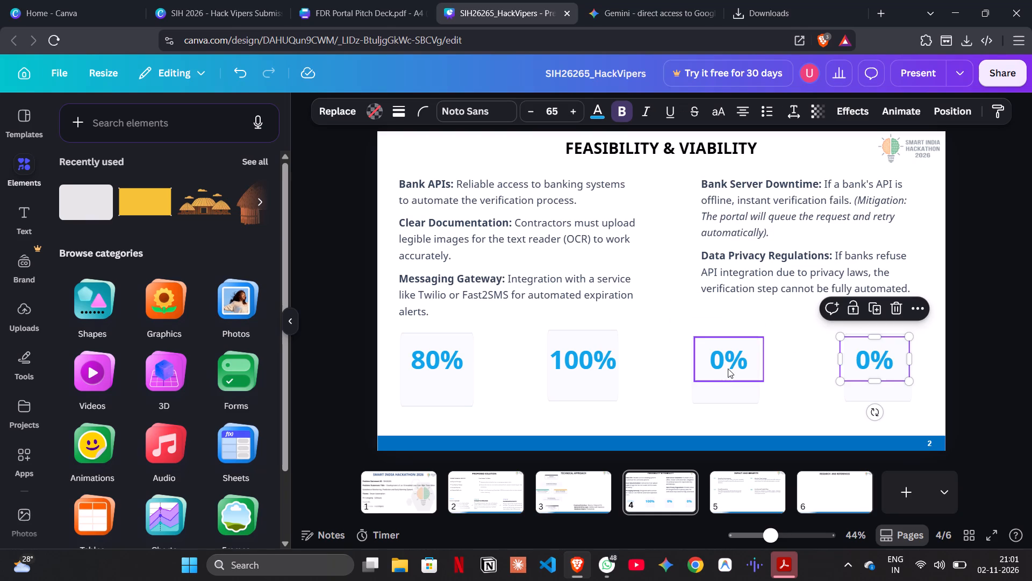
click(891, 360)
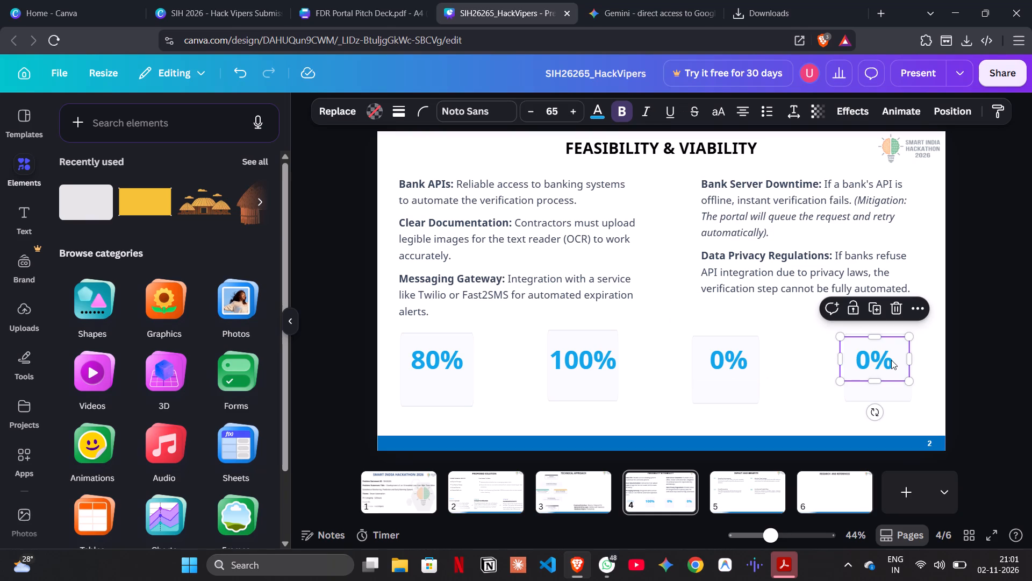
click(883, 362)
key(BackSpace)
key(BackSpace)
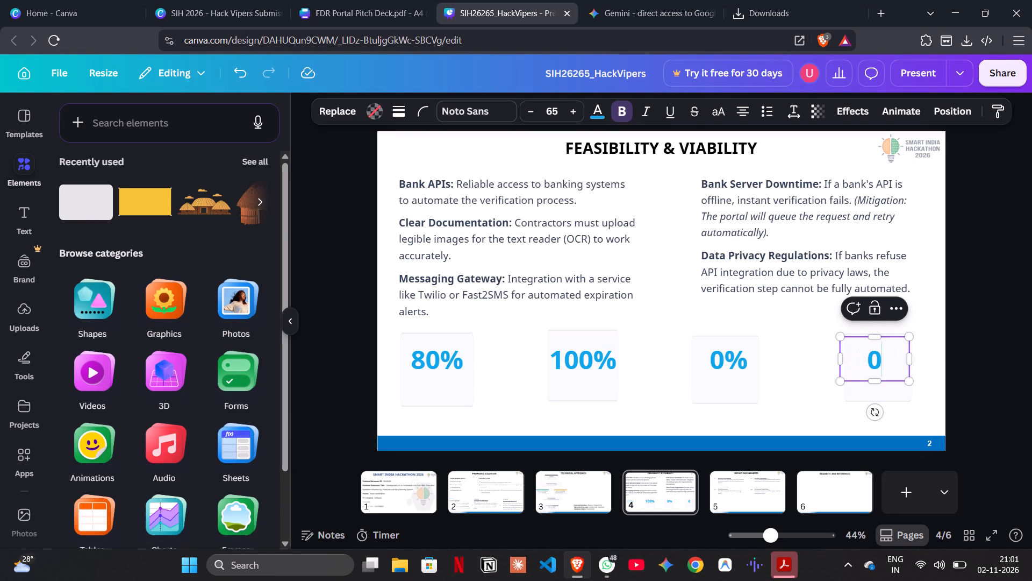
text(10)
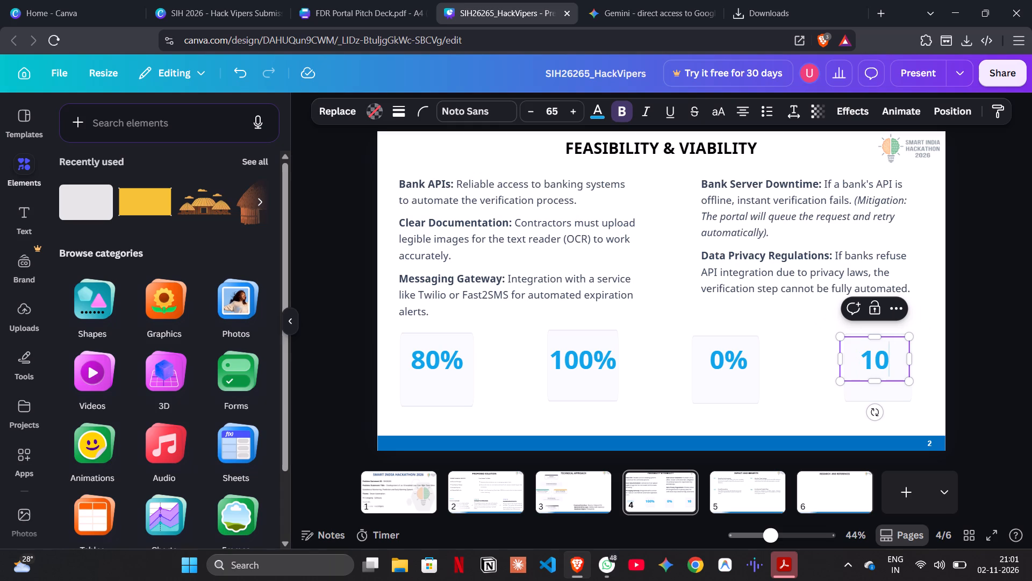
key(k)
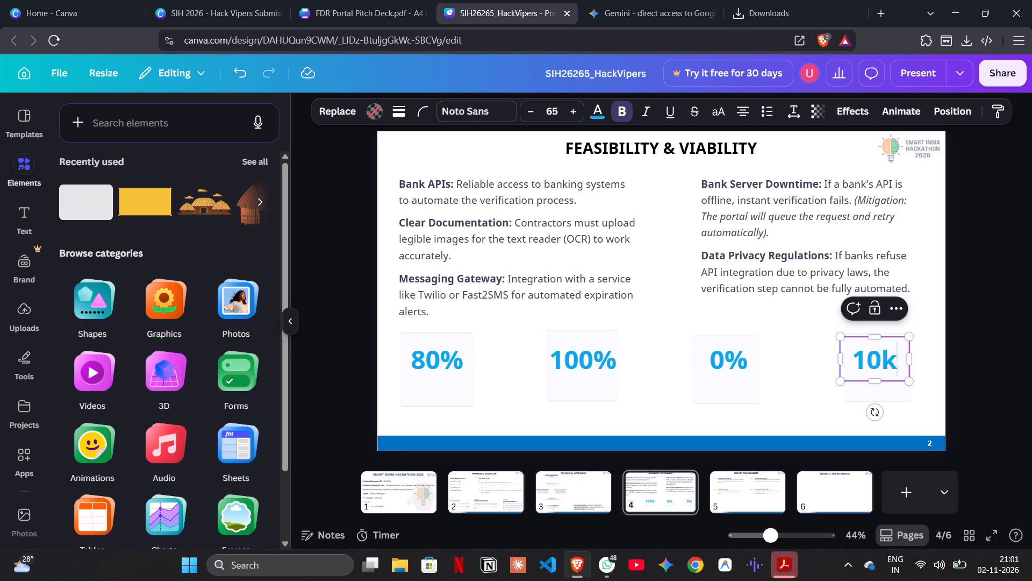
click(994, 249)
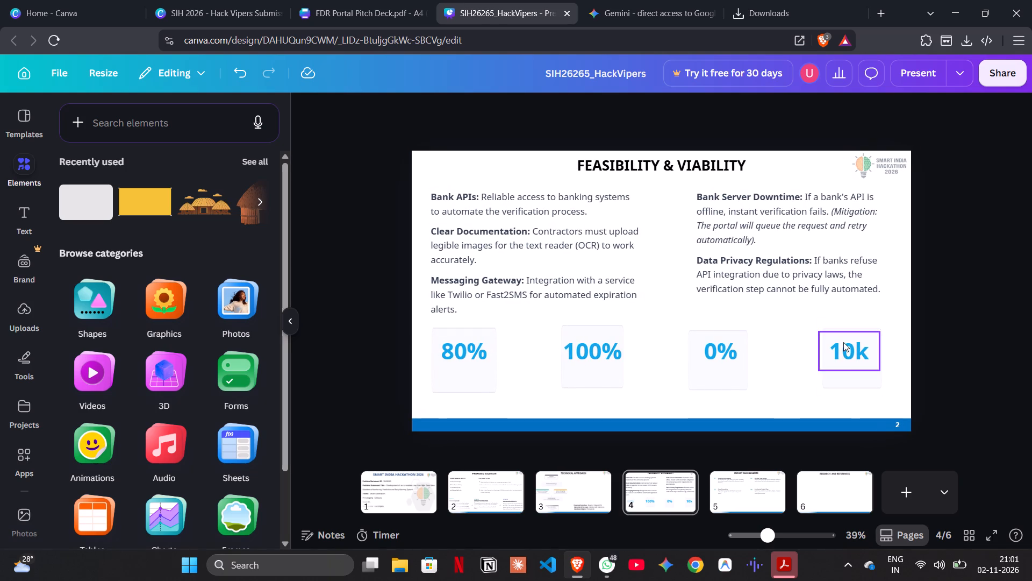
Recolour the 10k text on the fourth box with the light purple default solid colour.
click(849, 356)
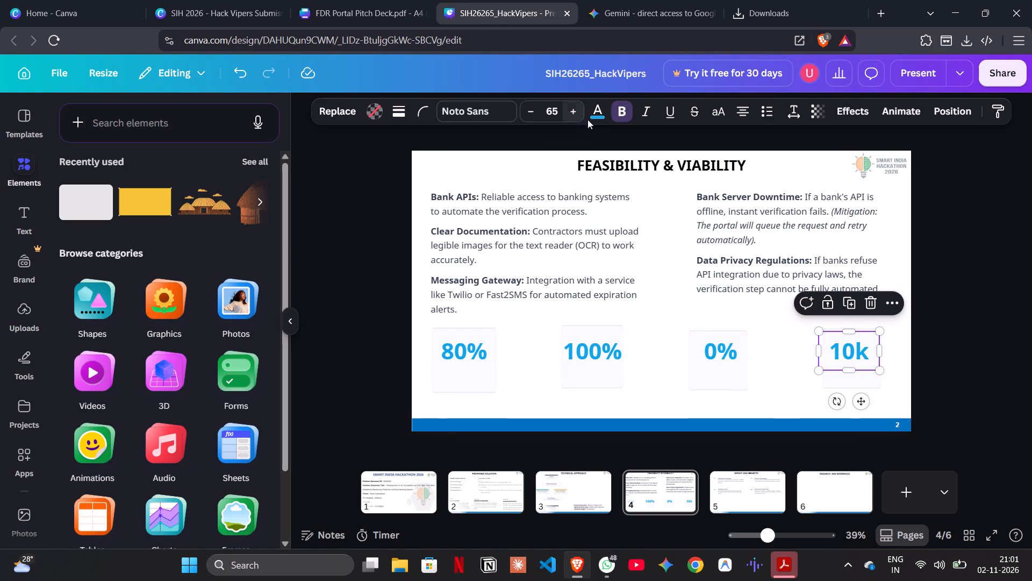
click(593, 119)
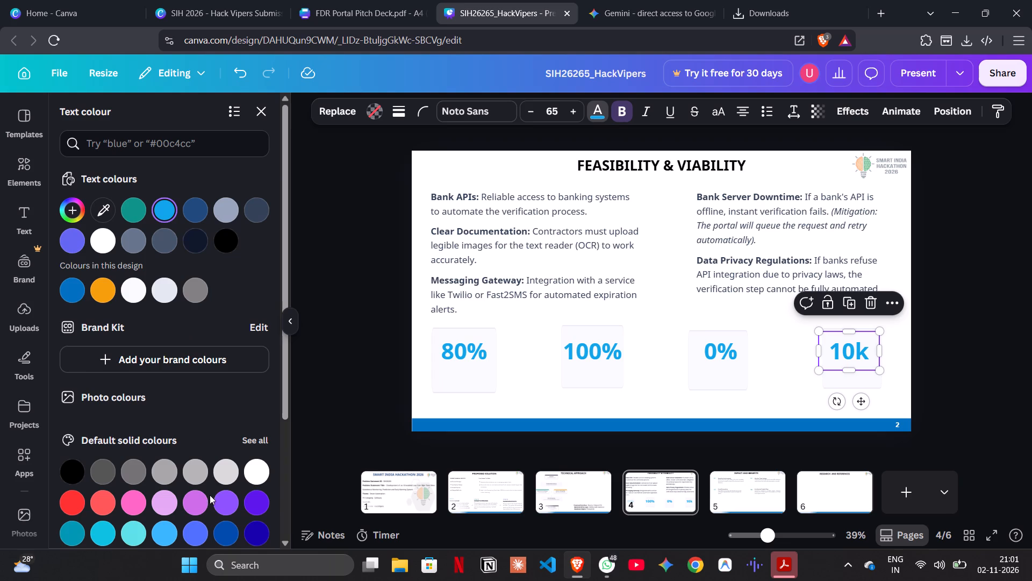
click(203, 500)
Recolour the 0% text on the third box with the light orange default solid colour.
click(728, 349)
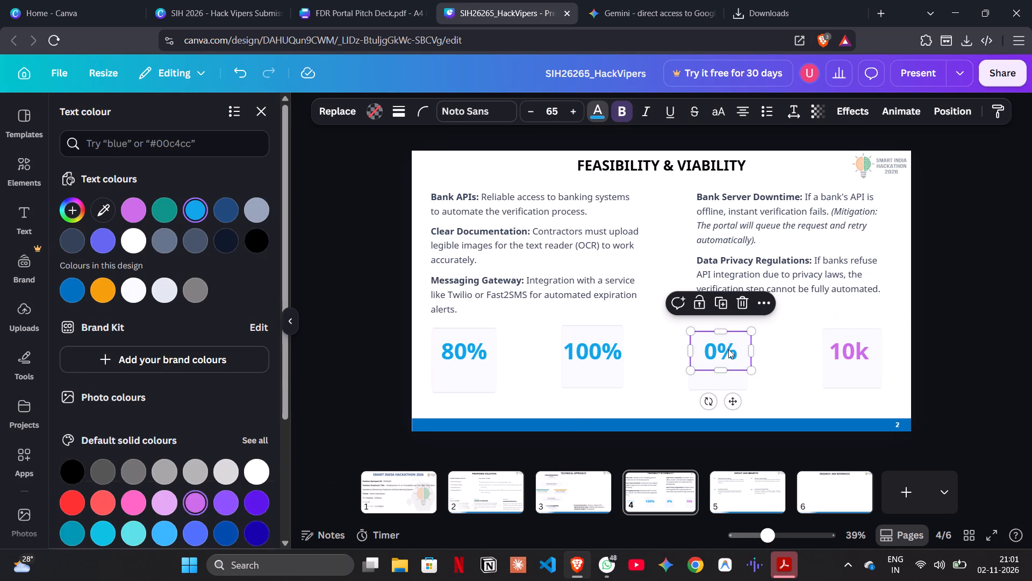
click(596, 119)
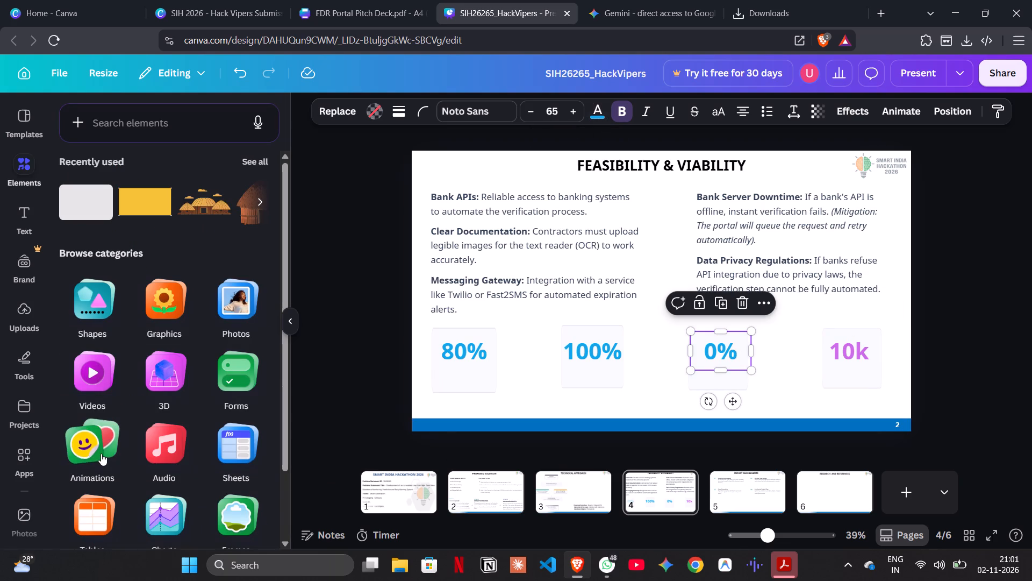
click(605, 108)
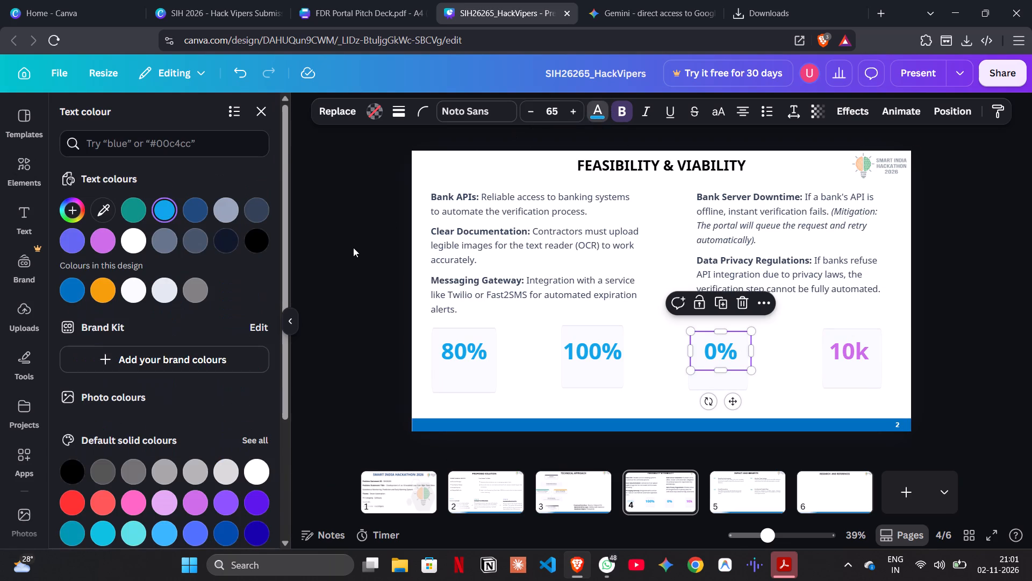
scroll(220, 505, down, 2)
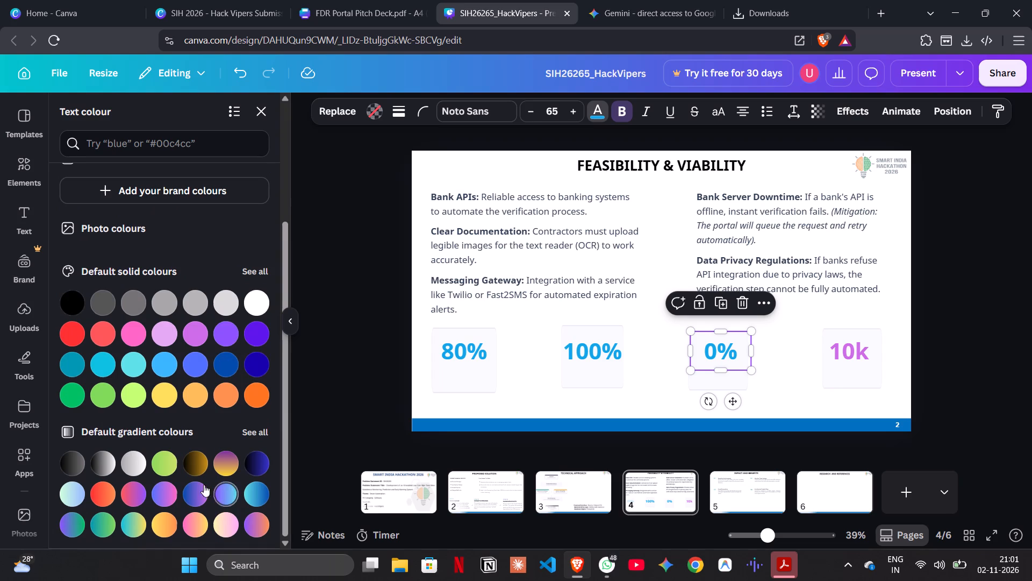
click(192, 394)
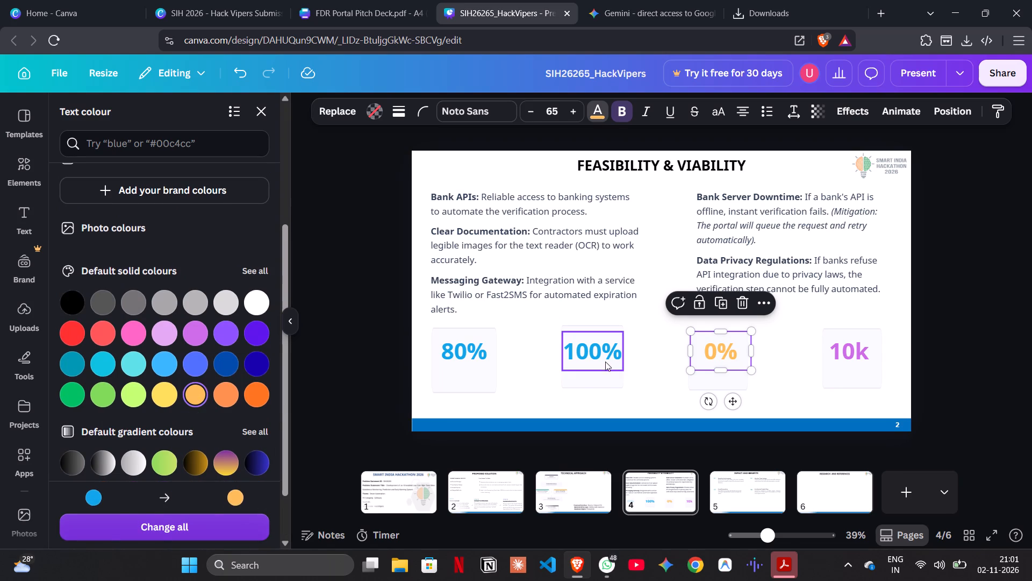
Recolour the 100% text on the second box with the darker green default solid colour.
click(603, 359)
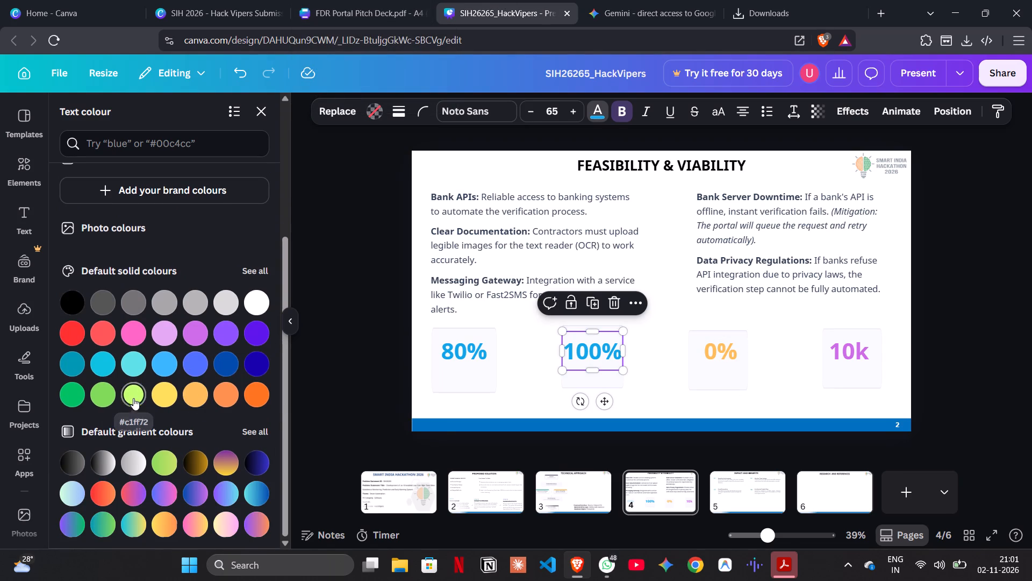
click(104, 389)
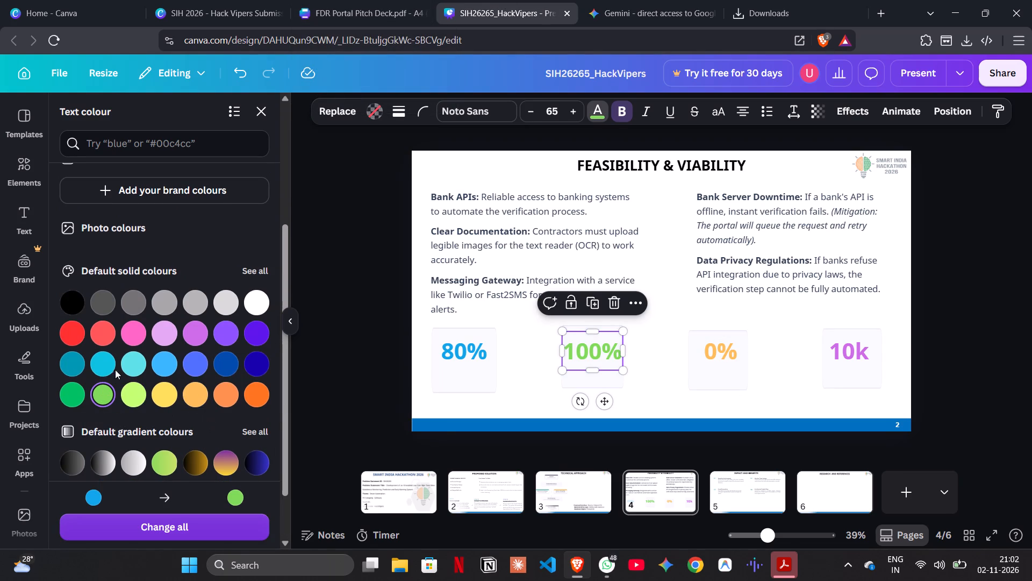
click(72, 397)
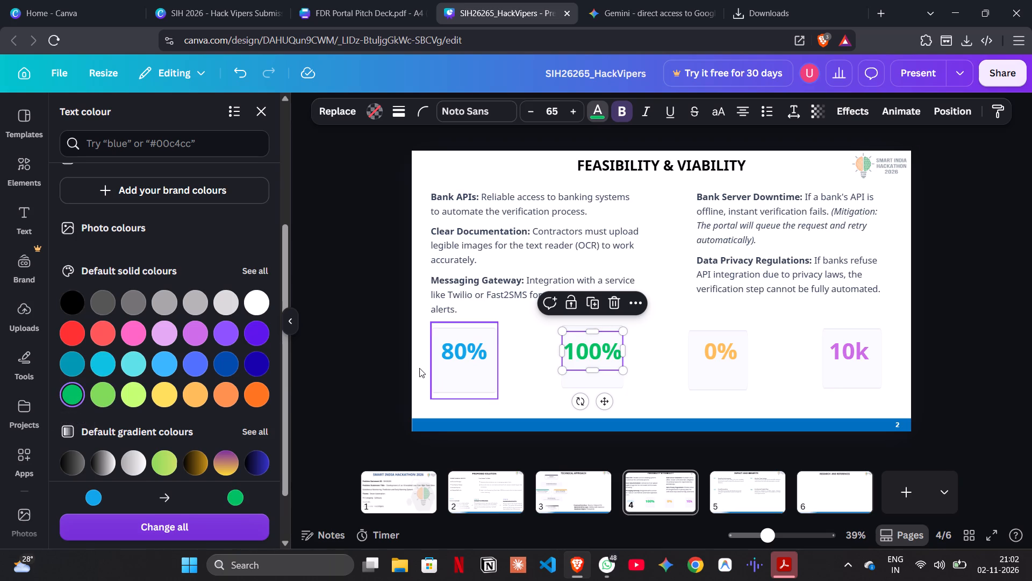
click(419, 368)
click(376, 358)
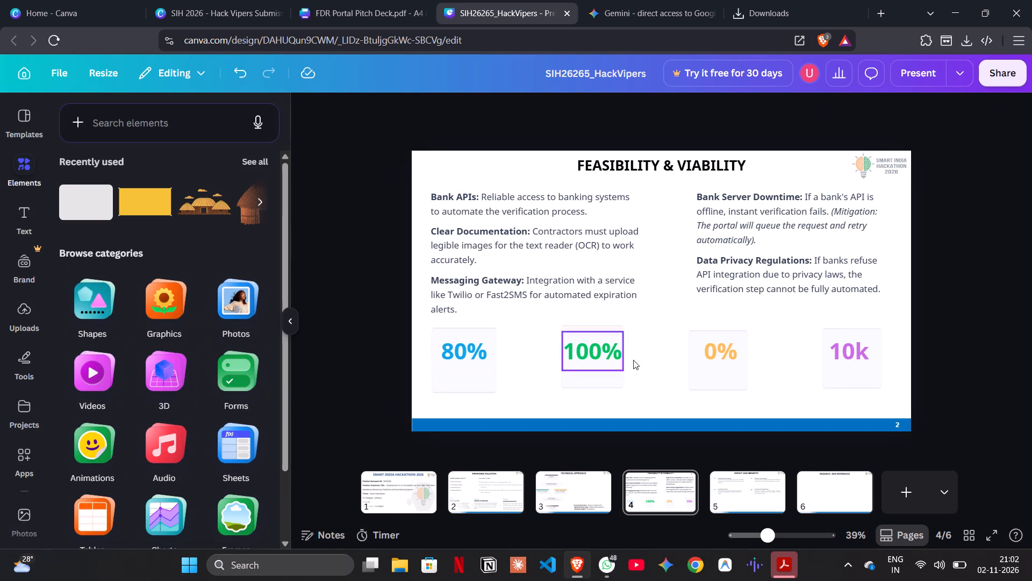
Widen the second box slightly and nudge it left so that it is centred behind the 100% text.
click(615, 373)
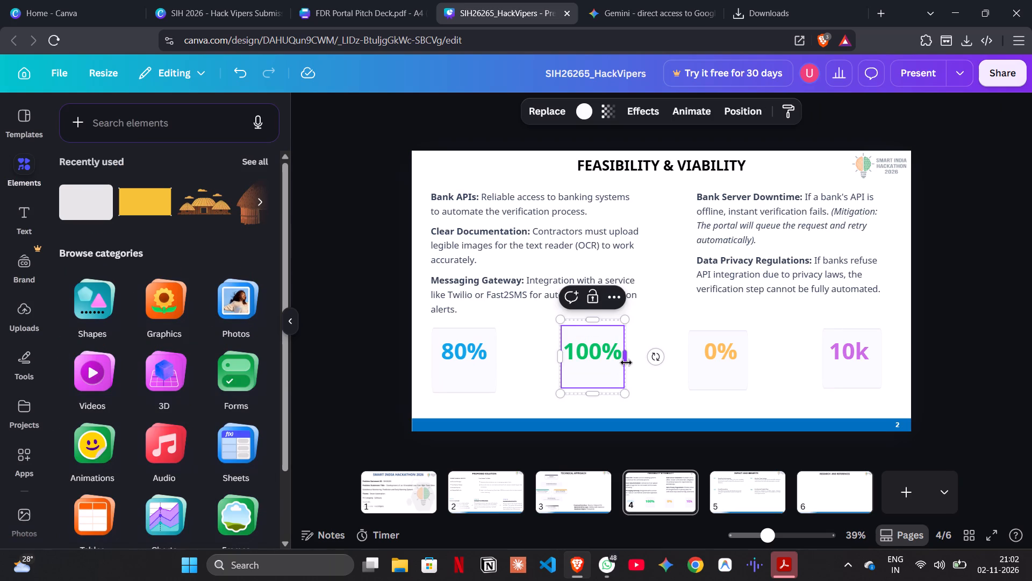
click(626, 363)
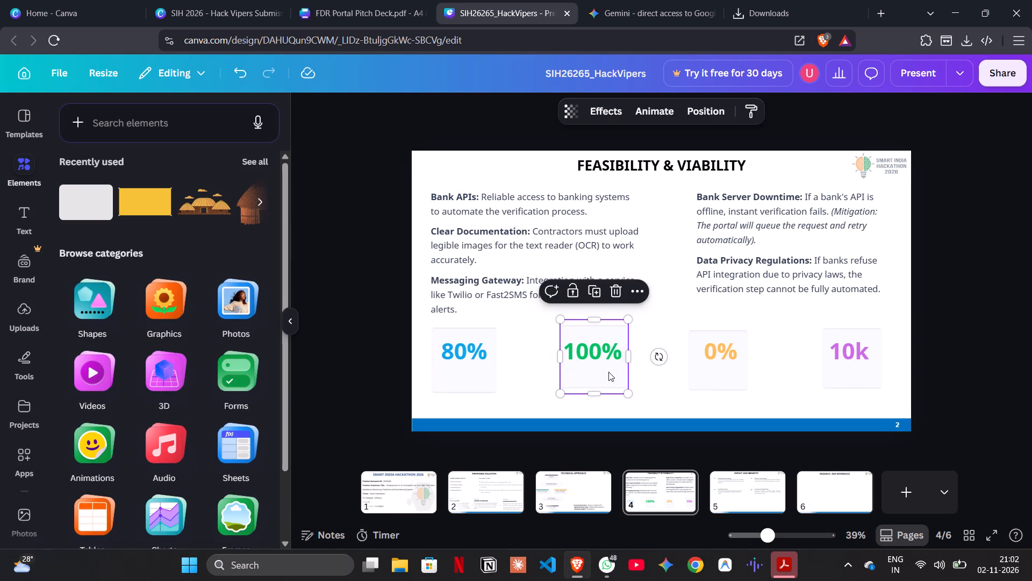
click(608, 372)
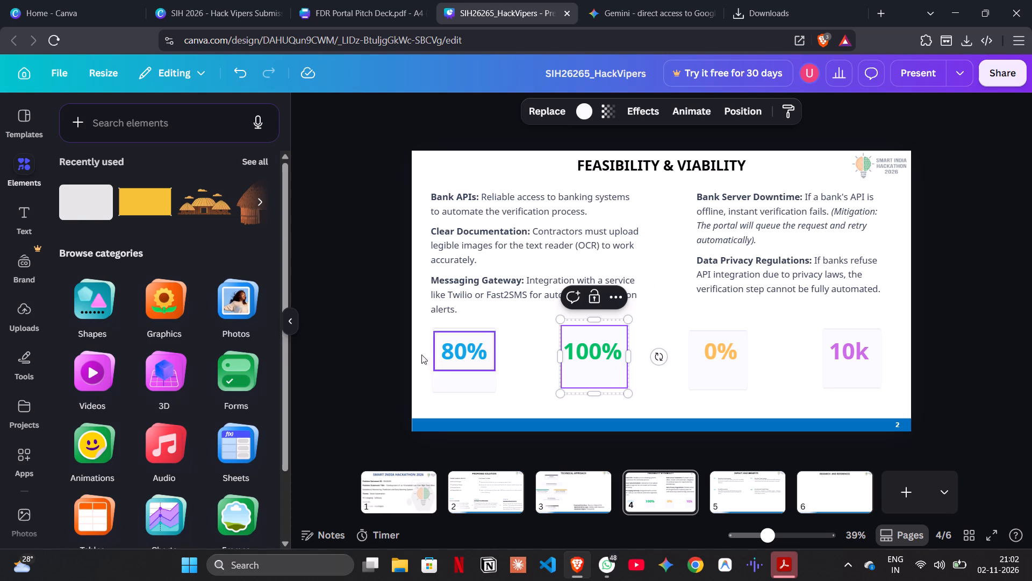
click(392, 350)
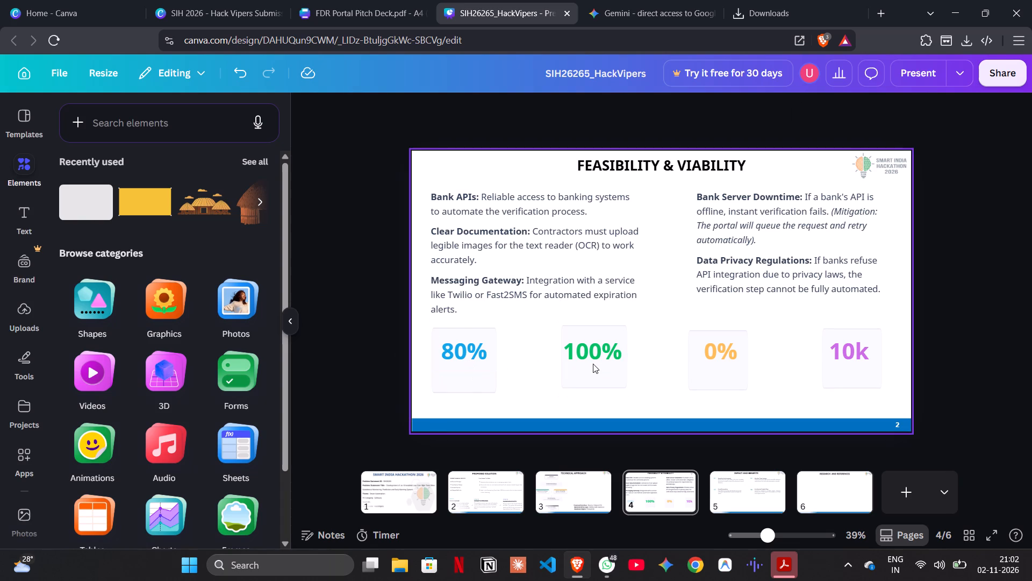
click(595, 378)
key(Left)
key(Left)
key(Left)
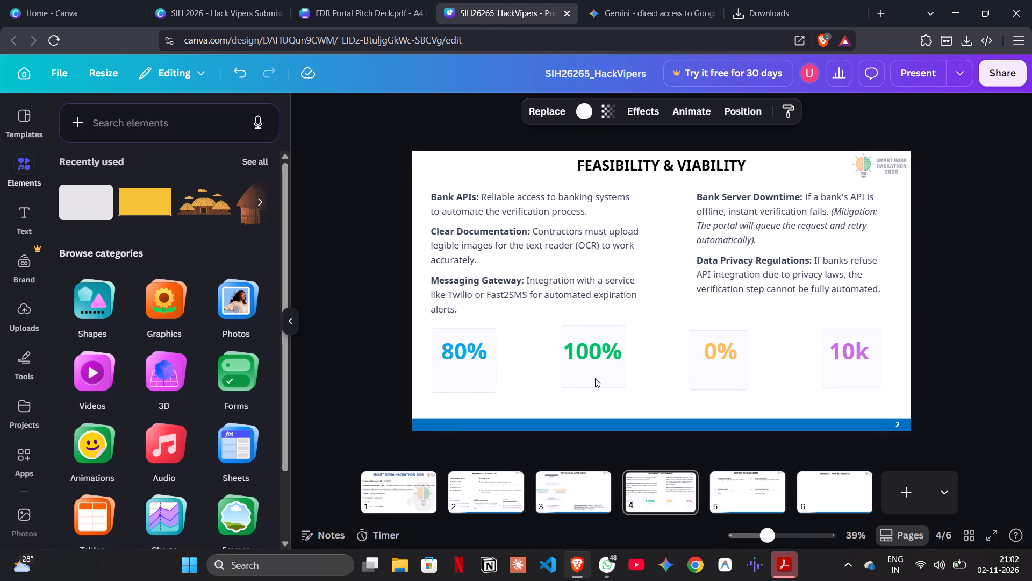
key(Left)
key(Left)
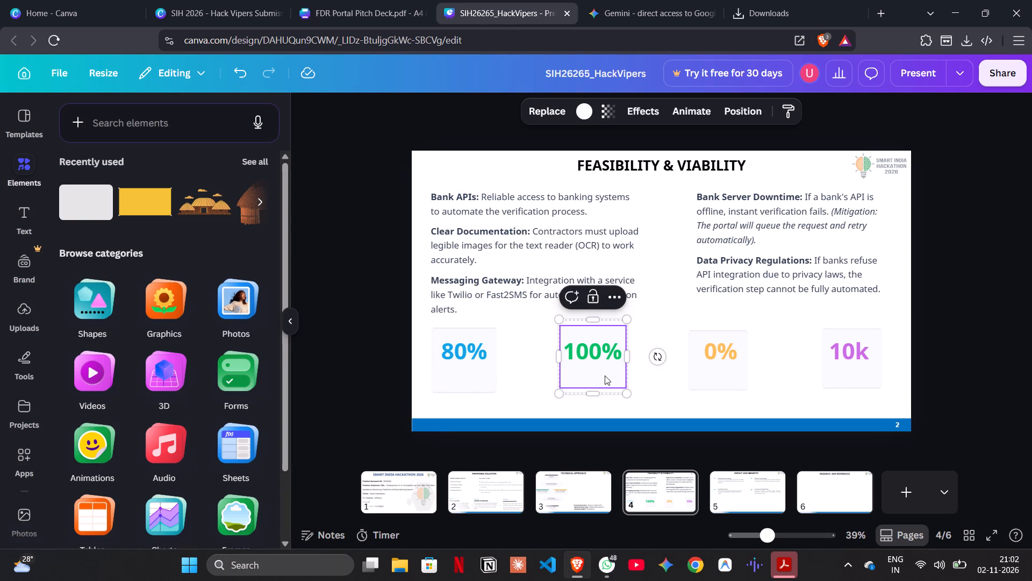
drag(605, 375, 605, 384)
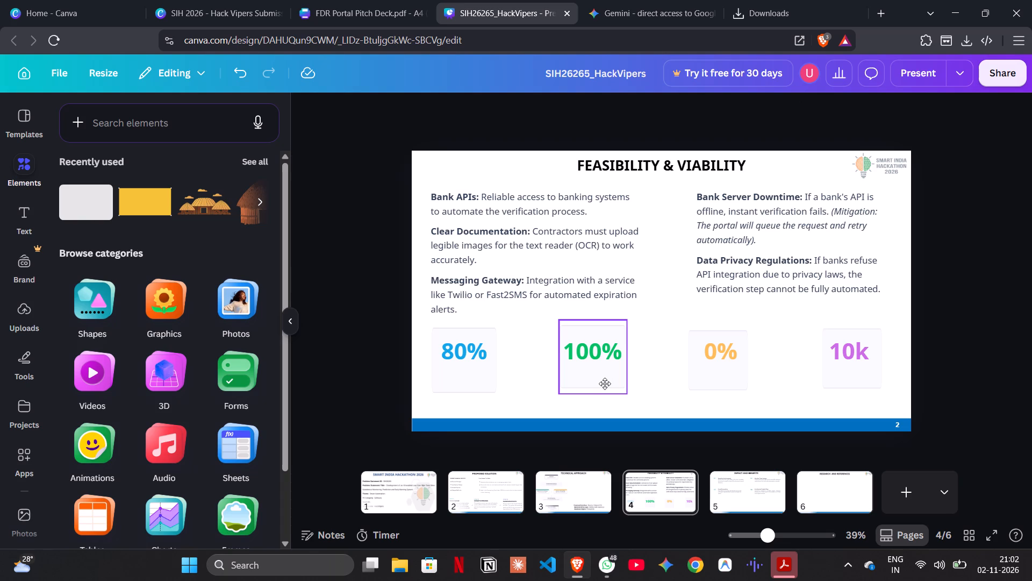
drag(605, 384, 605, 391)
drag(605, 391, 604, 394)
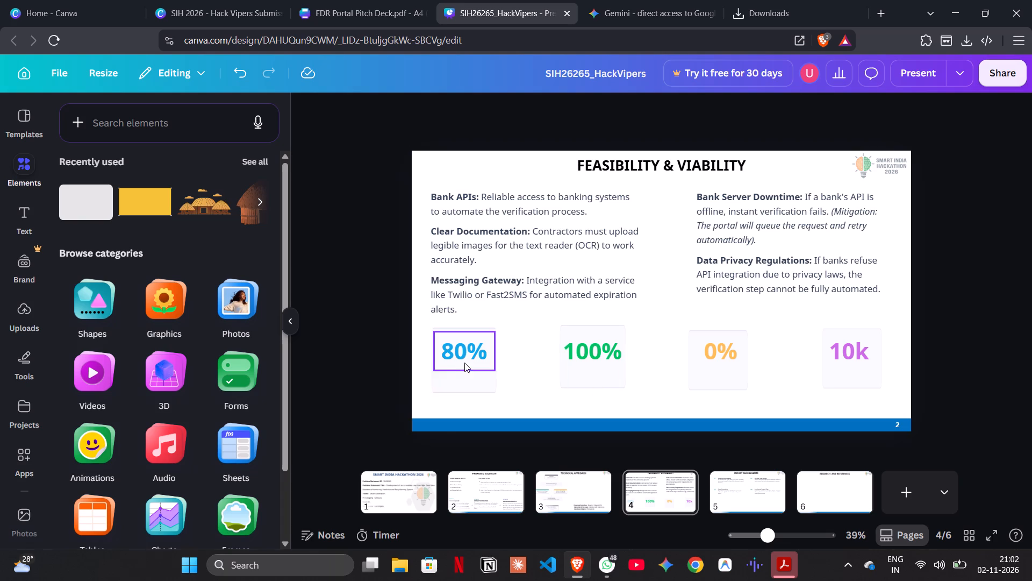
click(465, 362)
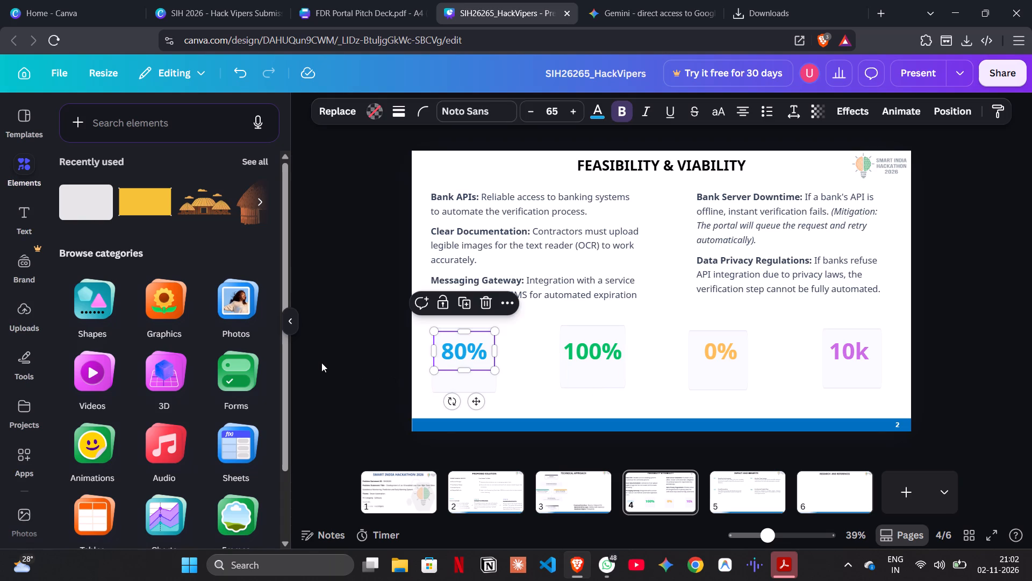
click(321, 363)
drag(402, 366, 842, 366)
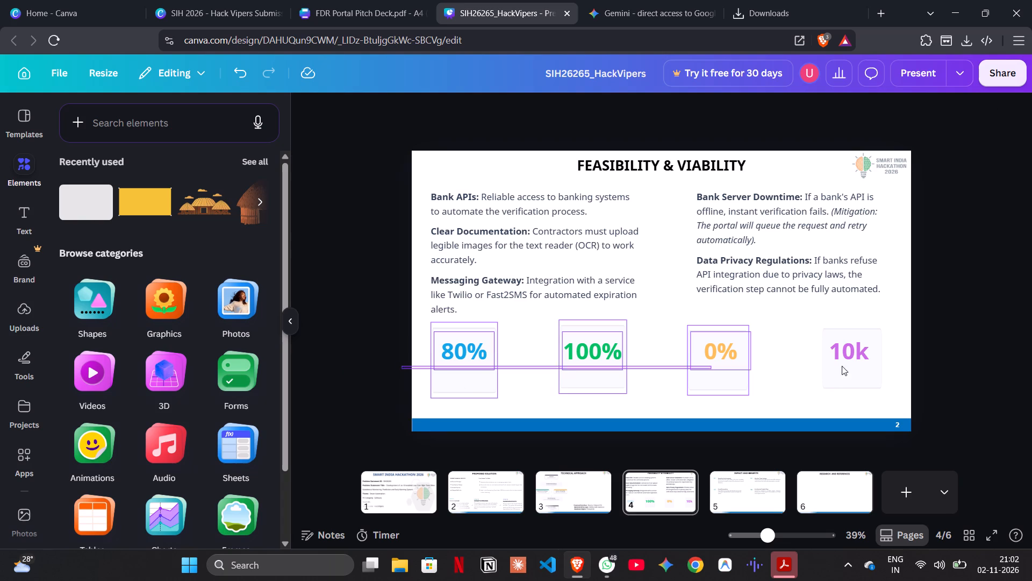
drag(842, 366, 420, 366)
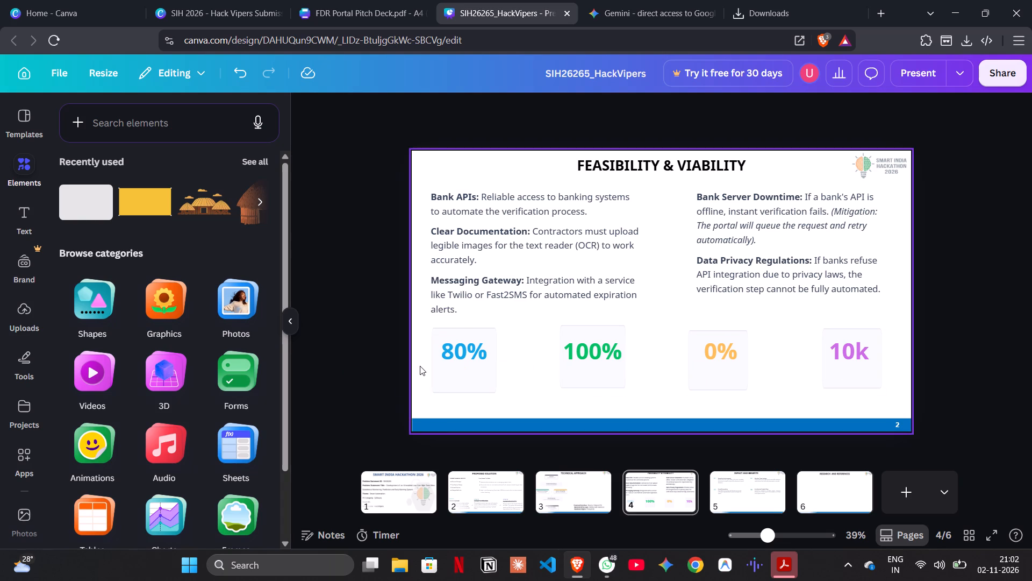
Enlarge the 80% text frame slightly from its upper-left corner, so the text shifts a little left within the first box.
click(454, 355)
click(432, 336)
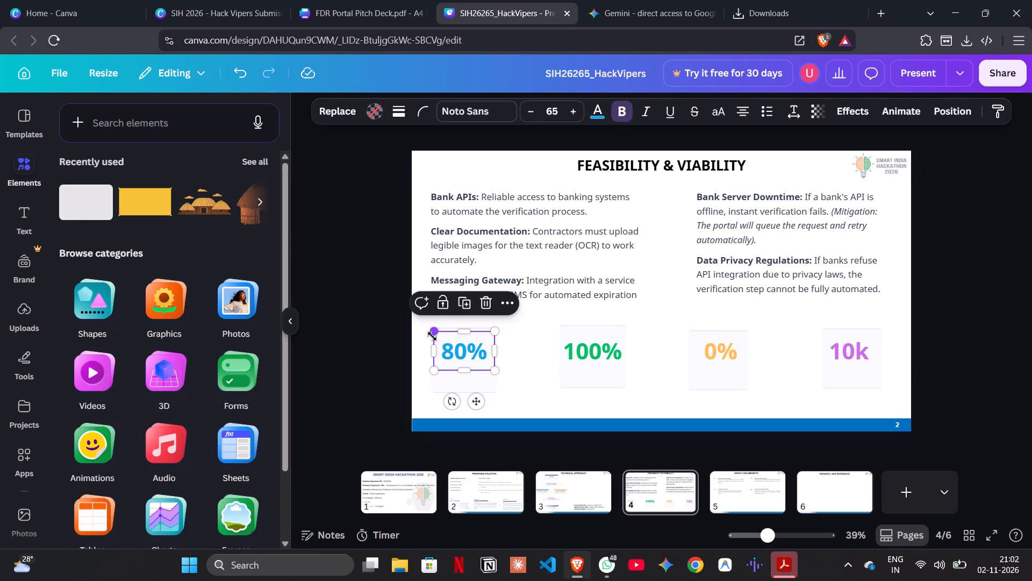
Enlarge the third box, behind the 0% text, to about 235 by 233 from its upper-right corner.
click(614, 343)
click(735, 346)
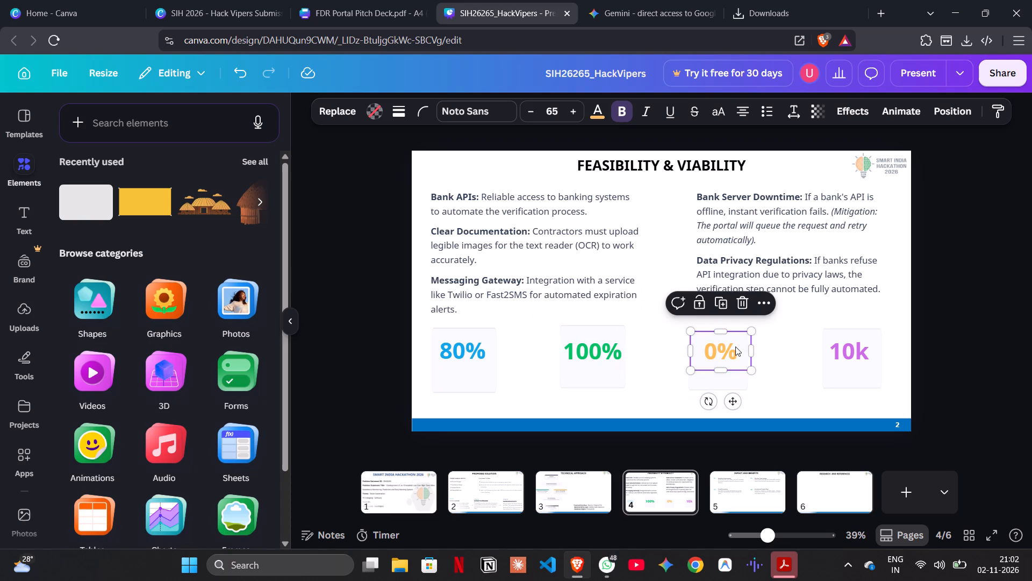
click(699, 389)
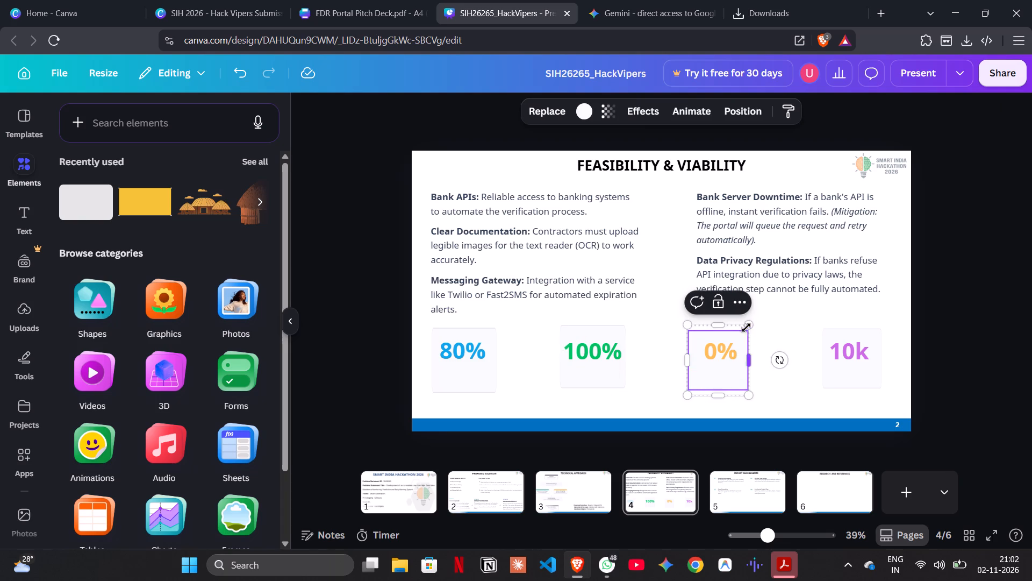
click(750, 326)
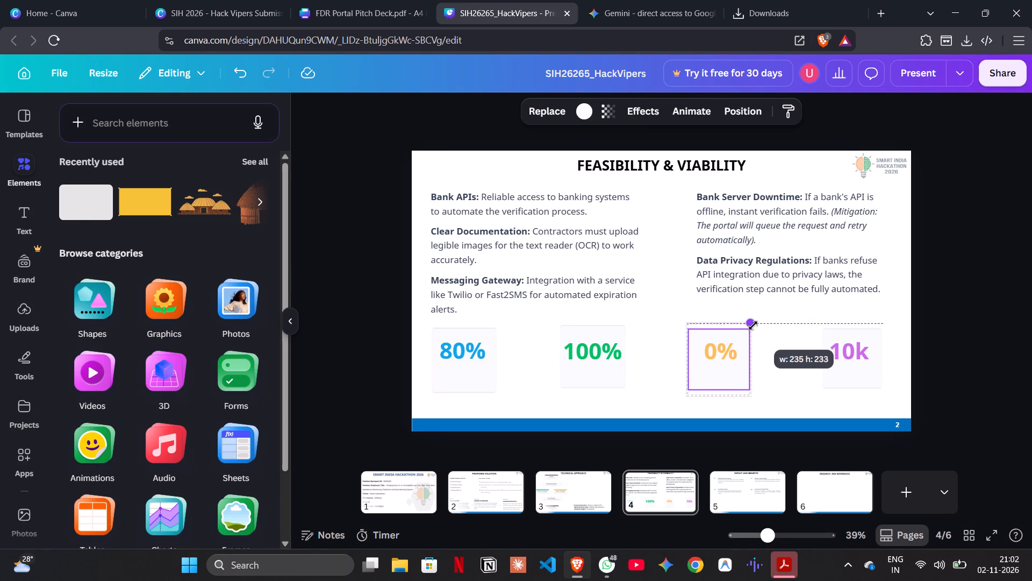
Enlarge the fourth box, behind the 10k text, slightly from its upper-right corner.
click(862, 381)
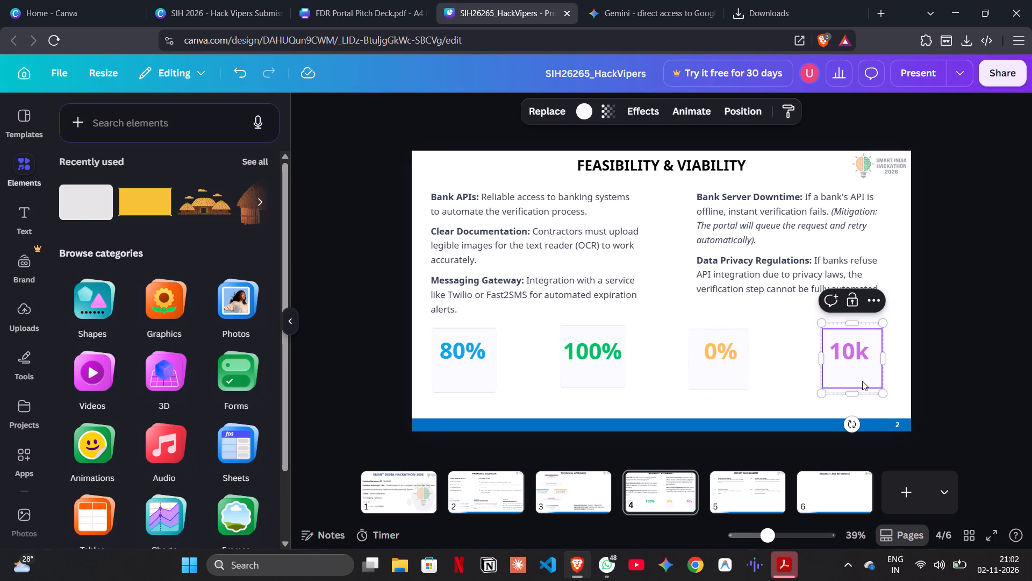
drag(884, 325, 887, 325)
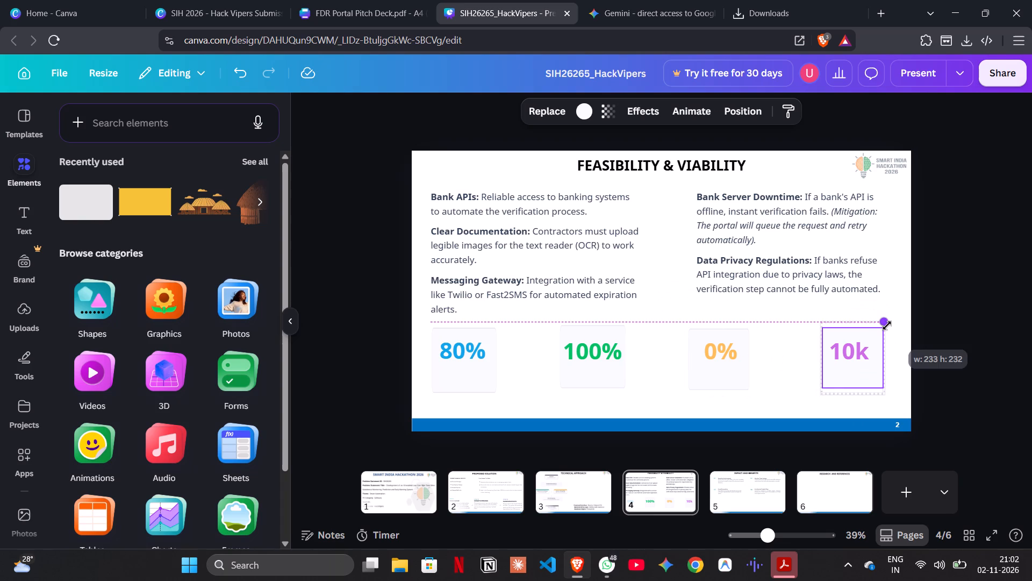
drag(887, 325, 891, 323)
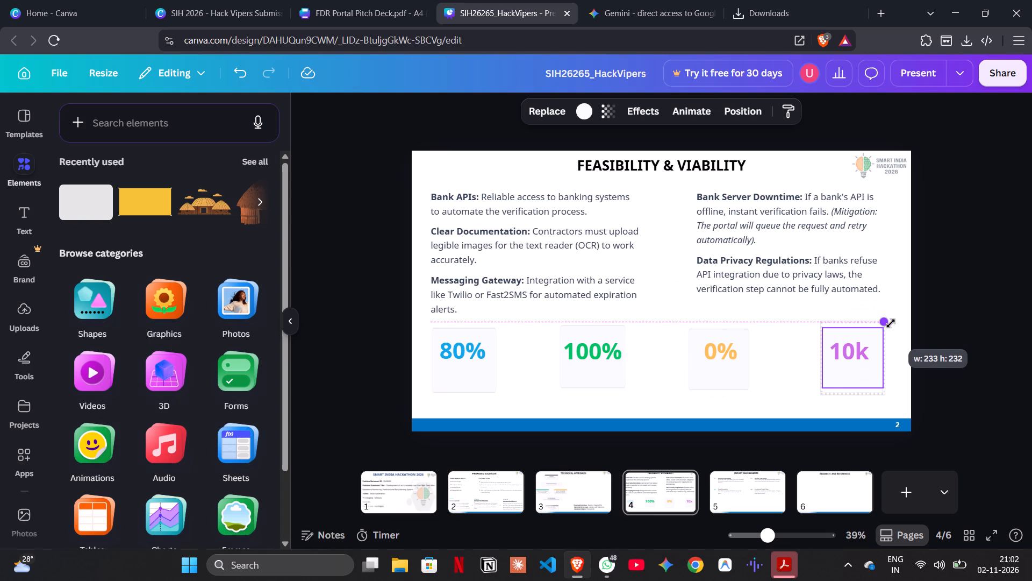
drag(891, 323, 890, 325)
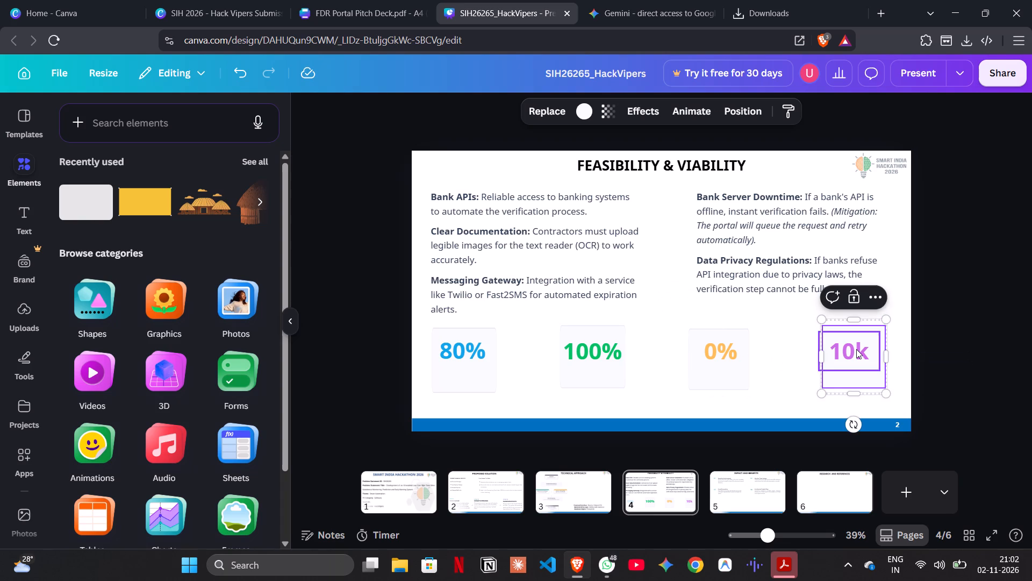
Move the 10k text slightly to the right so that it is centred in the fourth box.
click(856, 349)
drag(856, 349, 863, 349)
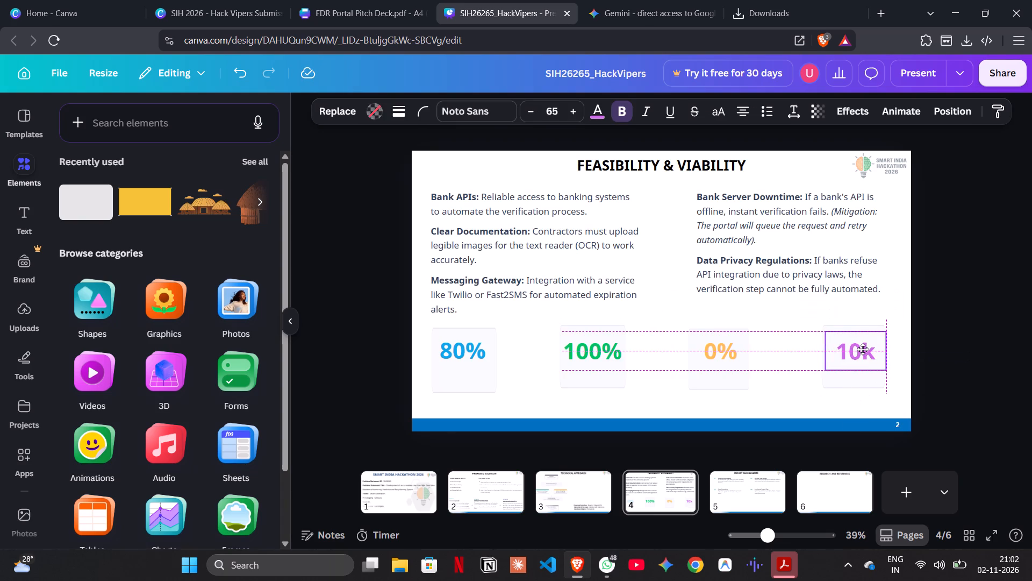
drag(863, 349, 861, 349)
click(937, 342)
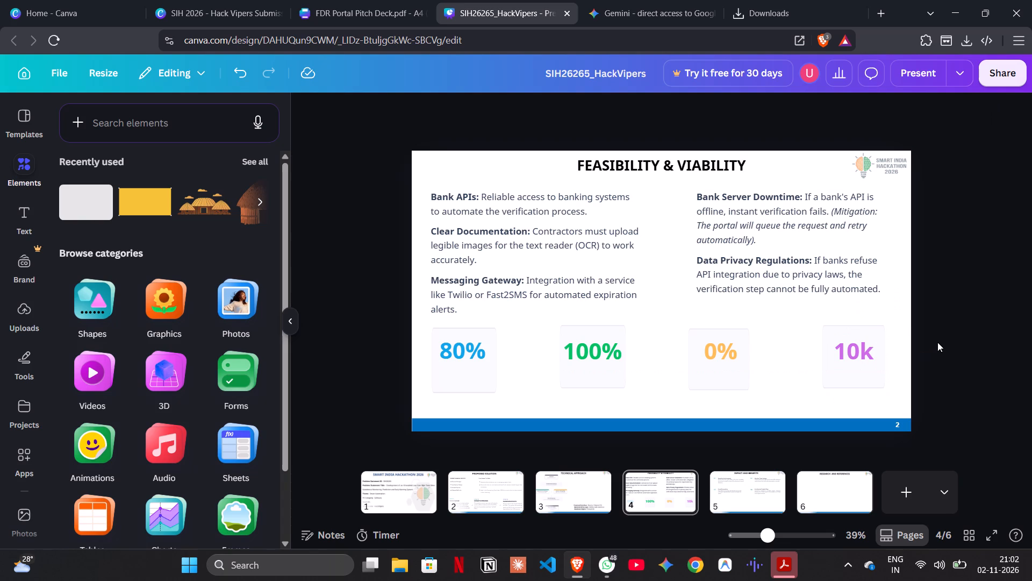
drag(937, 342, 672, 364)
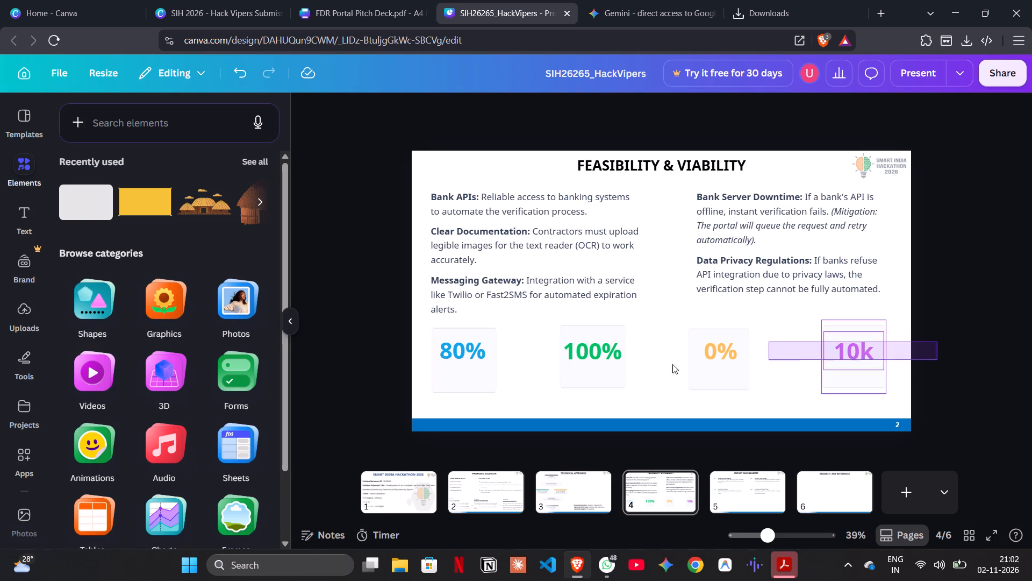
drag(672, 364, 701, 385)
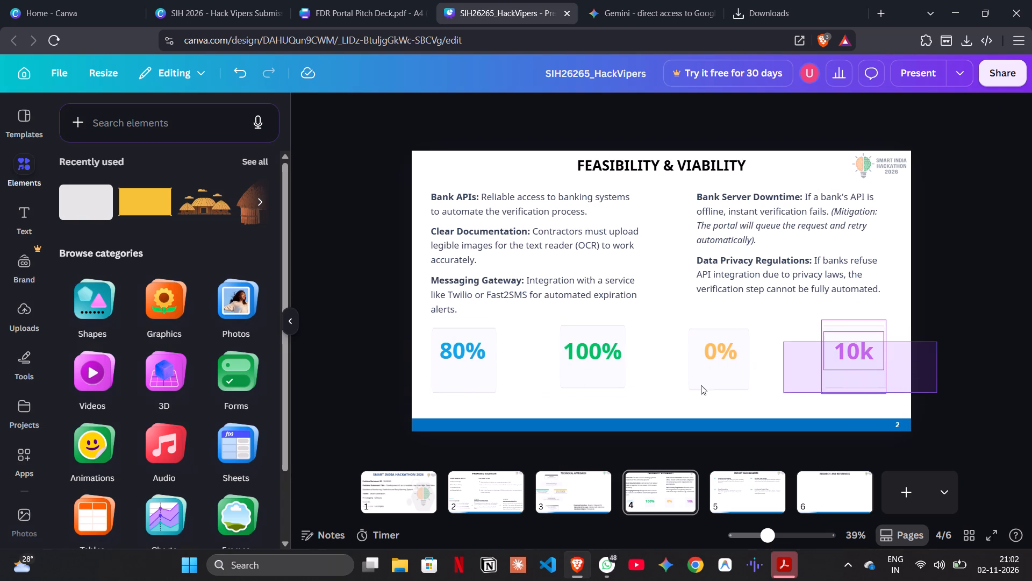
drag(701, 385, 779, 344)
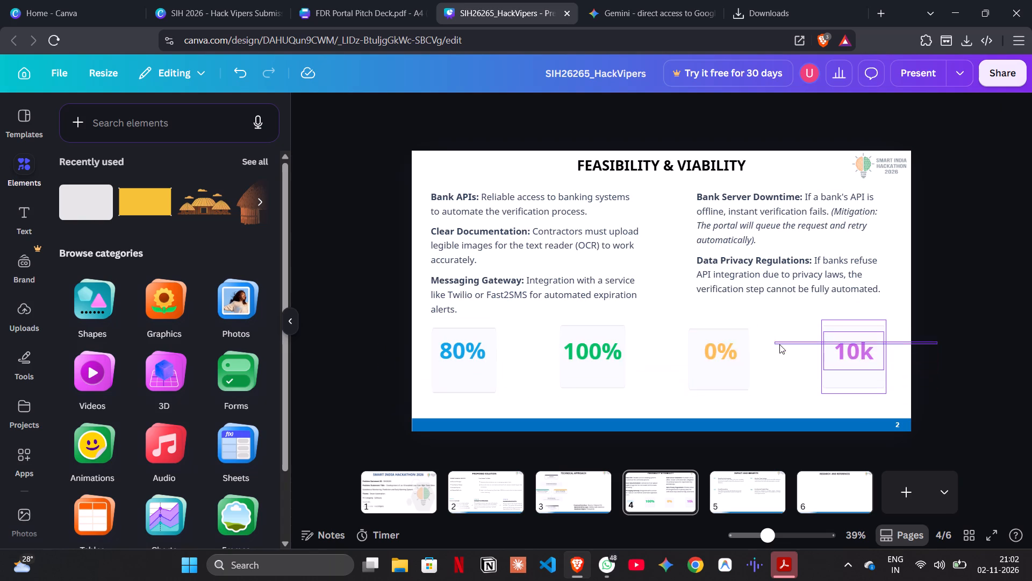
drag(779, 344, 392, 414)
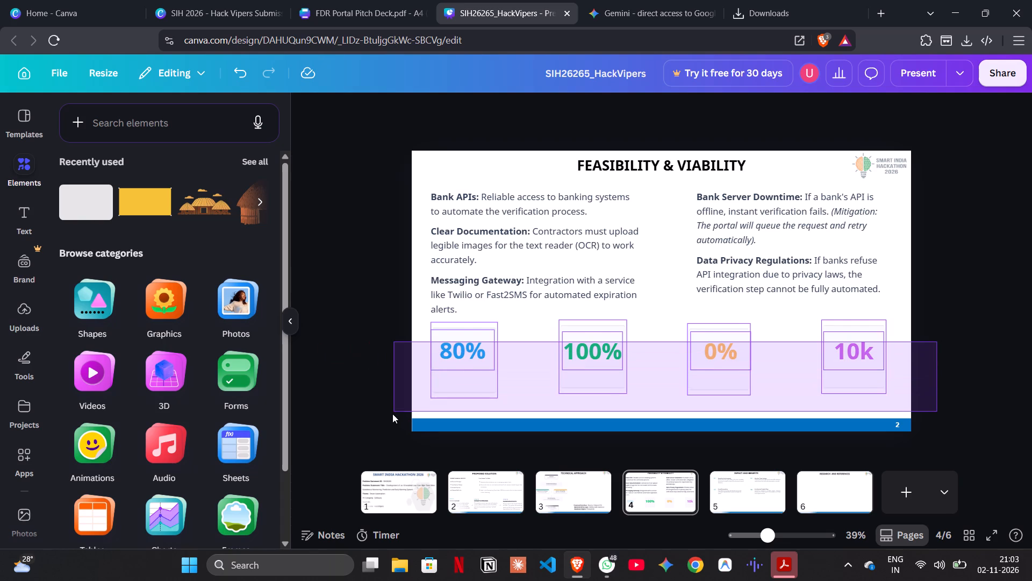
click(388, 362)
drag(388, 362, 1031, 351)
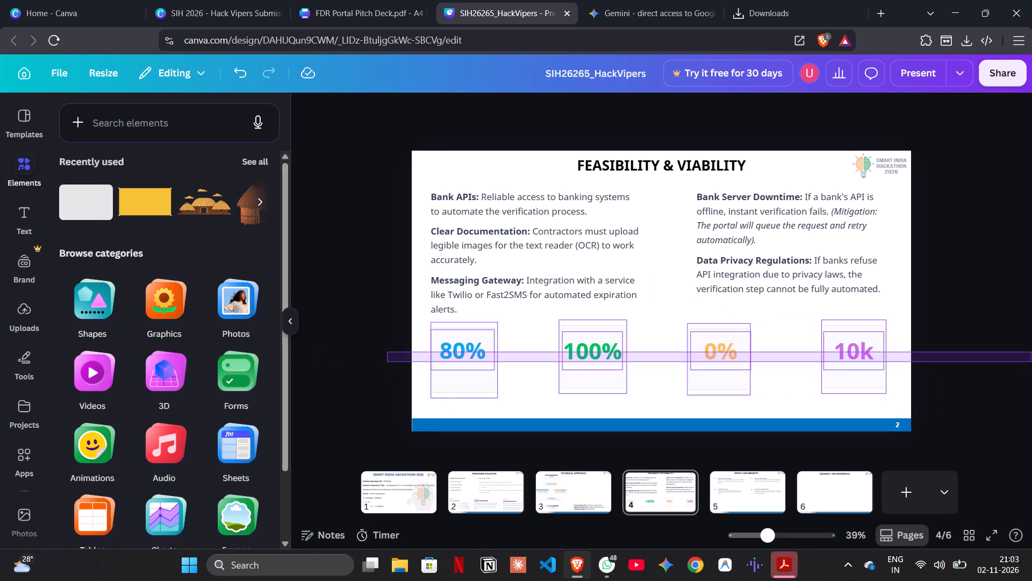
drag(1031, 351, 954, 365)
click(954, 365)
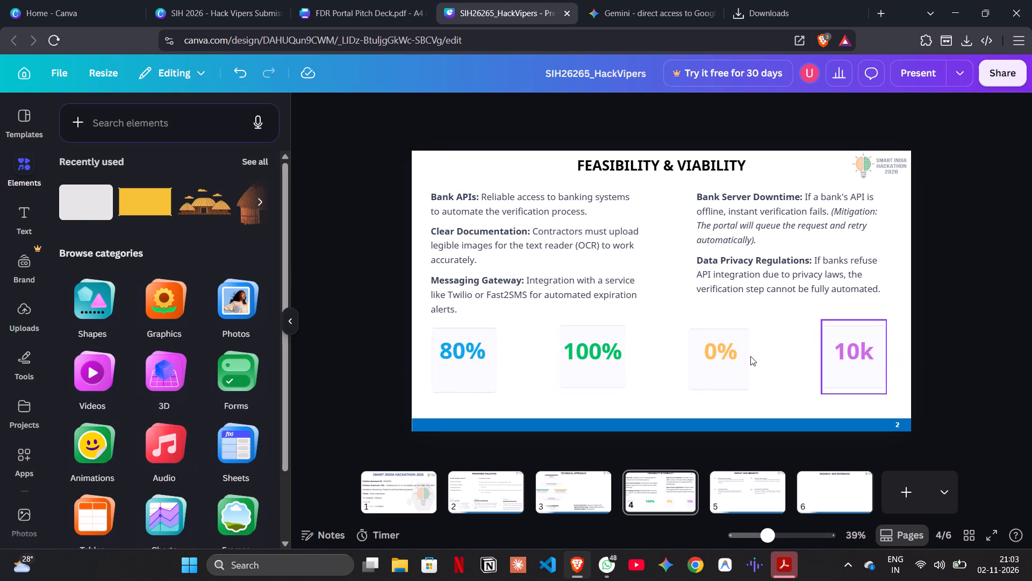
Nudge the 0% text left by three small increments and the 100% text left by one within their boxes.
click(723, 354)
key(Left)
key(Left)
key(Left)
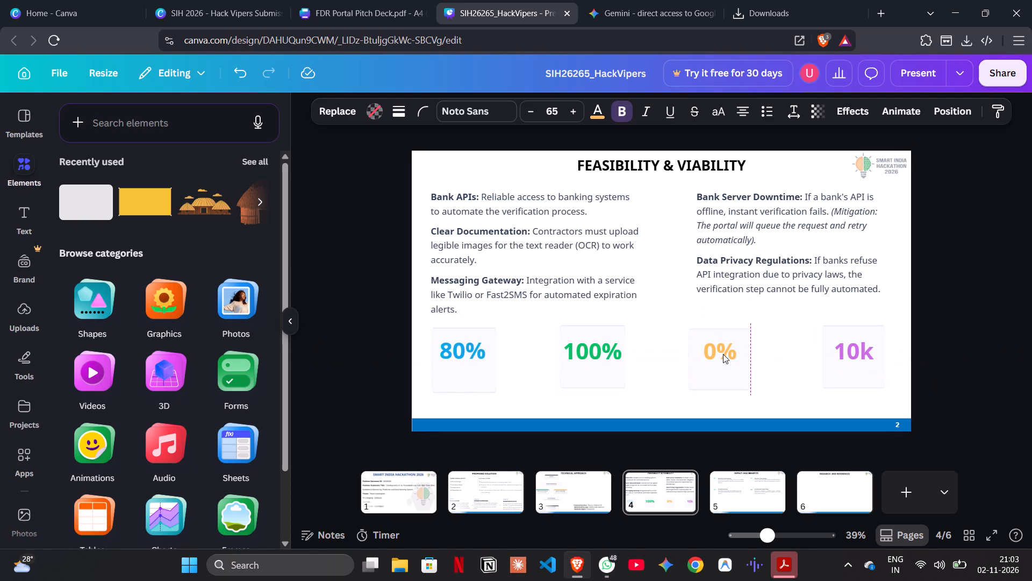
click(613, 358)
key(Left)
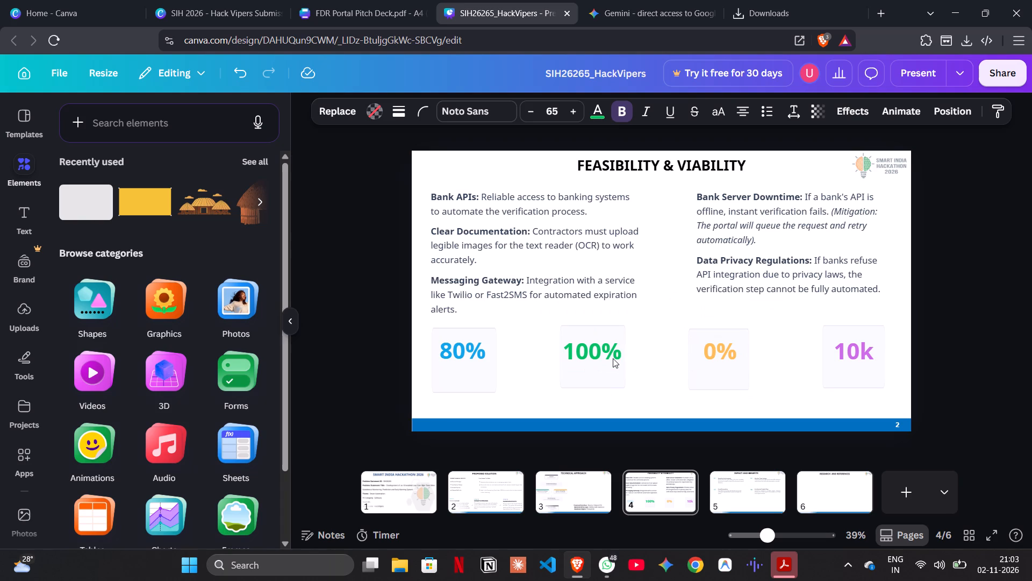
click(464, 359)
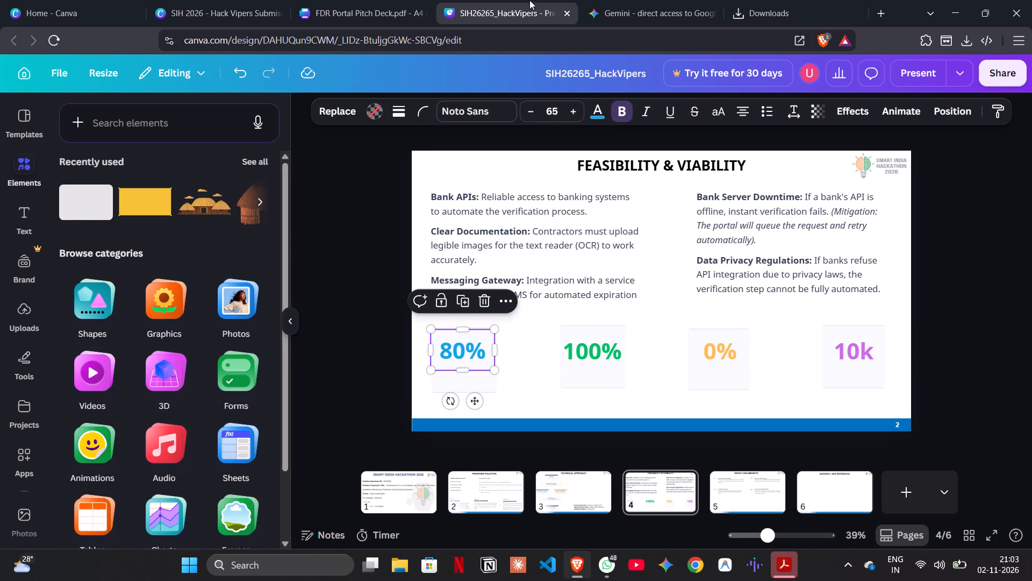
Switch to the FDR Portal Pitch Deck.pdf design and look through its pages, including Technology Stack and Final Impact.
click(375, 0)
scroll(341, 292, down, 3)
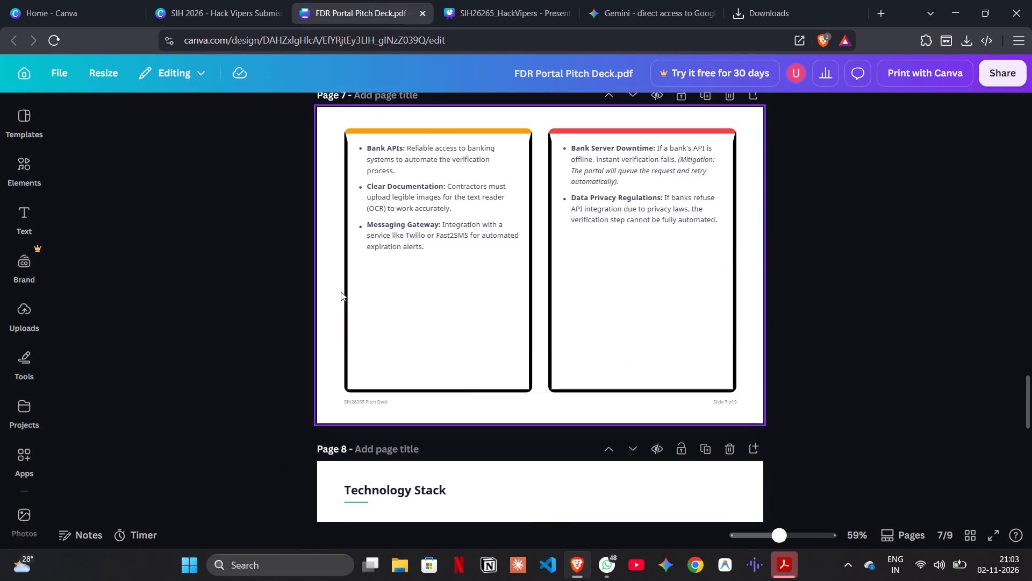
scroll(250, 363, down, 5)
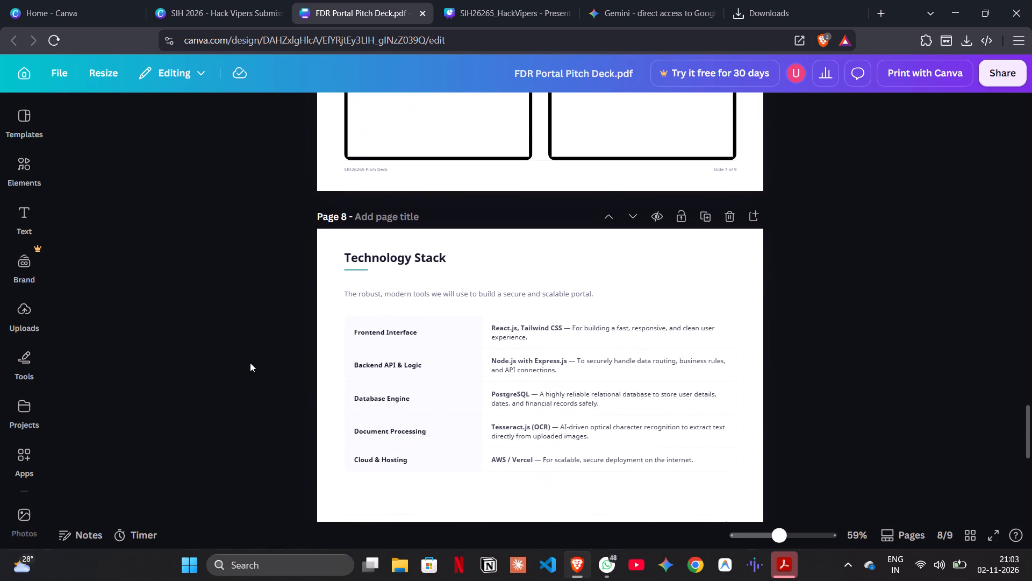
scroll(250, 363, down, 1)
scroll(250, 363, up, 7)
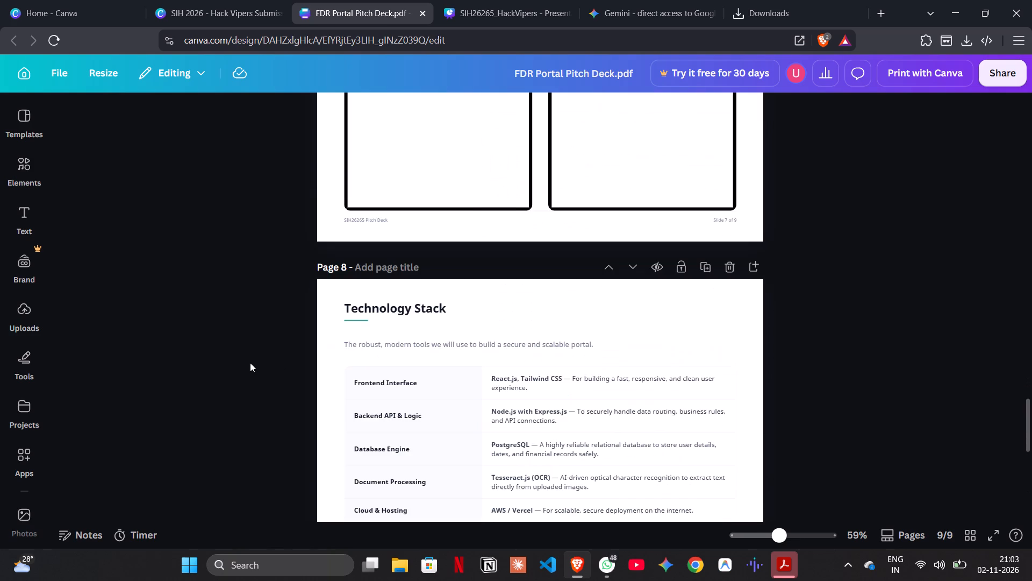
scroll(250, 363, up, 4)
scroll(283, 314, up, 3)
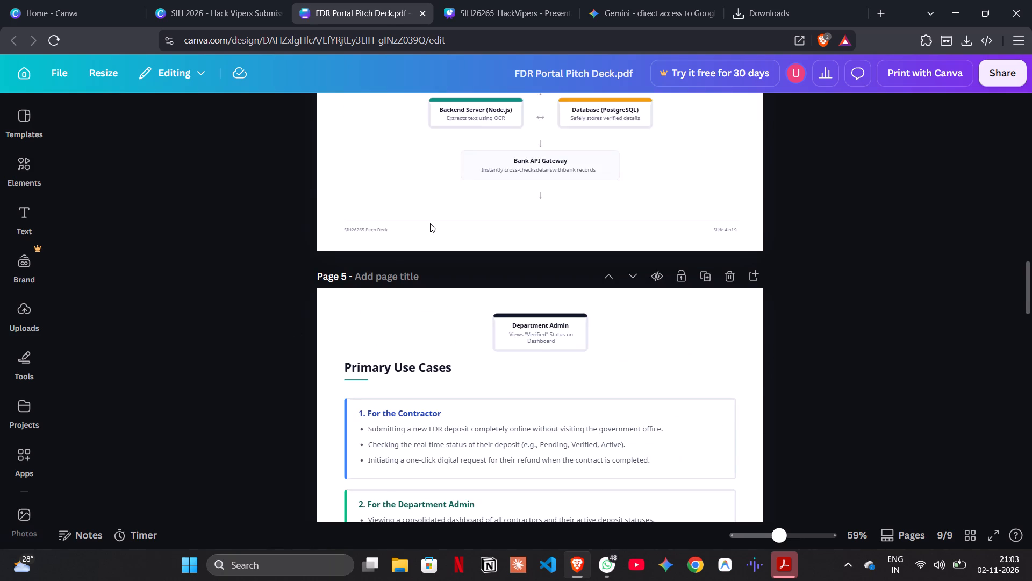
scroll(254, 228, up, 4)
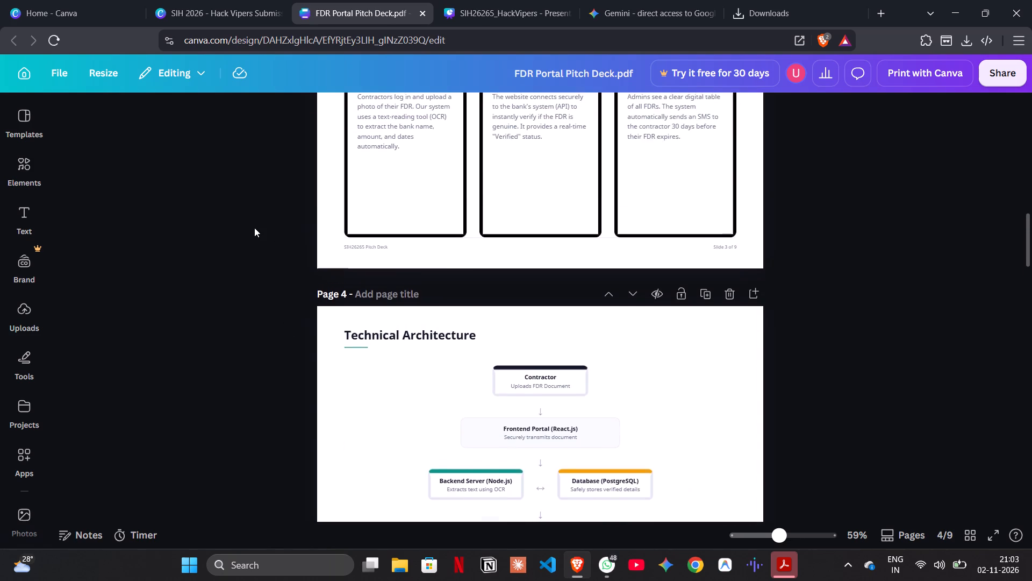
scroll(254, 228, up, 2)
scroll(243, 278, up, 3)
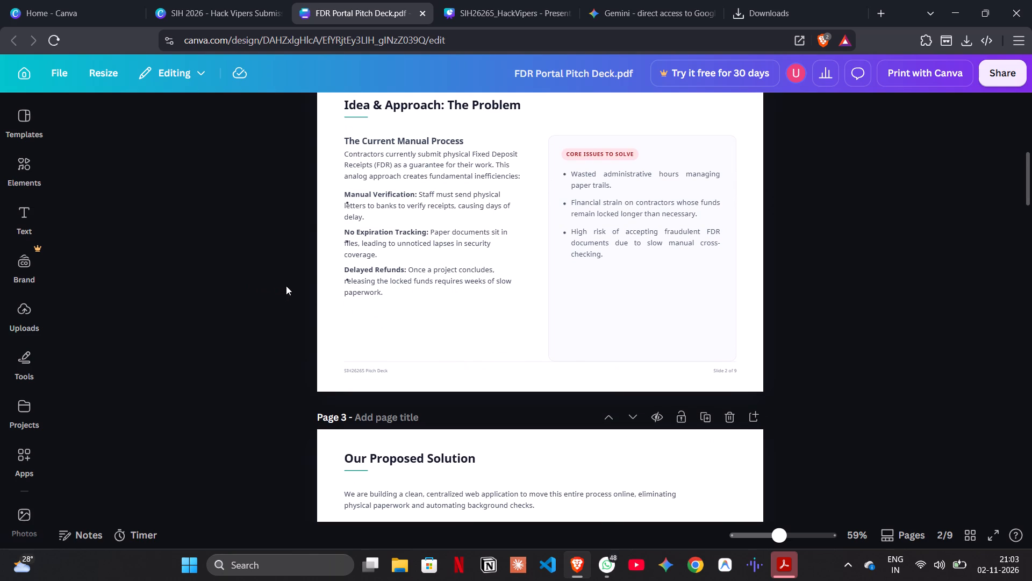
scroll(281, 282, up, 2)
scroll(281, 282, down, 3)
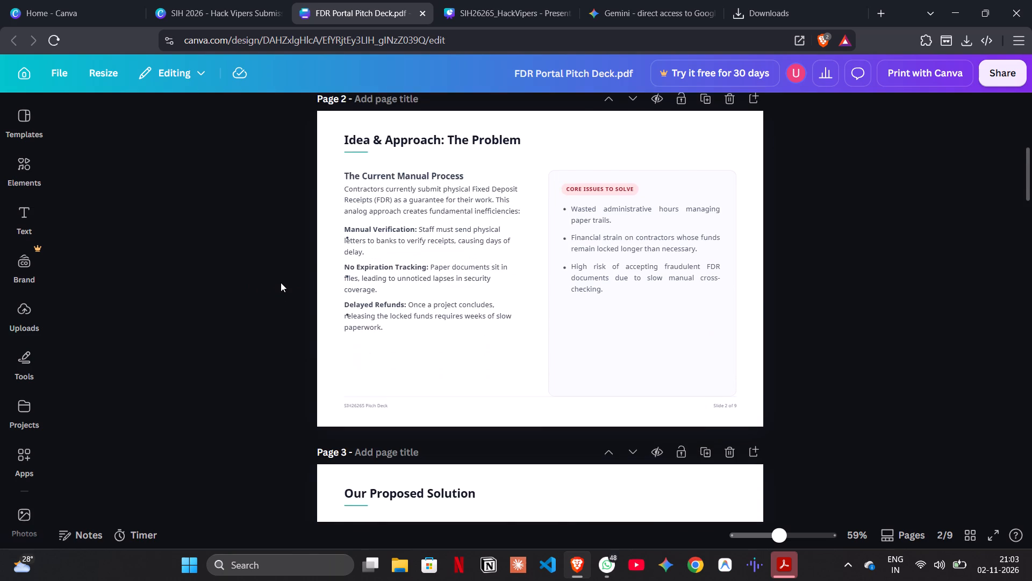
scroll(281, 282, down, 6)
scroll(304, 338, down, 2)
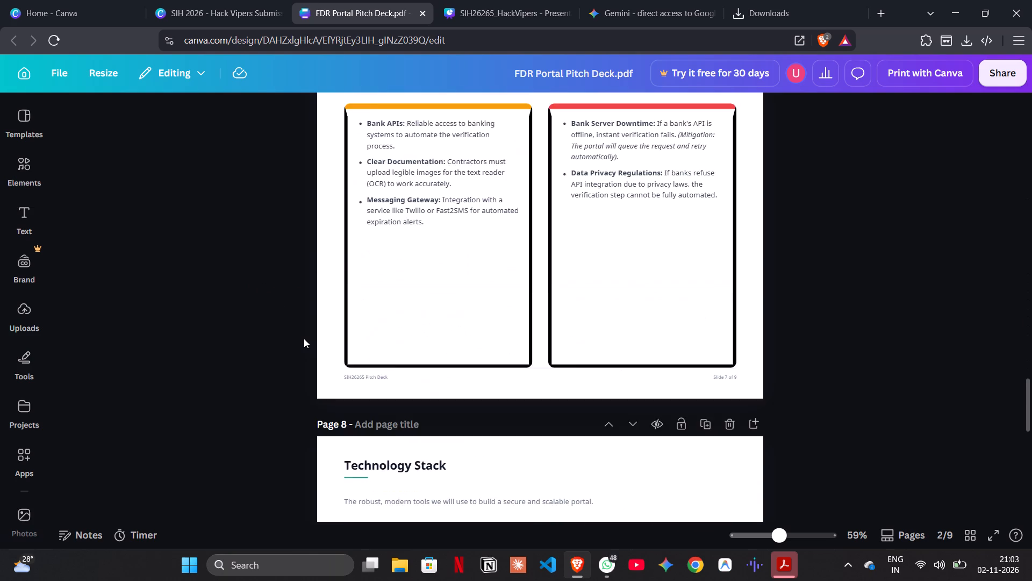
scroll(304, 338, down, 8)
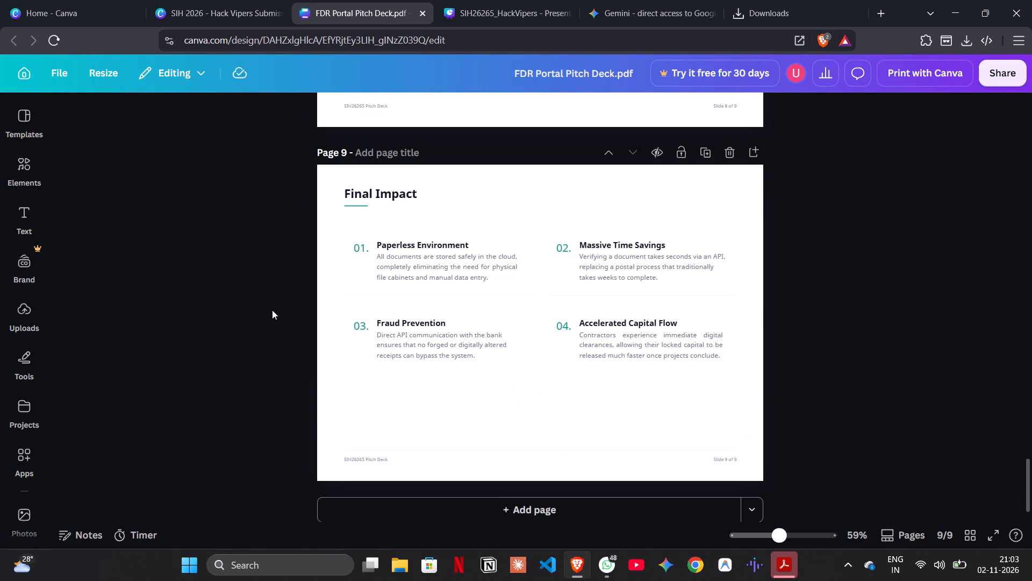
scroll(272, 310, down, 2)
scroll(272, 310, up, 3)
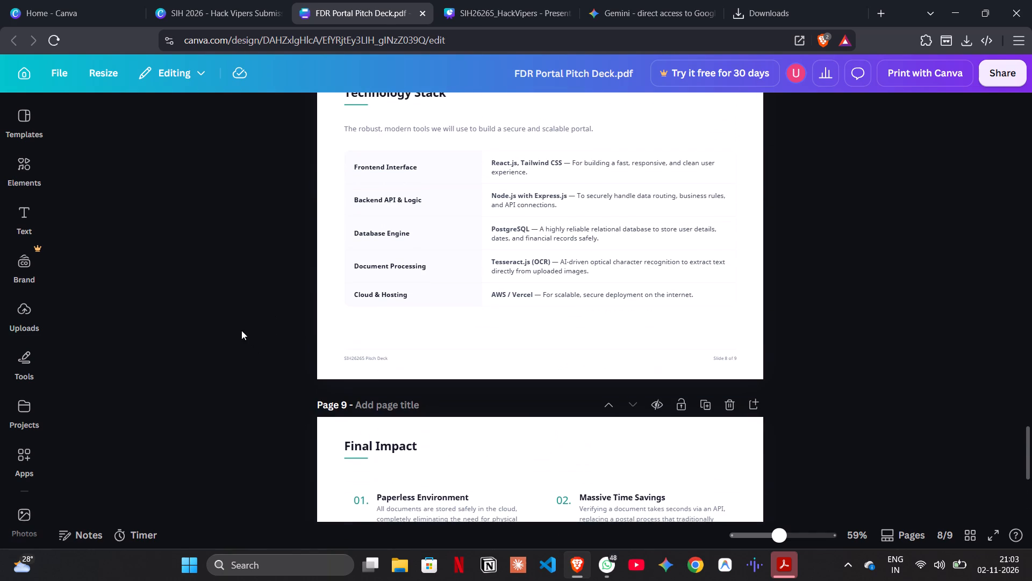
Examine the Technology Stack table and the Final Impact page of the FDR Portal Pitch Deck.pdf design.
scroll(241, 330, up, 1)
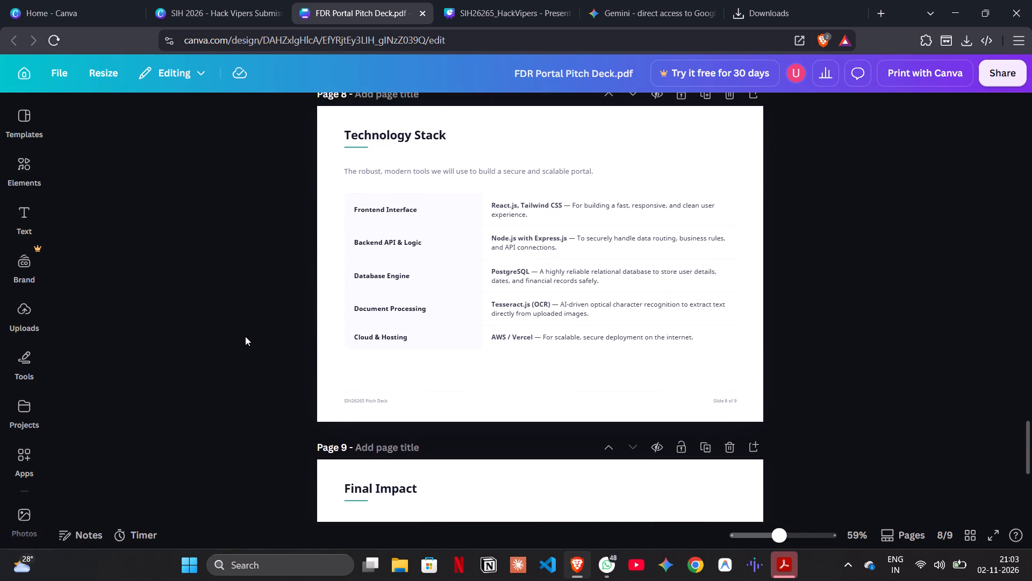
click(507, 384)
drag(507, 384, 371, 318)
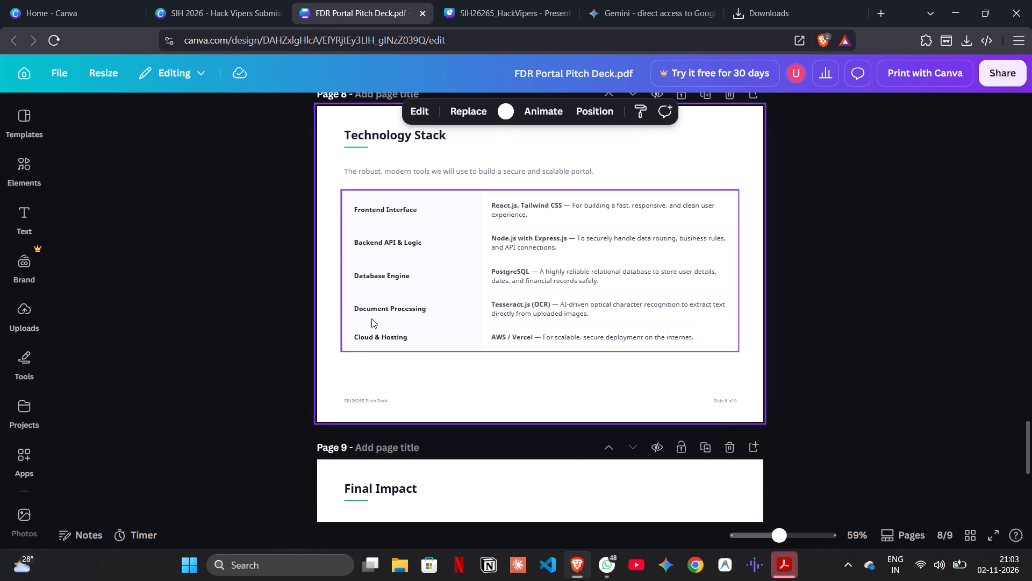
drag(371, 318, 293, 335)
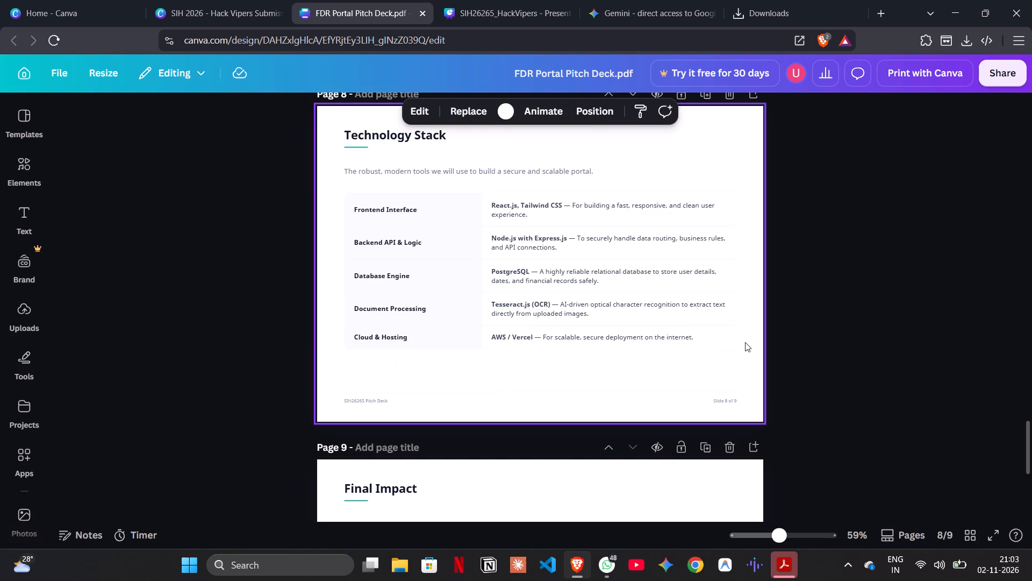
click(790, 351)
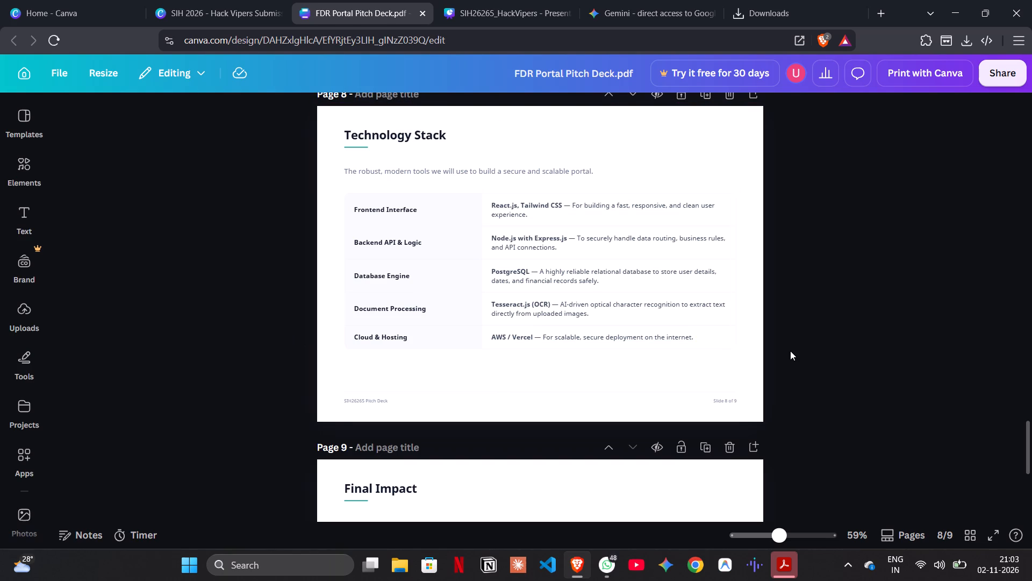
scroll(792, 371, down, 3)
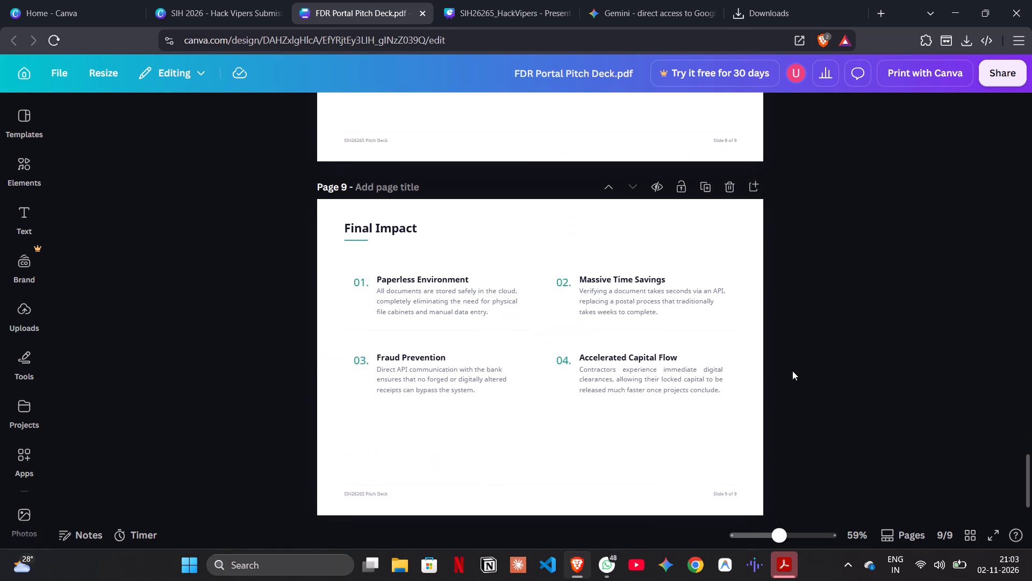
scroll(792, 371, down, 4)
Check the metric captions on page 6 of the SIH 2026 - Hack Vipers Submission.pdf design and return to the SIH26265_HackVipers presentation.
click(520, 0)
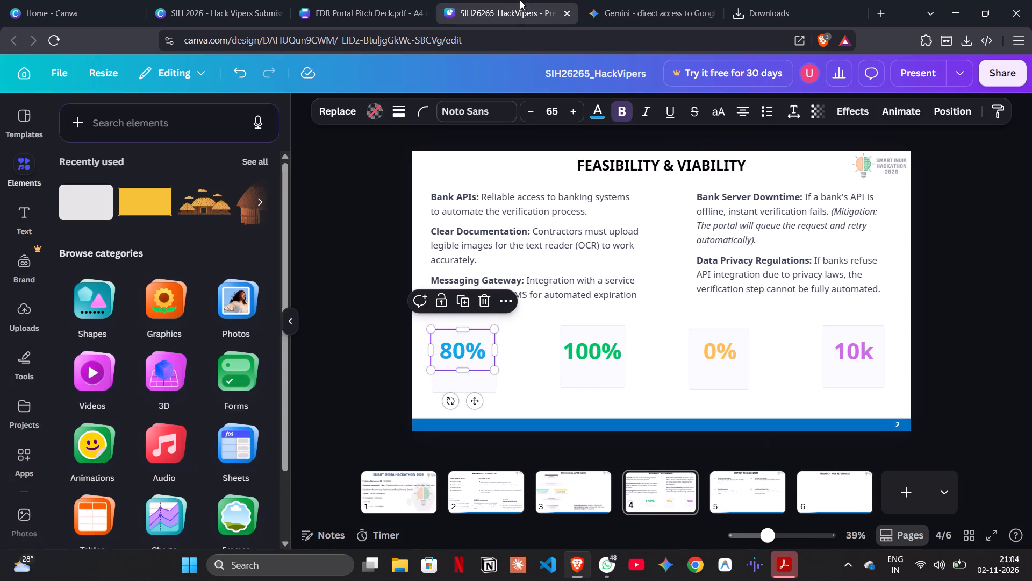
click(342, 295)
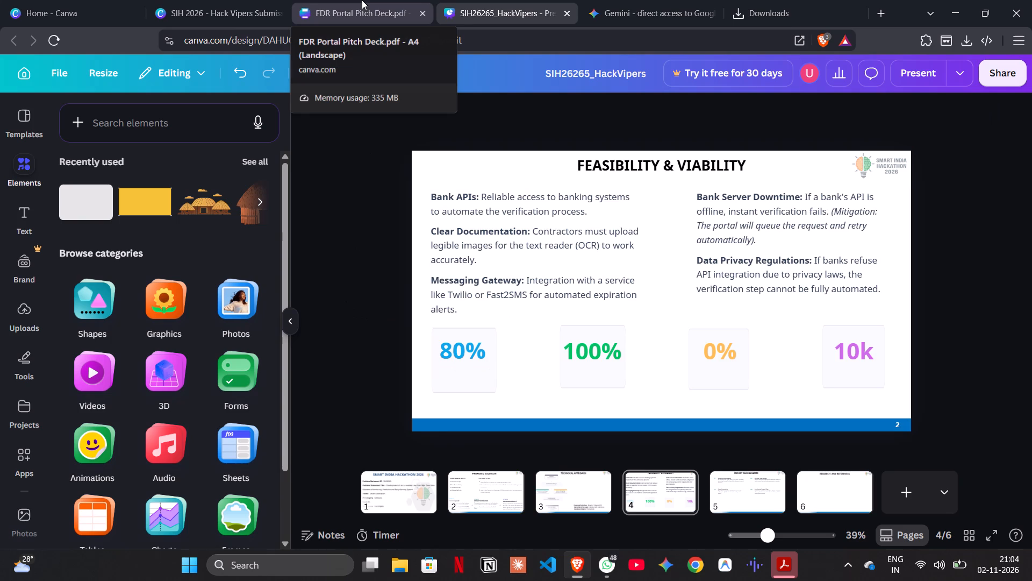
click(226, 0)
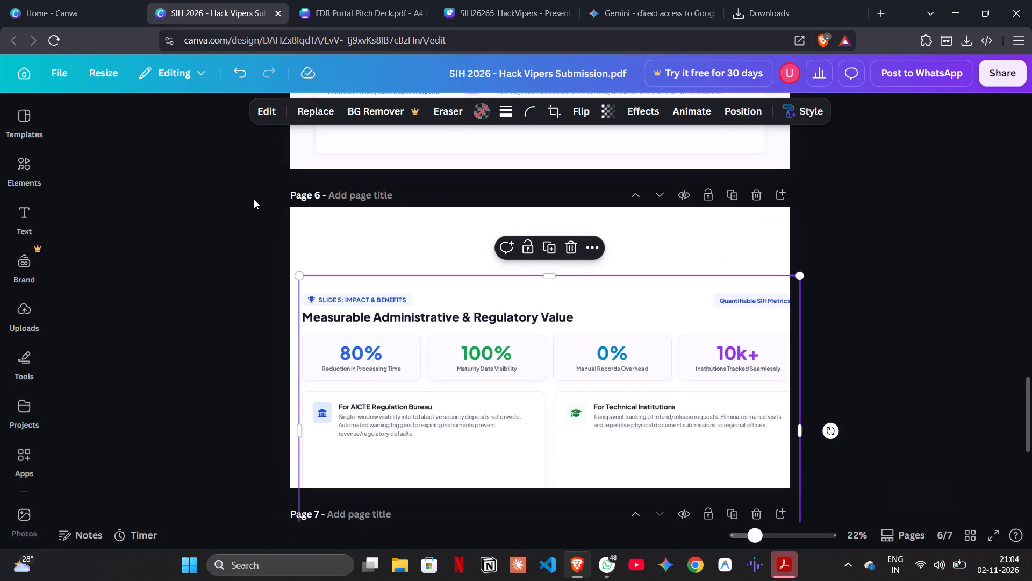
click(450, 0)
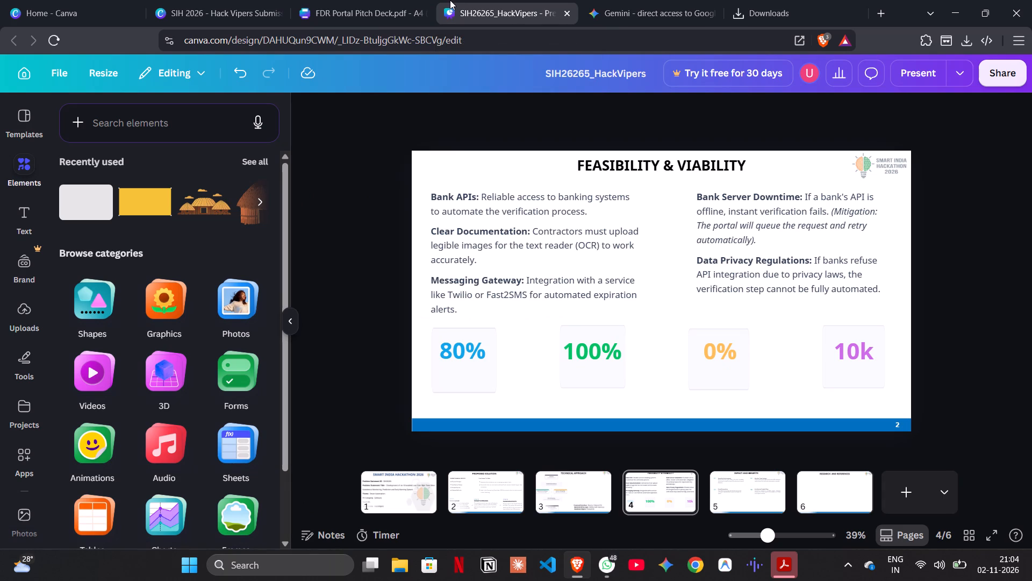
Duplicate the FEASIBILITY & VIABILITY heading and place the copy over the lower part of the 80% and 100% boxes.
click(664, 163)
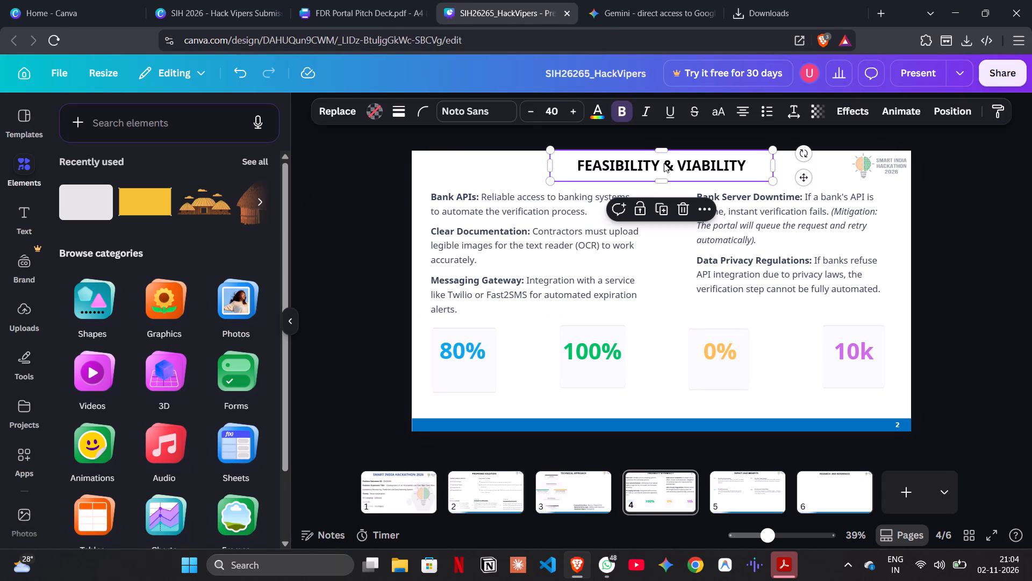
key(ctrl+d)
drag(664, 163, 548, 363)
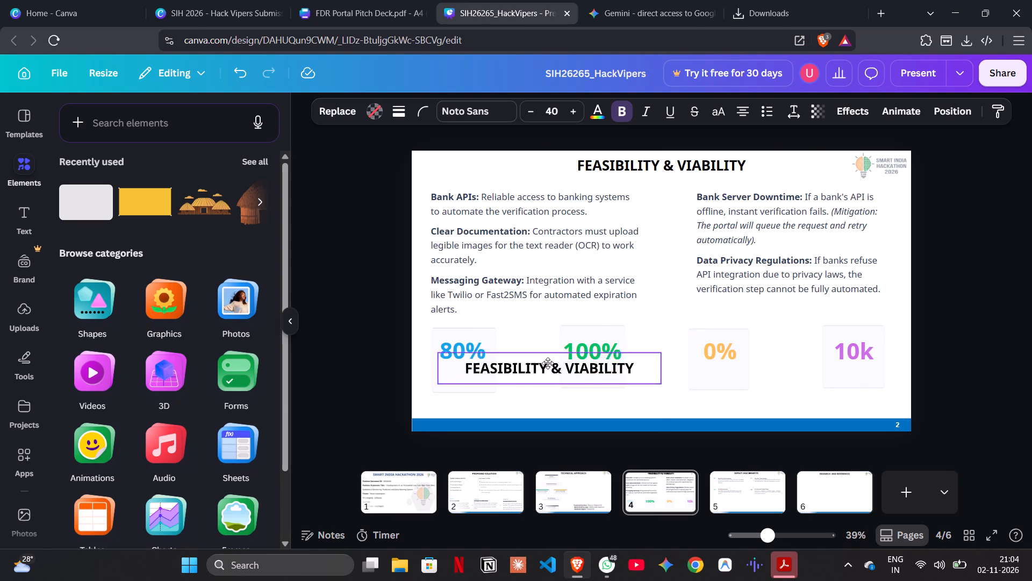
drag(548, 363, 545, 367)
click(545, 367)
key(Right)
key(Right)
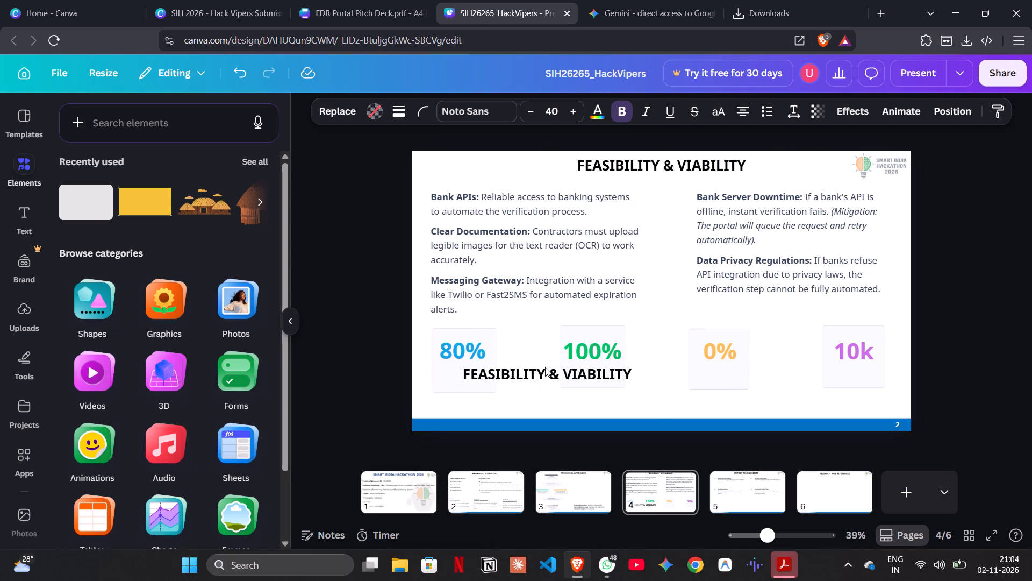
Replace the duplicated heading's text with "Reduction in processing time".
click(551, 375)
click(551, 375)
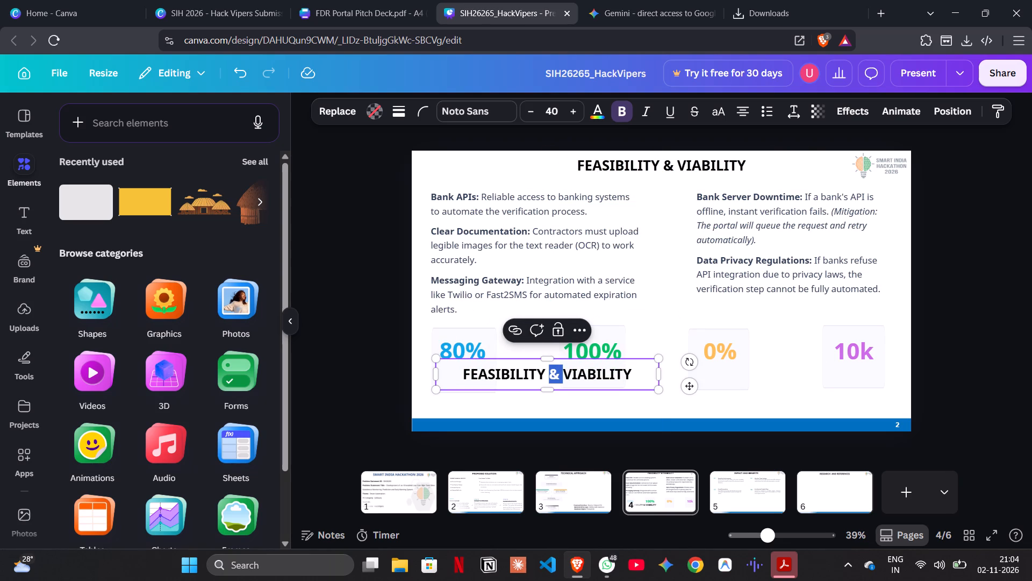
key(Right)
key(Right)
key(Right)
key(Right)
key(Right)
key(Right)
key(Right)
key(Right)
key(Right)
key(Right)
key(Right)
key(Right)
key(Right)
key(Right)
key(BackSpace)
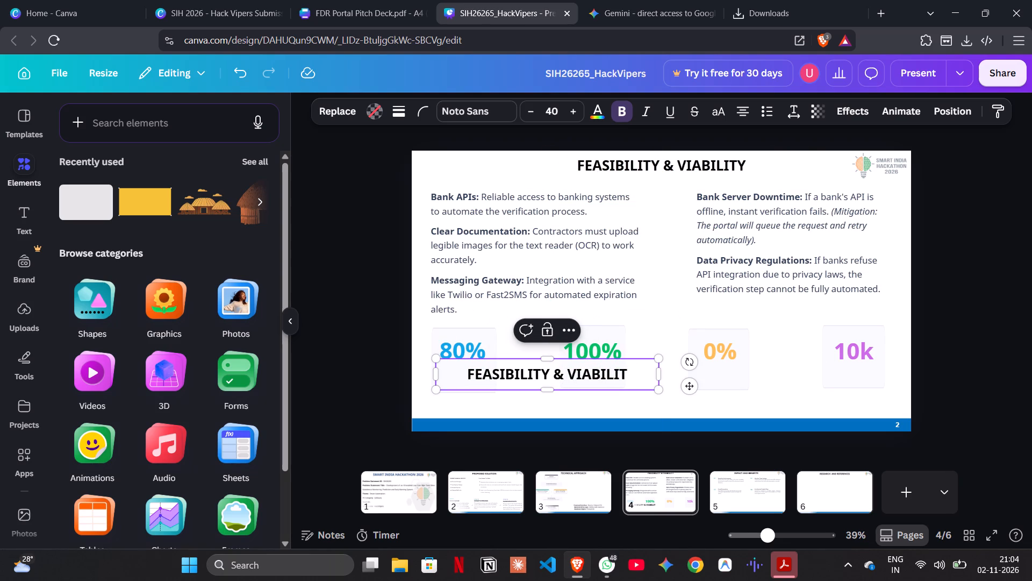
key(BackSpace)
key(BackSpace)
key(BackSpace)
key(BackSpace)
key(BackSpace)
key(BackSpace)
key(BackSpace)
key(BackSpace)
key(BackSpace)
key(BackSpace)
key(BackSpace)
key(BackSpace)
key(BackSpace)
key(BackSpace)
key(BackSpace)
key(BackSpace)
key(BackSpace)
key(BackSpace)
key(BackSpace)
key(BackSpace)
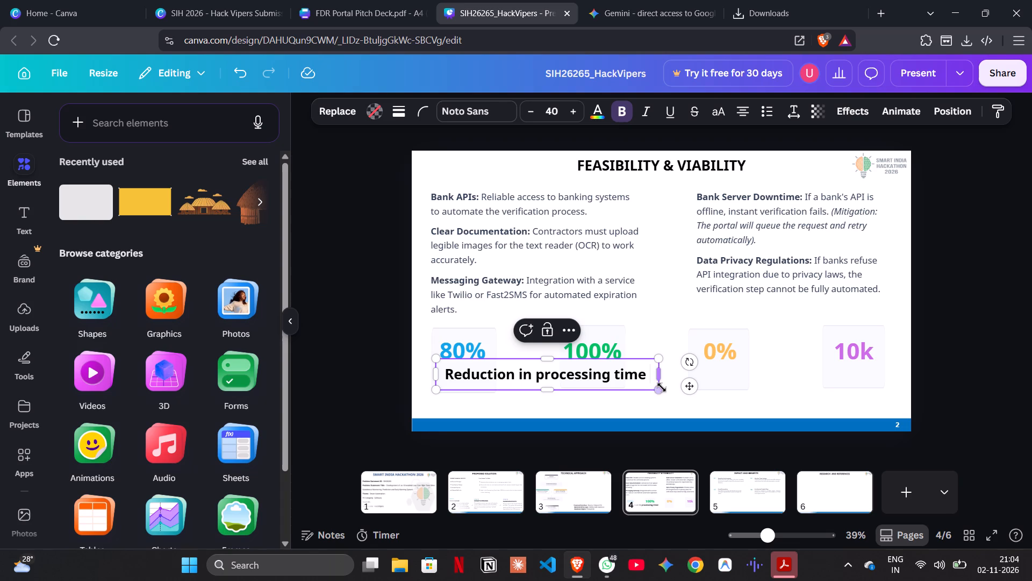
Narrow the "Reduction in processing time" text box slightly and set its font size to 22.
drag(660, 390, 530, 367)
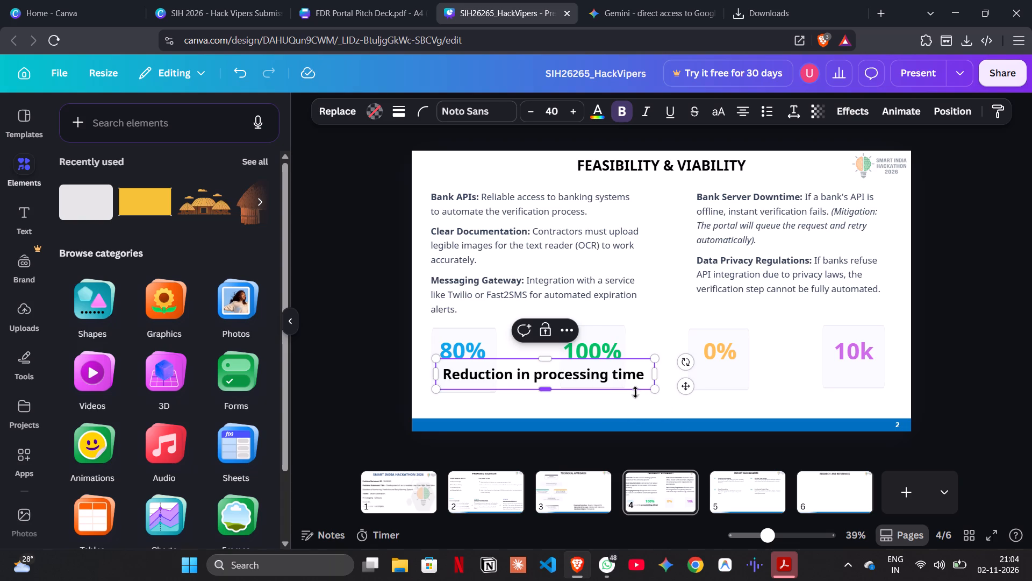
drag(655, 389, 539, 364)
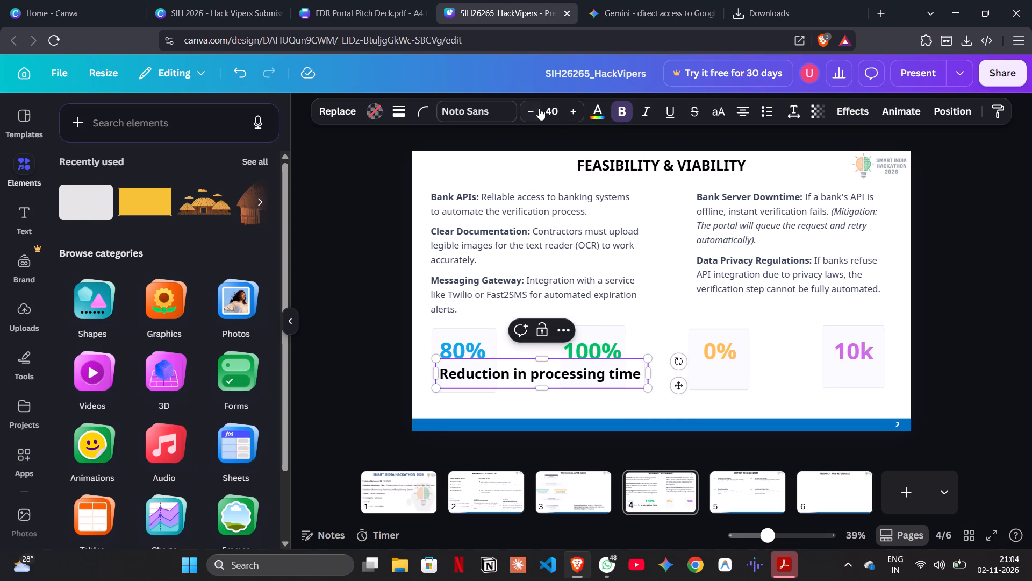
click(554, 112)
click(526, 244)
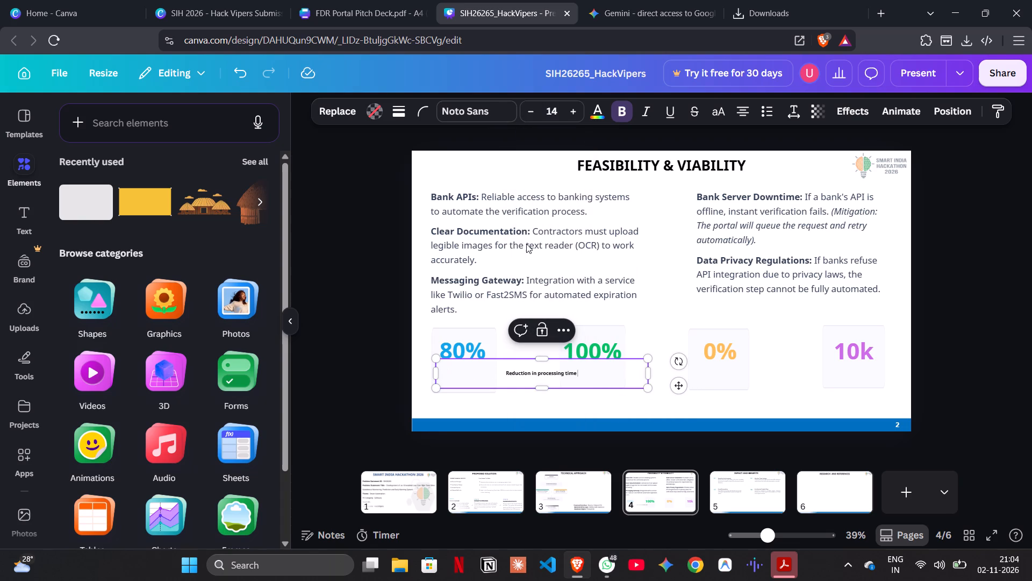
triple_click(575, 115)
click(575, 115)
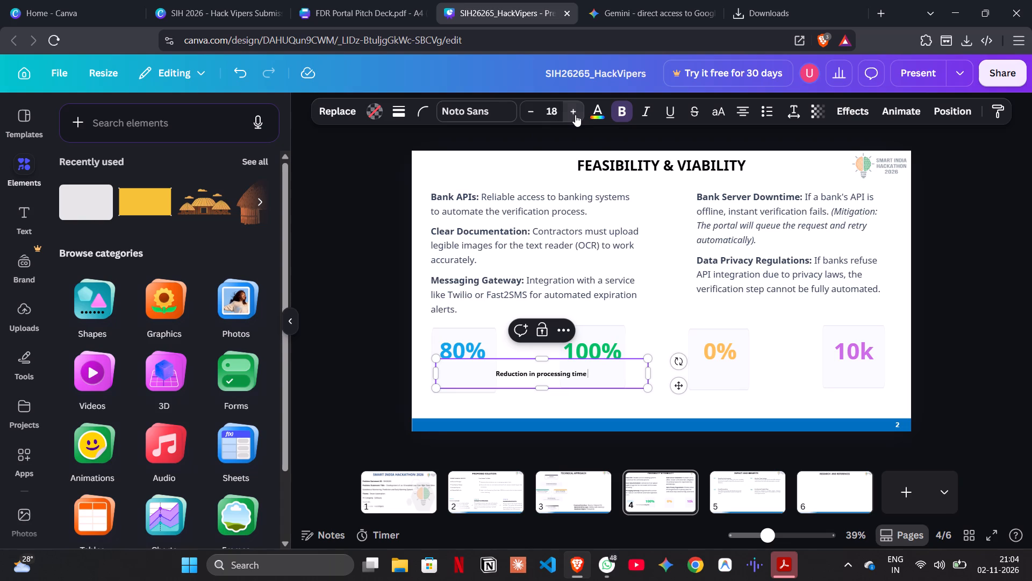
triple_click(575, 115)
click(575, 115)
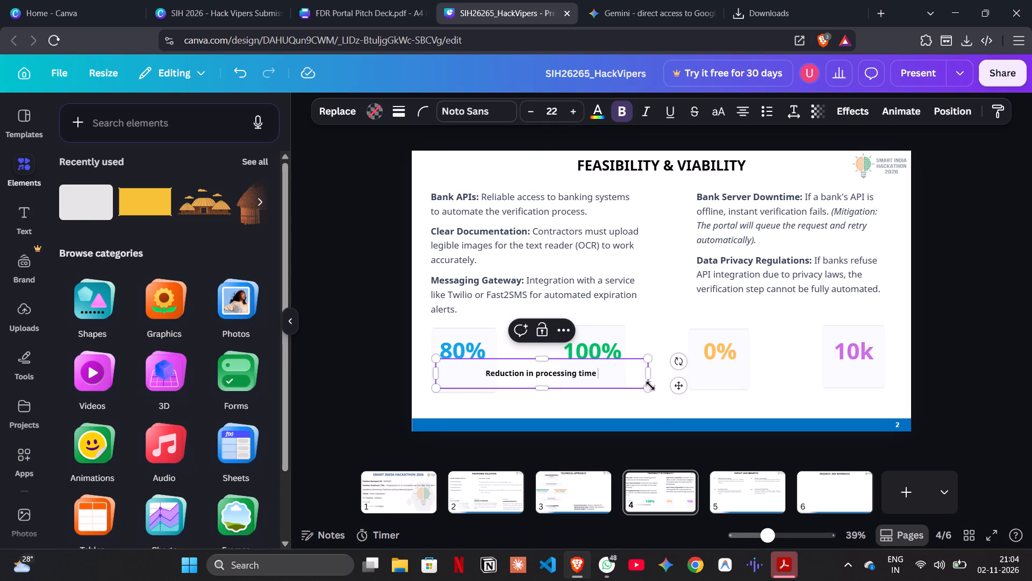
Narrow the caption's text box and reduce its font size to 17 so it wraps onto two lines within the 80% box.
drag(648, 385, 555, 376)
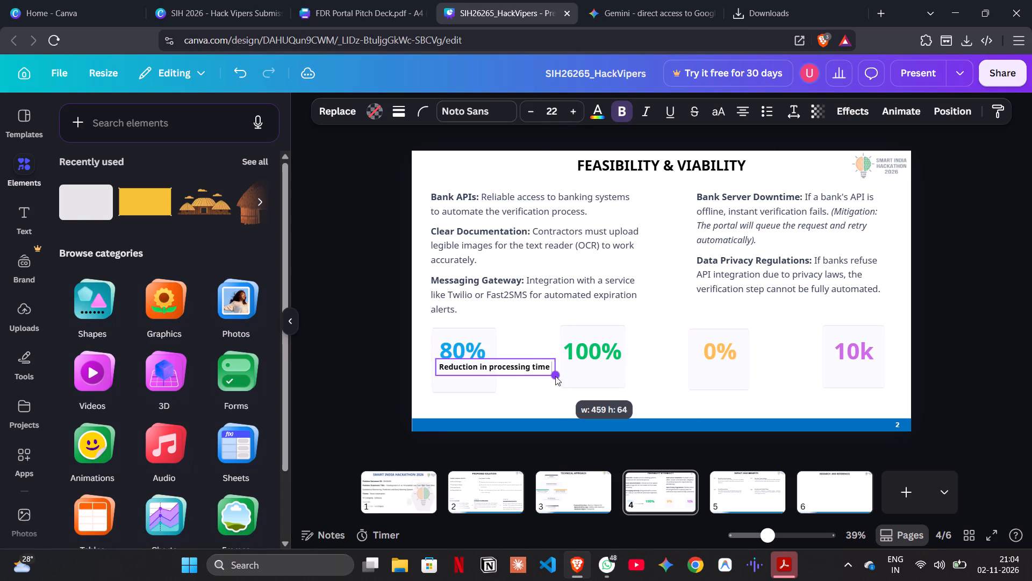
drag(555, 376, 568, 379)
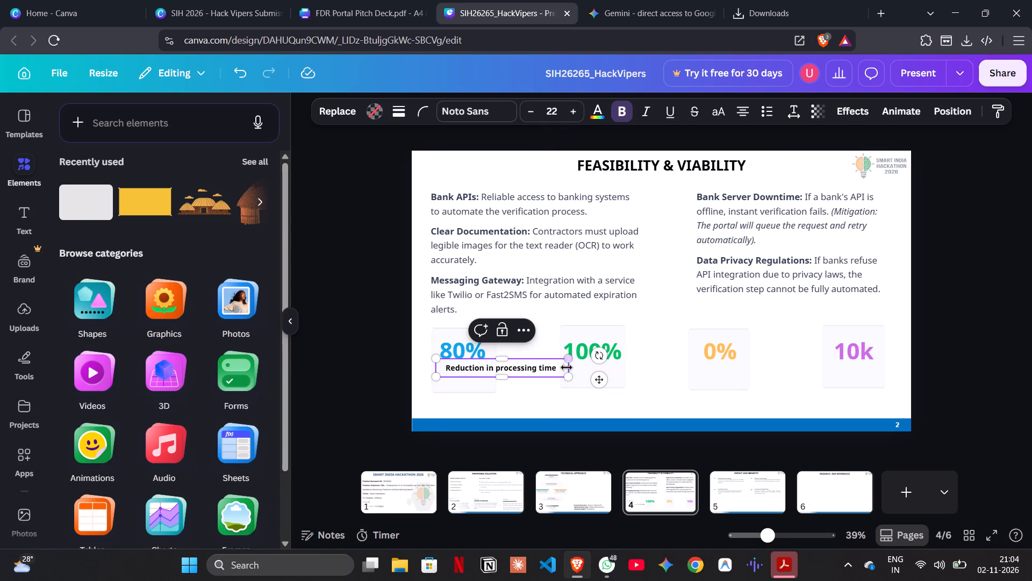
drag(567, 367, 515, 365)
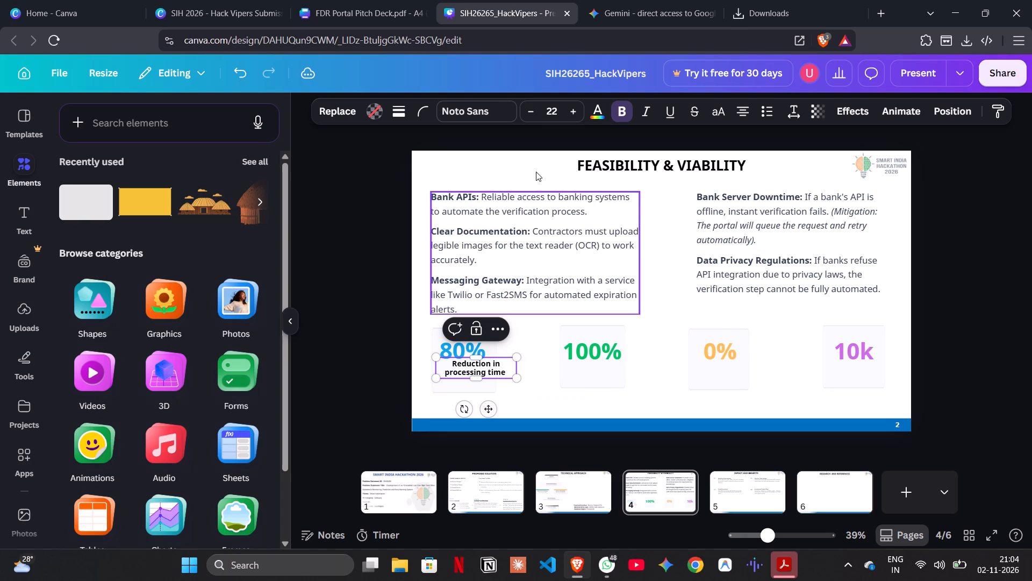
triple_click(531, 115)
double_click(531, 115)
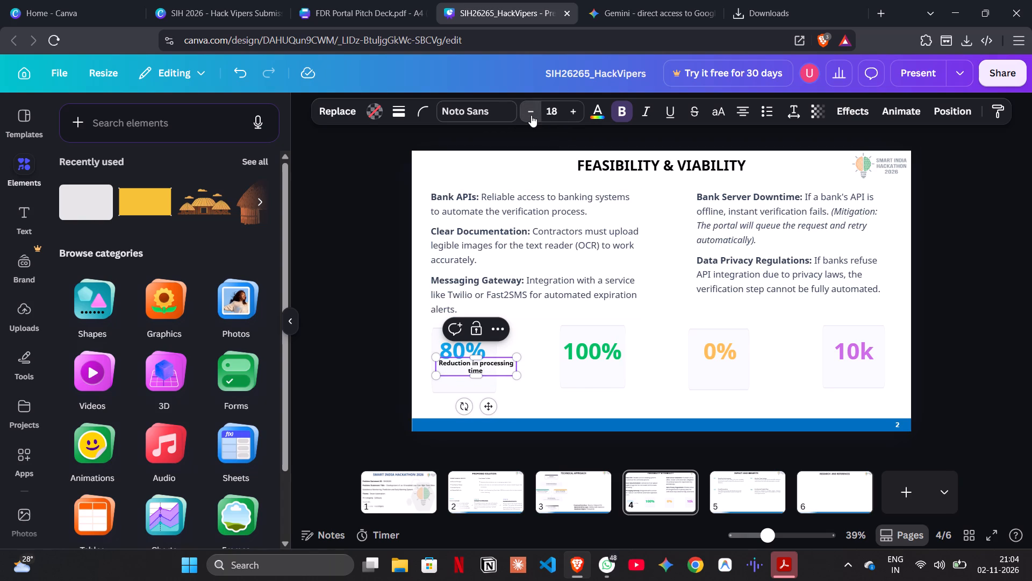
drag(517, 367, 497, 367)
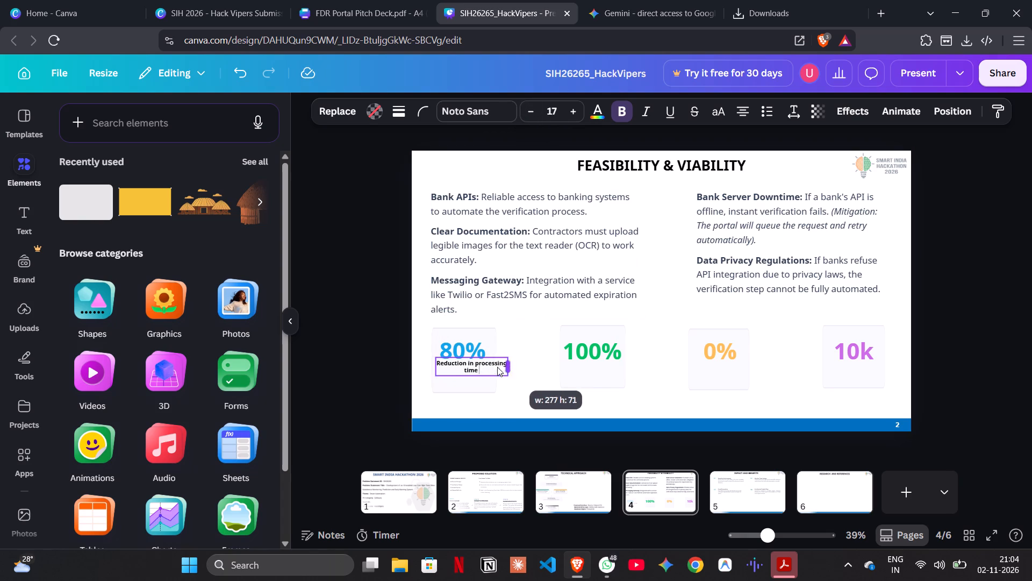
drag(497, 367, 490, 367)
click(386, 338)
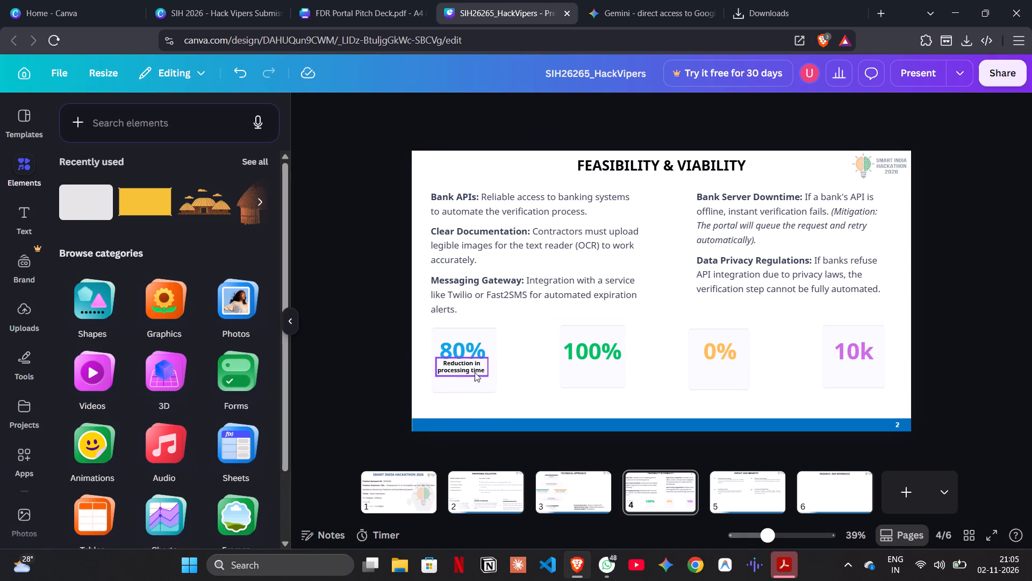
Move the "Reduction in processing time" caption slightly down so that it sits just below the 80% text.
drag(475, 369, 475, 378)
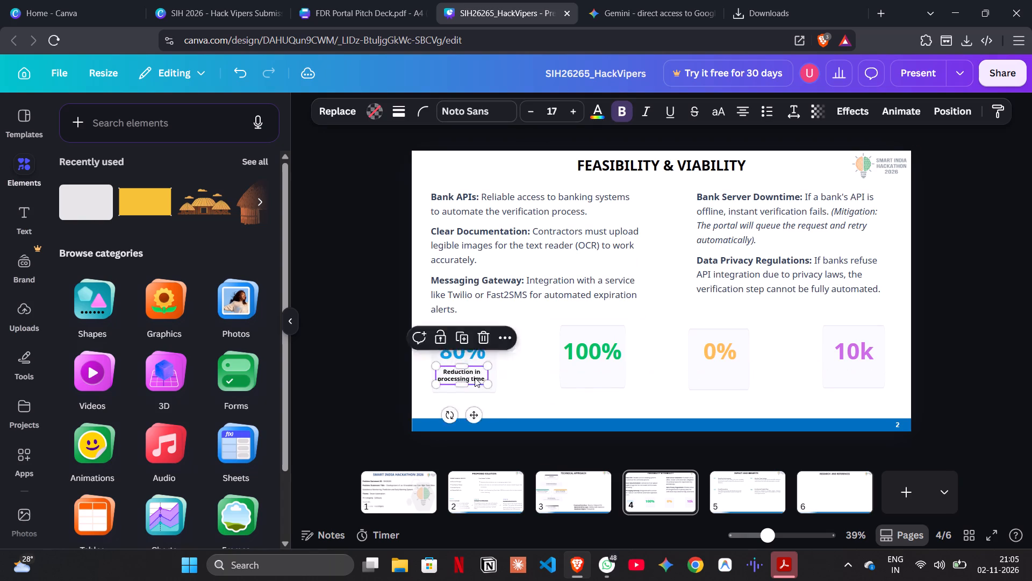
click(392, 353)
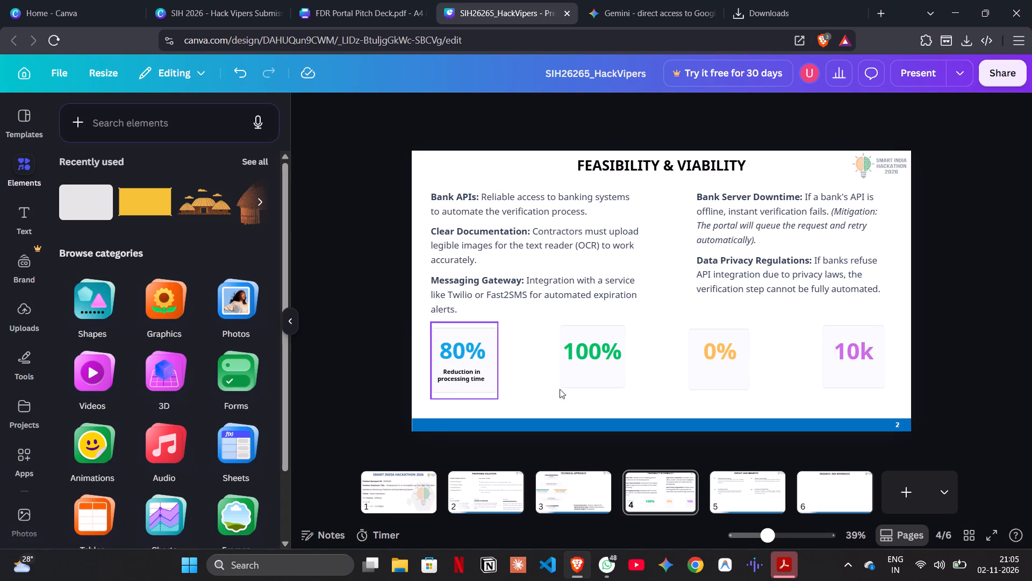
Nudge the box behind the 80% text left by 13 small increments and down by 11 around its number and caption.
click(489, 374)
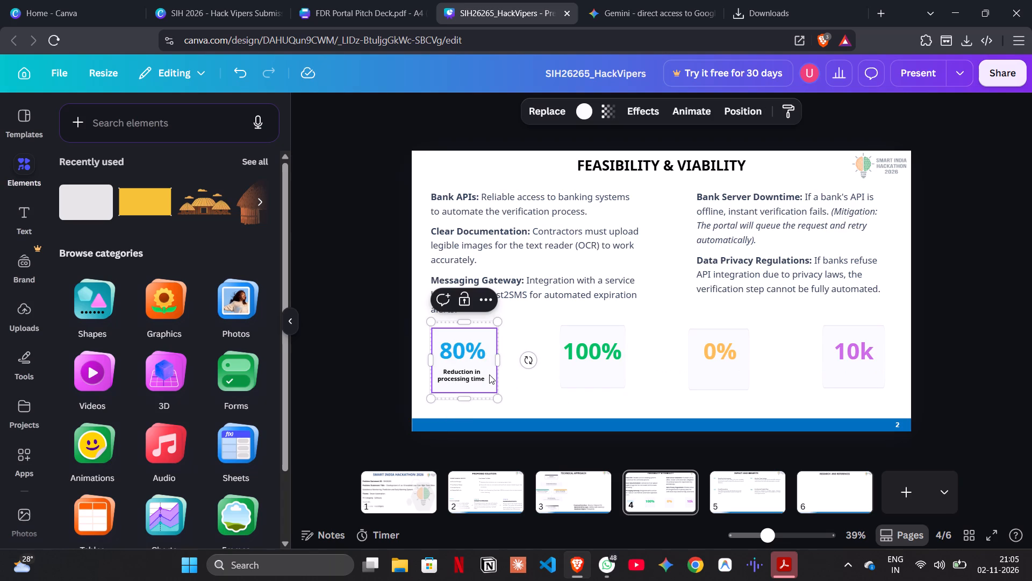
key(Left)
key(Left)
key(Left)
key(Left)
key(Left)
key(Left)
key(Left)
key(Left)
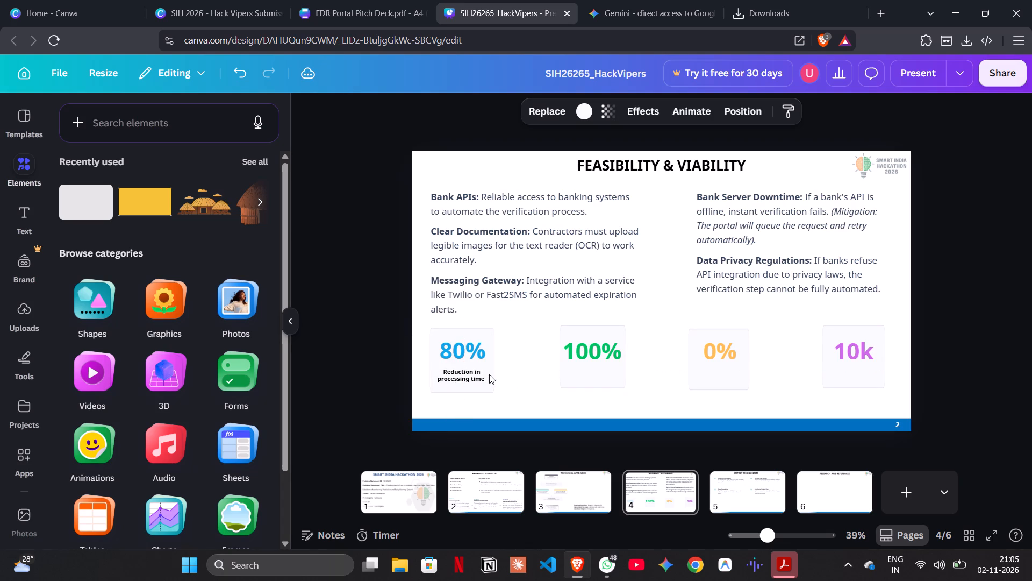
key(Down)
key(Down)
key(Down)
key(Down)
key(Down)
key(Down)
key(Down)
key(Down)
key(Down)
key(Down)
key(Down)
key(Left)
key(Left)
key(Left)
key(Left)
key(Left)
click(374, 336)
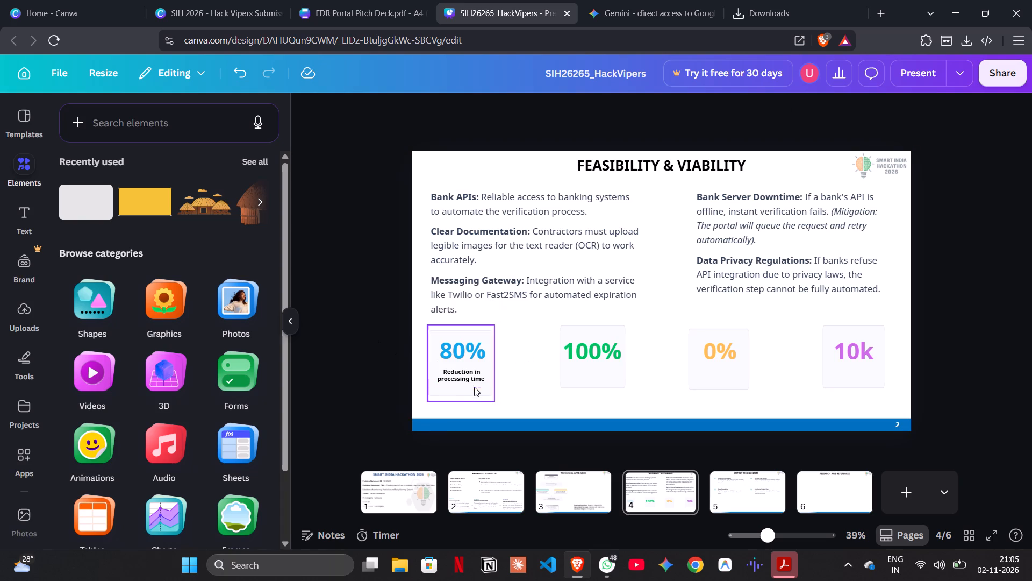
Delete the background box behind the 80% figure, keeping the number and its caption.
click(474, 393)
key(BackSpace)
key(BackSpace)
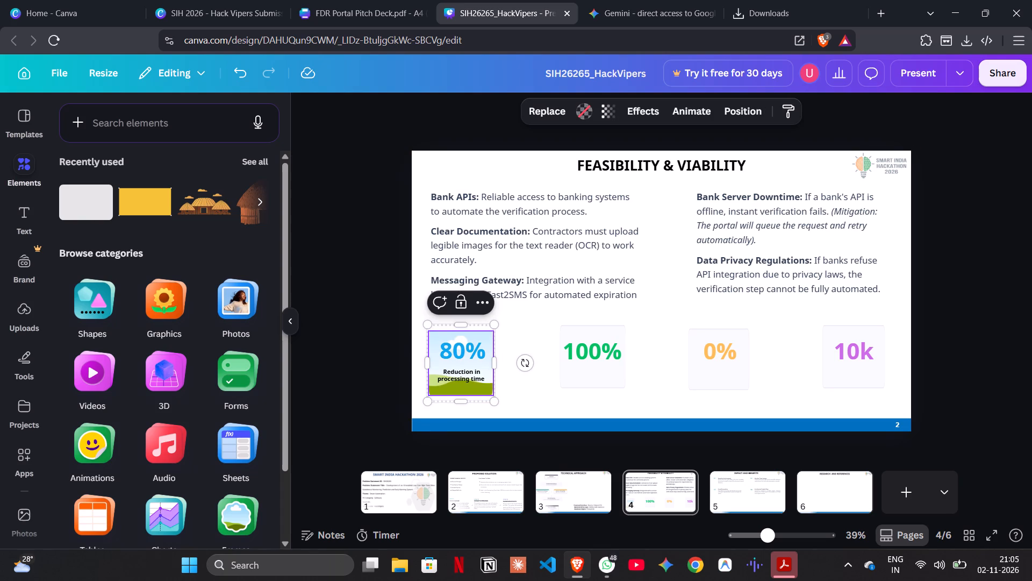
key(BackSpace)
key(BackSpace)
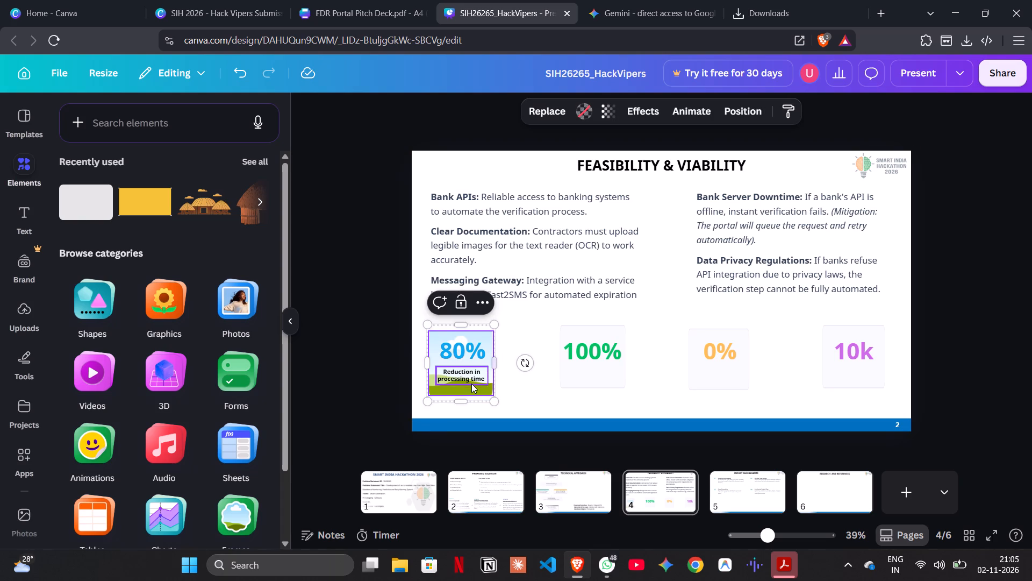
click(471, 389)
key(BackSpace)
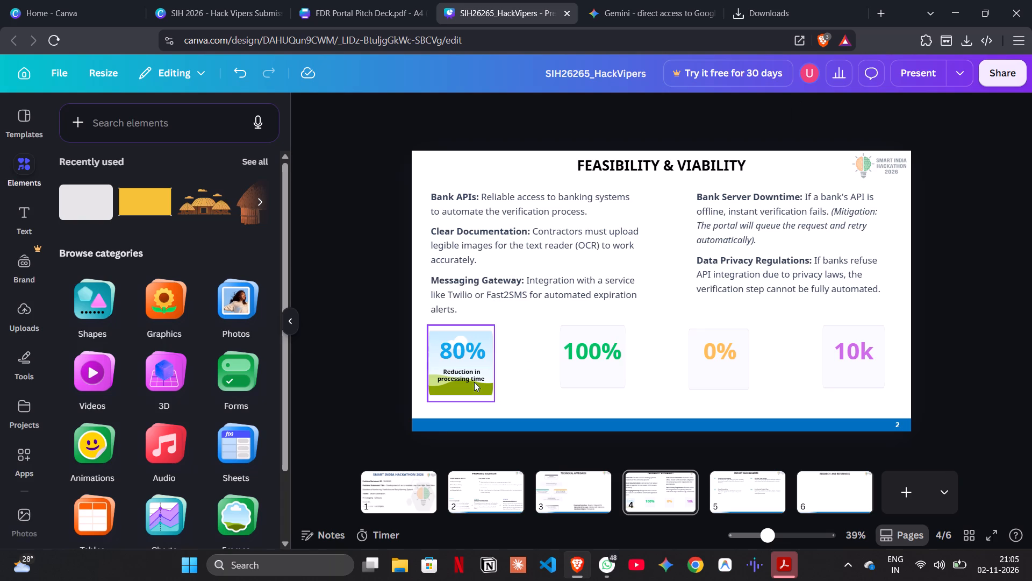
click(469, 328)
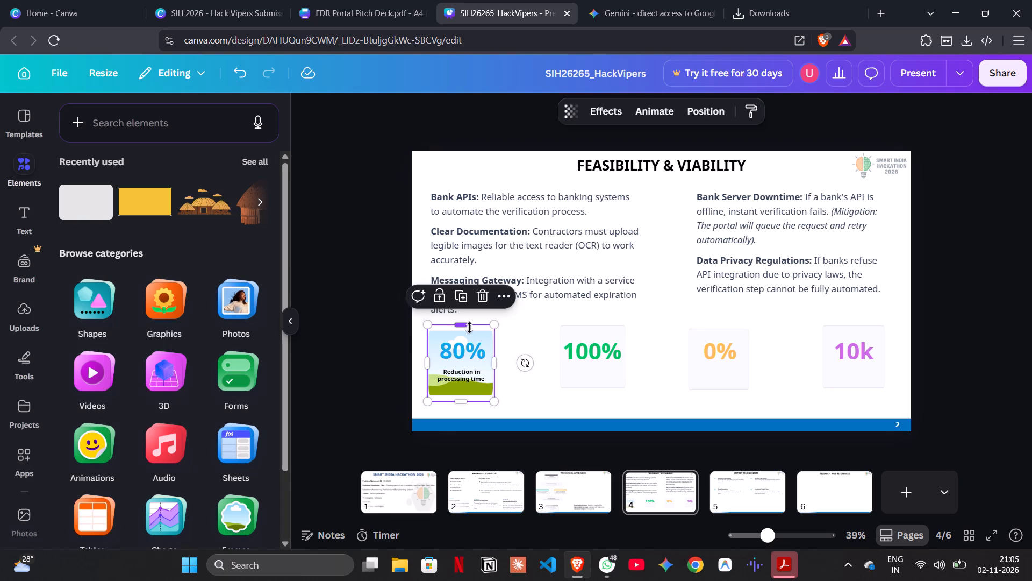
key(BackSpace)
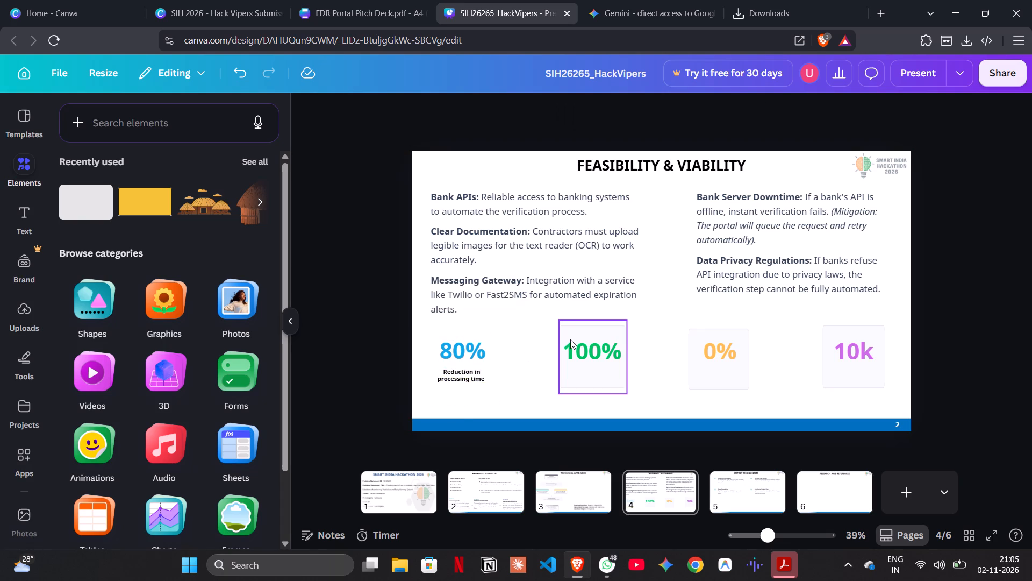
Delete the background box behind the 100% figure, keeping the number.
click(618, 329)
key(BackSpace)
key(BackSpace)
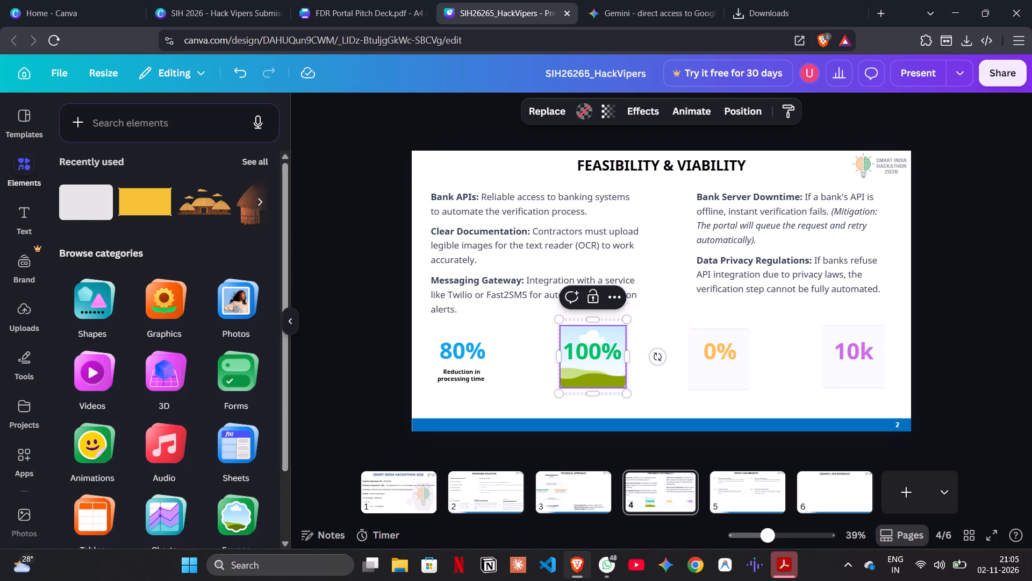
click(598, 332)
click(615, 324)
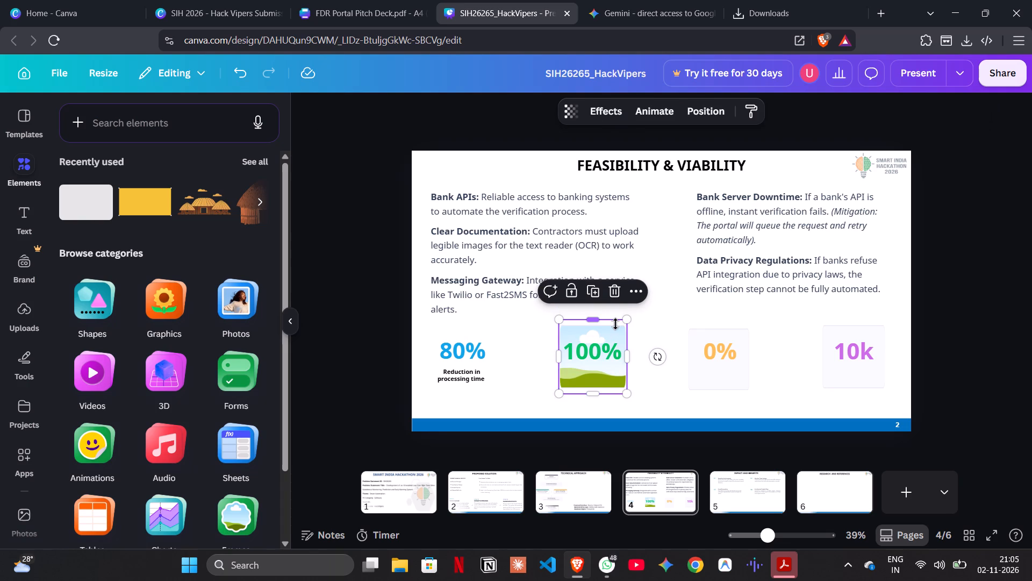
key(BackSpace)
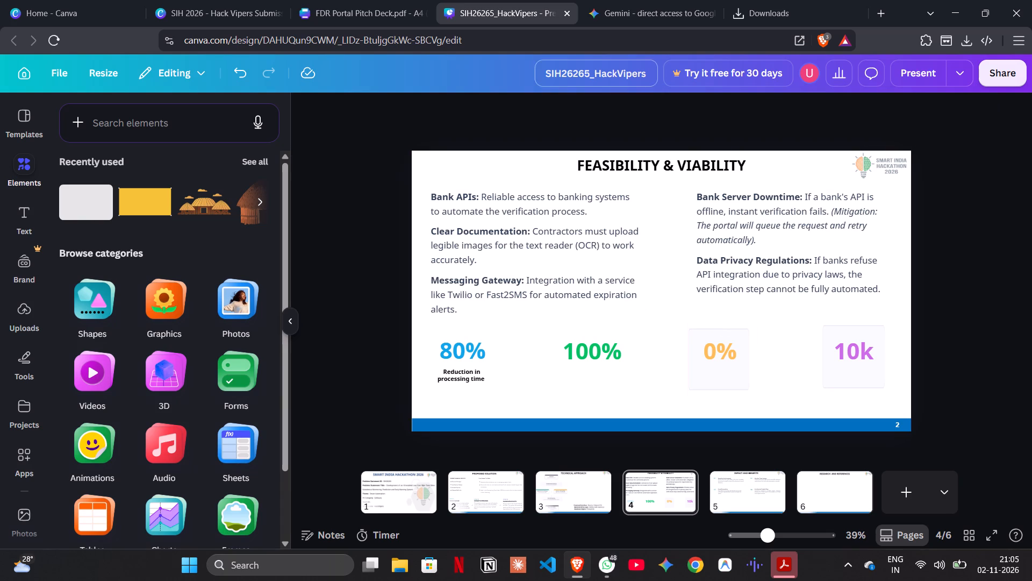
Check the 100% caption in the Hack Vipers Submission design, and place a duplicate of the "Reduction in processing time" caption below 100%.
click(371, 0)
click(243, 0)
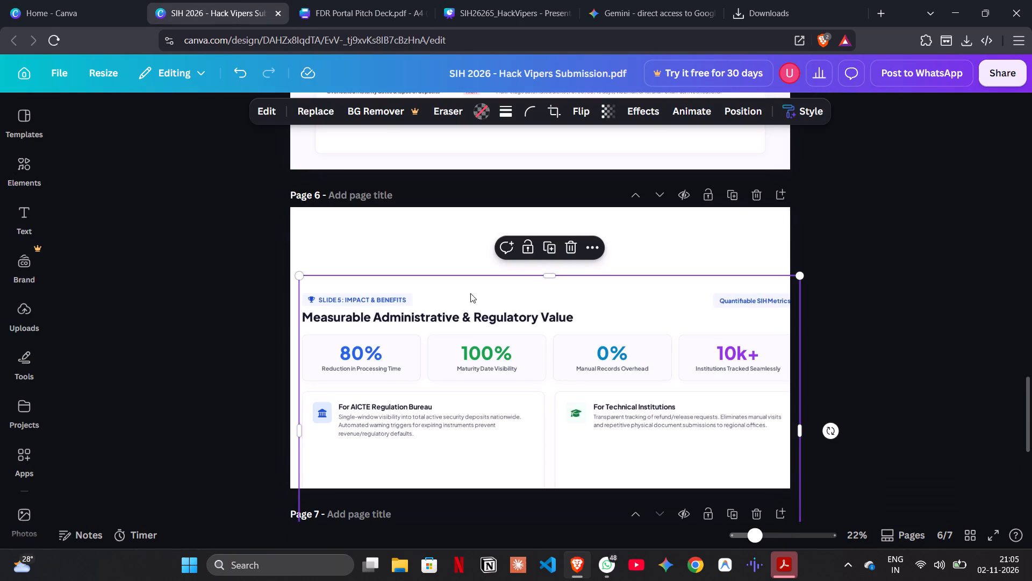
click(522, 0)
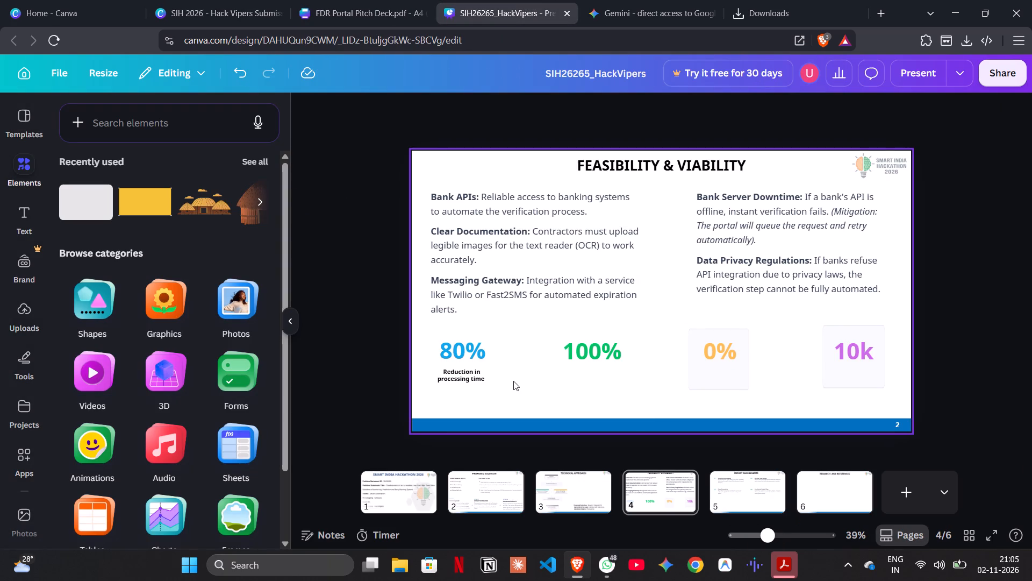
click(471, 380)
key(ctrl+s)
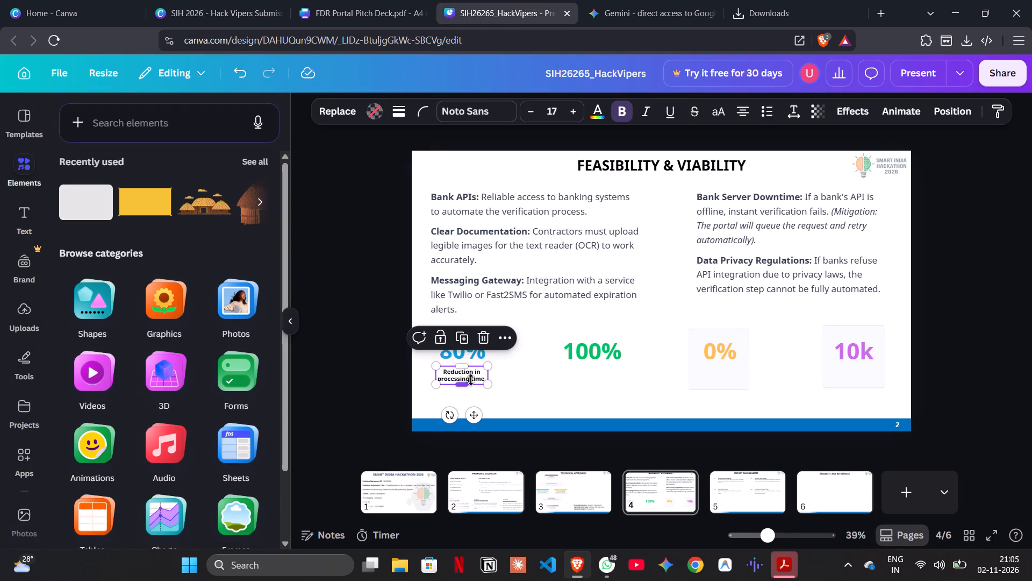
key(ctrl+d)
drag(472, 380, 603, 378)
click(603, 378)
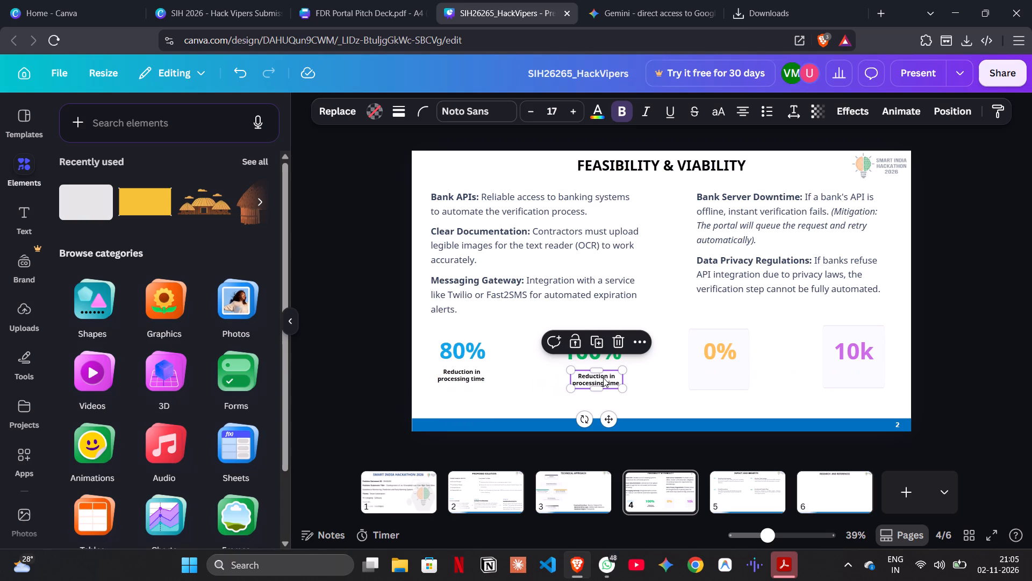
Replace the duplicated caption's text below 100% with "Maturity Dates Visibility".
click(603, 378)
key(Right)
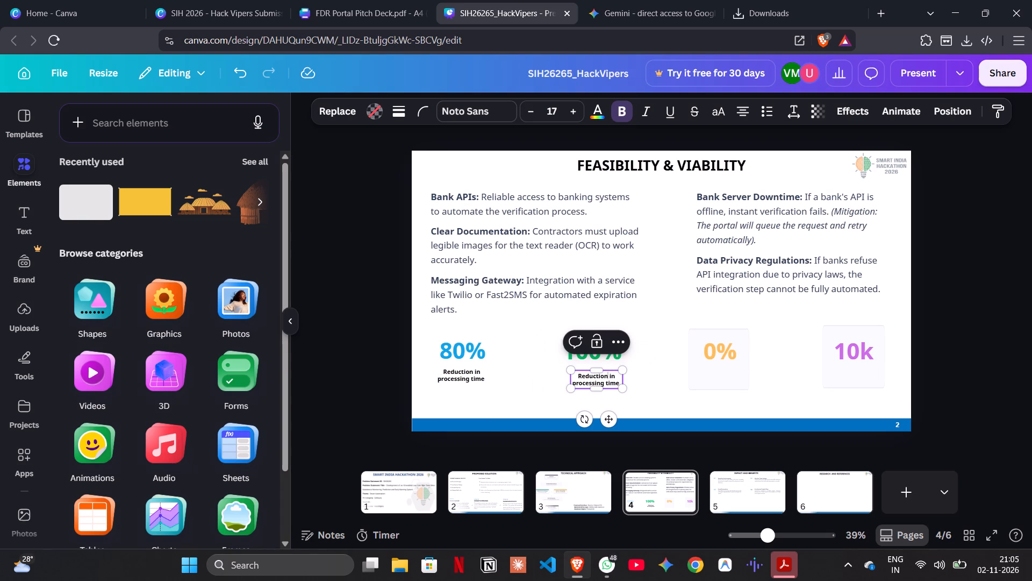
key(Down)
key(Right)
key(Right)
key(Right)
key(BackSpace)
key(BackSpace)
key(BackSpace)
key(BackSpace)
key(BackSpace)
key(BackSpace)
key(BackSpace)
key(BackSpace)
key(BackSpace)
key(BackSpace)
key(BackSpace)
key(BackSpace)
key(BackSpace)
key(BackSpace)
key(BackSpace)
key(BackSpace)
key(BackSpace)
key(BackSpace)
key(BackSpace)
key(BackSpace)
text(aturot)
key(BackSpace)
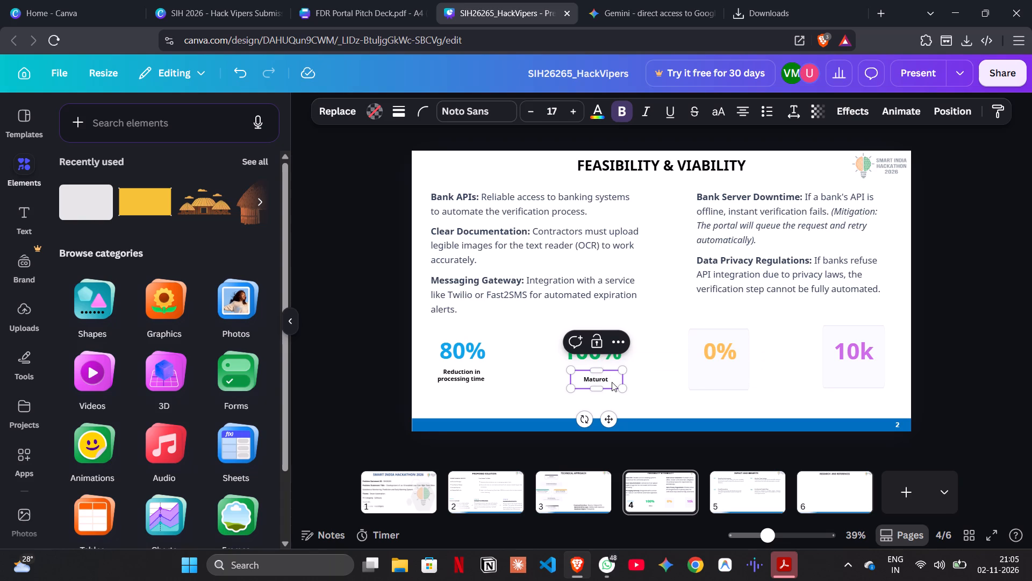
key(BackSpace)
text(bility)
click(540, 386)
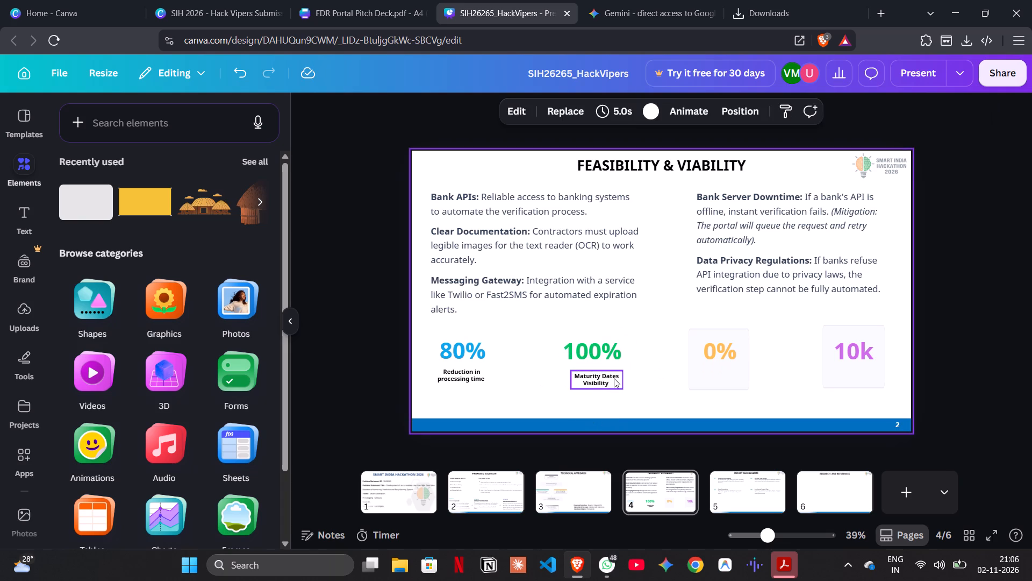
Move the "Maturity Dates Visibility" caption slightly up and left so it is centred below 100% and level with the 80% caption.
click(616, 378)
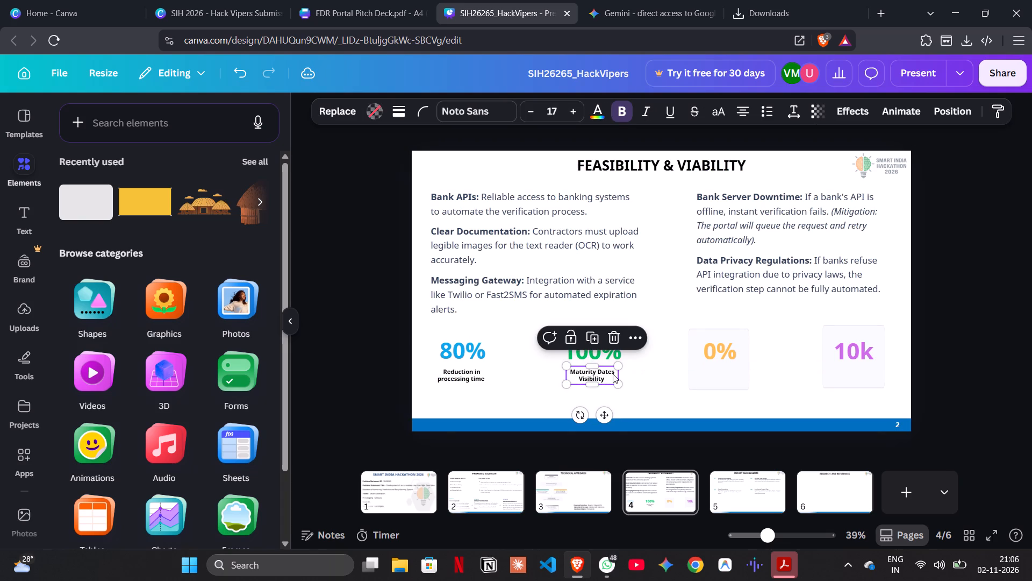
click(670, 381)
Clear the background box behind the 0% figure and move its empty frame off the slide.
click(720, 383)
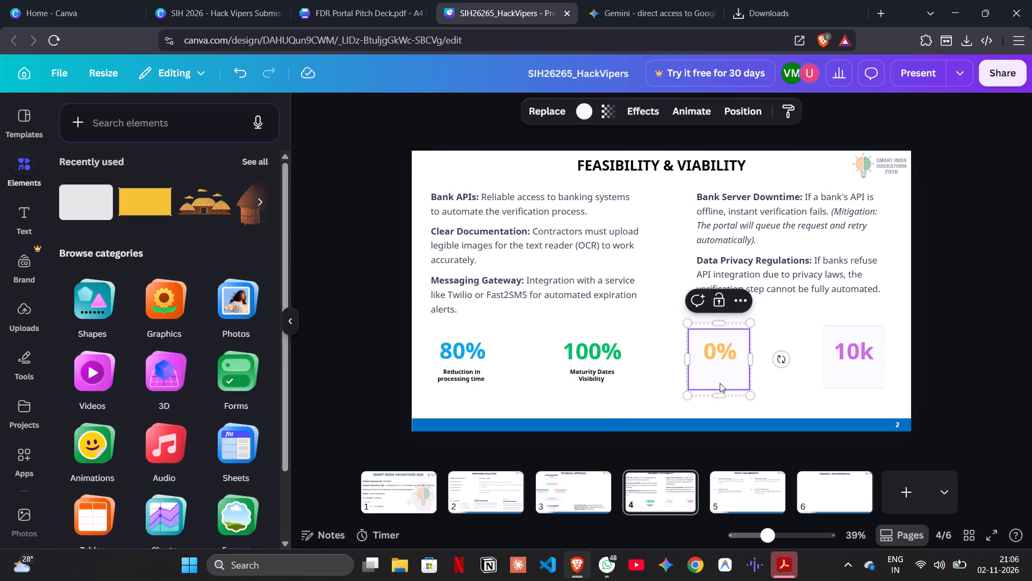
key(BackSpace)
click(694, 374)
click(654, 374)
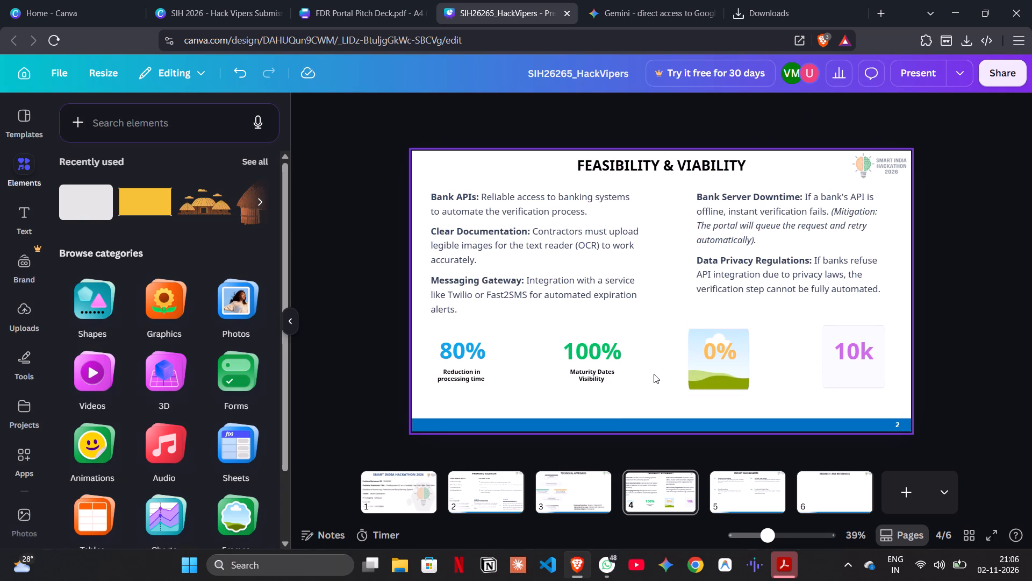
click(706, 378)
key(BackSpace)
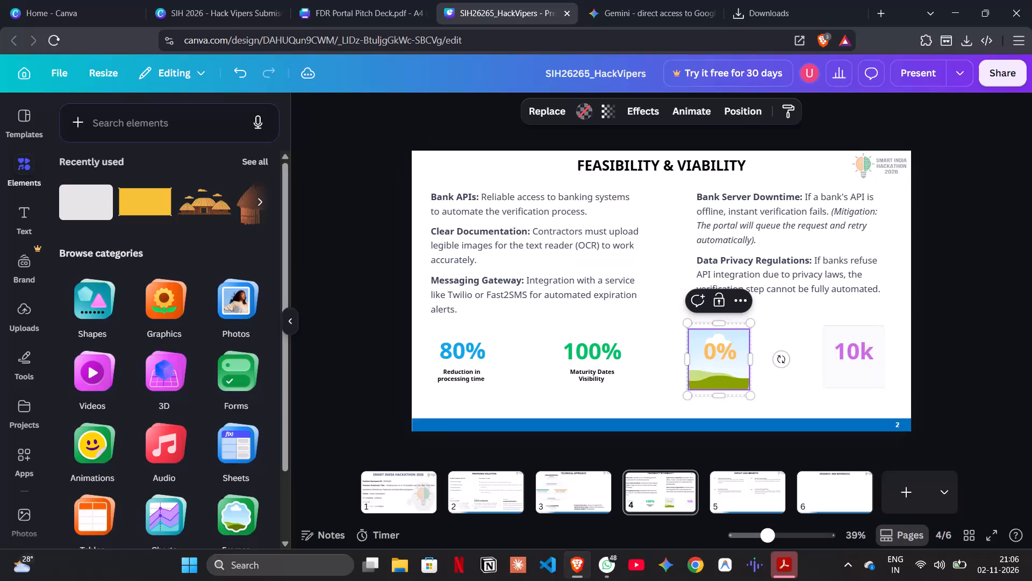
key(BackSpace)
click(671, 365)
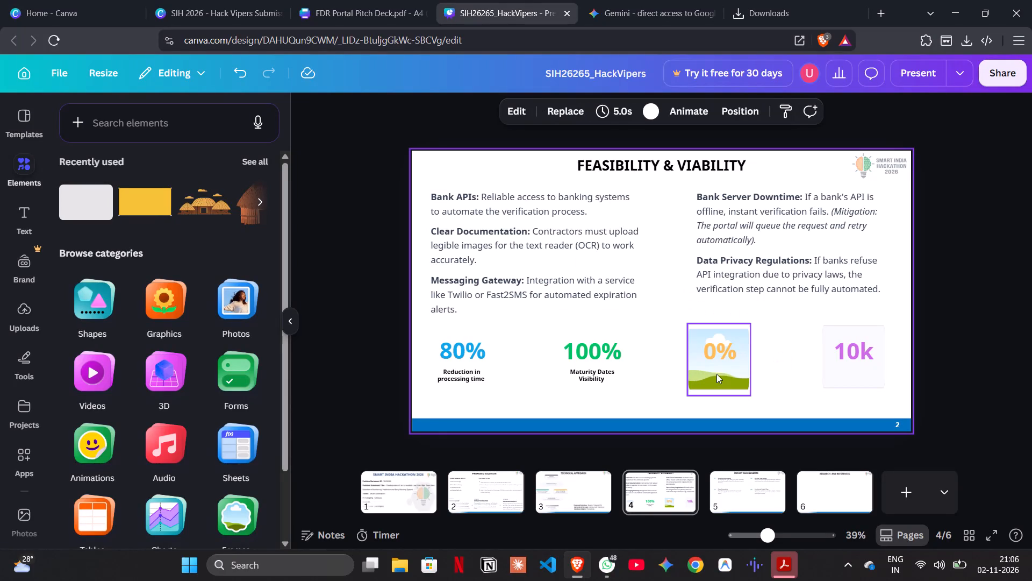
click(724, 375)
key(BackSpace)
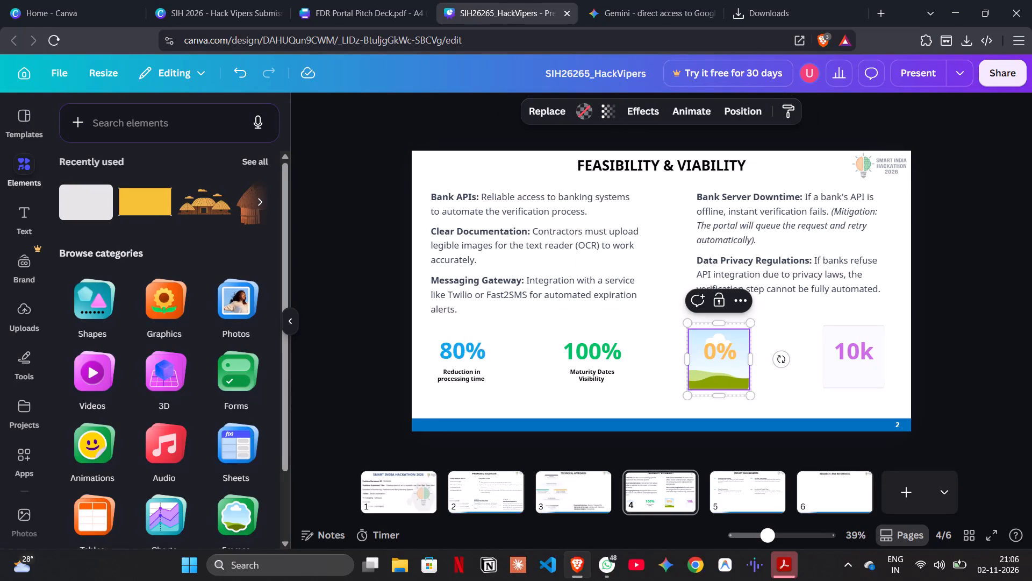
drag(725, 380, 763, 387)
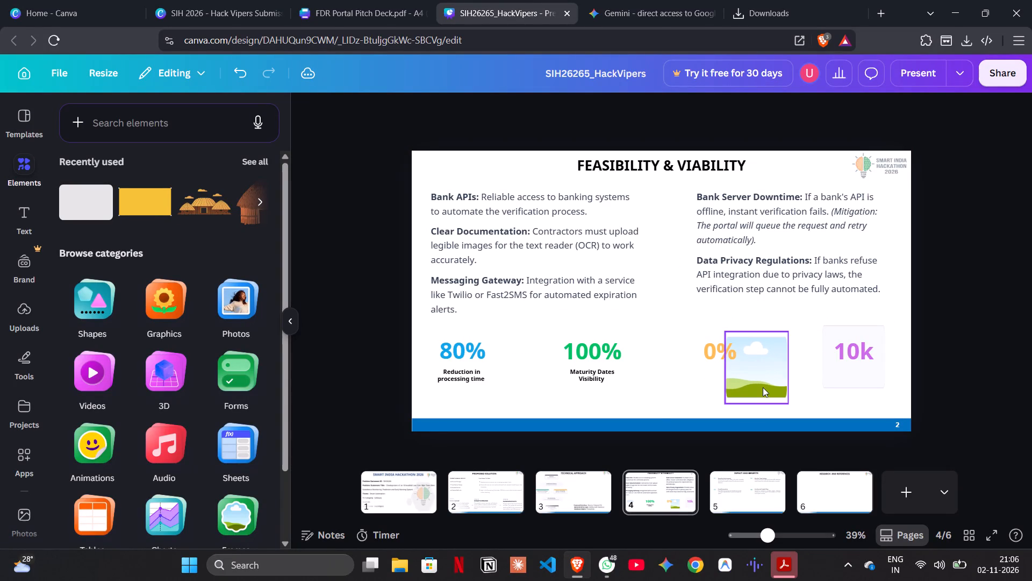
key(BackSpace)
click(769, 378)
key(BackSpace)
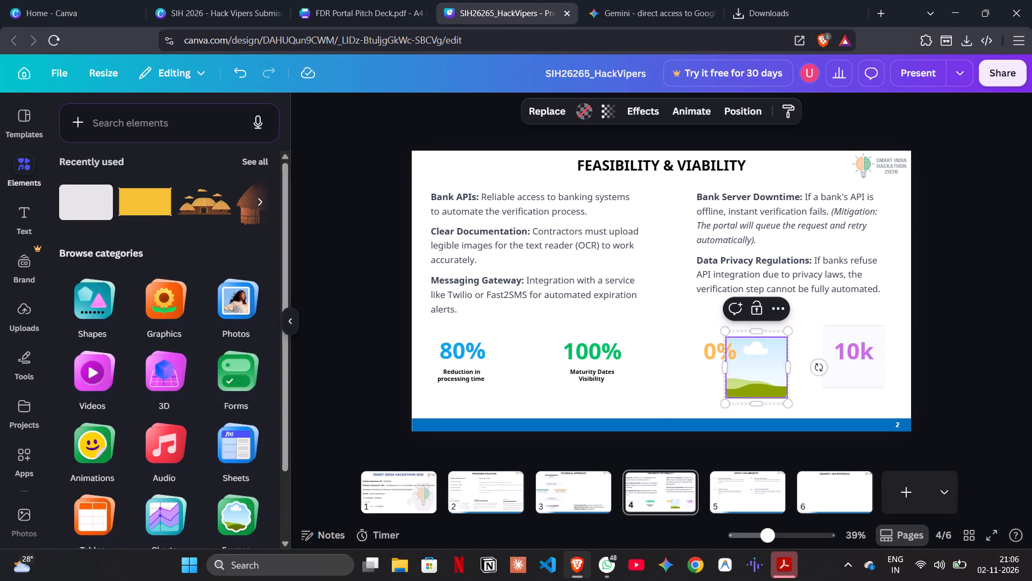
drag(772, 358, 763, 461)
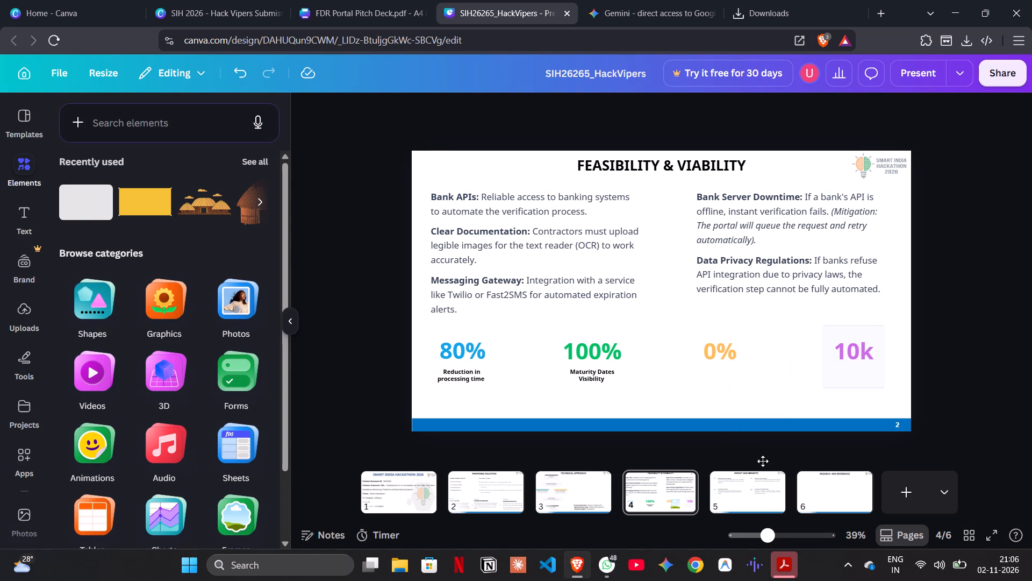
drag(763, 461, 1020, 371)
Clear the background box behind the 10k figure and move its empty frame off the slide.
click(858, 378)
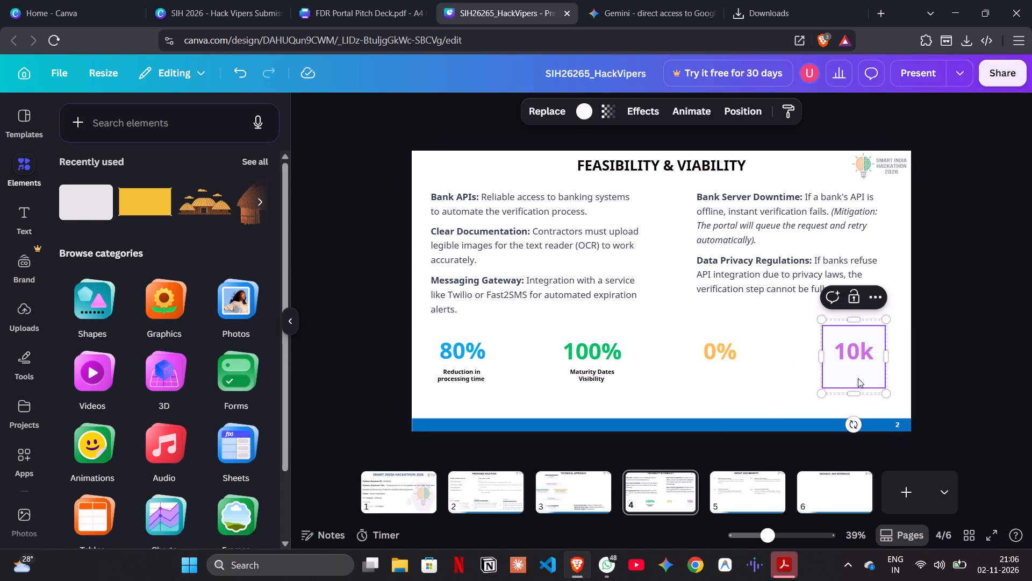
key(BackSpace)
click(783, 357)
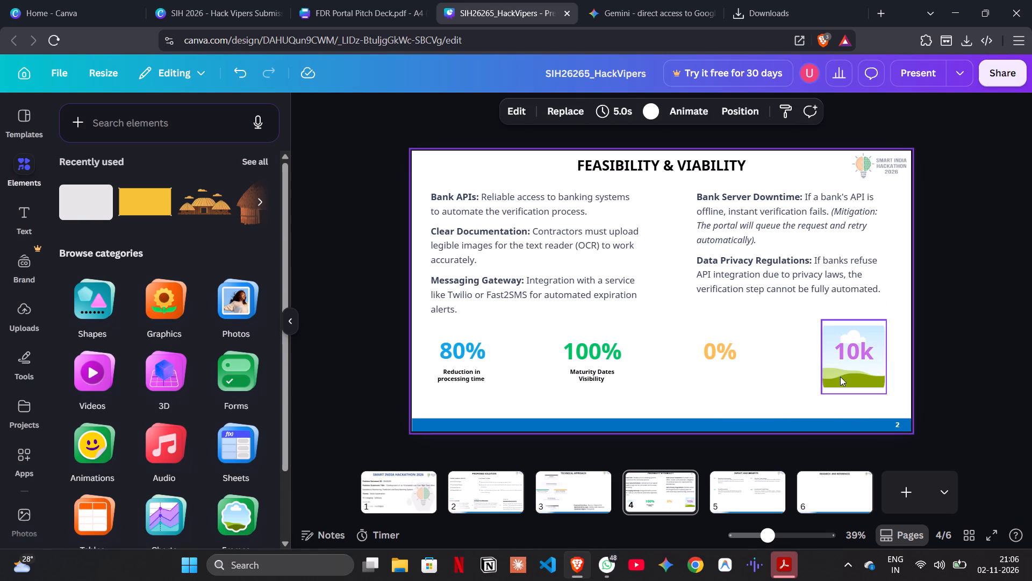
click(840, 377)
key(BackSpace)
drag(868, 377, 955, 380)
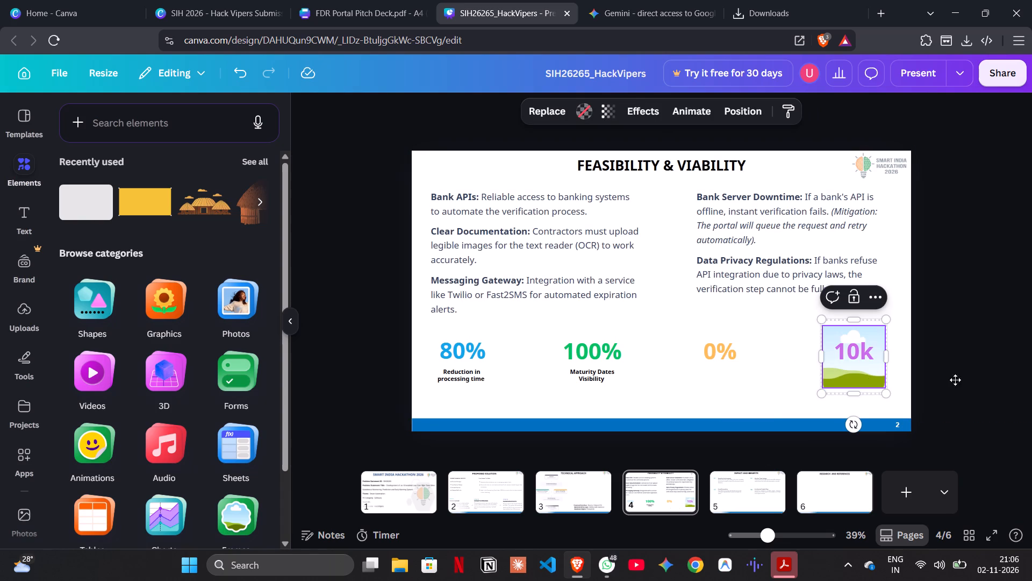
drag(955, 380, 1031, 369)
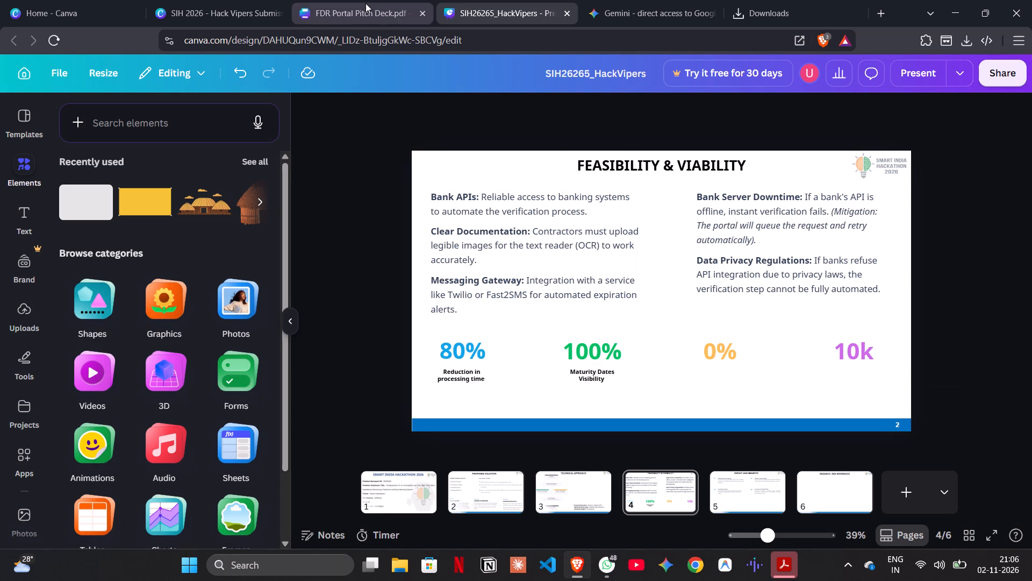
Check the metric captions in the Hack Vipers Submission design, and duplicate the "Maturity Dates Visibility" caption below the 0% figure.
click(236, 0)
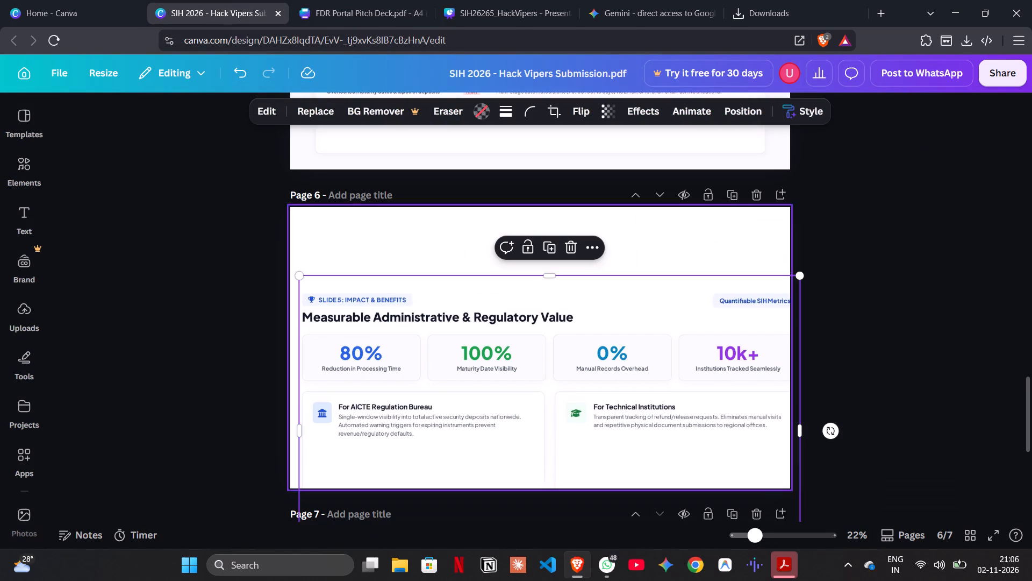
click(525, 3)
click(597, 377)
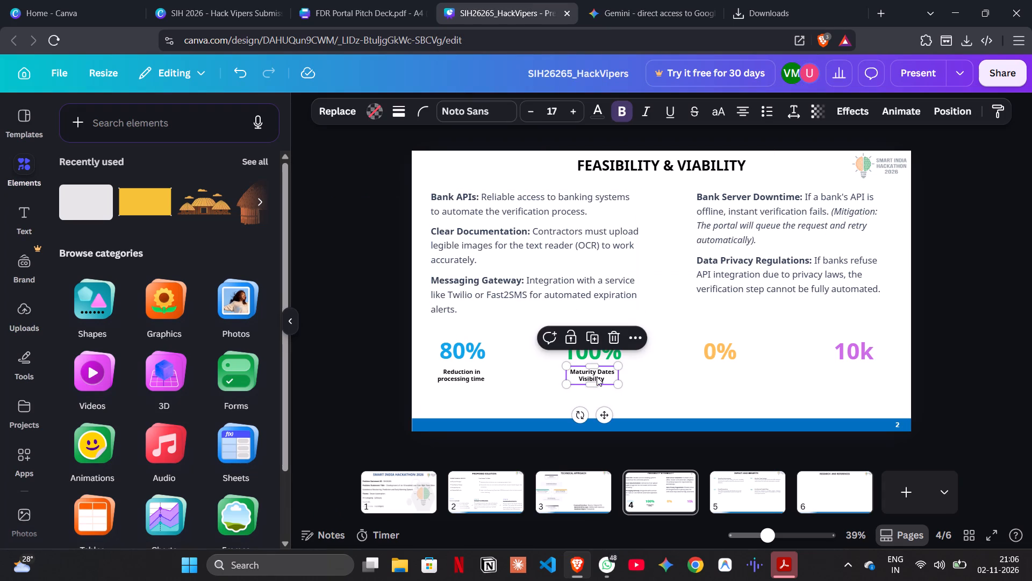
key(ctrl+d)
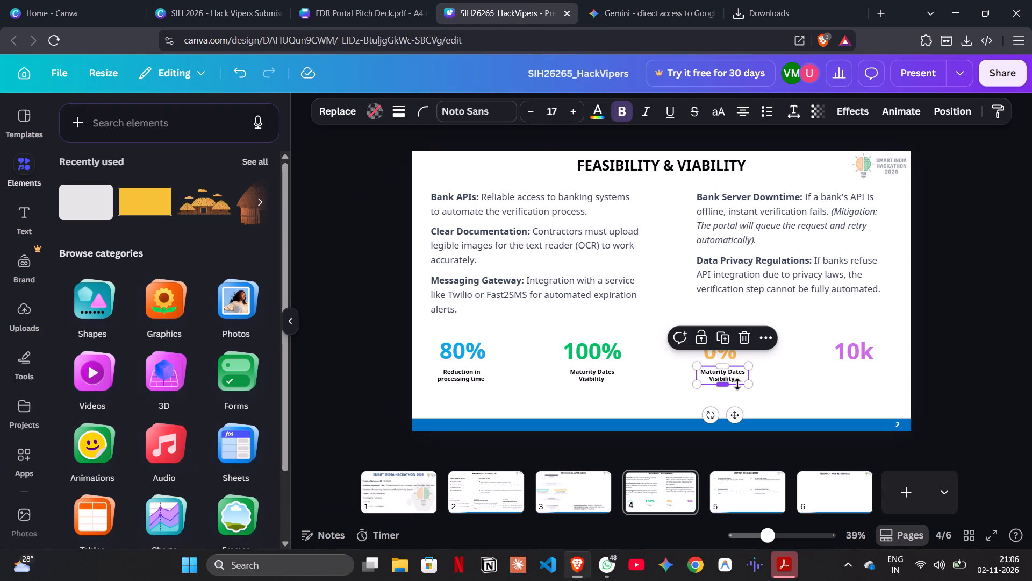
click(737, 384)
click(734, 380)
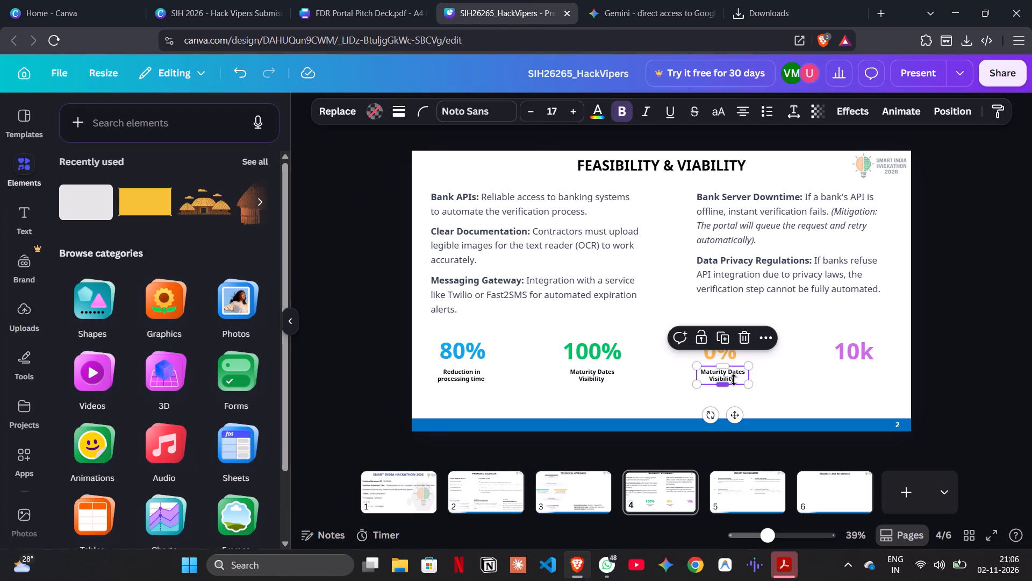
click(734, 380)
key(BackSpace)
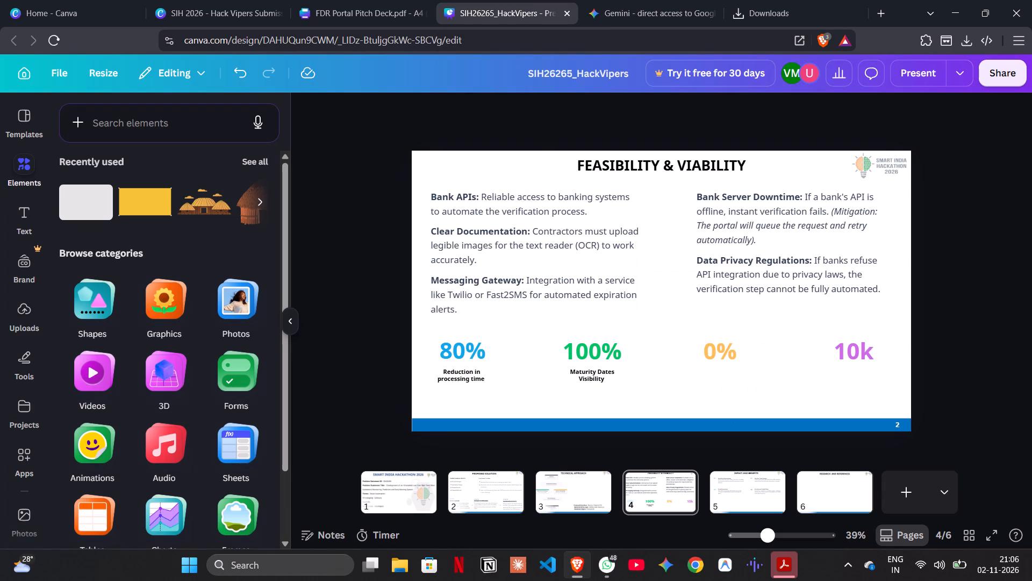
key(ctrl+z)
Replace the duplicated caption's text below 0% with "Manual Records Overhead", following the Hack Vipers Submission design.
double_click(729, 375)
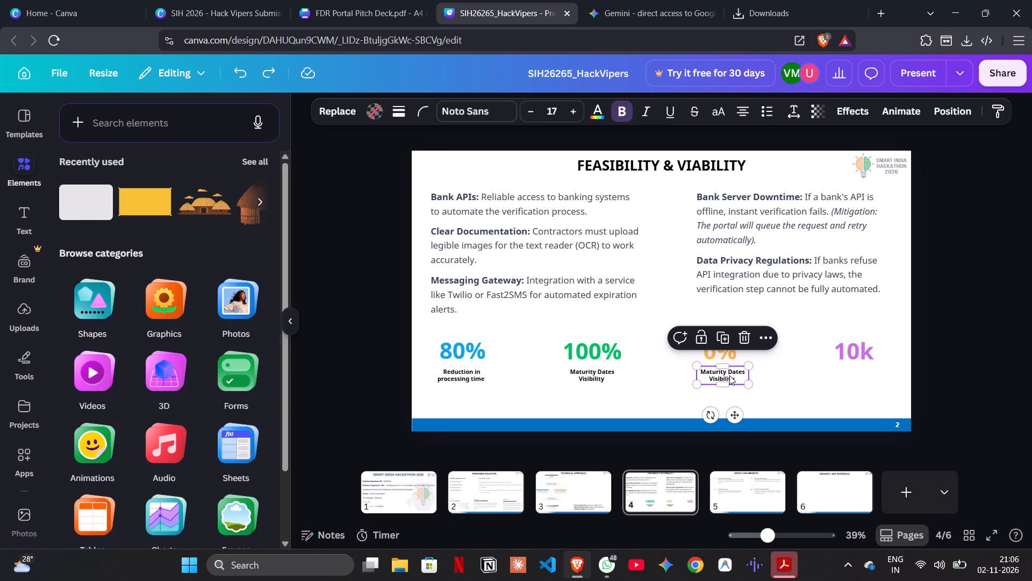
click(735, 377)
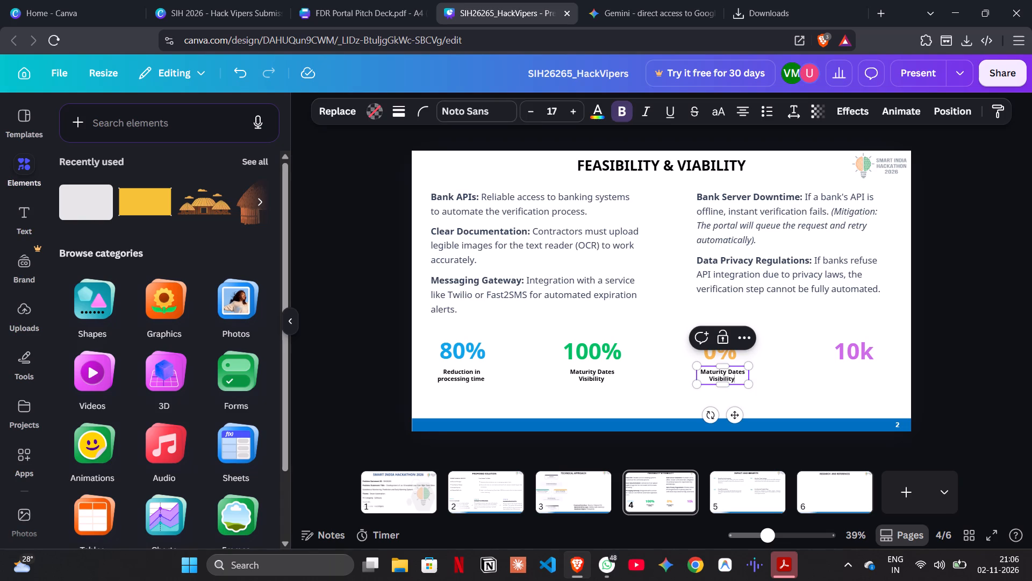
key(BackSpace)
key(BackSpace)
key(BackSpace)
key(BackSpace)
key(BackSpace)
key(BackSpace)
key(BackSpace)
key(BackSpace)
key(BackSpace)
key(BackSpace)
key(BackSpace)
key(BackSpace)
key(BackSpace)
key(BackSpace)
key(BackSpace)
key(BackSpace)
key(BackSpace)
key(BackSpace)
key(BackSpace)
key(BackSpace)
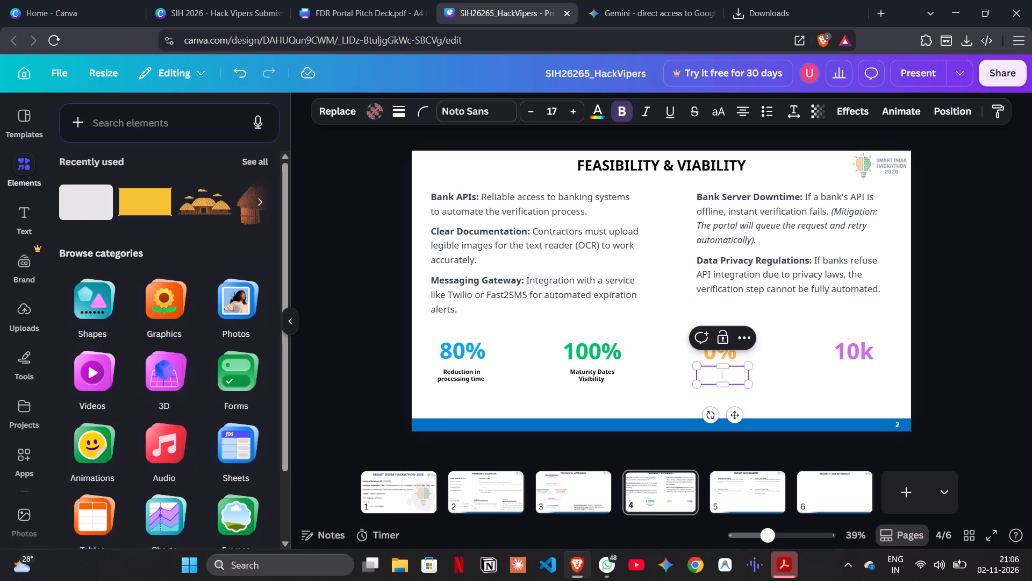
click(232, 0)
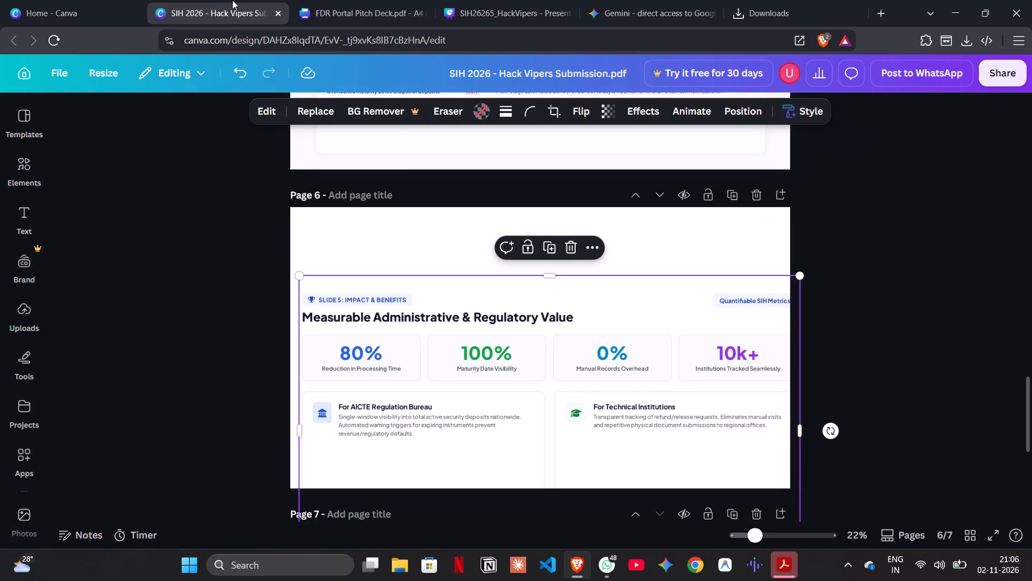
drag(567, 2, 374, 0)
click(244, 0)
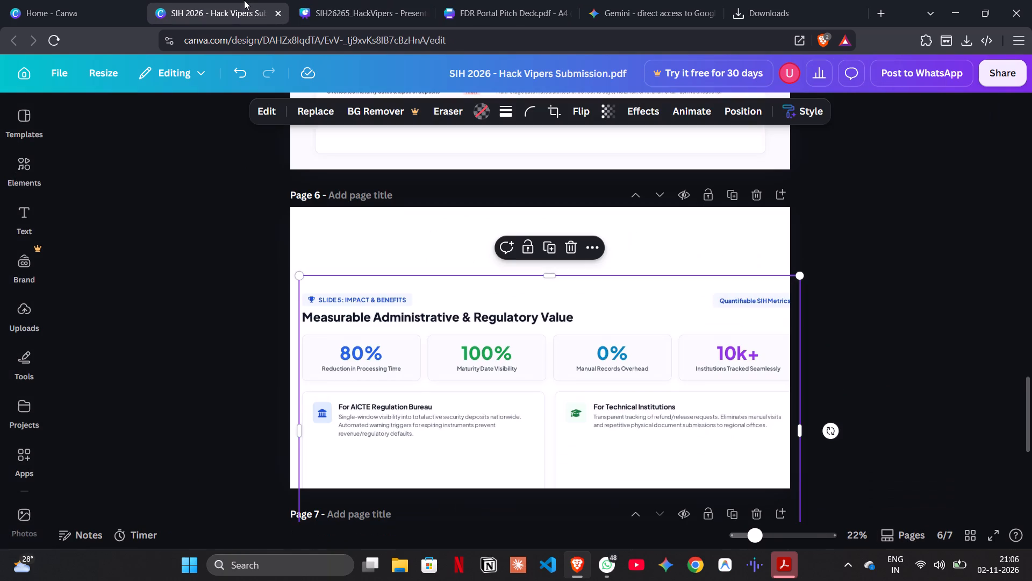
click(412, 0)
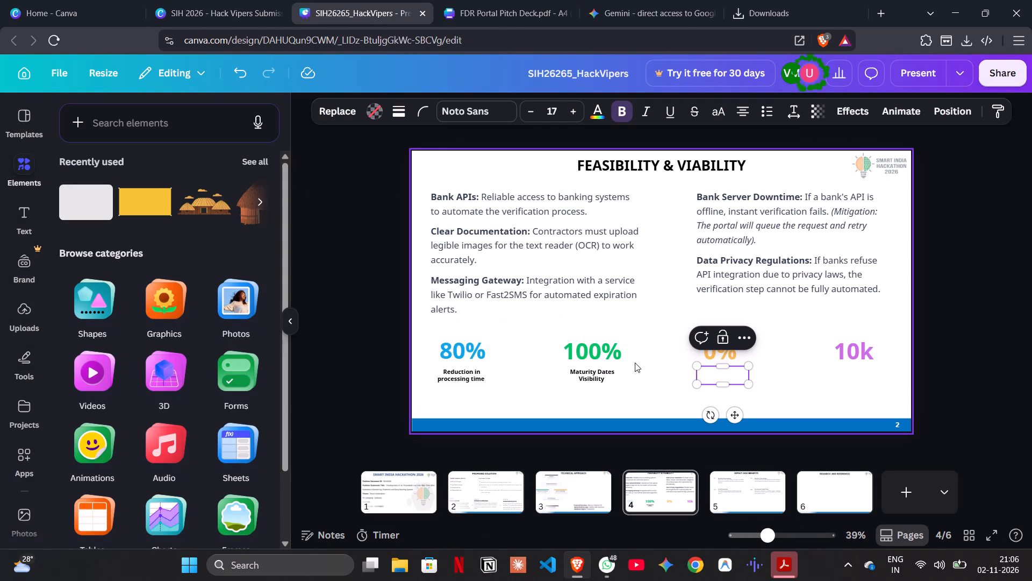
text(amual)
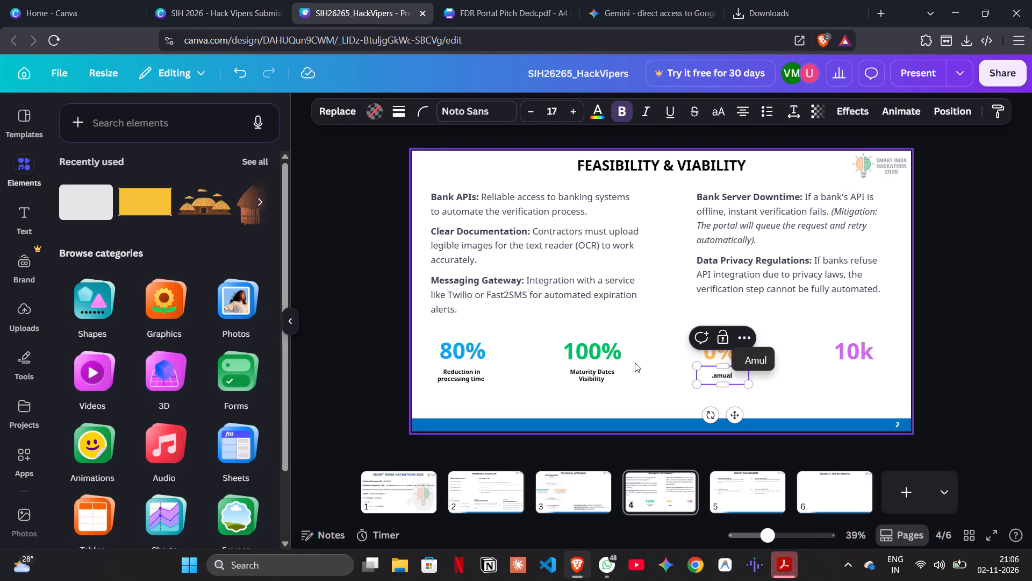
key(BackSpace)
key(BackSpace)
key(BackSpace)
key(BackSpace)
key(BackSpace)
key(BackSpace)
key(BackSpace)
key(BackSpace)
key(BackSpace)
key(BackSpace)
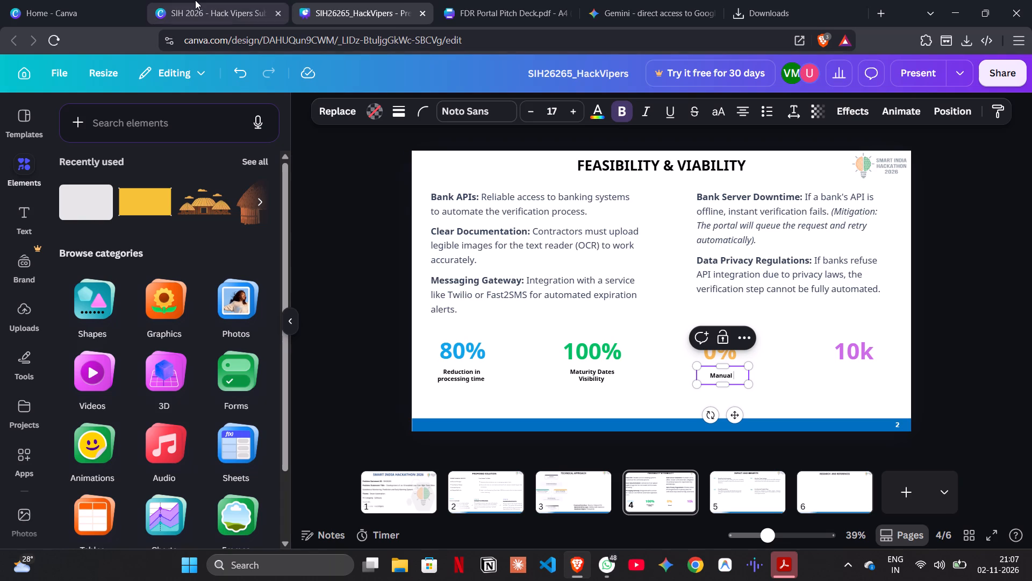
click(195, 0)
click(412, 0)
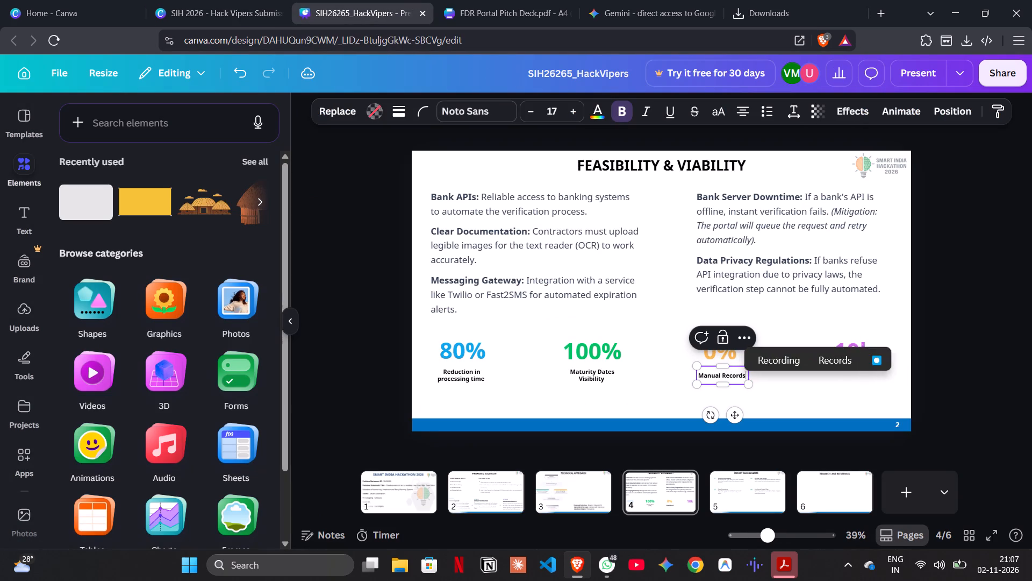
click(203, 0)
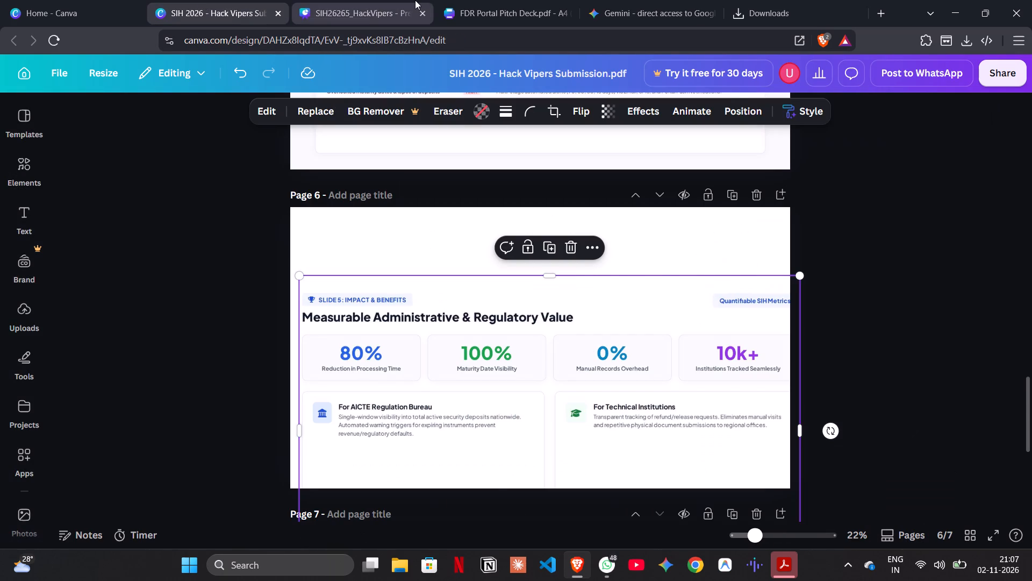
click(415, 0)
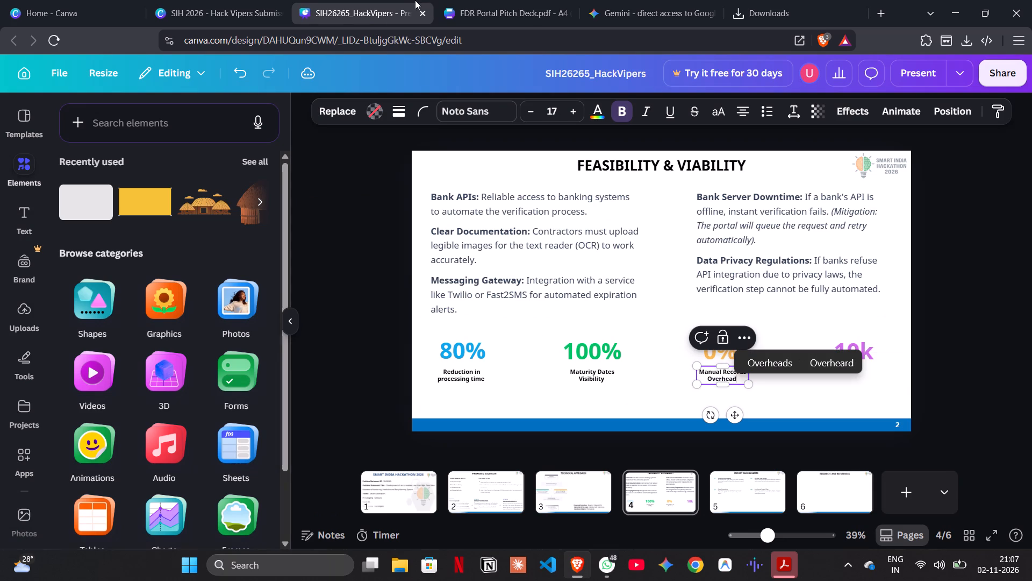
Check the submission design's 10k+ caption, duplicate the "Maturity Dates Visibility" caption and place the copy below the 10k figure.
click(240, 0)
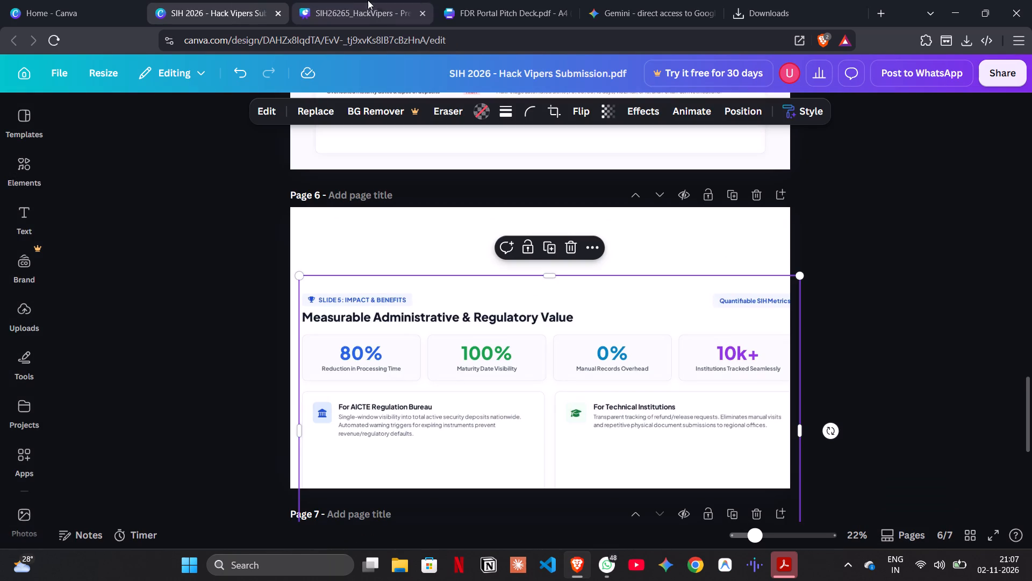
click(378, 0)
click(595, 372)
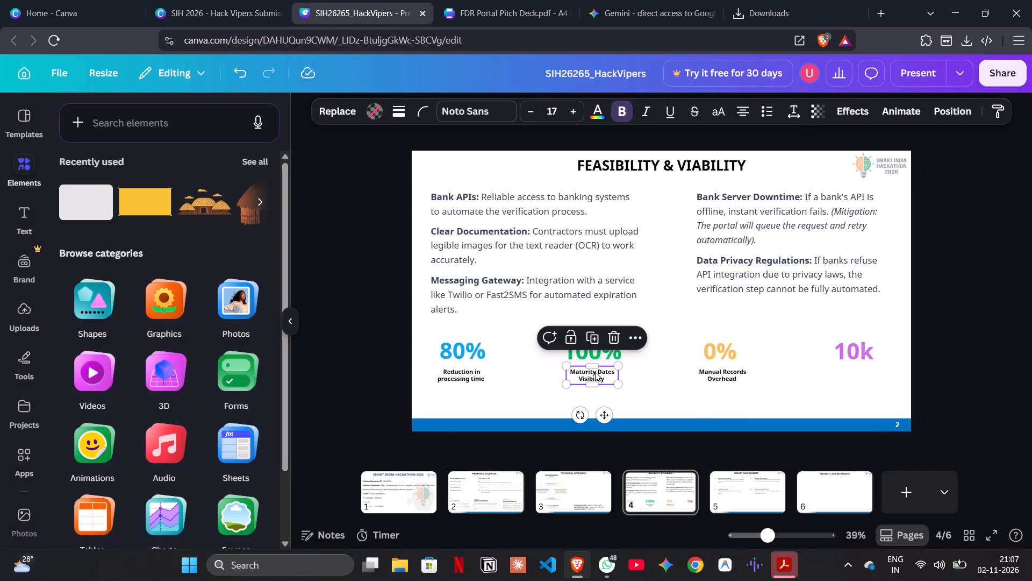
key(ctrl+d)
click(595, 372)
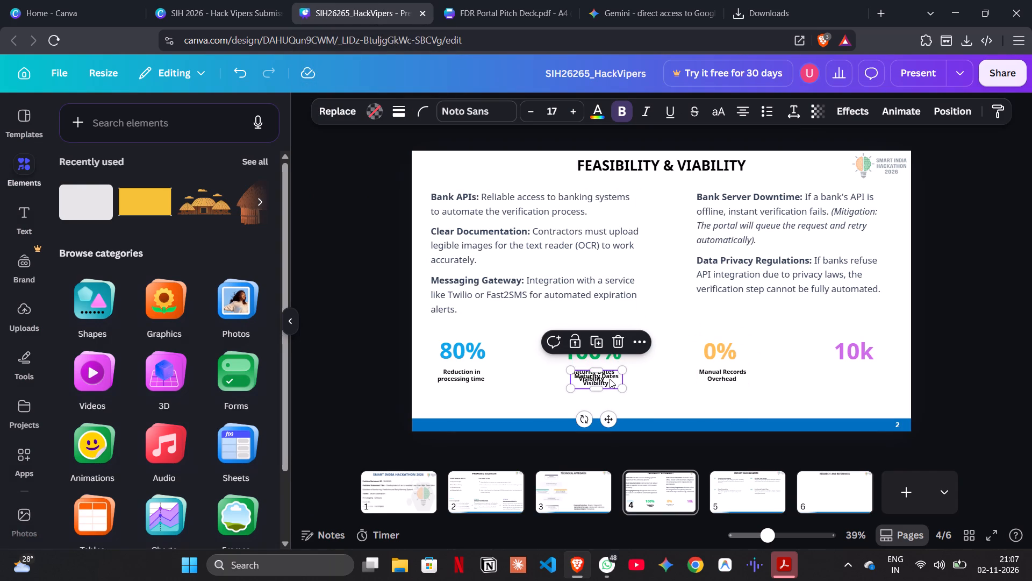
drag(610, 379, 869, 380)
Replace the duplicated caption's text below 10k with "Institution Tracked Seamlessly".
click(869, 380)
click(865, 382)
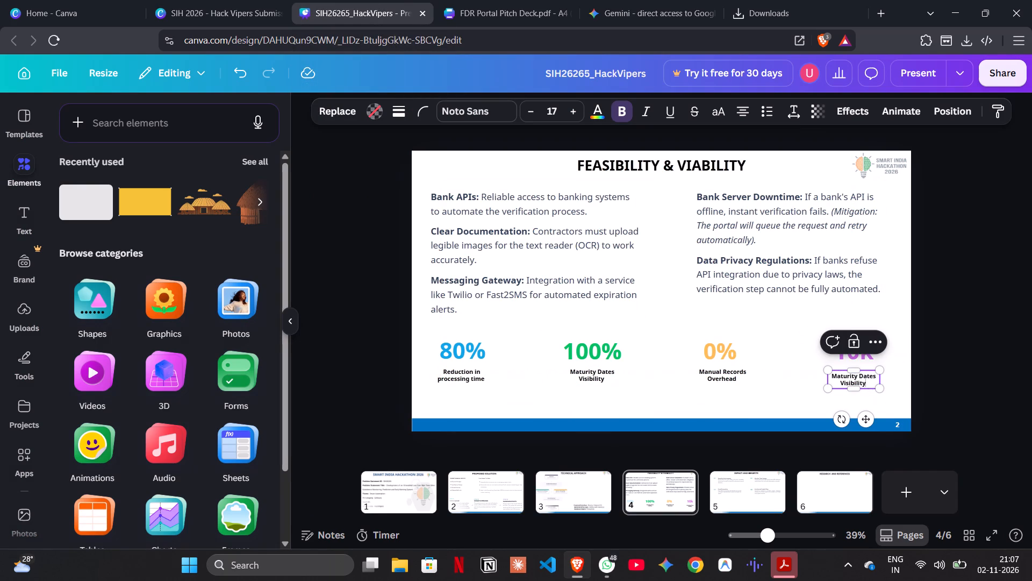
click(865, 382)
key(BackSpace)
key(BackSpace)
key(BackSpace)
key(BackSpace)
key(BackSpace)
key(BackSpace)
key(BackSpace)
key(BackSpace)
key(BackSpace)
key(BackSpace)
key(BackSpace)
key(BackSpace)
key(BackSpace)
key(BackSpace)
key(BackSpace)
key(BackSpace)
key(BackSpace)
key(BackSpace)
key(BackSpace)
key(BackSpace)
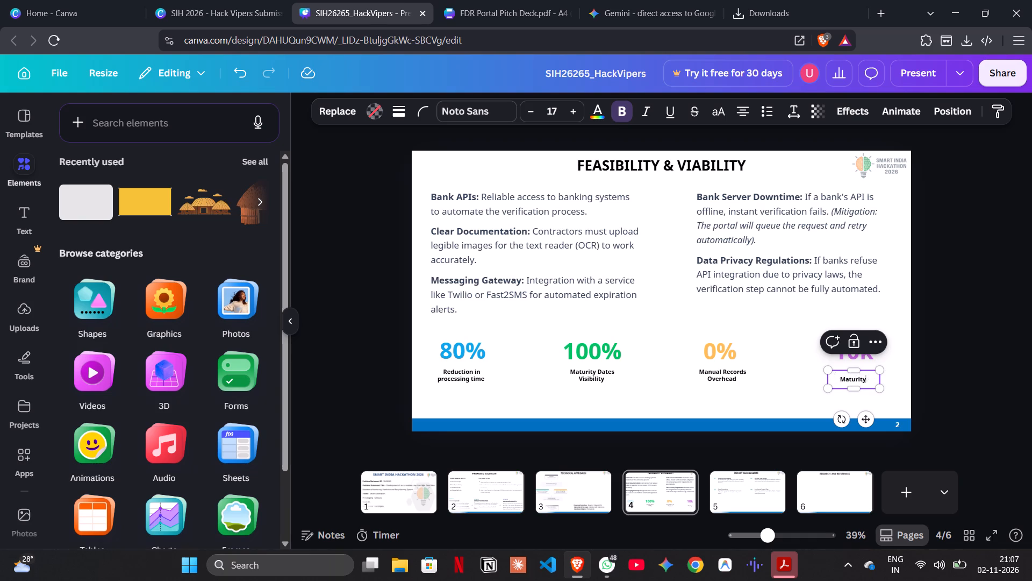
key(s)
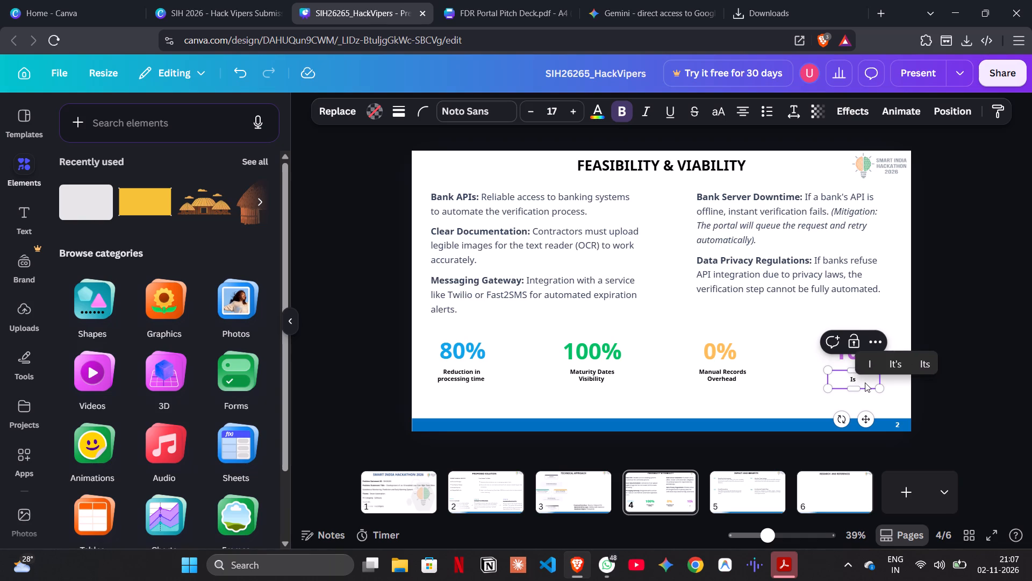
key(BackSpace)
text(nstitut)
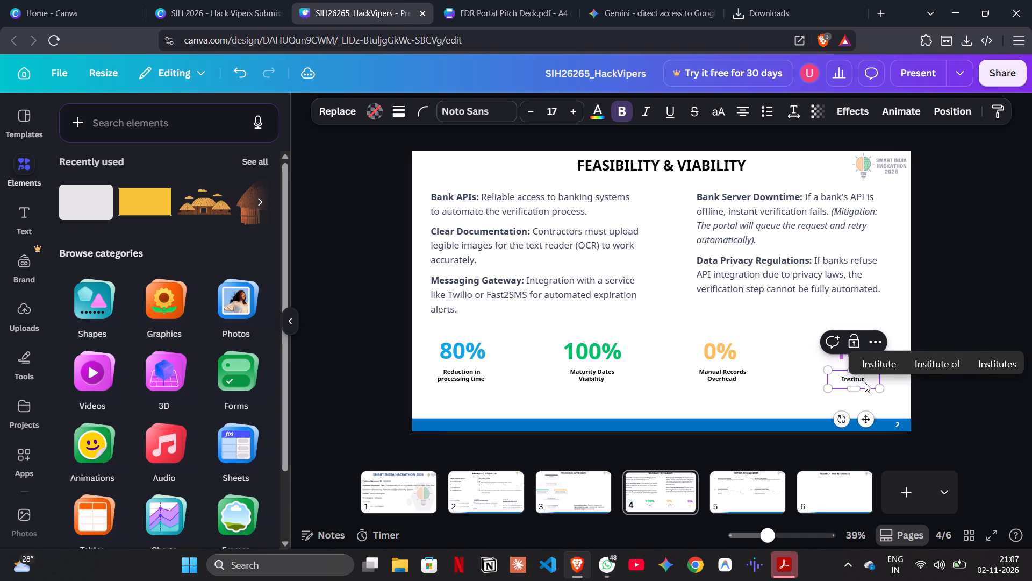
text(ion)
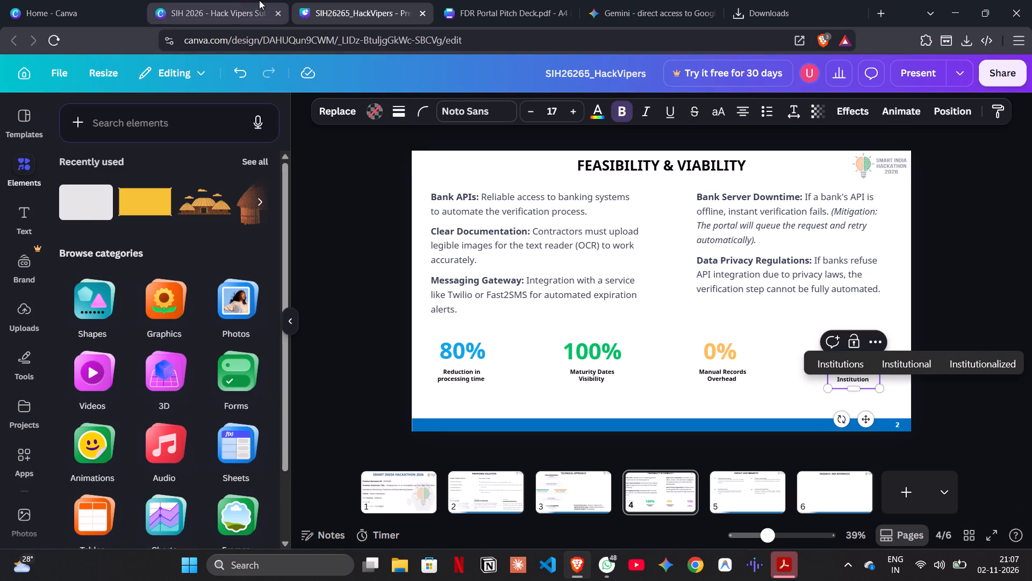
click(259, 0)
click(369, 0)
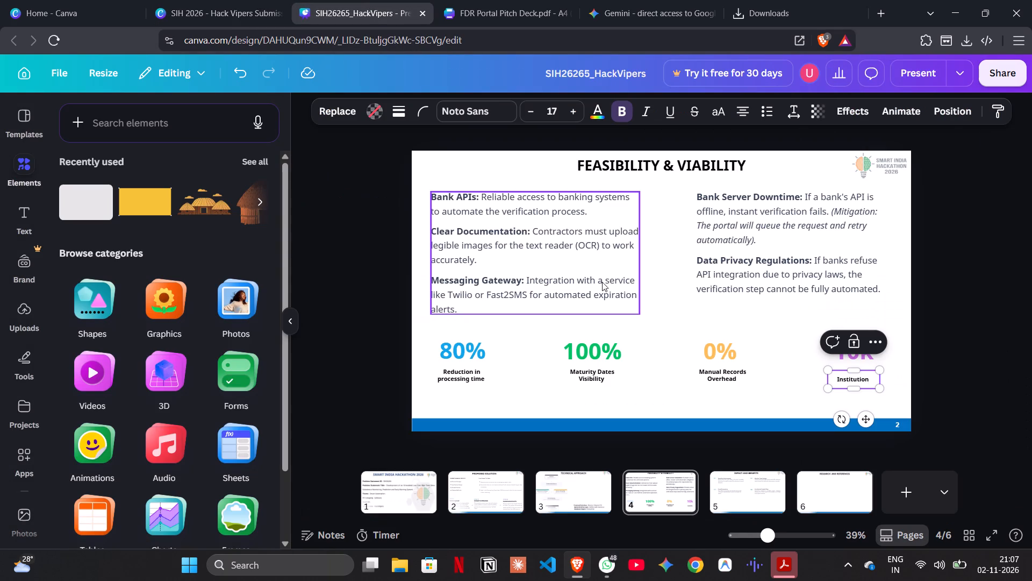
key(BackSpace)
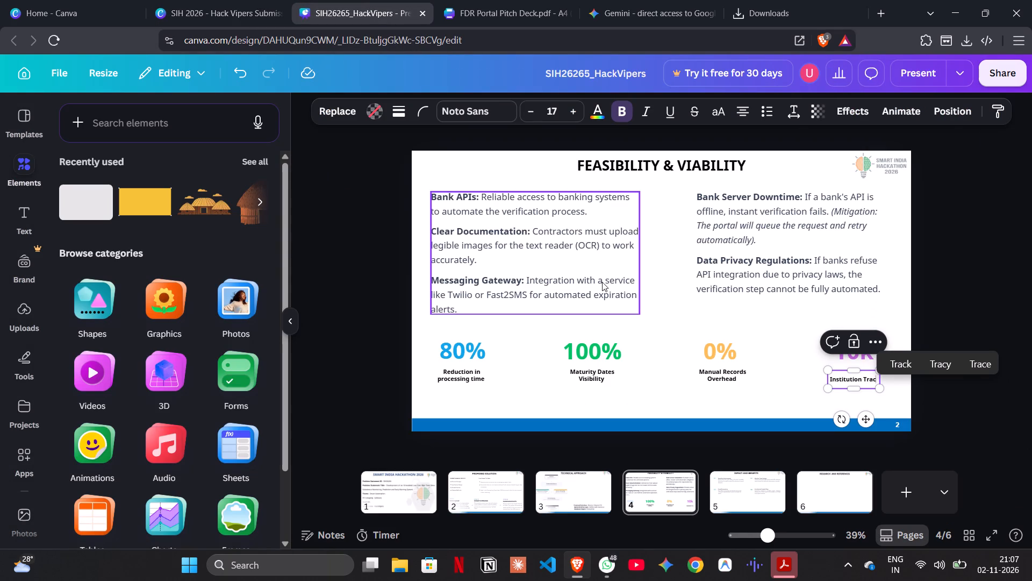
text(ked)
key(space)
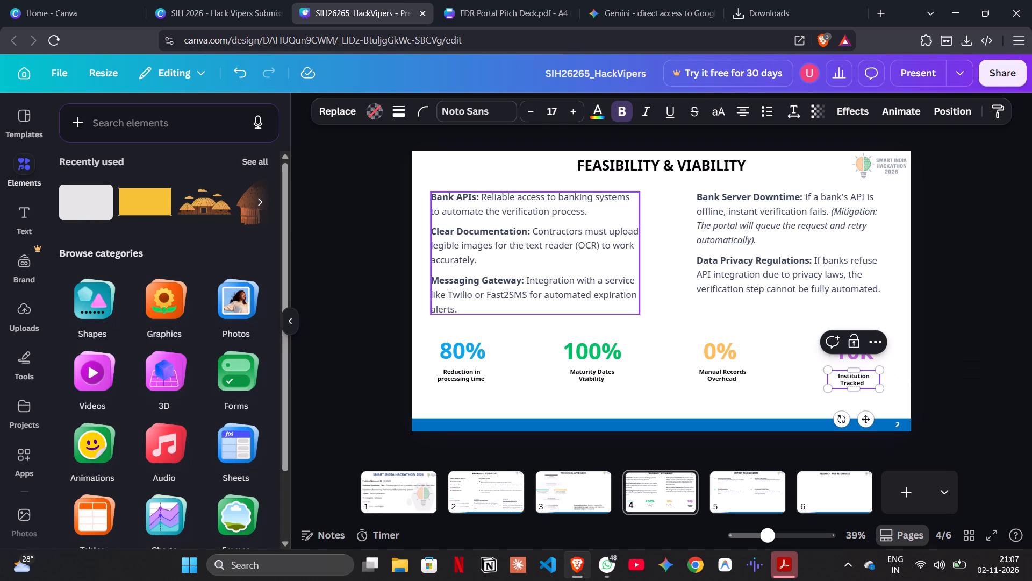
text(eamless)
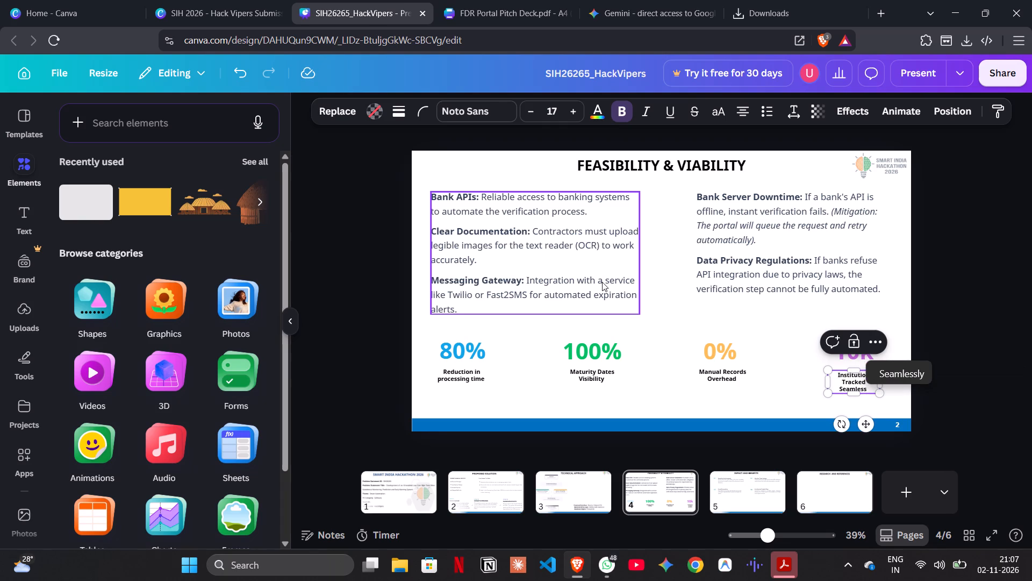
text(ly)
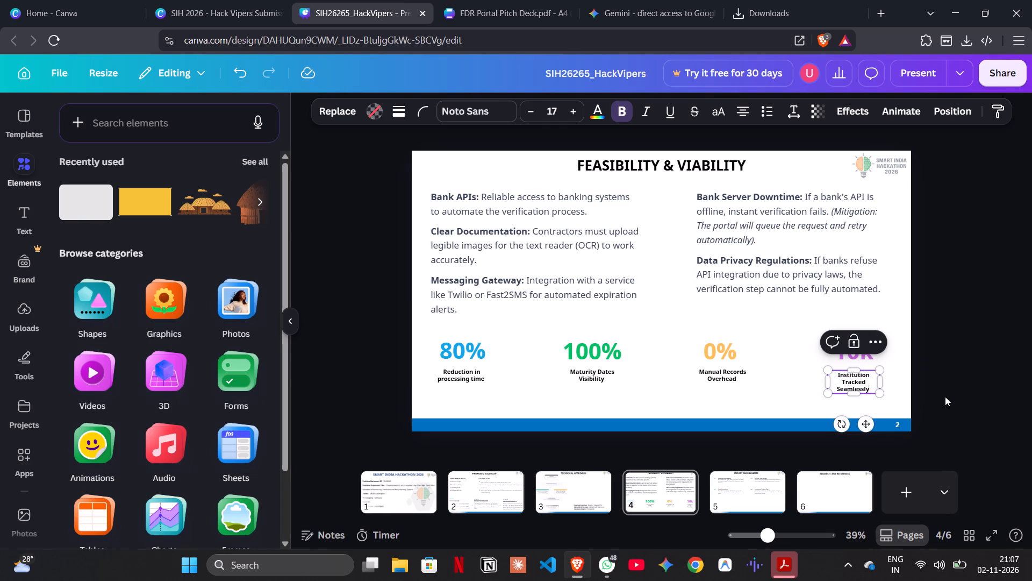
click(945, 396)
Widen the "Institution Tracked Seamlessly" caption box so its text wraps onto two lines.
click(857, 379)
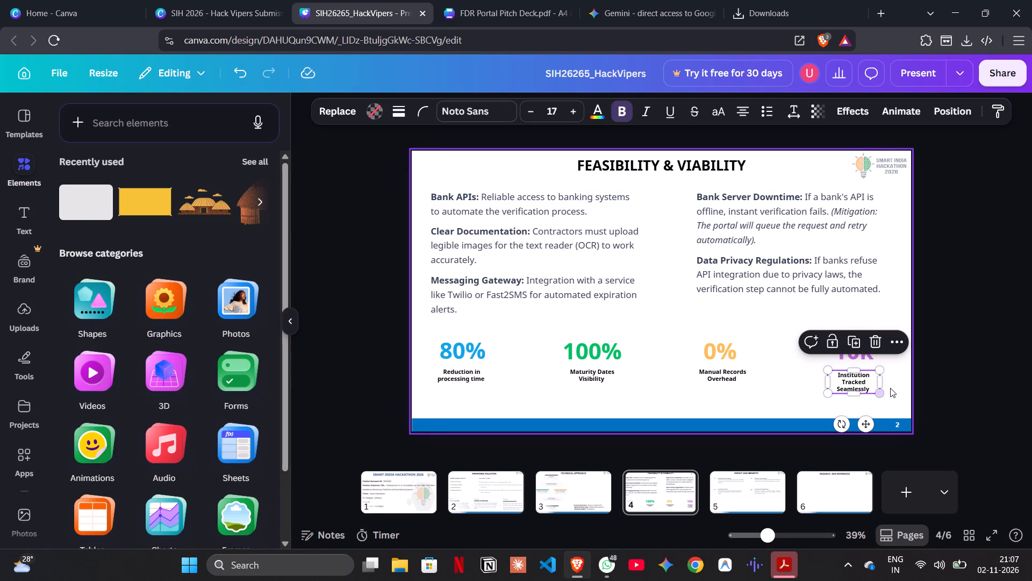
click(885, 382)
click(871, 382)
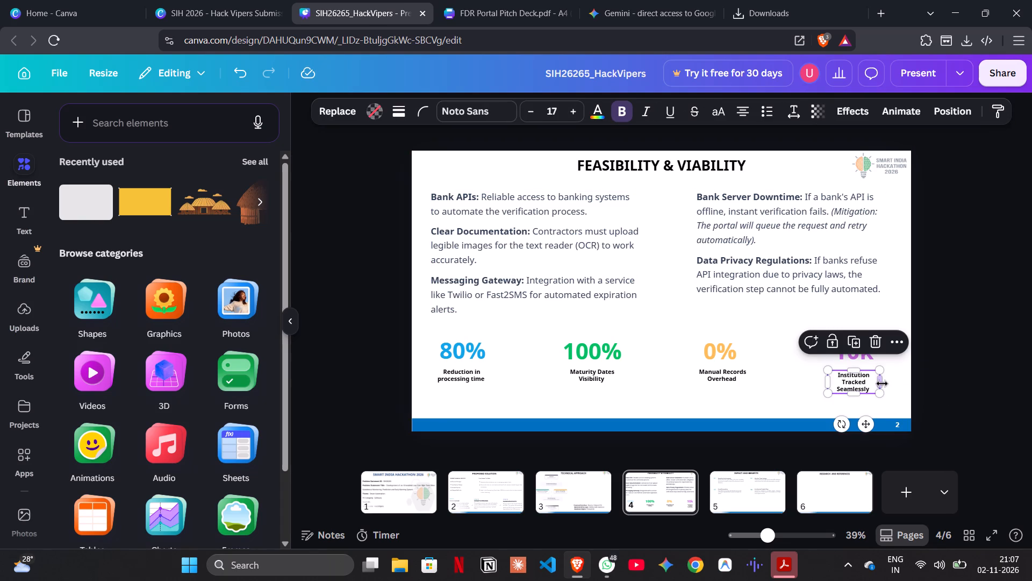
drag(882, 384, 900, 384)
click(924, 386)
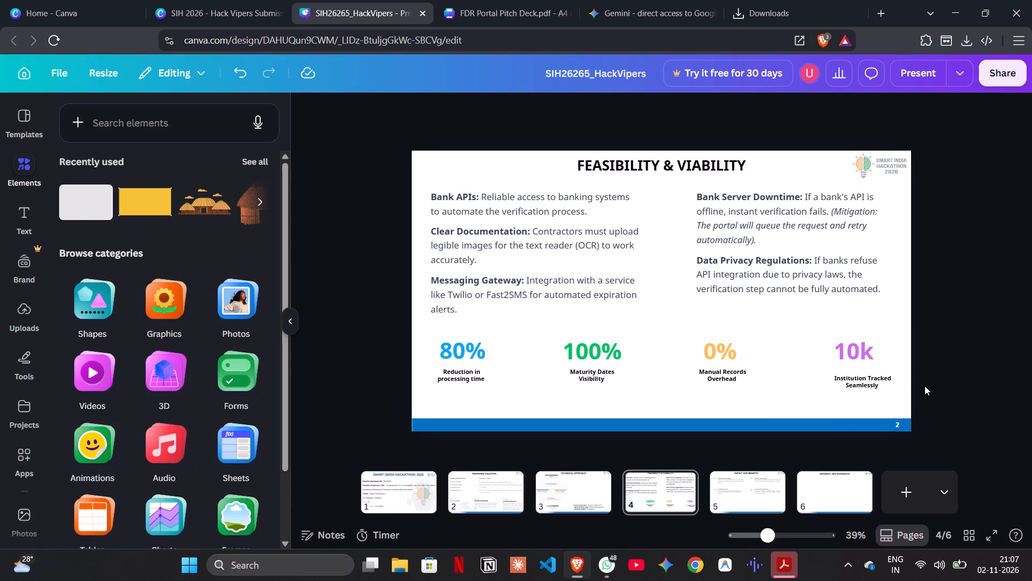
Move the "Institution Tracked Seamlessly" caption slightly up and left so it sits level with the other captions below 10k.
drag(870, 382, 864, 376)
click(929, 372)
click(929, 372)
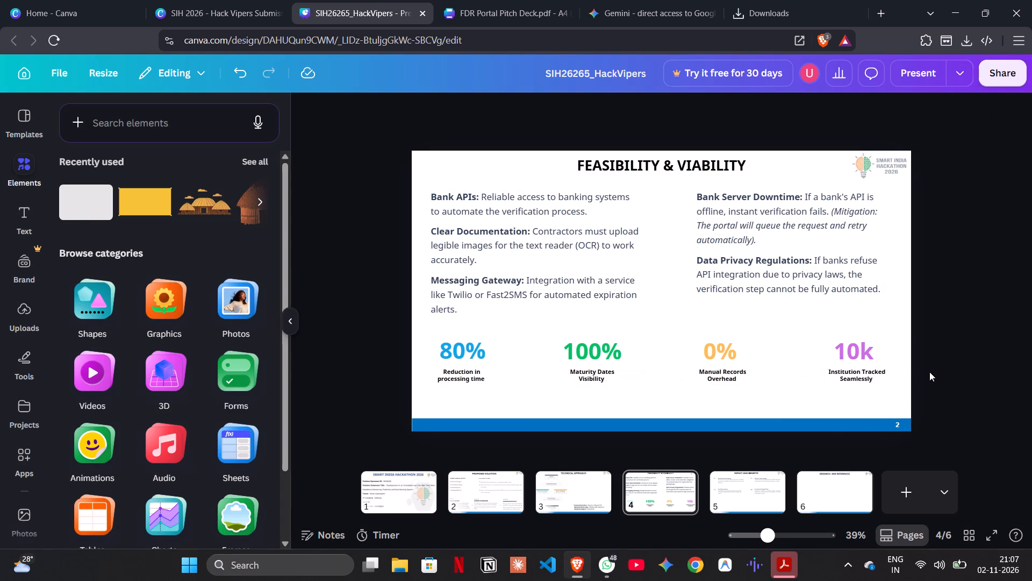
Move the whole metrics row, all four figures with their captions, slightly lower on the slide, keeping the captions level.
drag(355, 347, 977, 376)
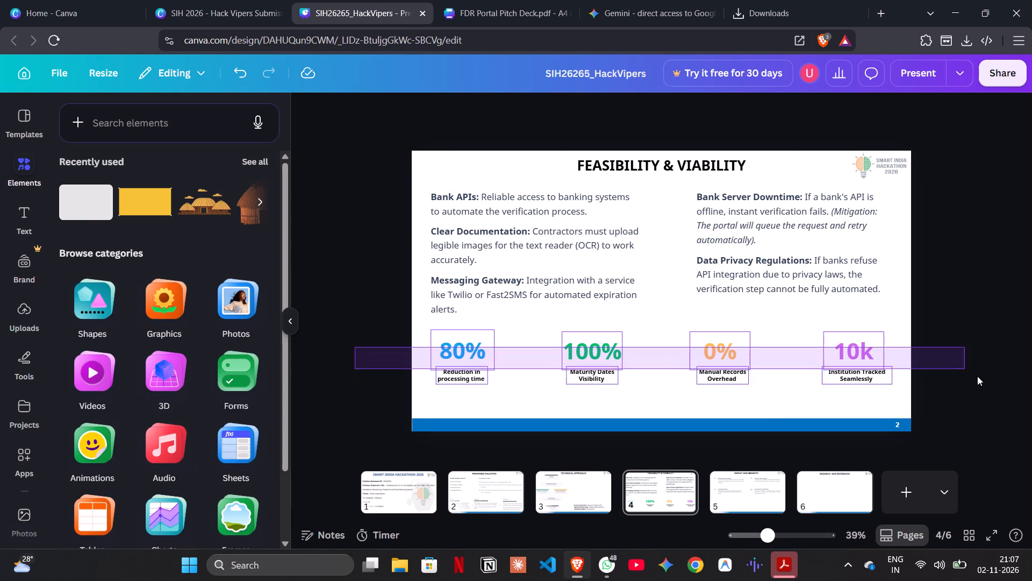
drag(977, 376, 979, 398)
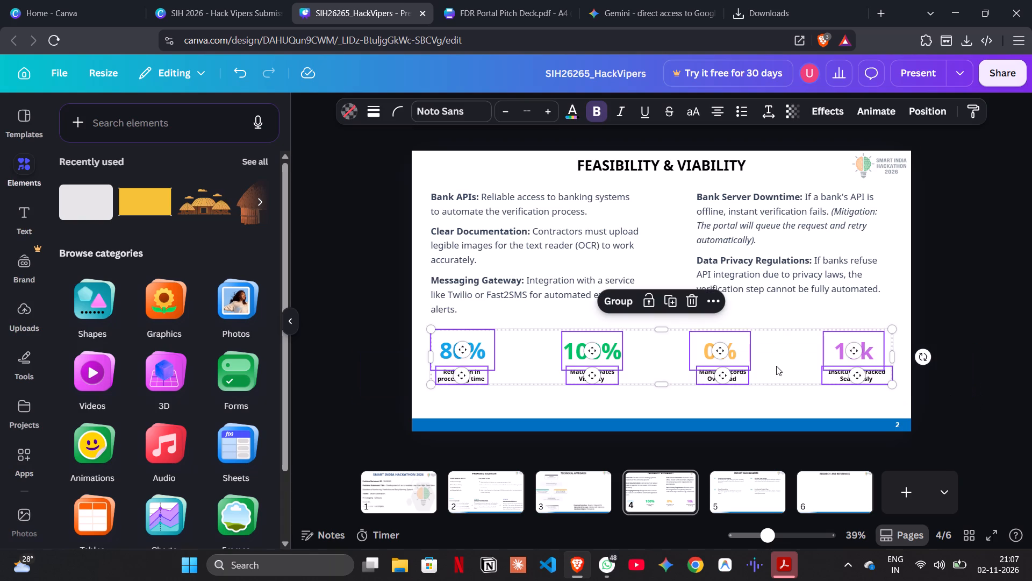
drag(776, 366, 779, 380)
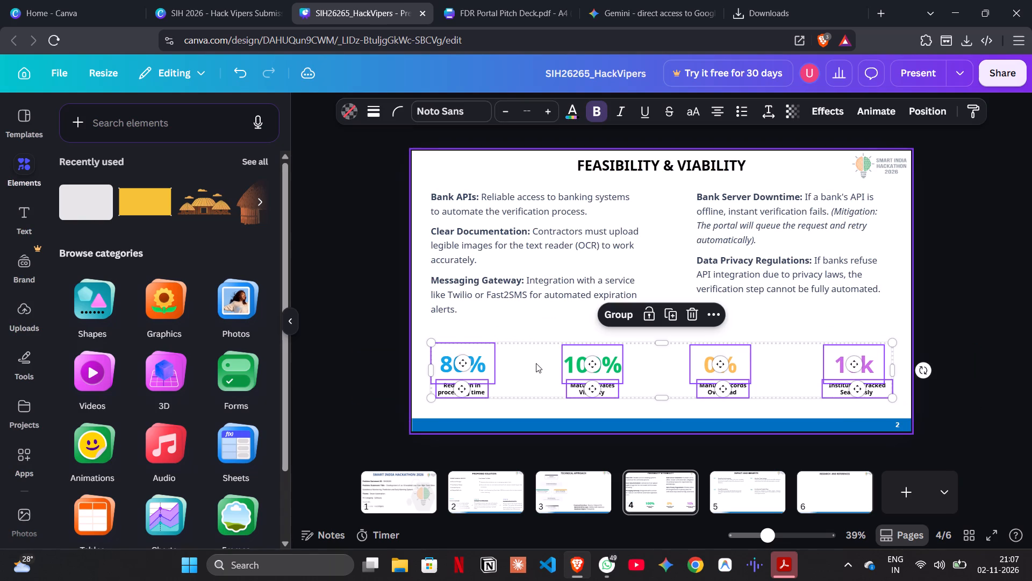
click(385, 331)
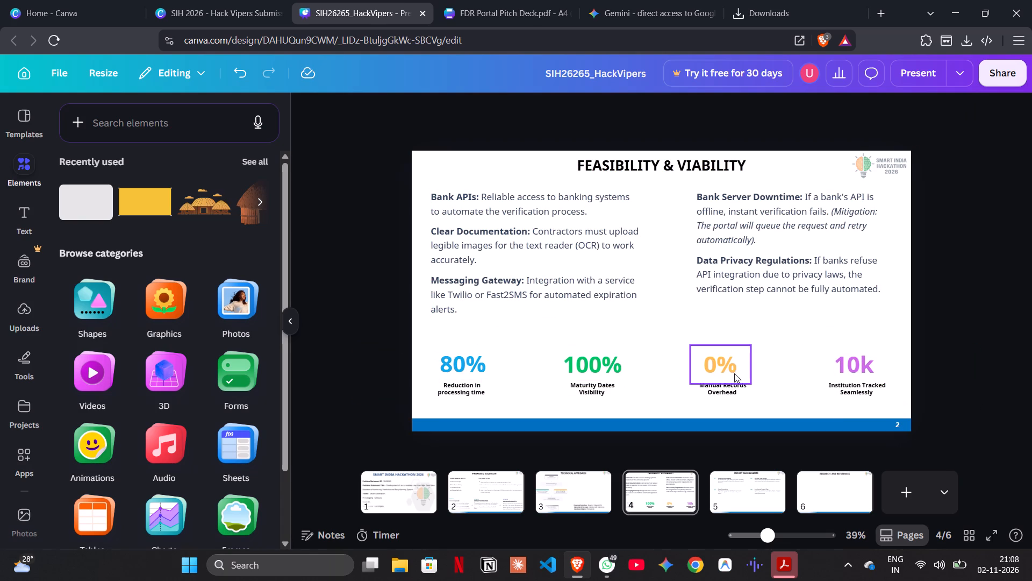
click(724, 395)
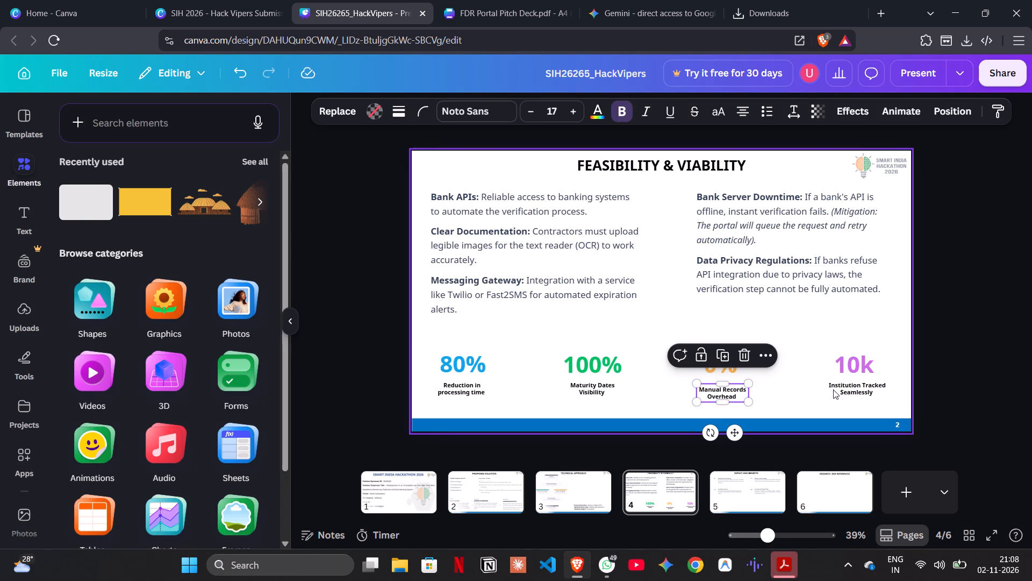
drag(726, 393, 727, 387)
click(850, 382)
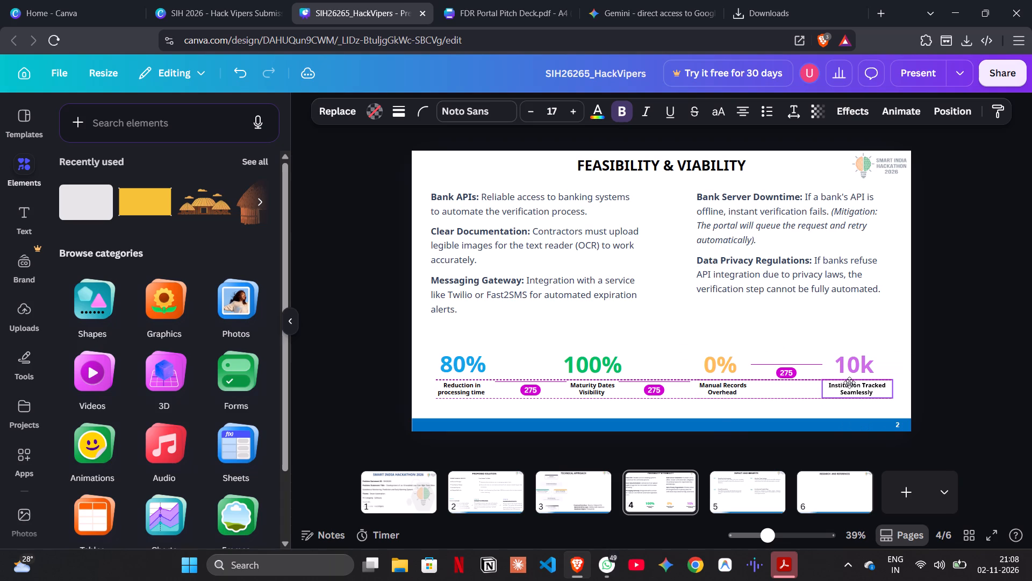
click(929, 377)
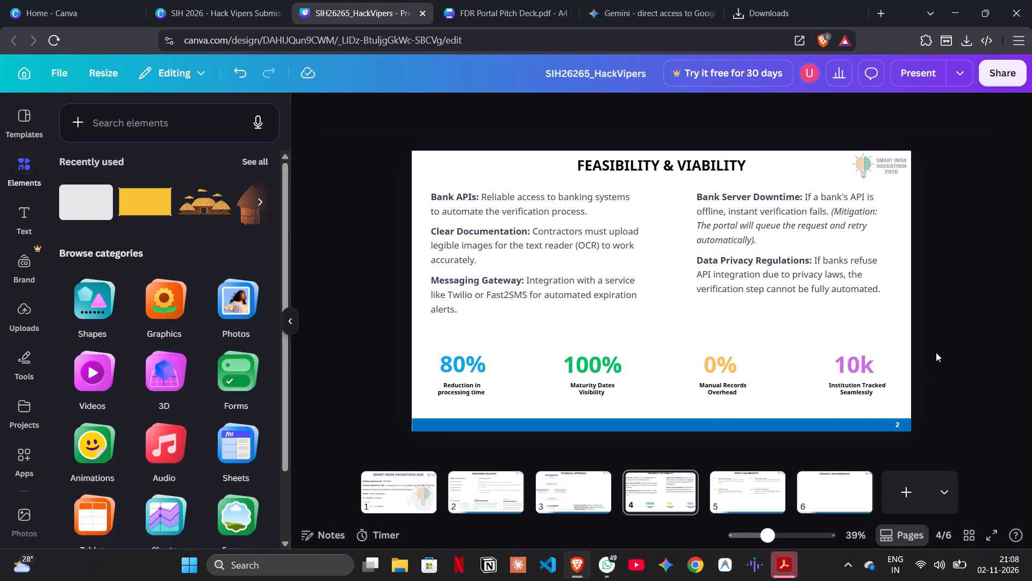
Nudge the 0% figure up slightly to level it with the other figures in the metrics row.
click(463, 359)
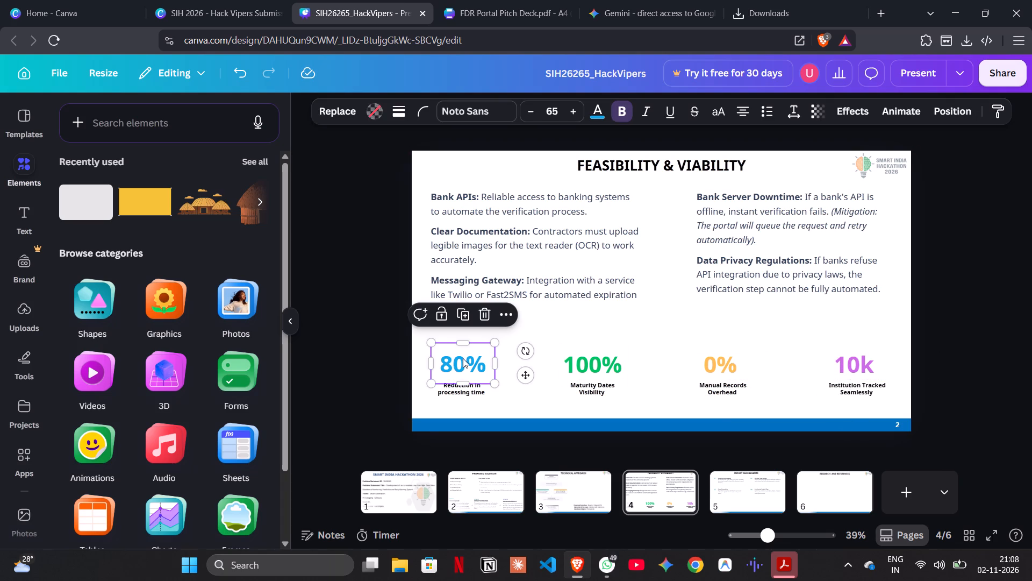
click(599, 367)
click(719, 356)
key(Up)
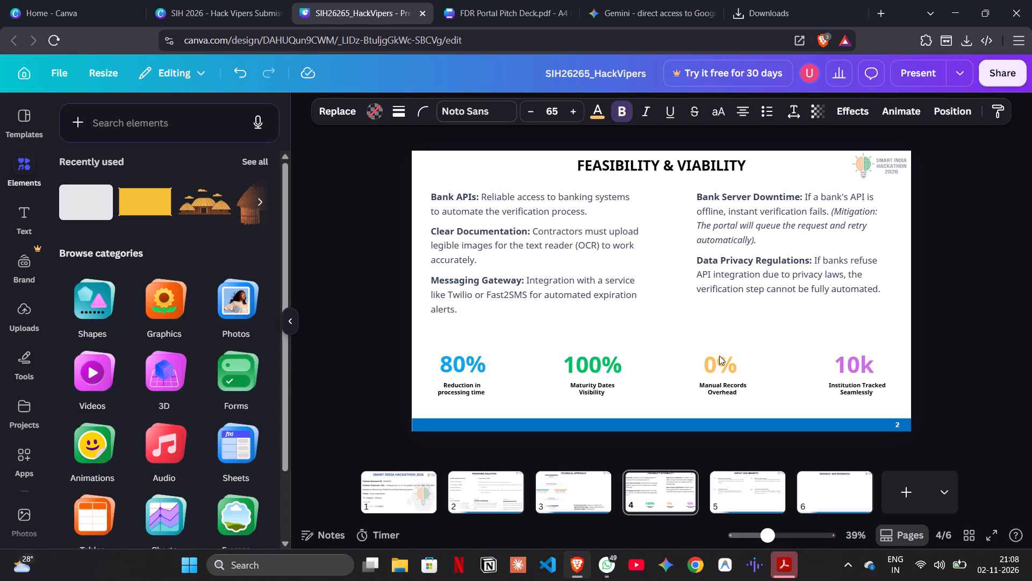
key(Up)
key(Up)
Nudge the 10k figure to the right so it sits centred above its "Institution Tracked Seamlessly" caption.
click(850, 360)
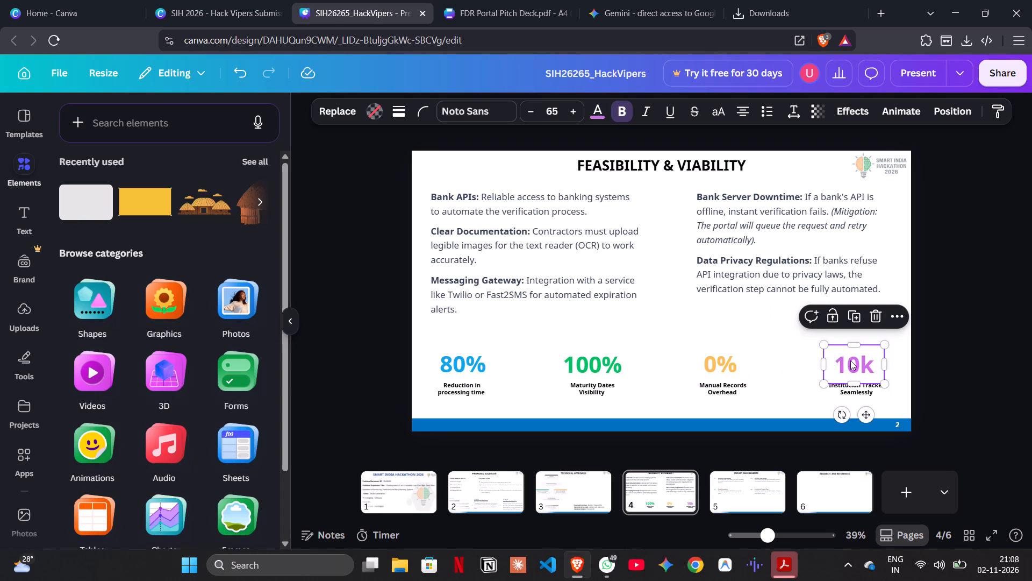
key(Right)
key(Right)
key(Right)
key(Right)
key(Right)
key(Right)
key(Right)
key(Right)
key(Right)
key(Right)
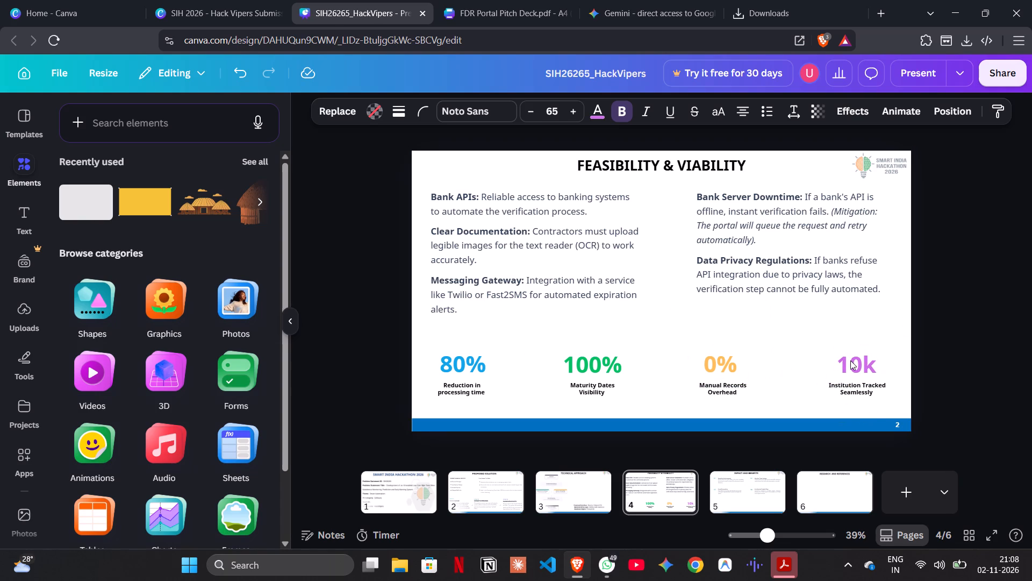
click(941, 359)
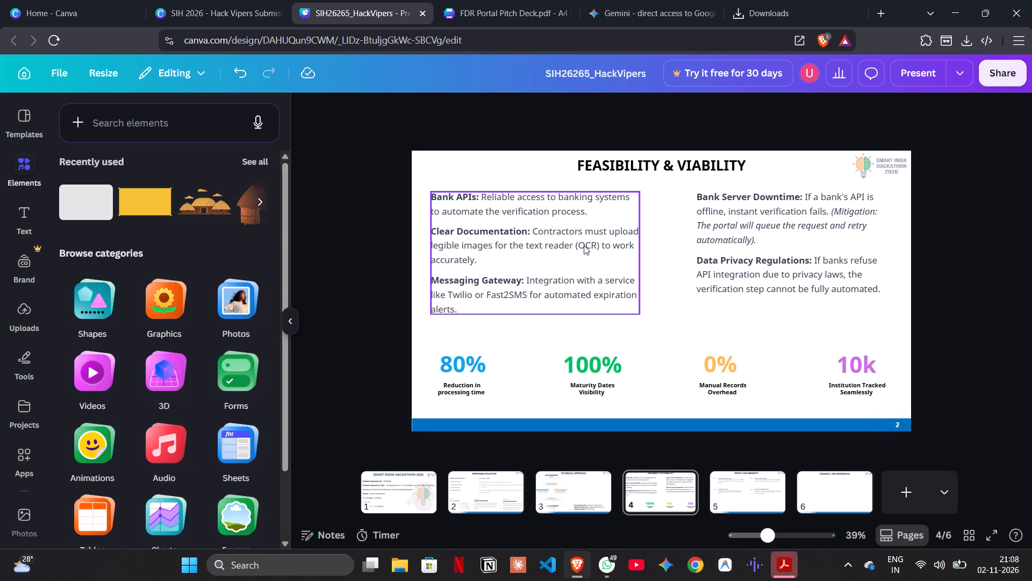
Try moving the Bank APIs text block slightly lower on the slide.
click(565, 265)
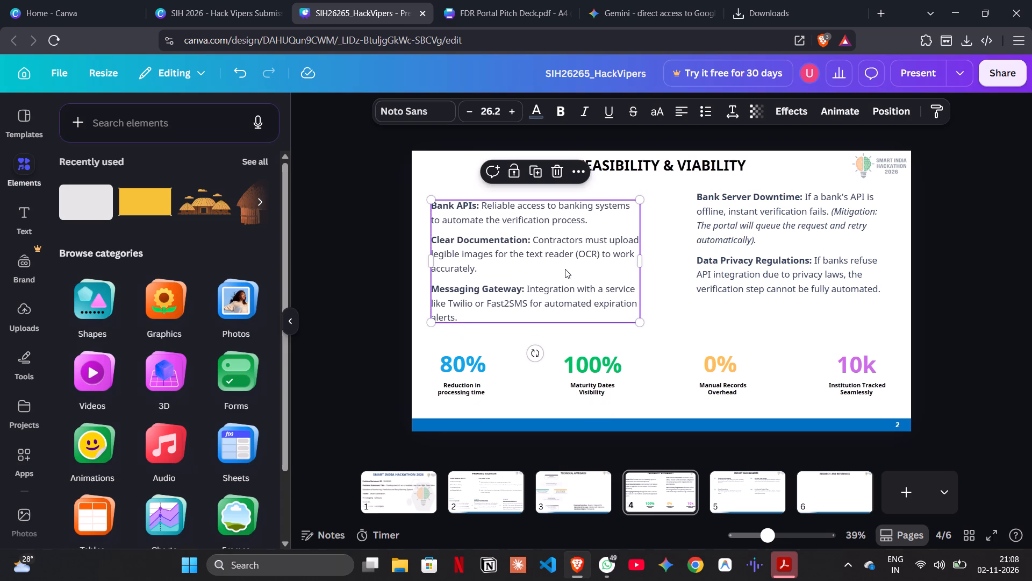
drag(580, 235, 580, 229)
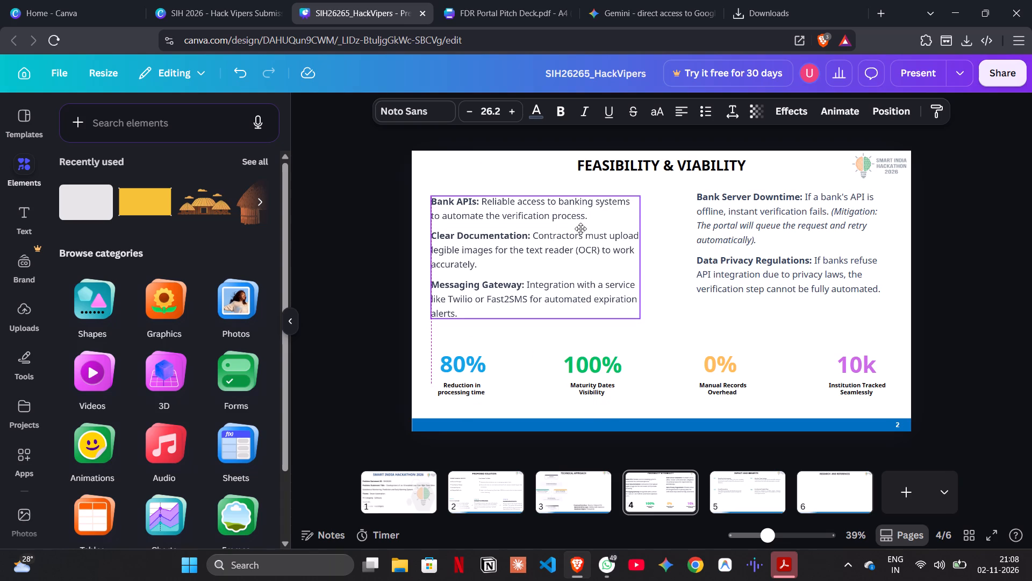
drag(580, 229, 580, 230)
Move the Bank Server Downtime text block slightly down so it is vertically centred beside the Bank APIs block.
drag(804, 234, 801, 241)
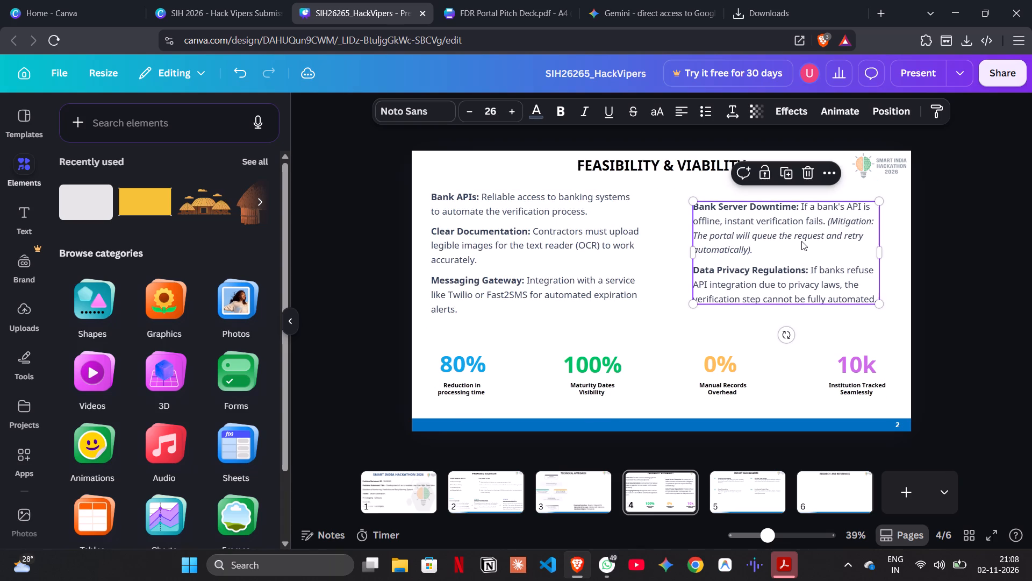
click(944, 272)
click(813, 271)
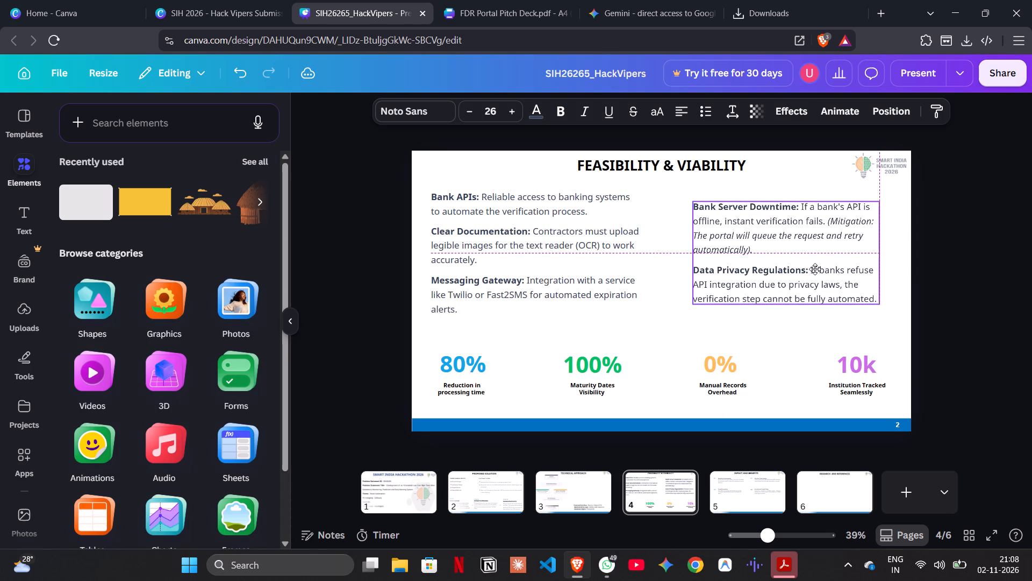
click(982, 299)
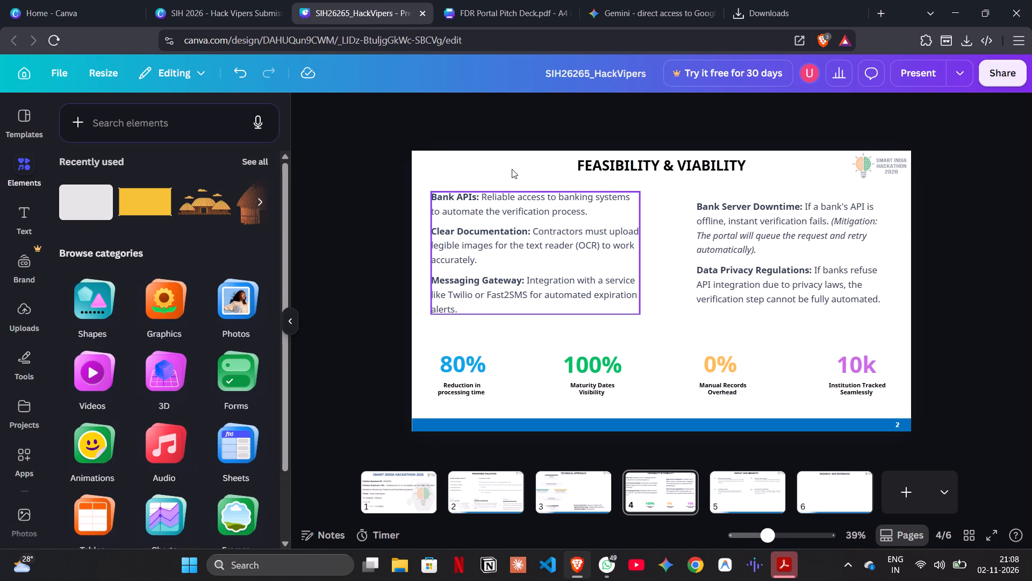
Examine the Technical Approach slide's flowchart elements and technology stack text.
click(589, 490)
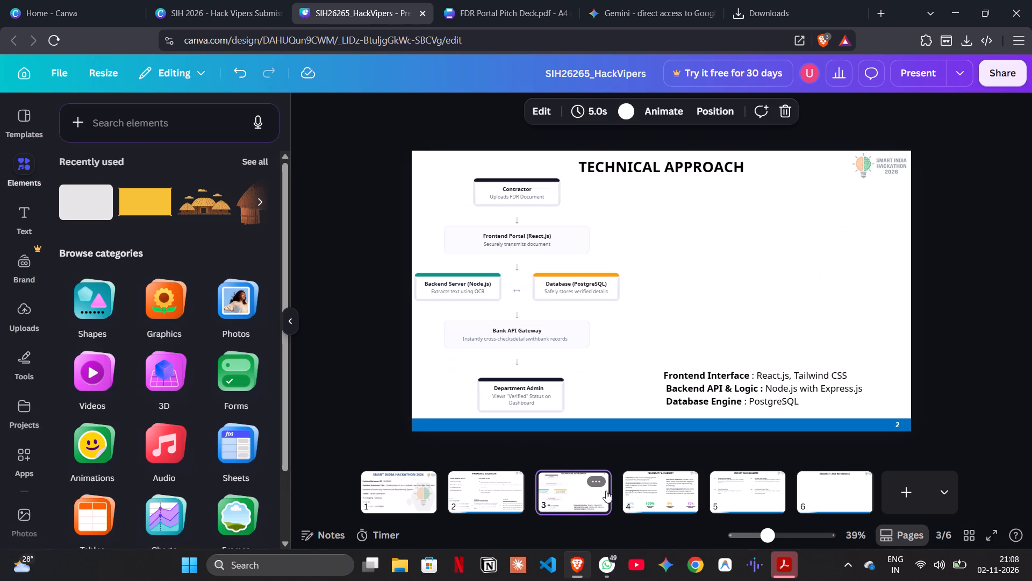
drag(593, 407, 453, 214)
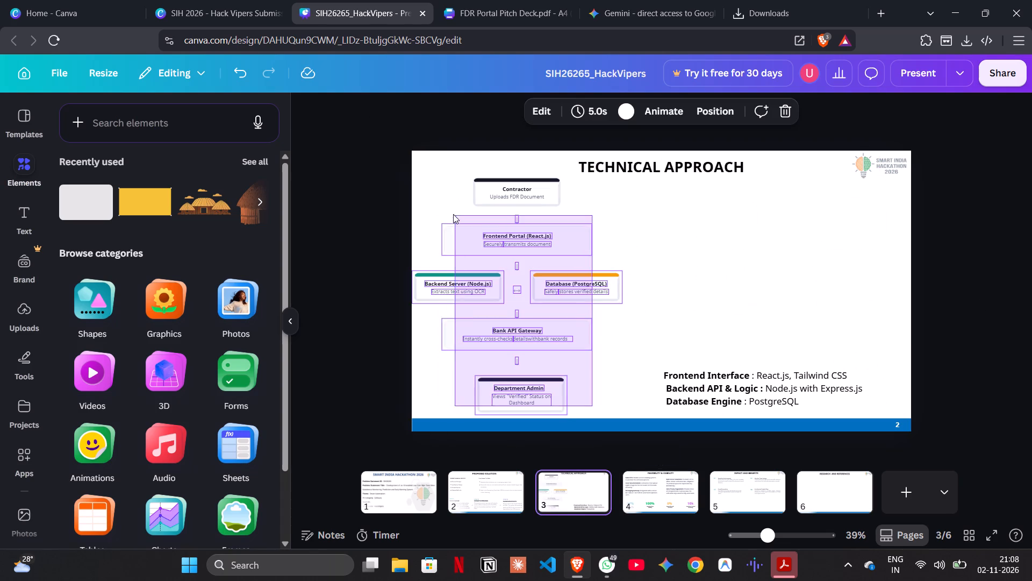
drag(453, 214, 415, 190)
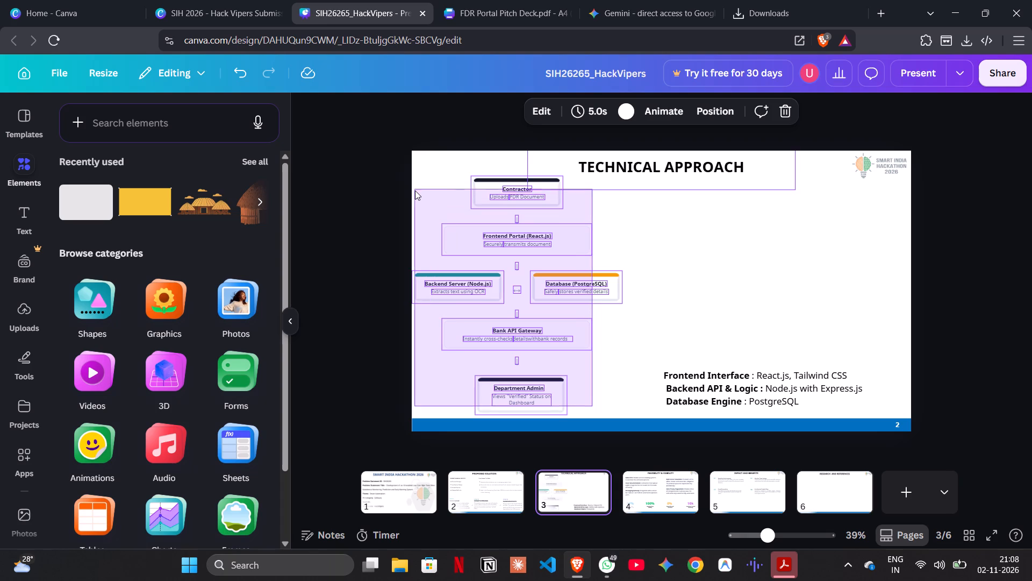
drag(415, 190, 414, 191)
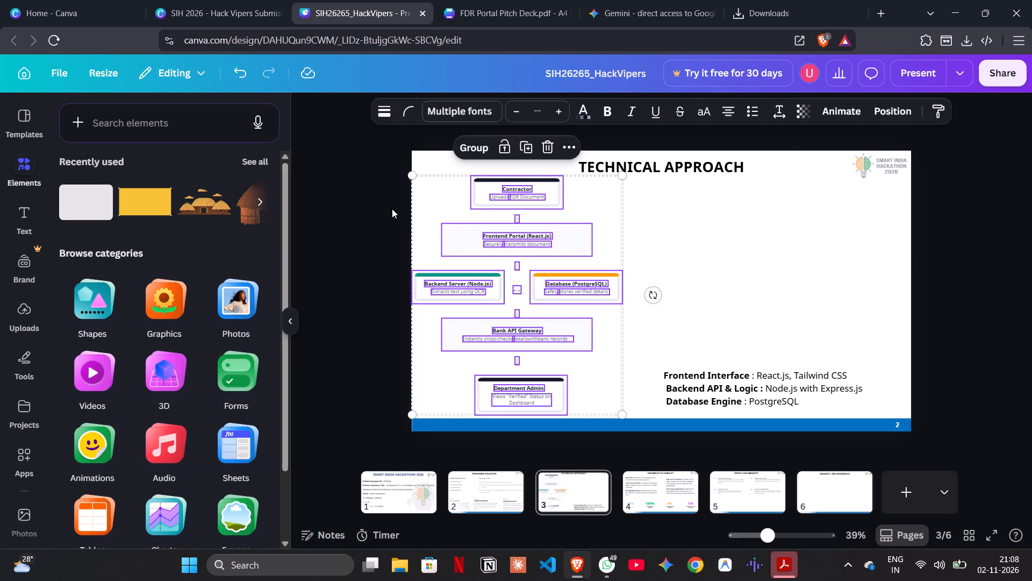
click(375, 216)
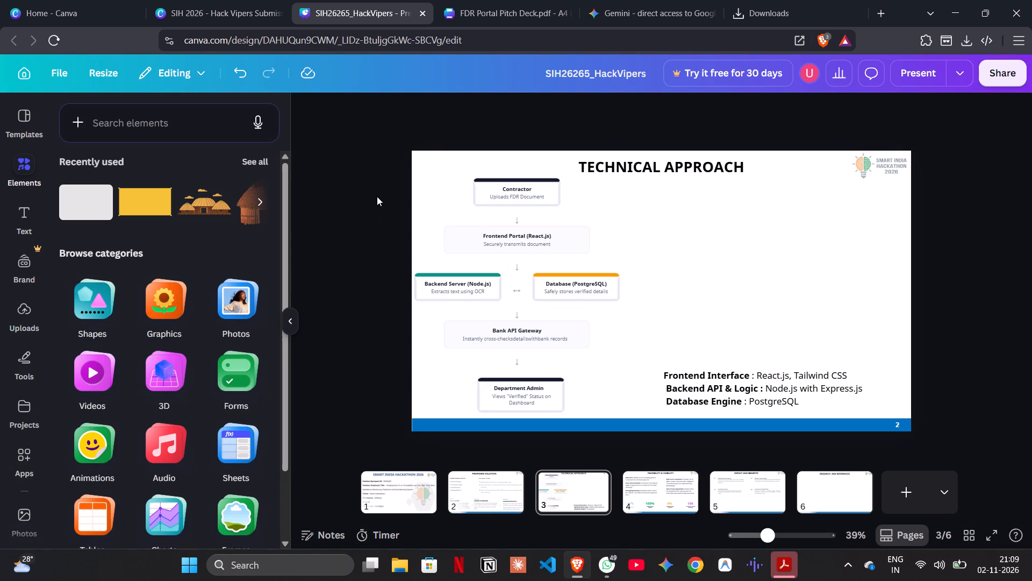
drag(371, 195, 405, 332)
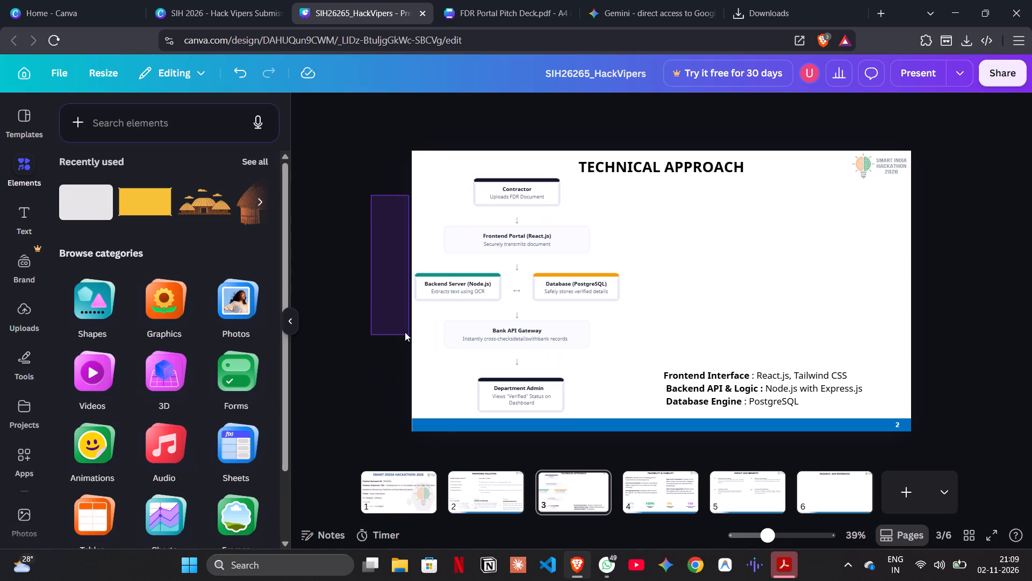
drag(405, 332, 386, 318)
click(386, 318)
drag(381, 192, 457, 189)
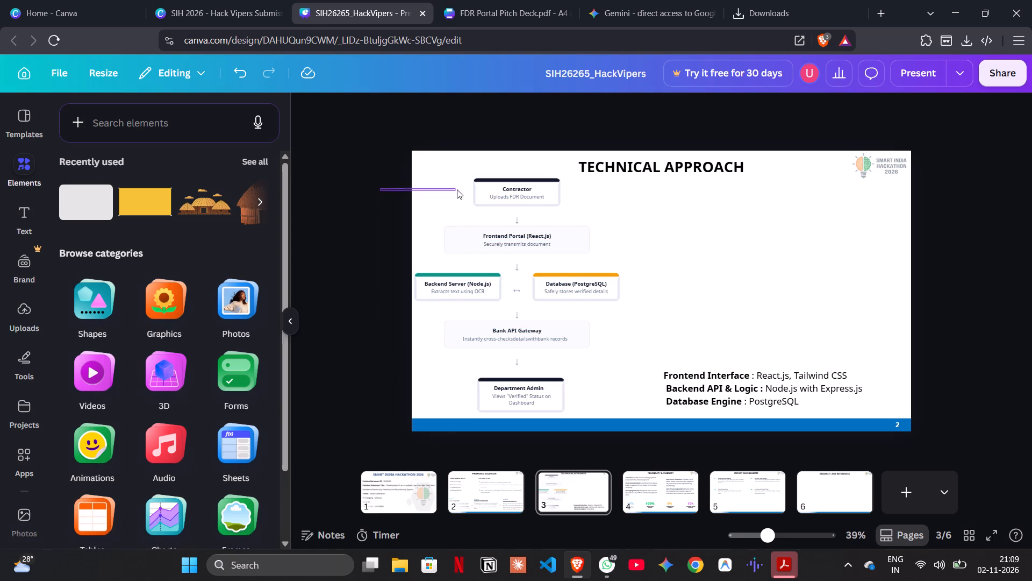
drag(457, 189, 519, 417)
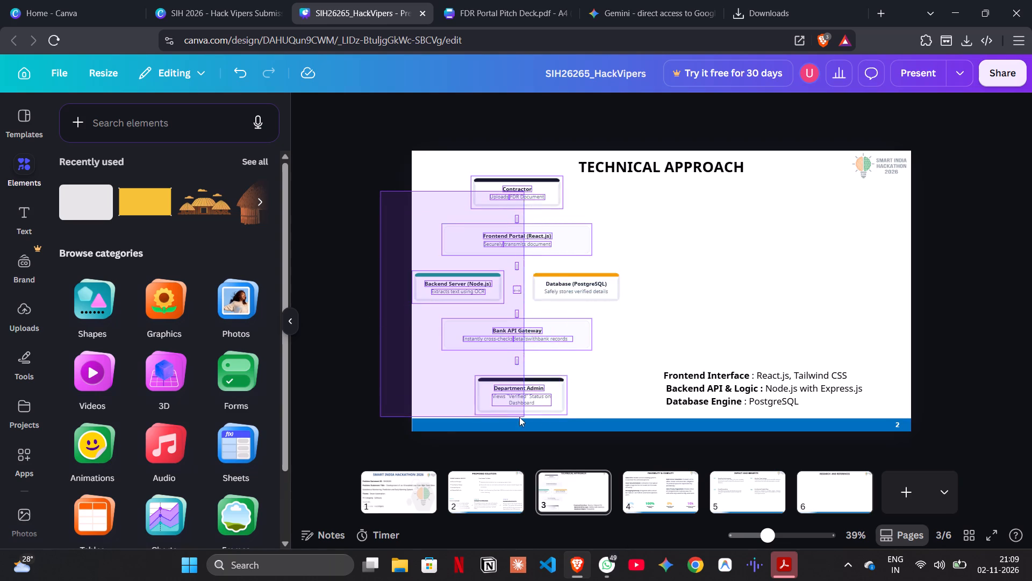
drag(519, 417, 588, 367)
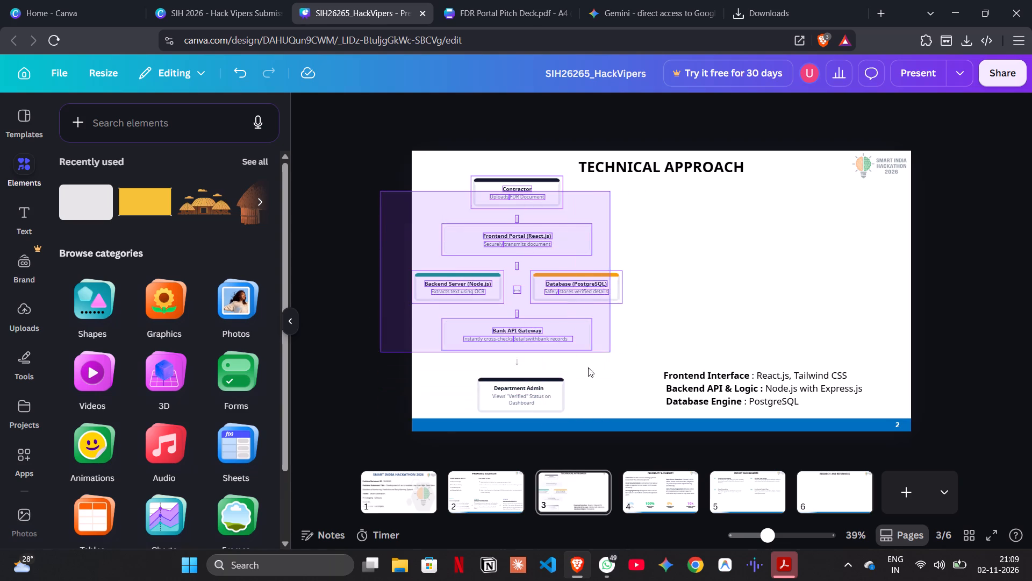
drag(588, 367, 681, 367)
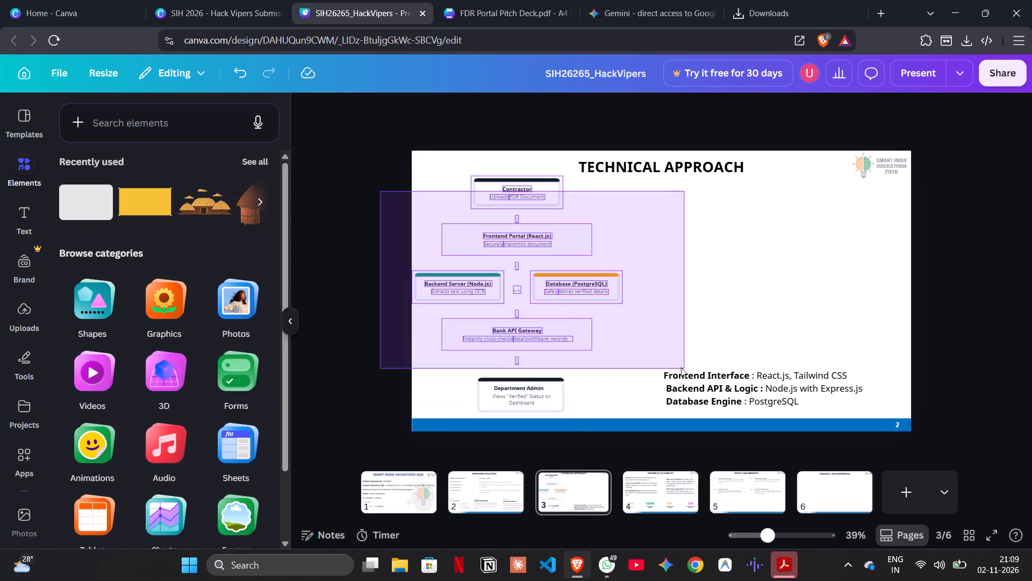
drag(681, 367, 387, 328)
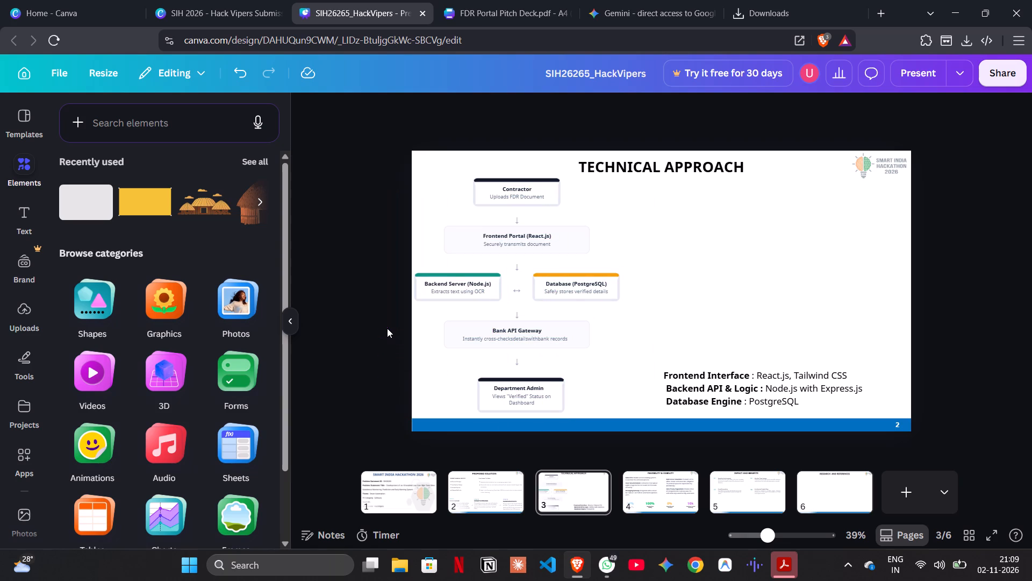
click(819, 389)
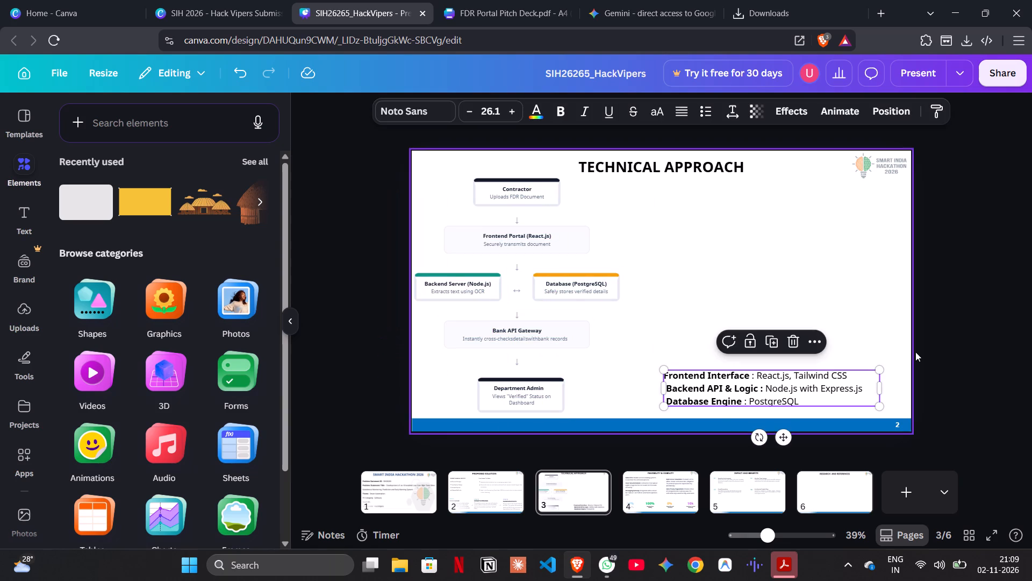
click(915, 352)
click(989, 329)
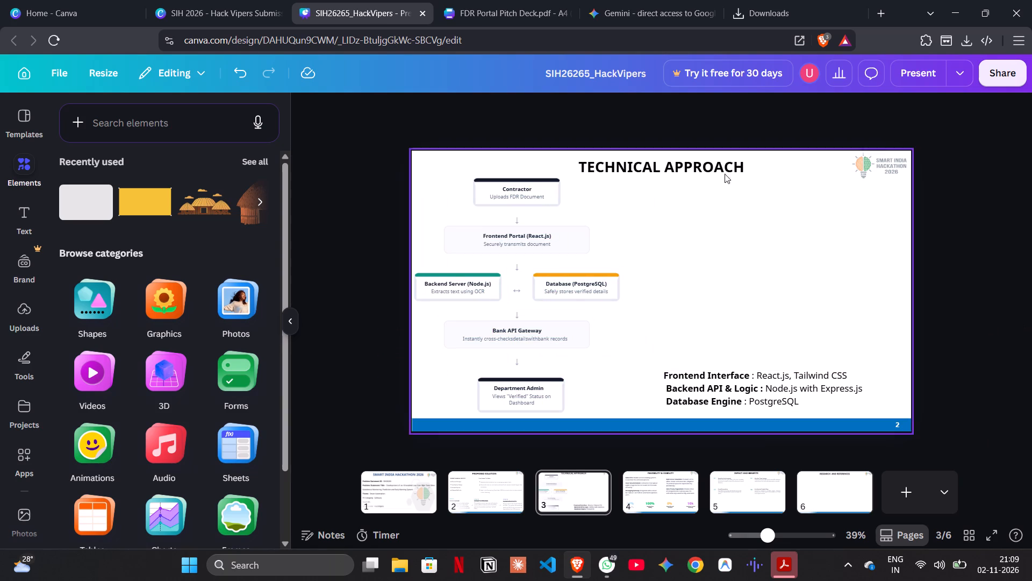
Check the FDR Portal Pitch Deck's pages on bank APIs and risks against the Feasibility & Viability slide.
click(496, 0)
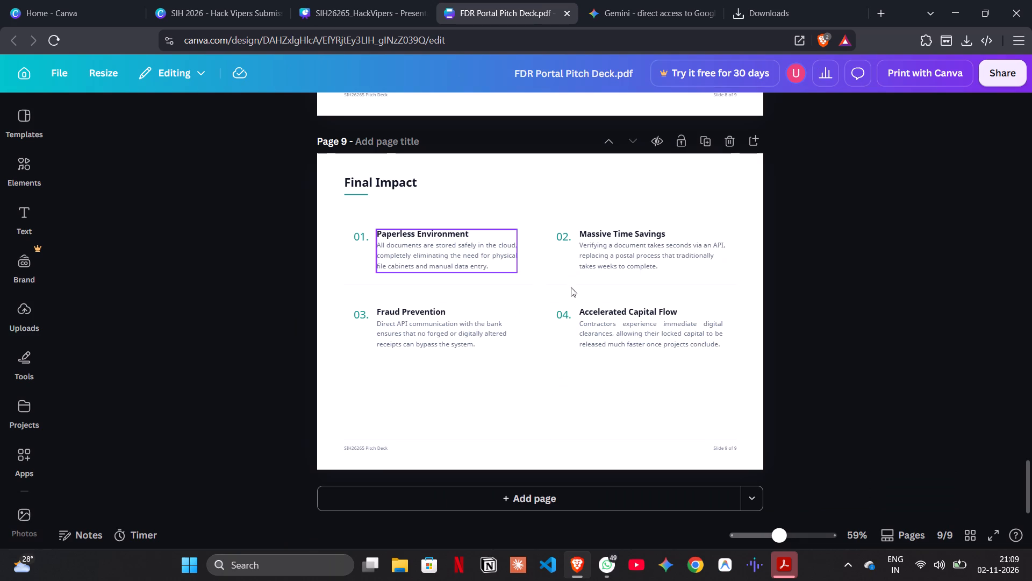
scroll(674, 258, up, 6)
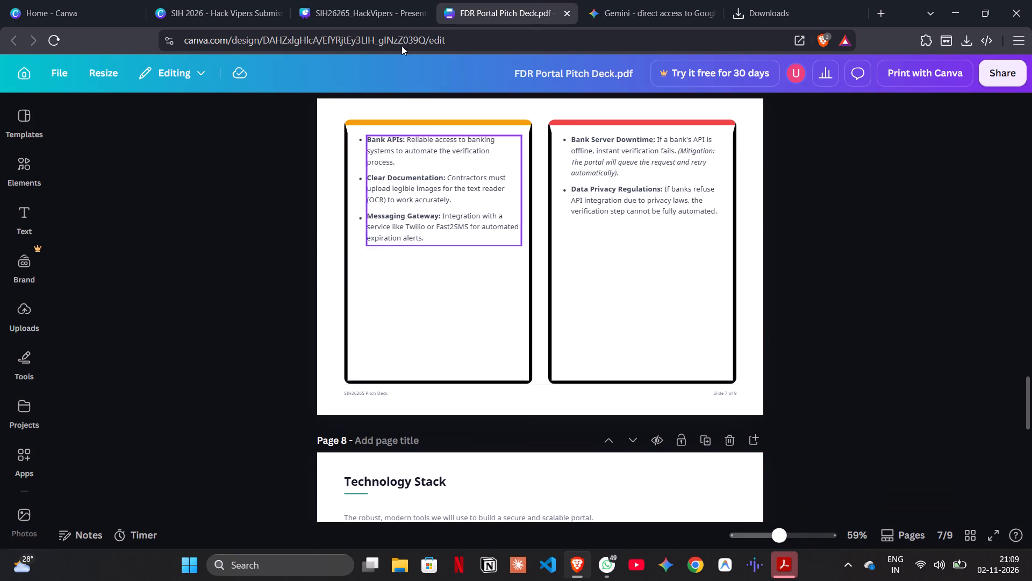
click(371, 0)
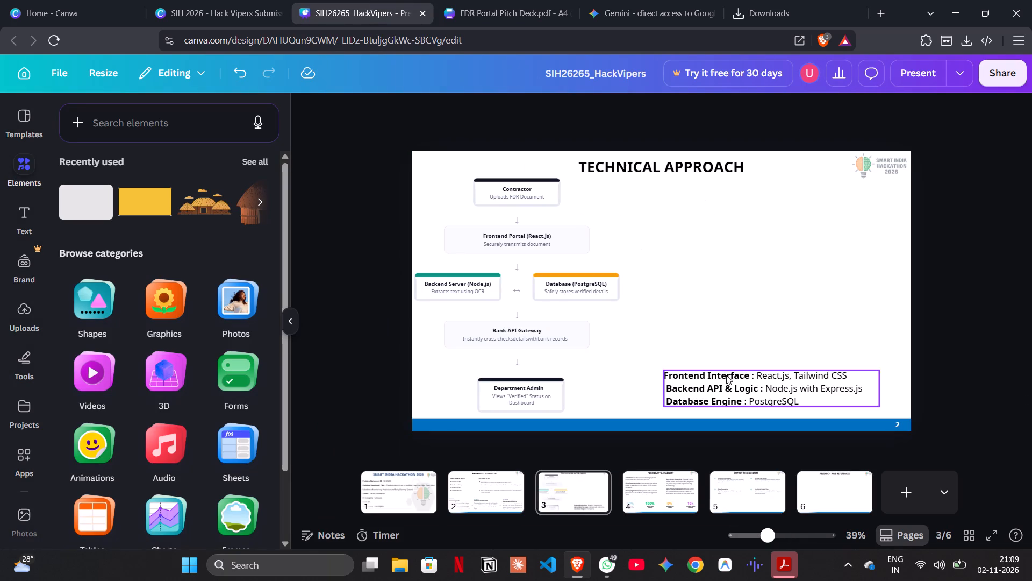
click(660, 472)
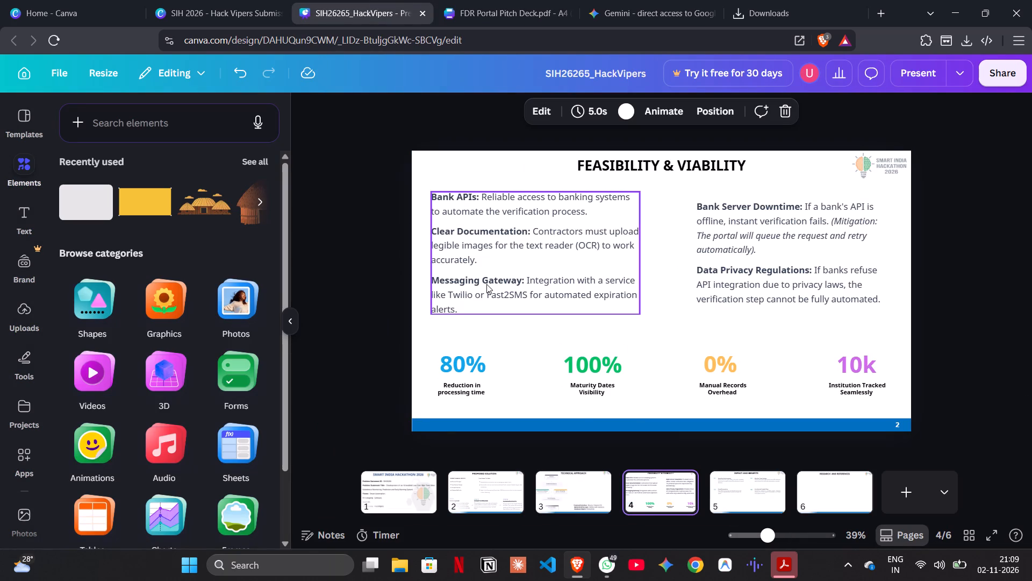
click(486, 284)
click(360, 261)
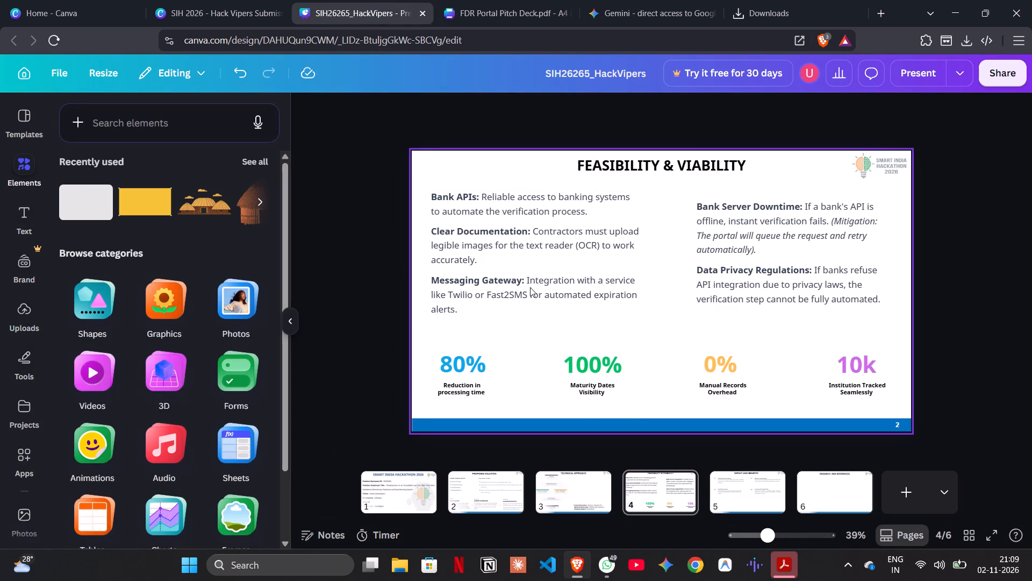
click(951, 308)
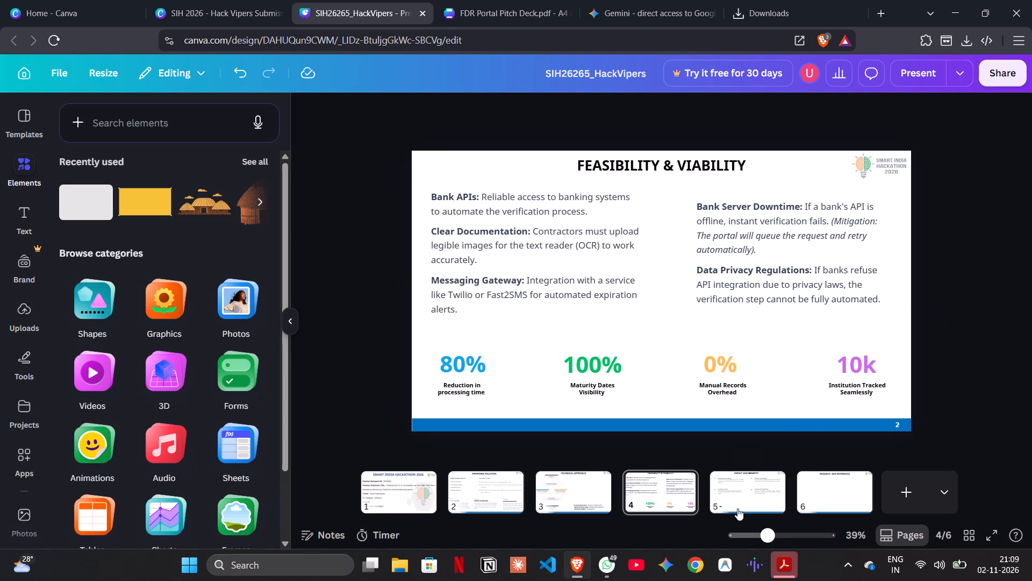
click(757, 494)
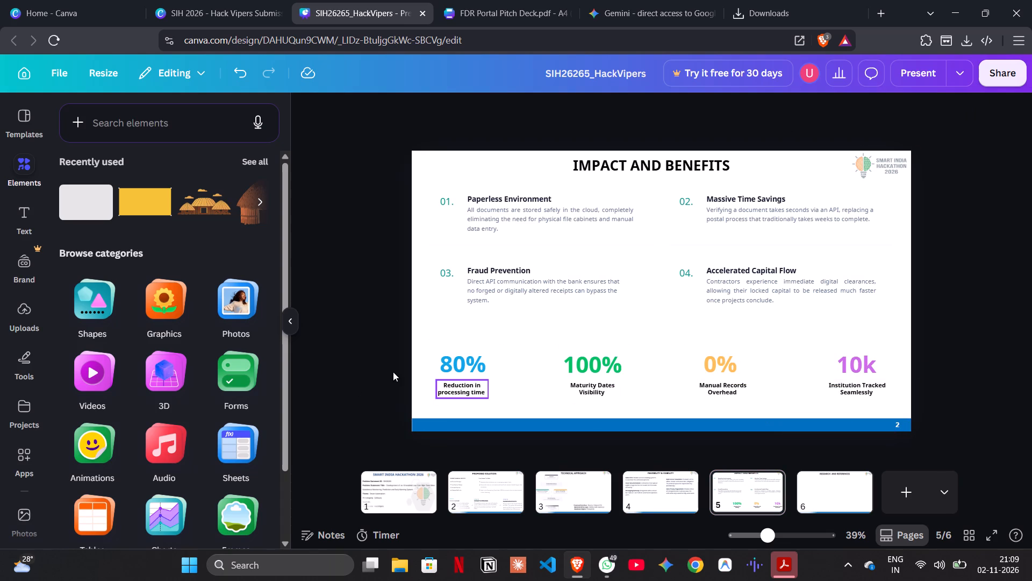
Enlarge the whole metrics row slightly and centre it horizontally above the blue footer on the Impact and Benefits slide.
click(378, 358)
drag(930, 407, 578, 369)
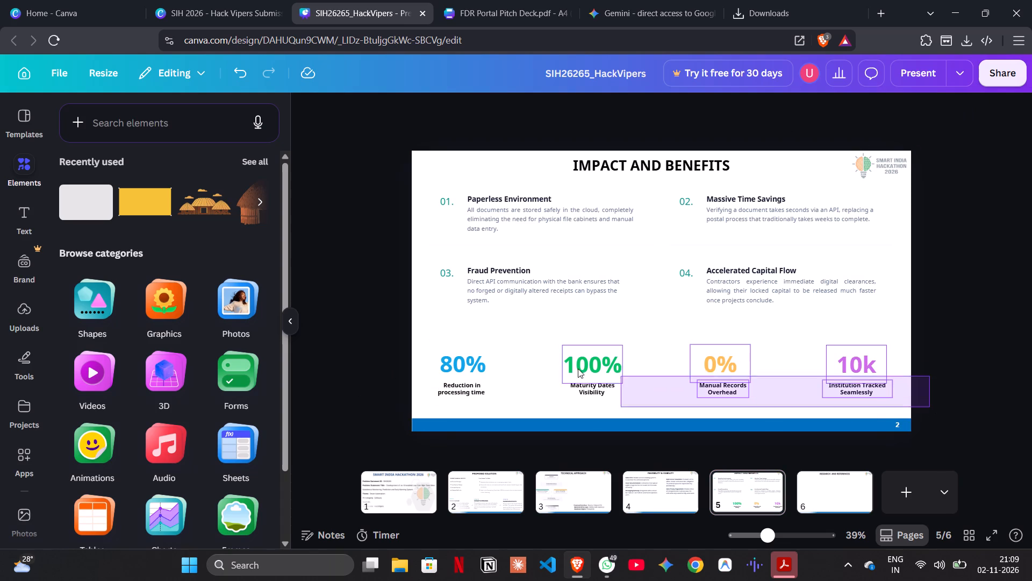
drag(578, 369, 378, 353)
drag(432, 341, 419, 338)
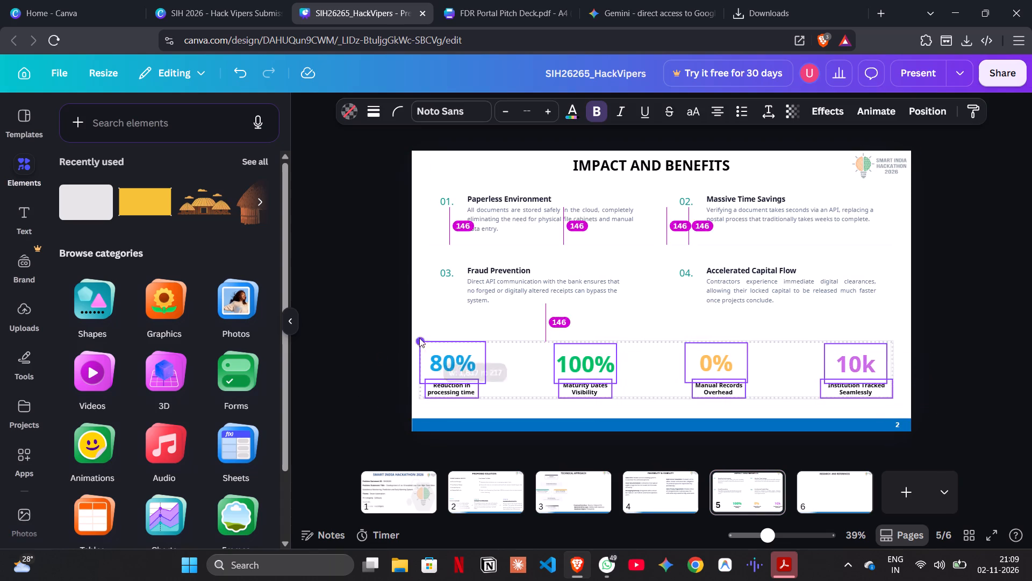
drag(419, 338, 415, 334)
drag(765, 371, 776, 371)
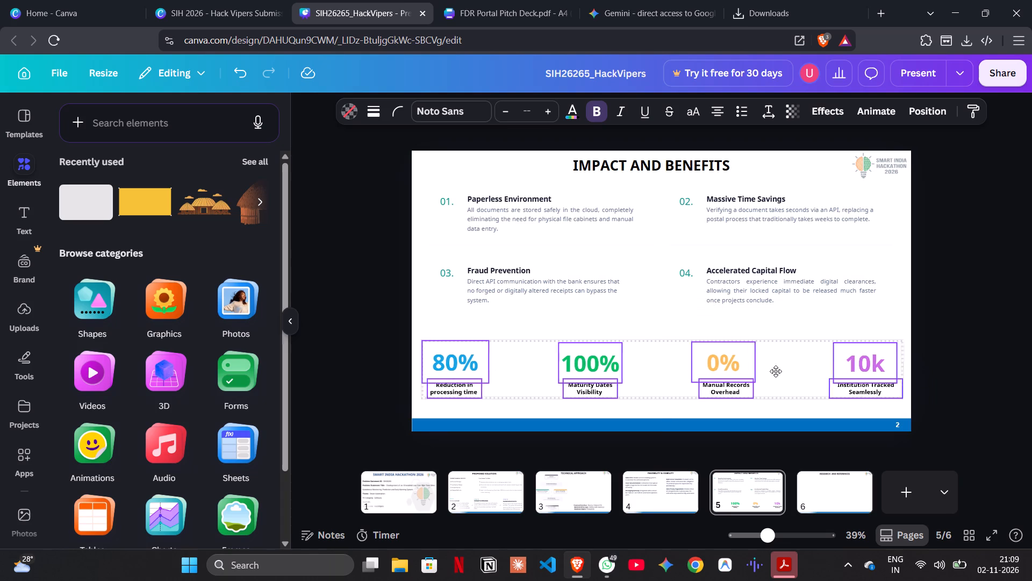
drag(776, 371, 778, 377)
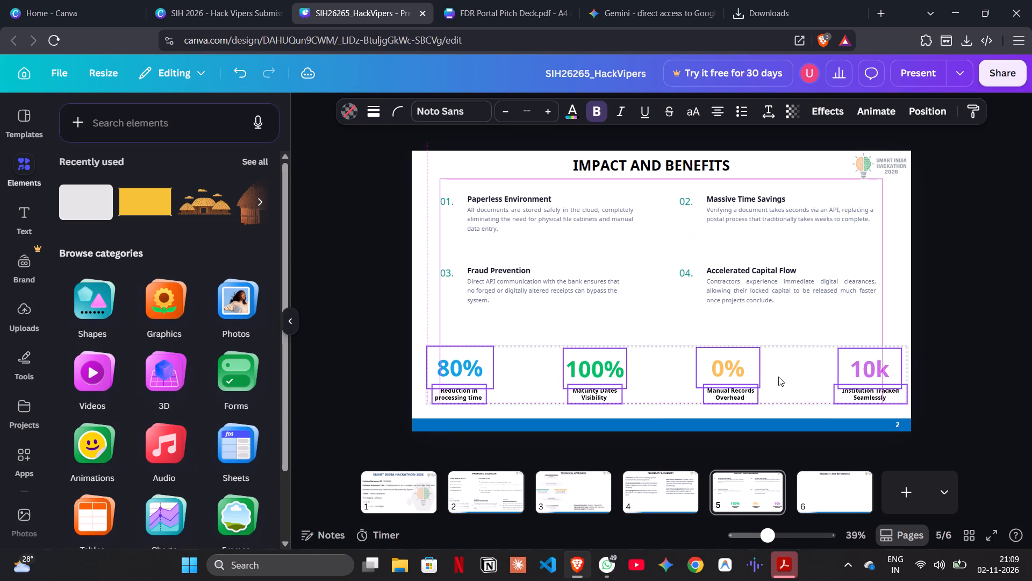
click(779, 377)
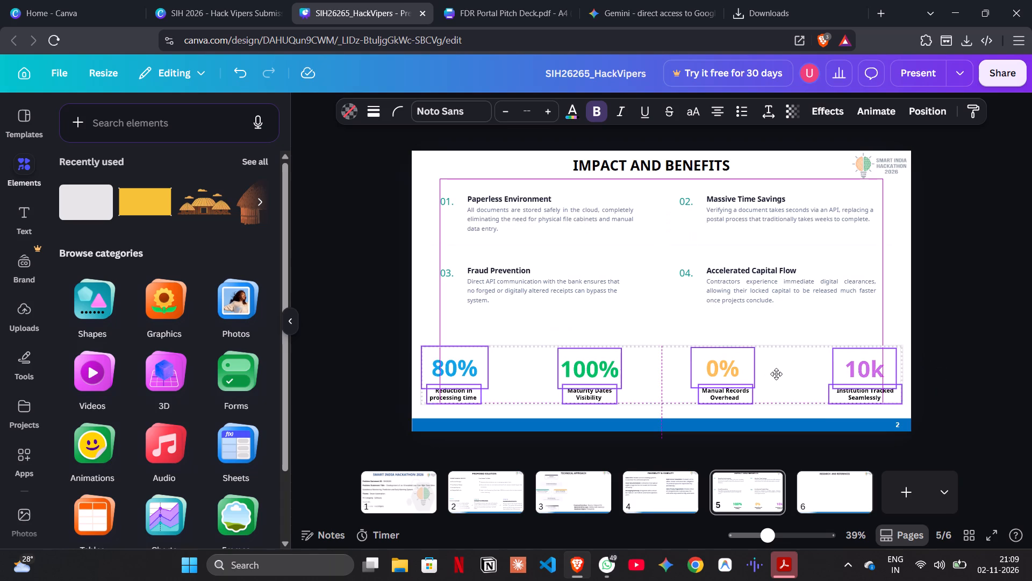
click(933, 356)
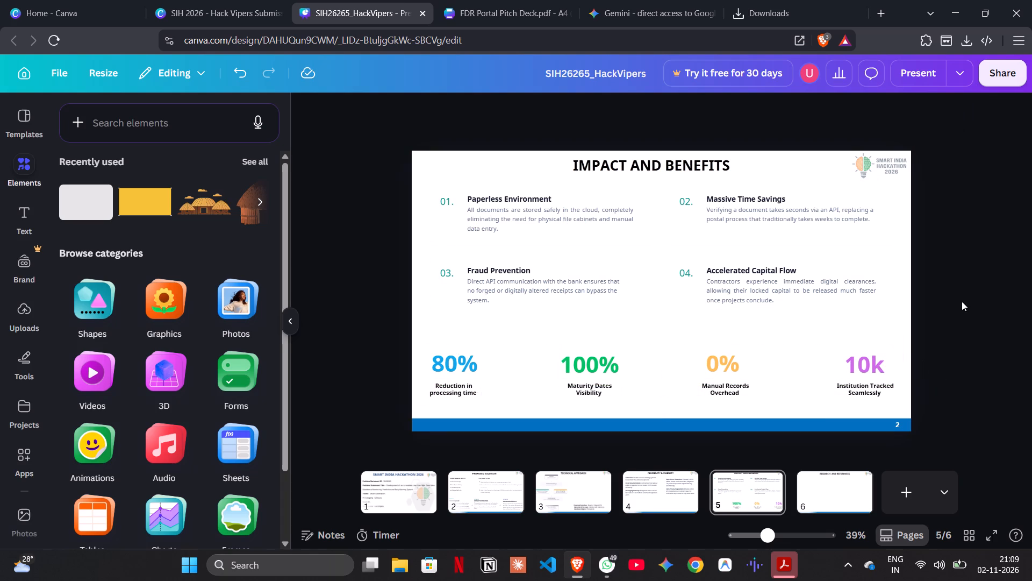
Enlarge the four numbered benefit blocks with their divider lines slightly and place them midway between the title and the metrics row.
drag(947, 328, 462, 188)
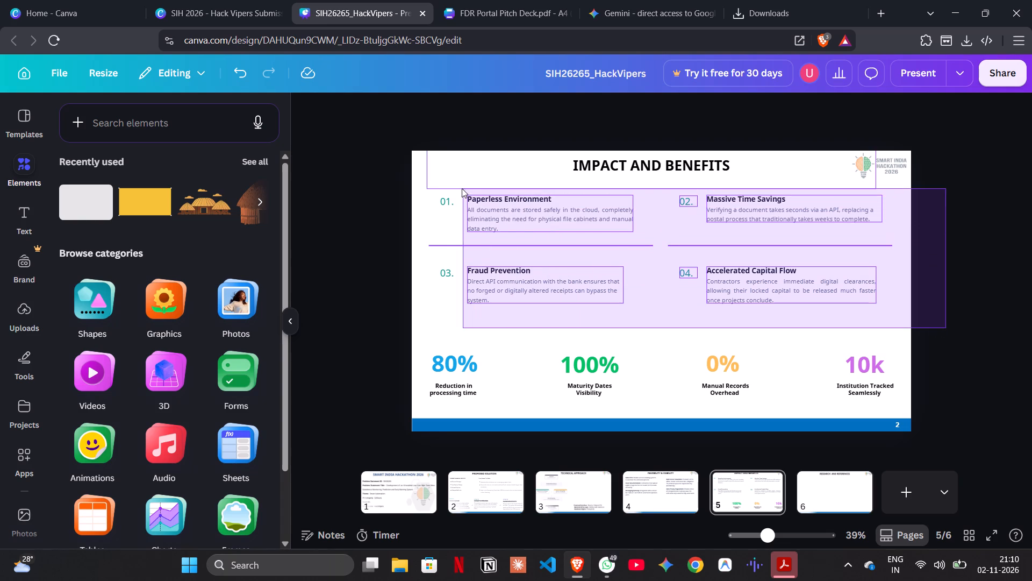
drag(462, 188, 433, 202)
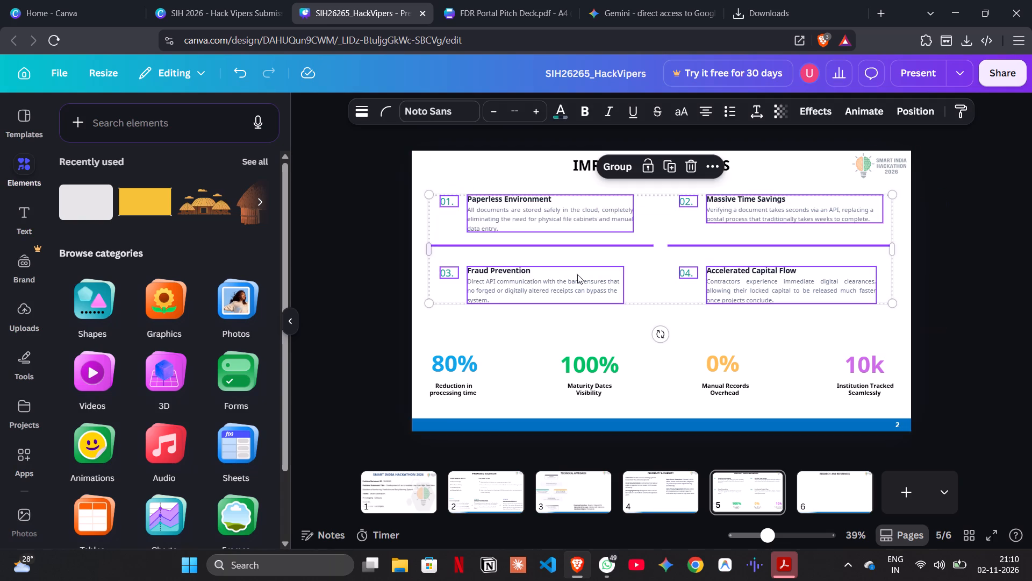
drag(891, 306, 895, 310)
drag(895, 310, 905, 317)
drag(827, 263, 819, 265)
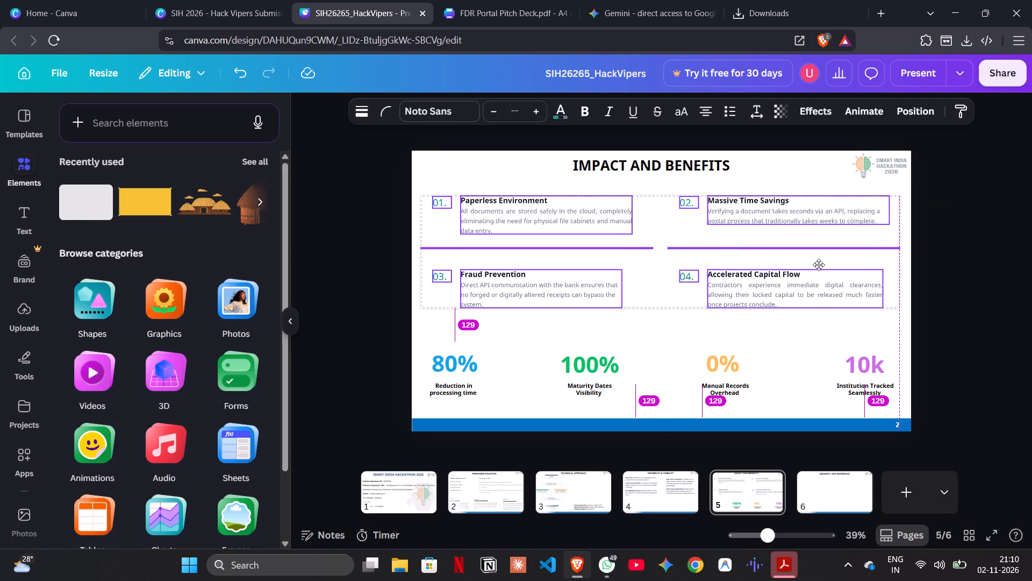
drag(819, 265, 821, 274)
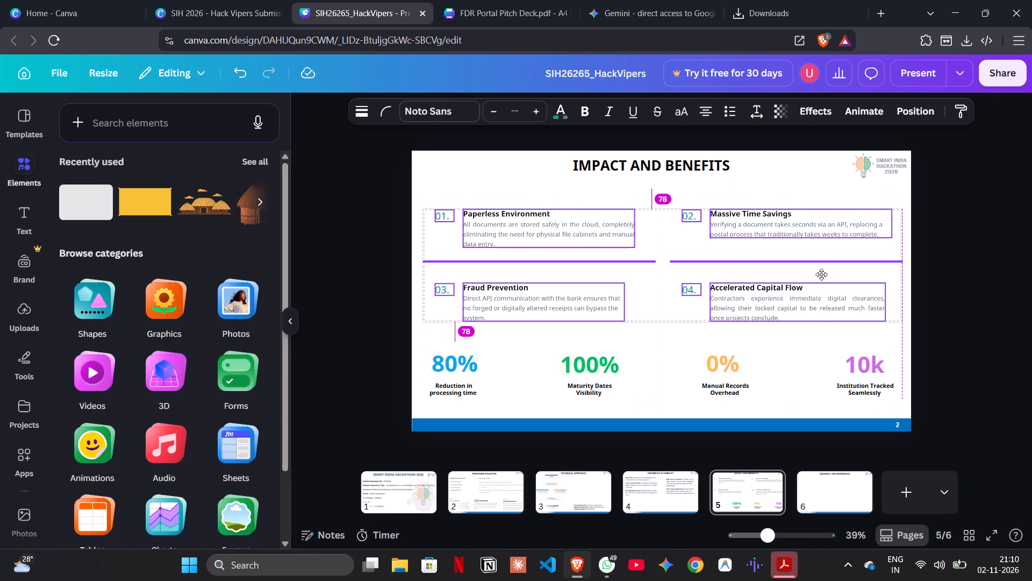
drag(821, 274, 822, 269)
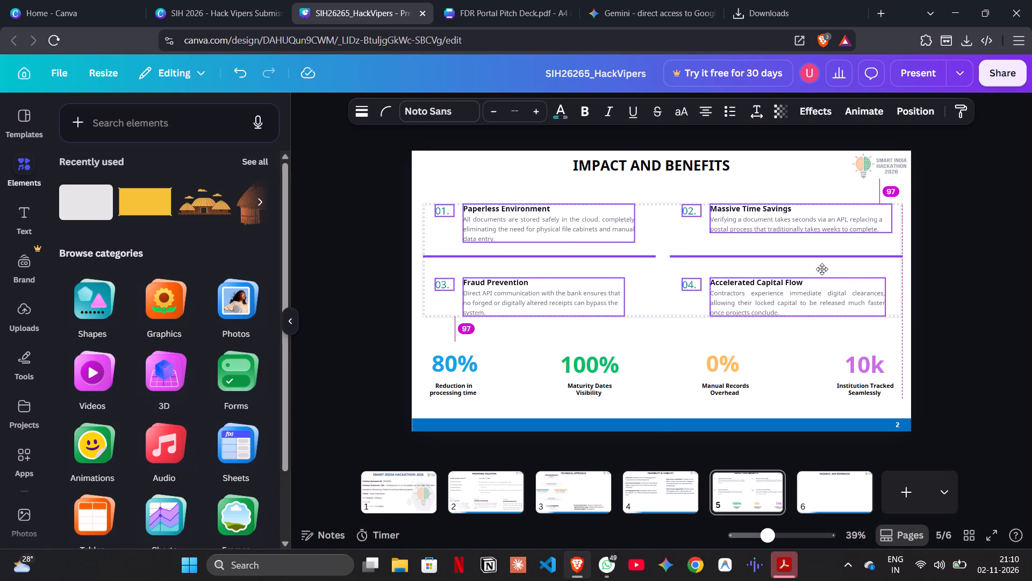
drag(822, 269, 823, 268)
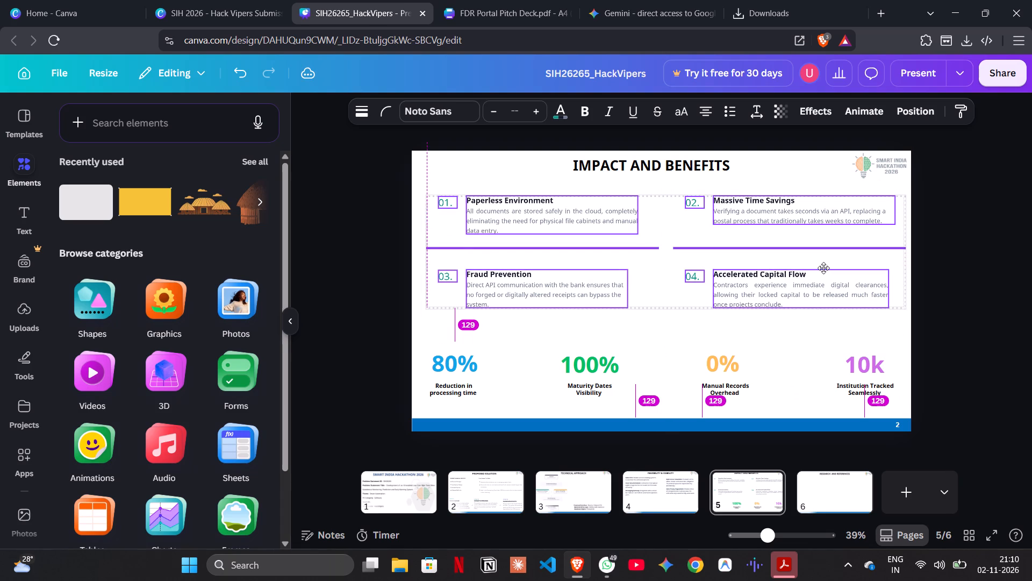
drag(823, 268, 823, 268)
click(961, 290)
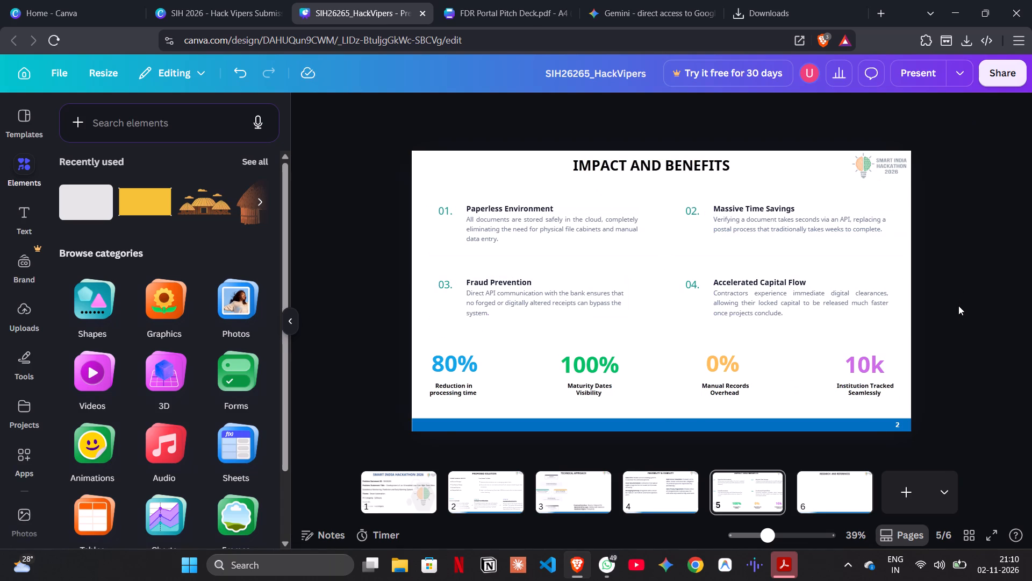
Shift the four numbered benefit blocks slightly up and increase their text size by two increments.
drag(934, 307, 784, 339)
drag(784, 339, 441, 211)
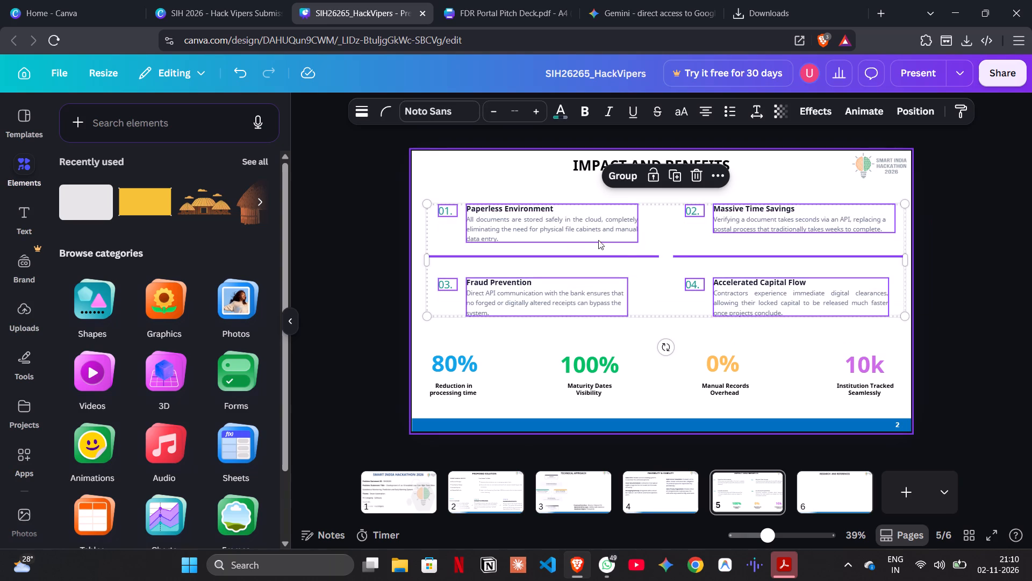
drag(665, 246, 665, 240)
click(540, 114)
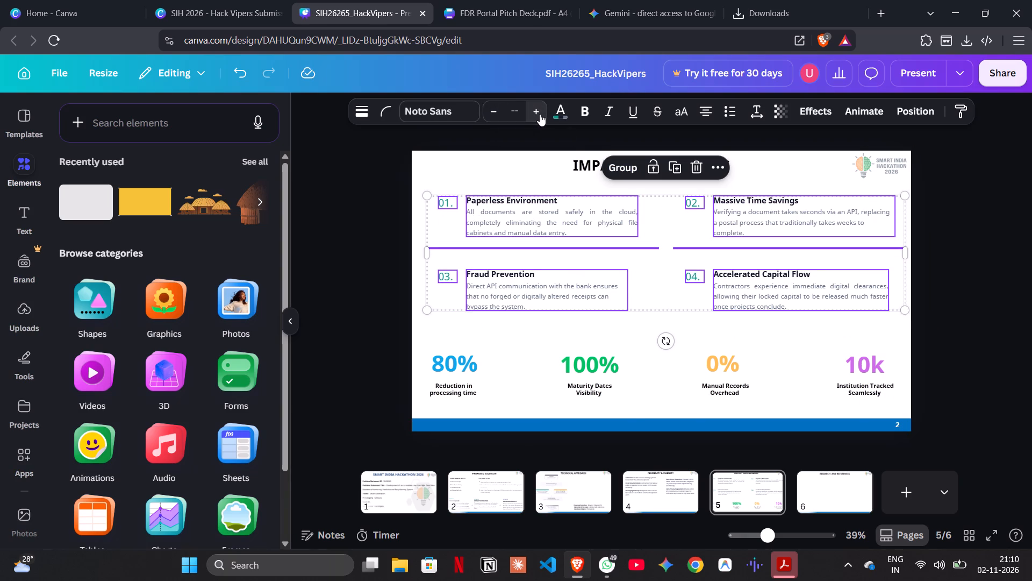
click(540, 114)
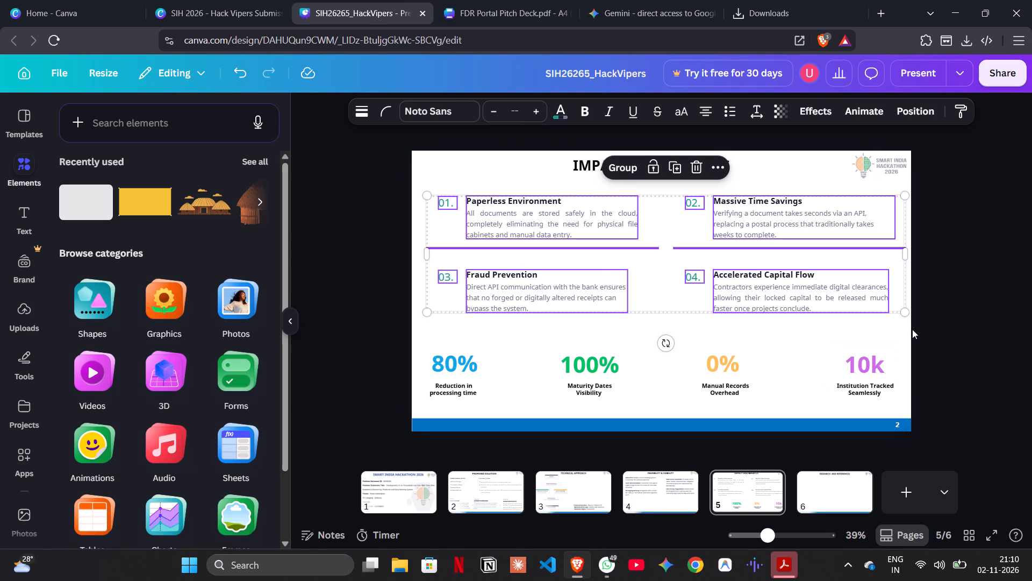
click(912, 329)
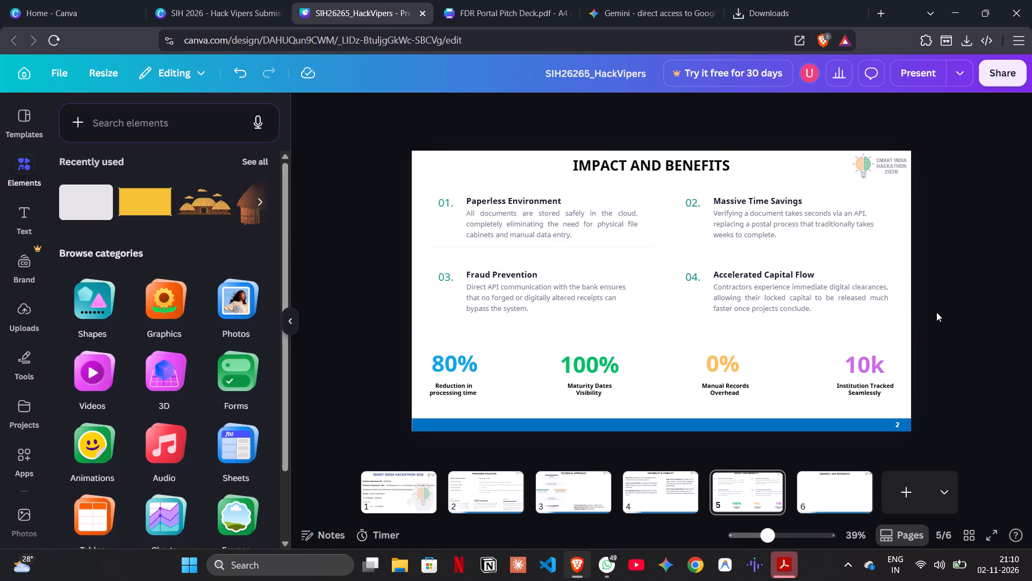
Select all four numbered benefit blocks together with their divider lines on the Impact and Benefits slide.
drag(936, 312, 770, 342)
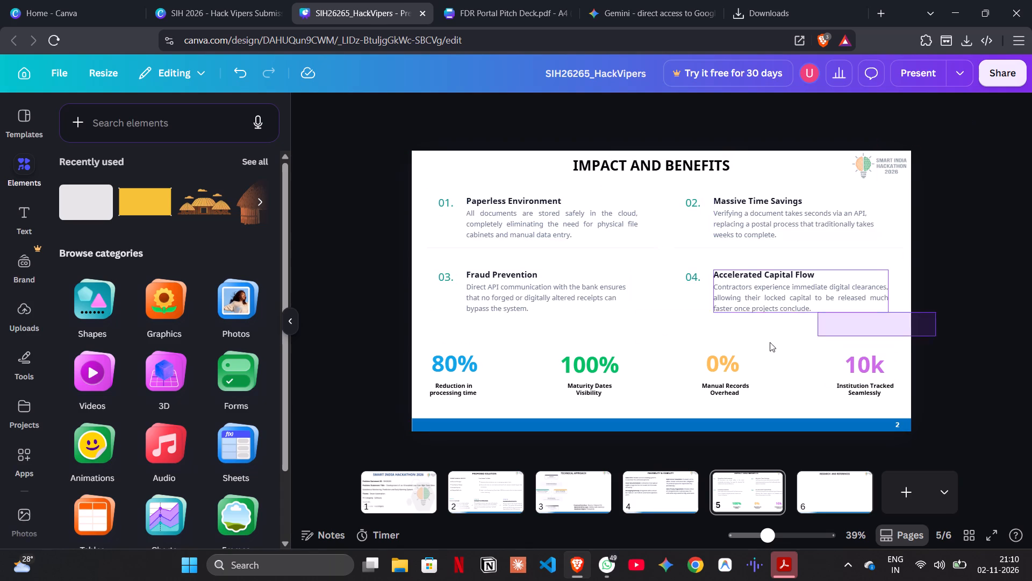
drag(770, 342, 413, 203)
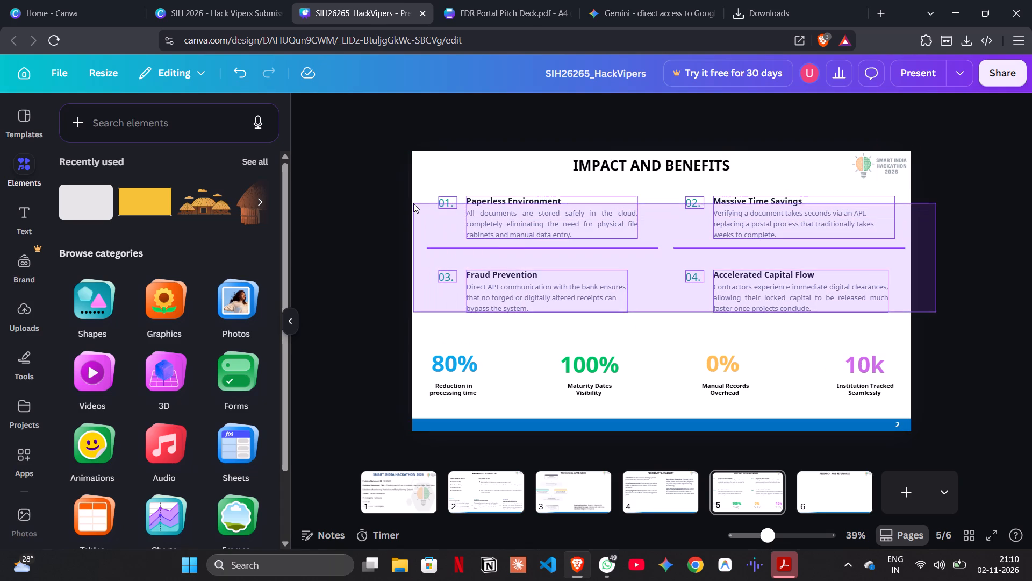
drag(413, 203, 413, 197)
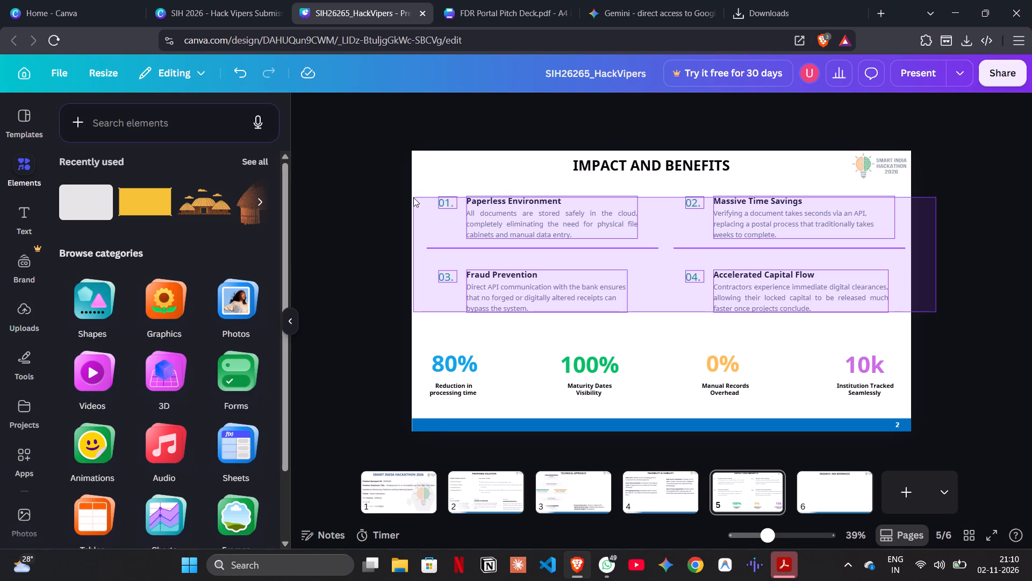
drag(413, 197, 390, 194)
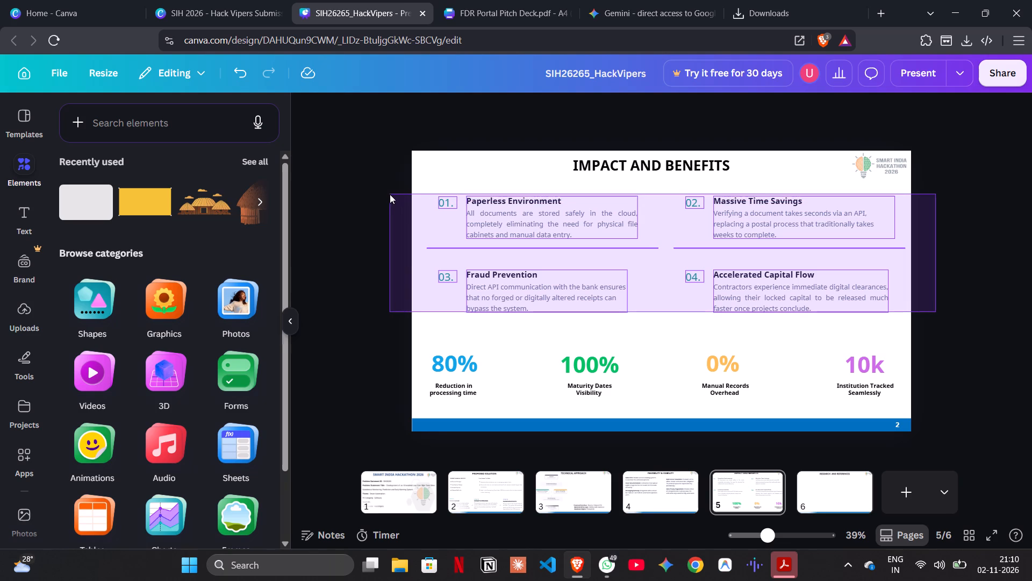
drag(390, 194, 381, 192)
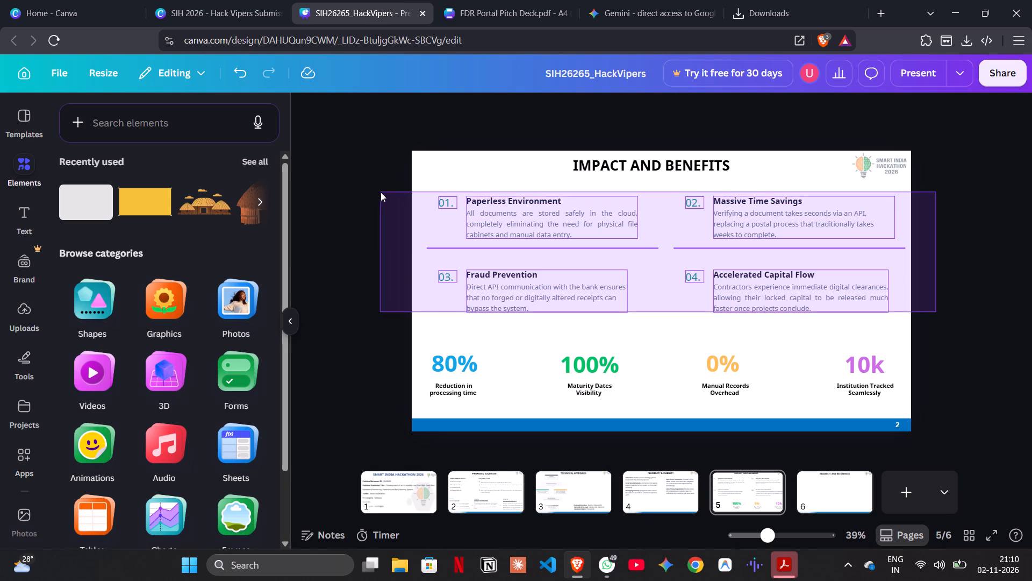
drag(381, 192, 360, 221)
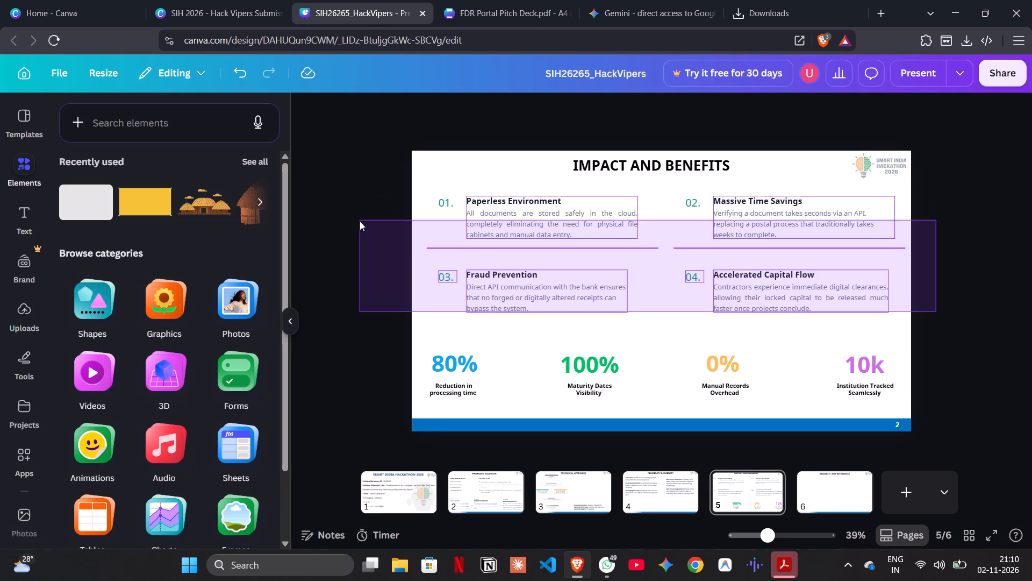
drag(360, 221, 399, 205)
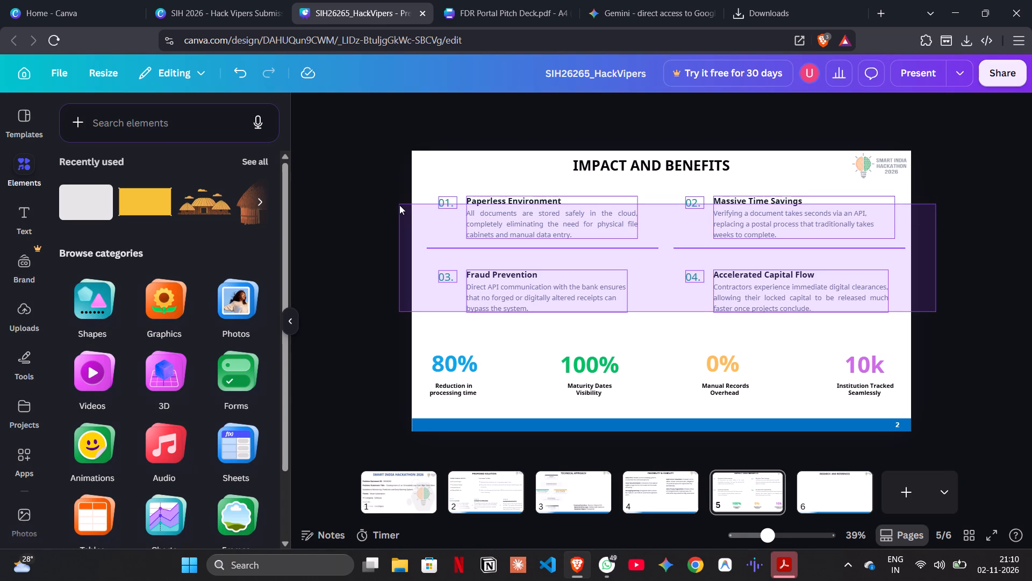
drag(399, 205, 417, 201)
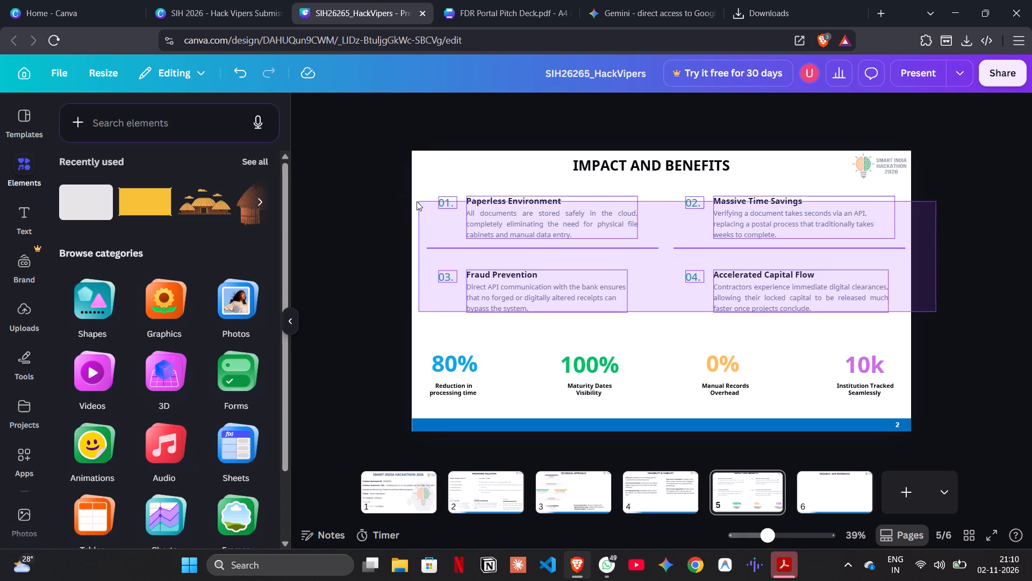
drag(417, 201, 446, 196)
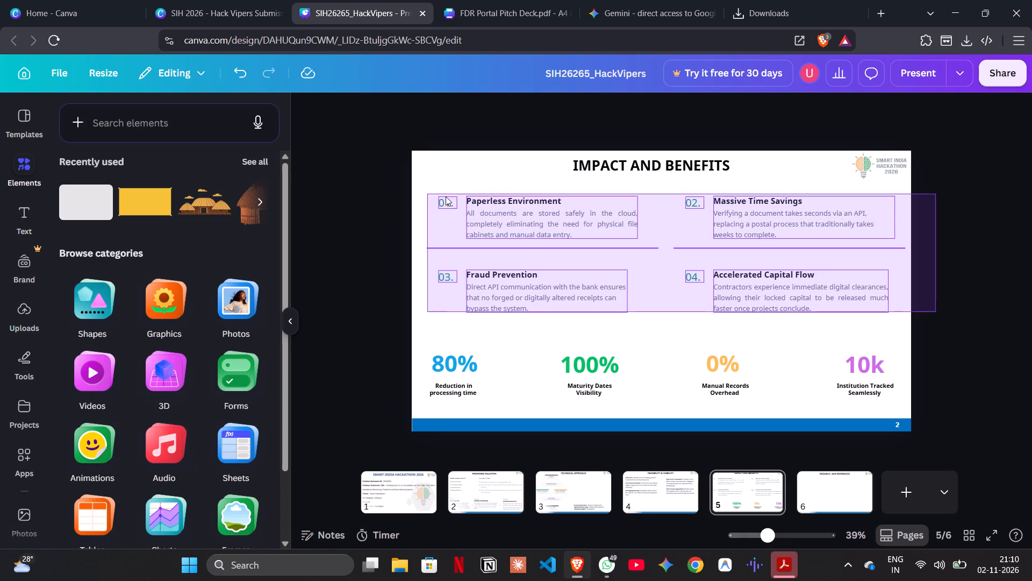
drag(446, 196, 472, 228)
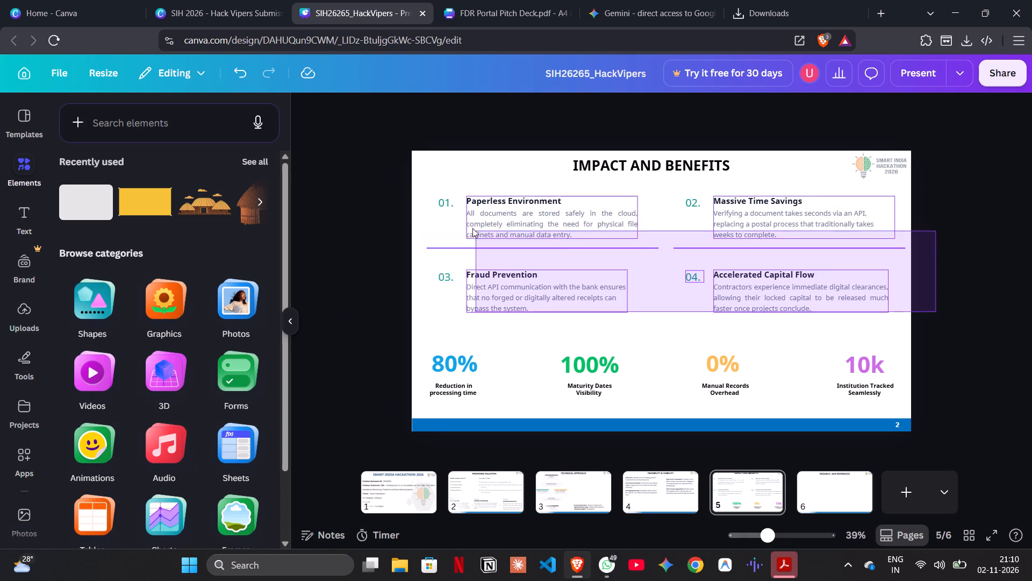
drag(472, 228, 638, 229)
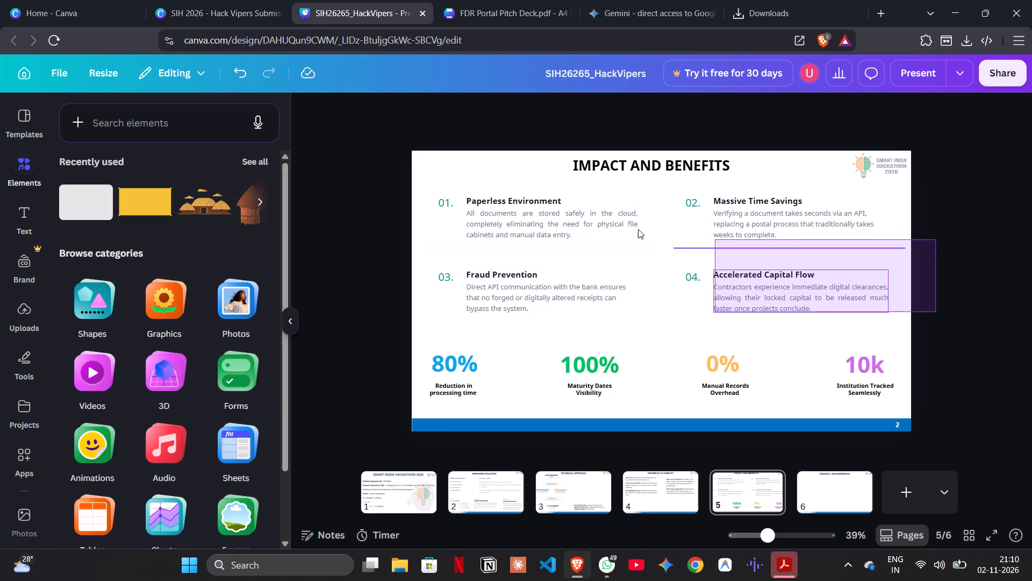
drag(638, 229, 390, 206)
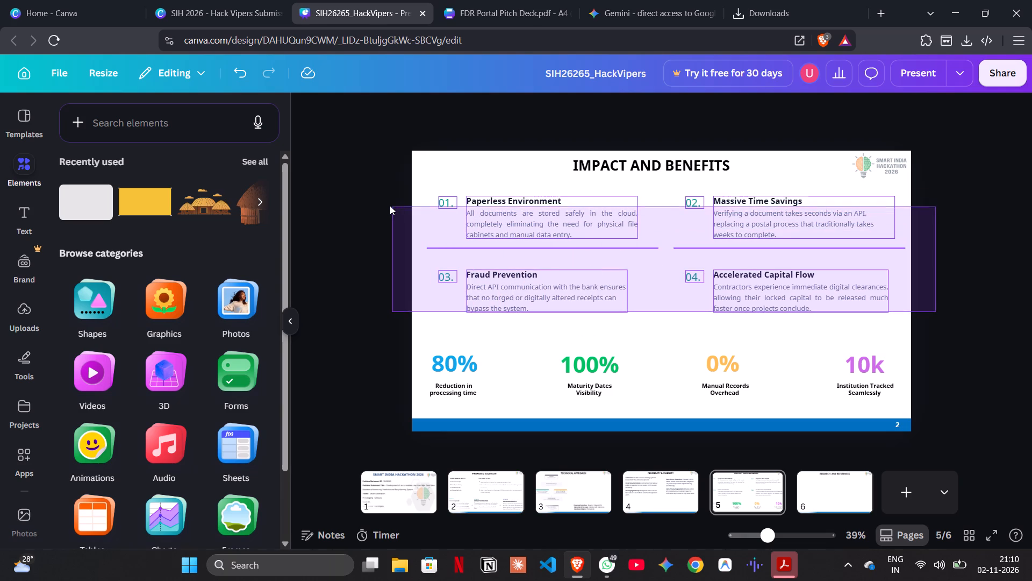
drag(390, 206, 376, 195)
click(354, 197)
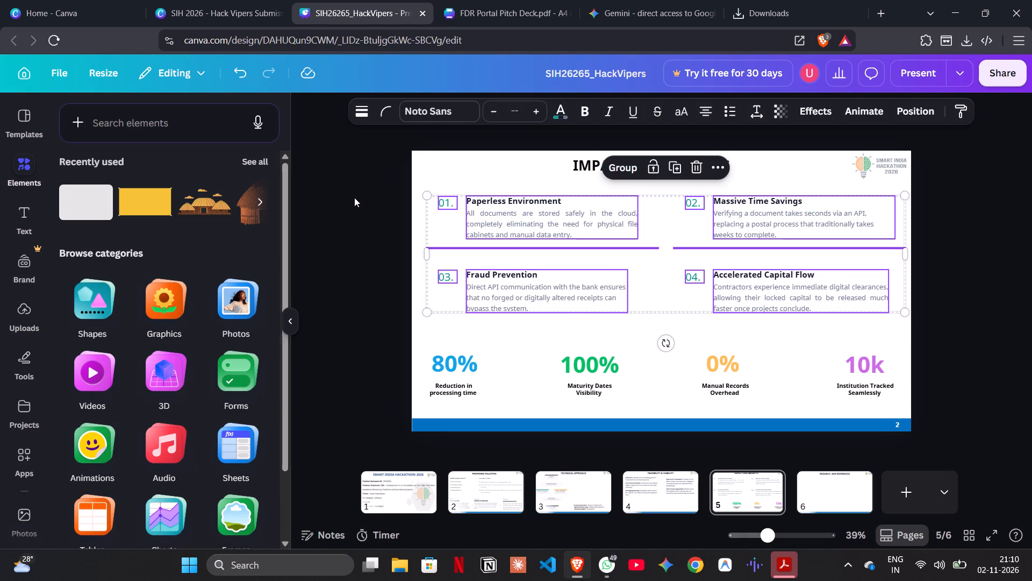
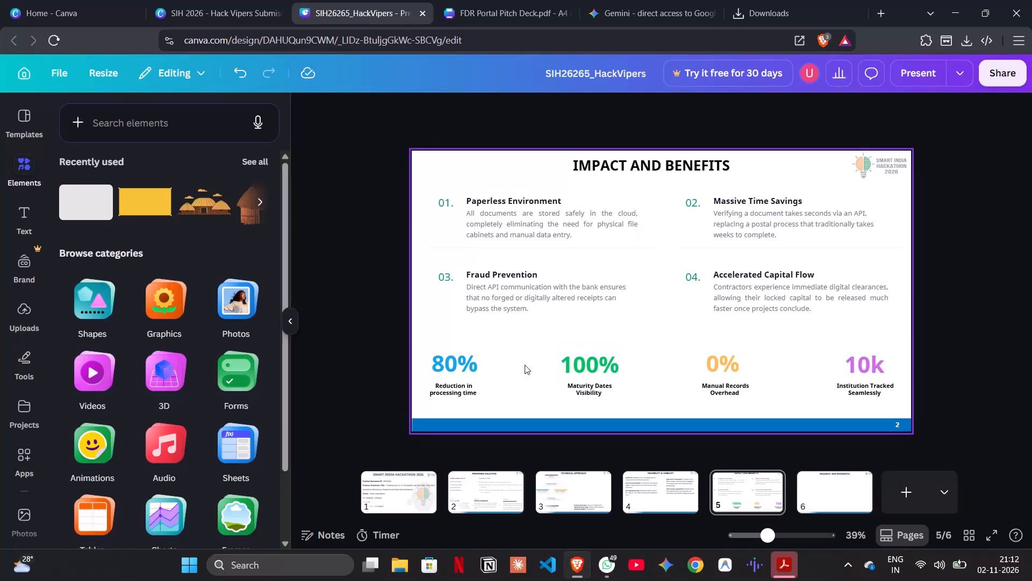
Select the whole metrics row on the Impact and Benefits slide and narrow it slightly from its right edge, keeping 100% on one line.
drag(370, 382, 459, 376)
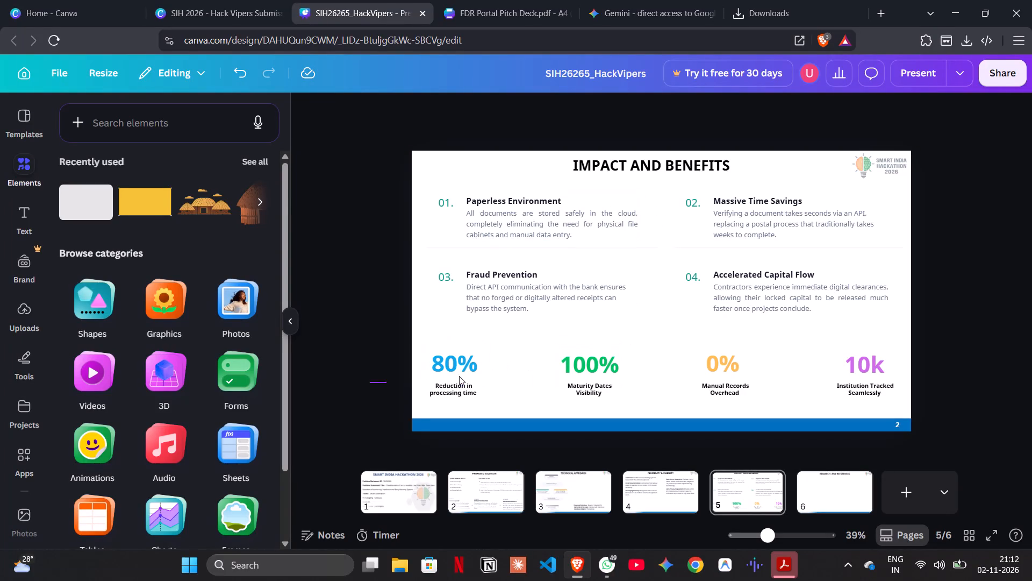
drag(459, 376, 949, 378)
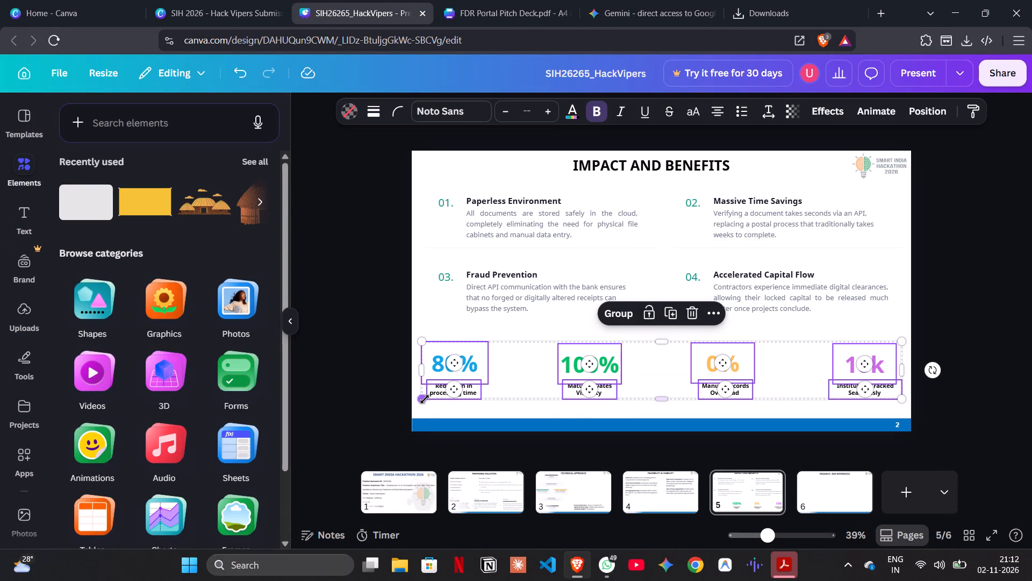
click(392, 373)
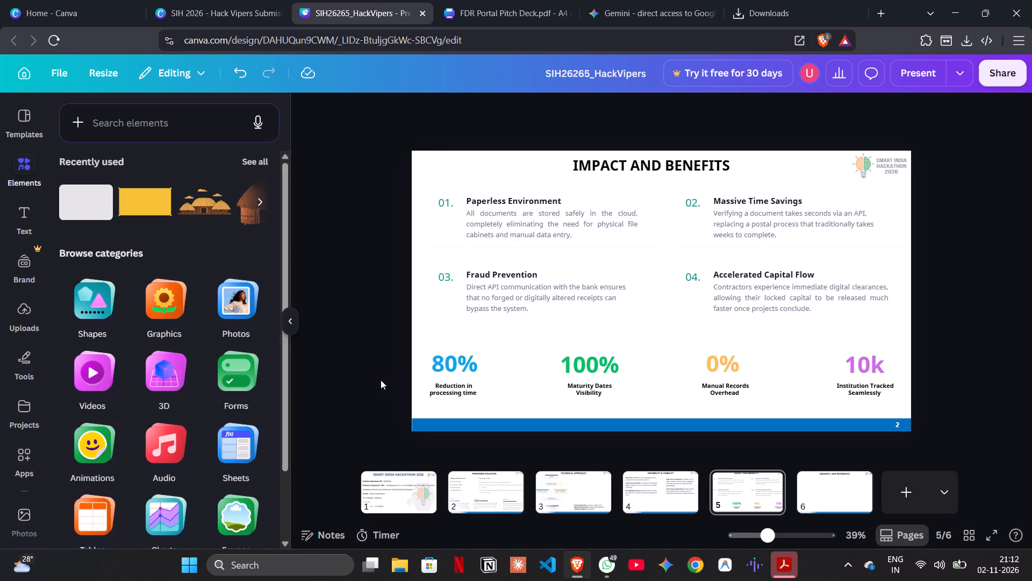
drag(385, 387, 932, 366)
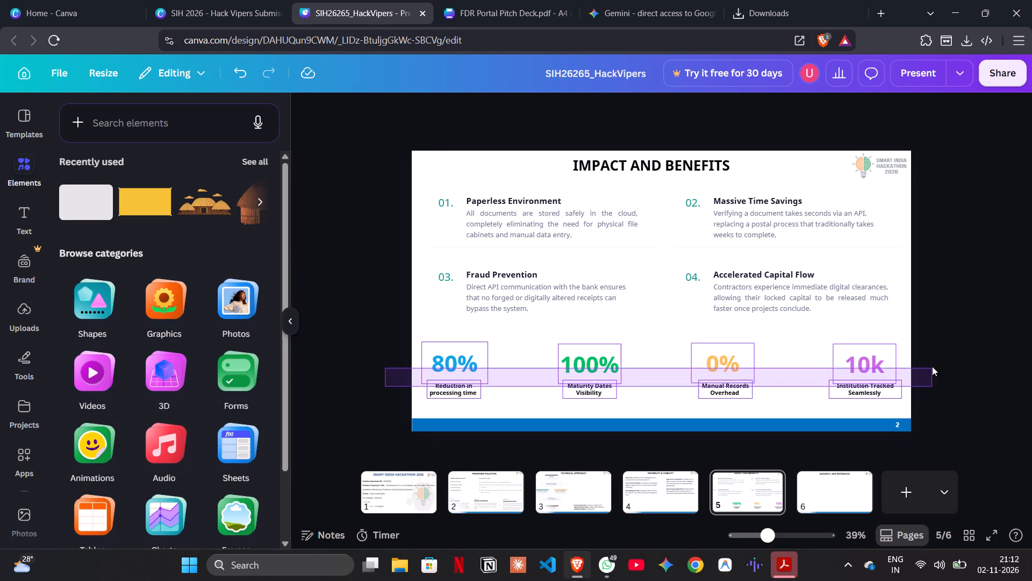
drag(932, 366, 931, 366)
drag(905, 374, 853, 370)
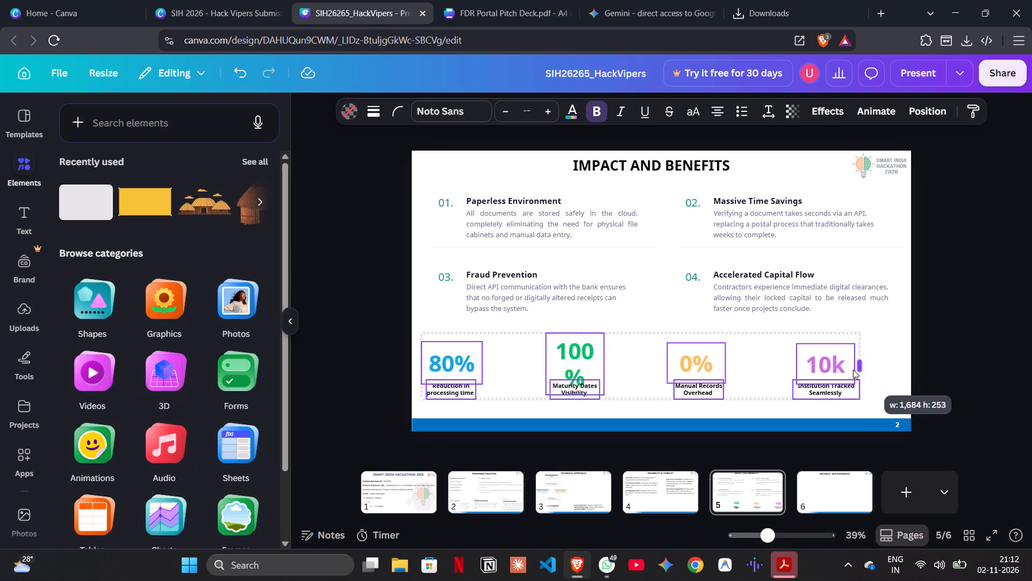
drag(853, 370, 841, 371)
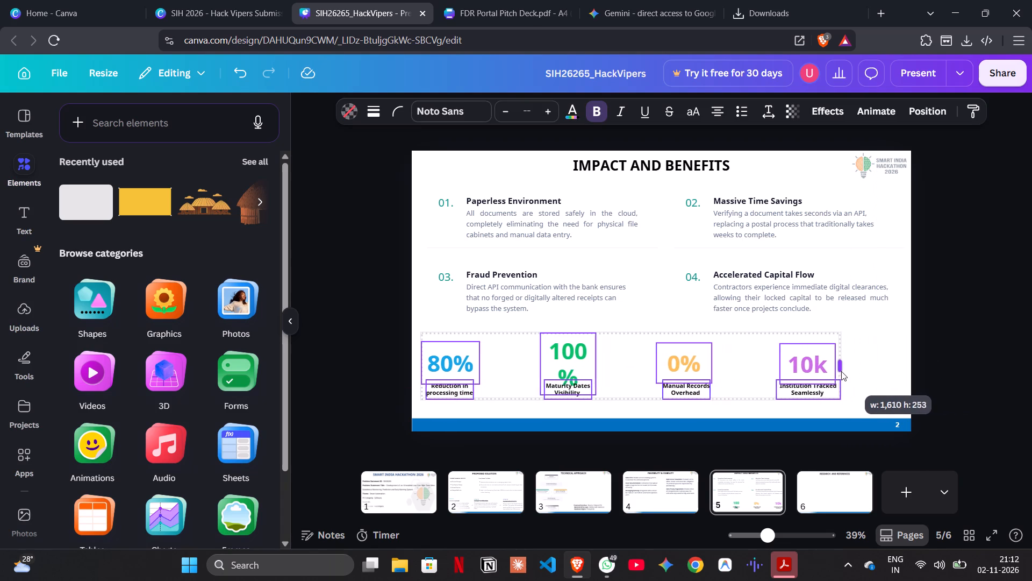
drag(841, 371, 884, 372)
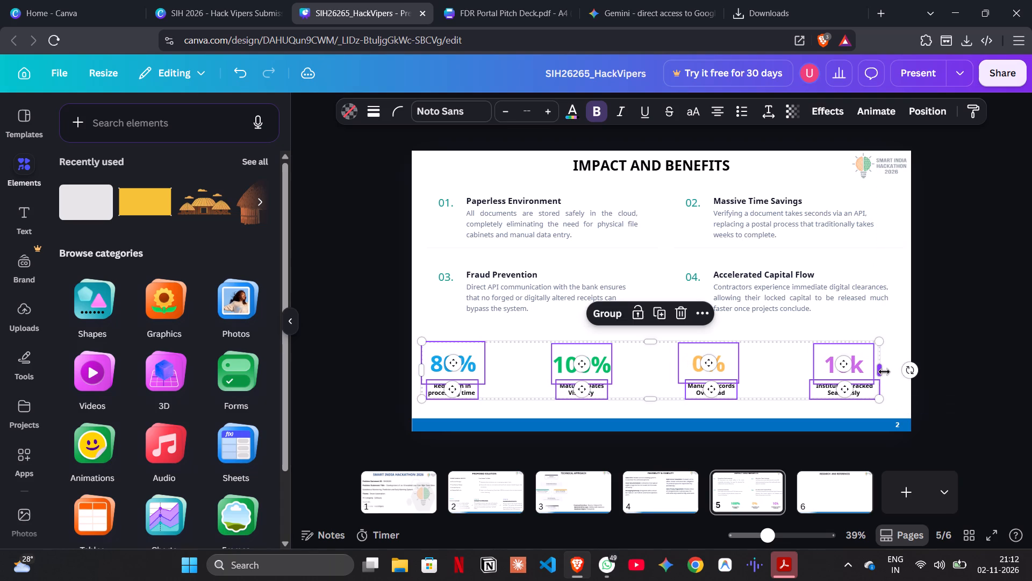
click(950, 400)
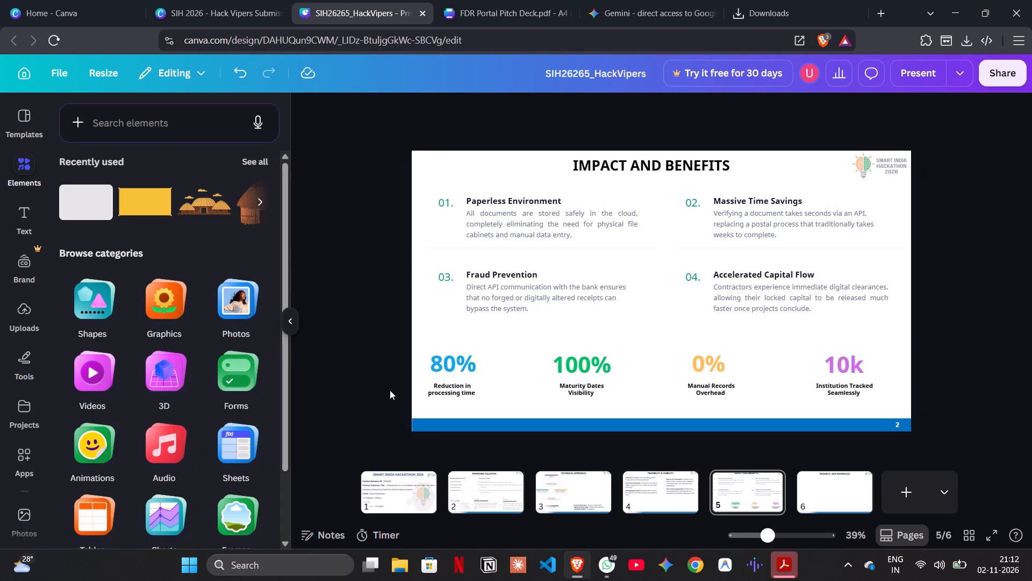
Move the whole metrics row slightly right and down, aligning its right edge with the right-hand benefit text blocks.
drag(379, 381, 912, 369)
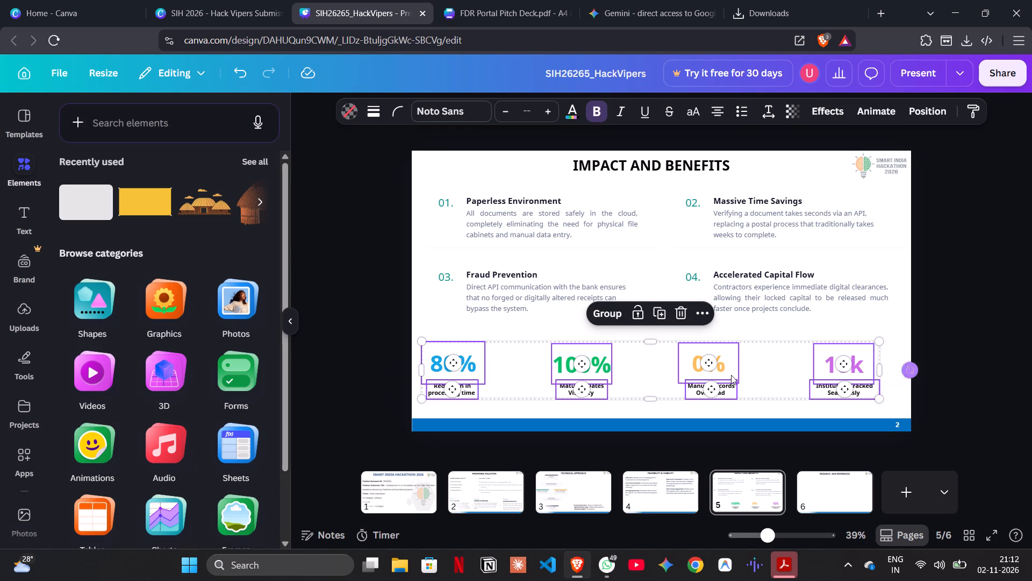
drag(646, 371, 660, 373)
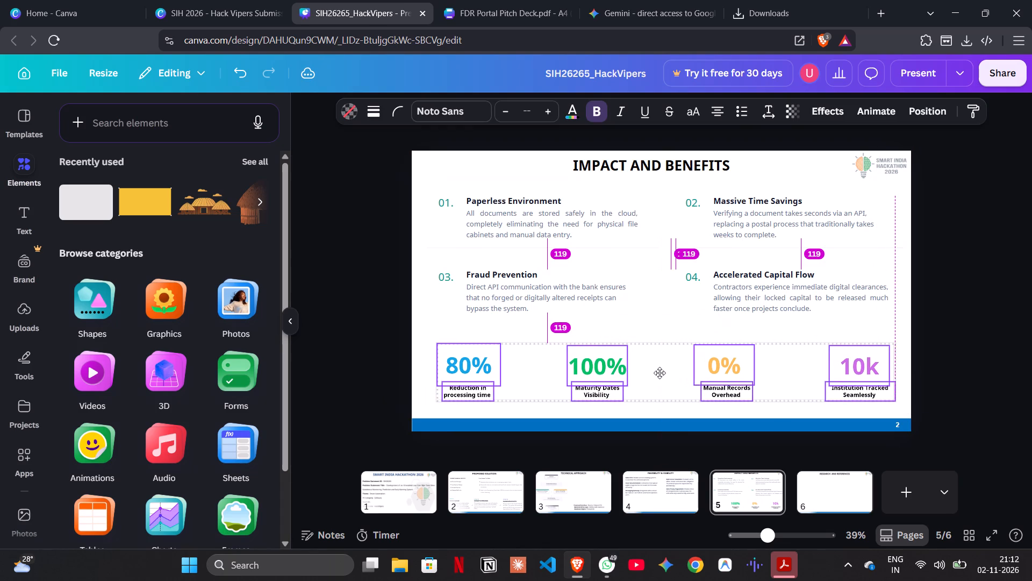
drag(660, 373, 659, 373)
click(934, 306)
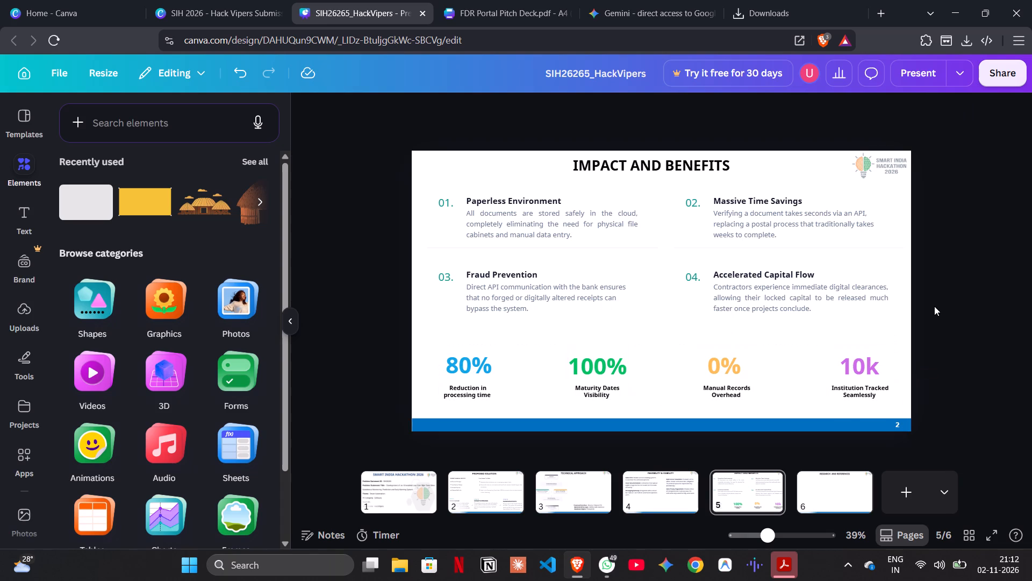
Review the Feasibility & Viability and Technical Approach slides, and examine the feasibility page of the SIH 2026 - Hack Vipers Submission design.
scroll(934, 306, up, 1)
click(680, 491)
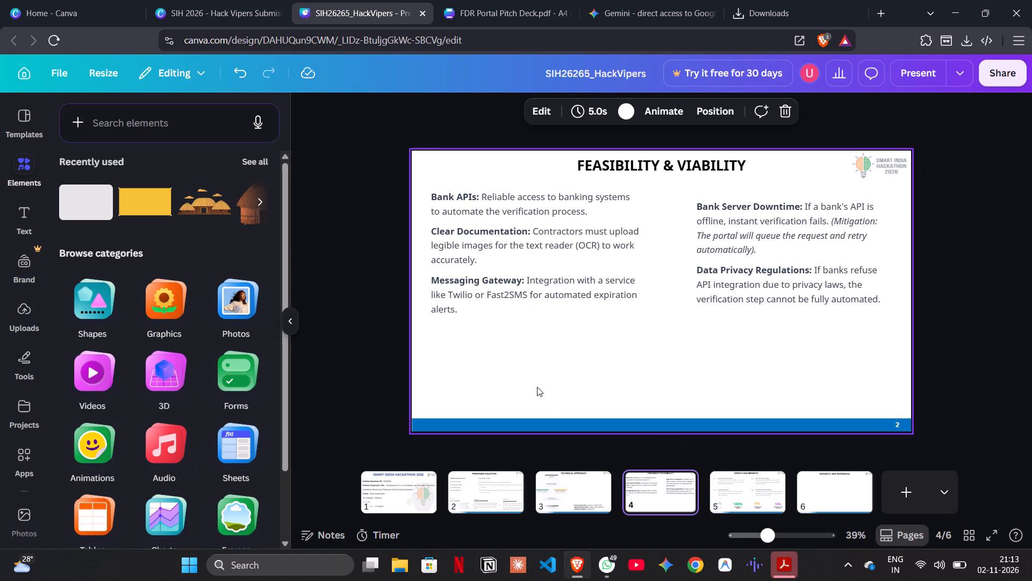
click(585, 485)
click(258, 0)
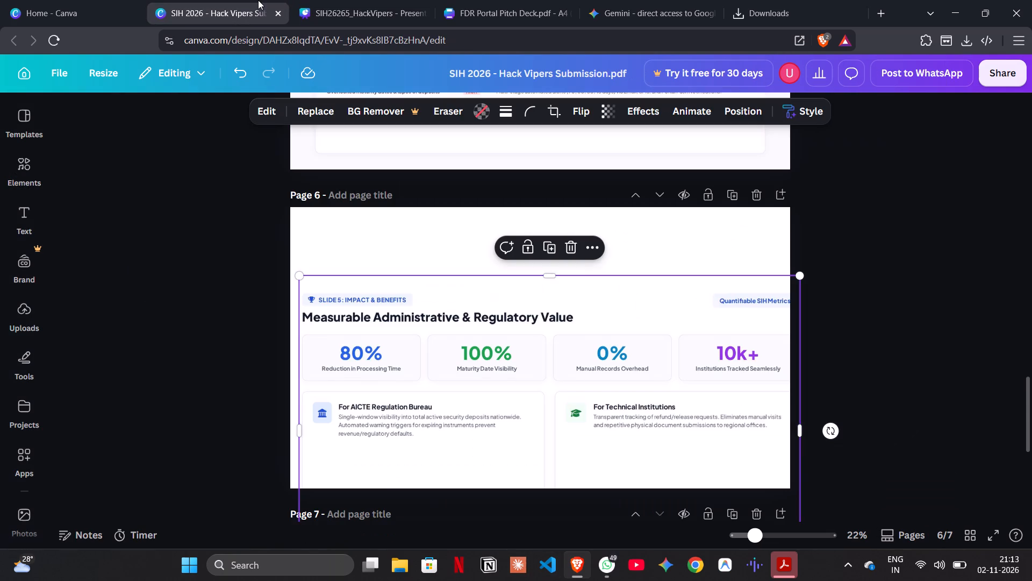
scroll(240, 240, up, 5)
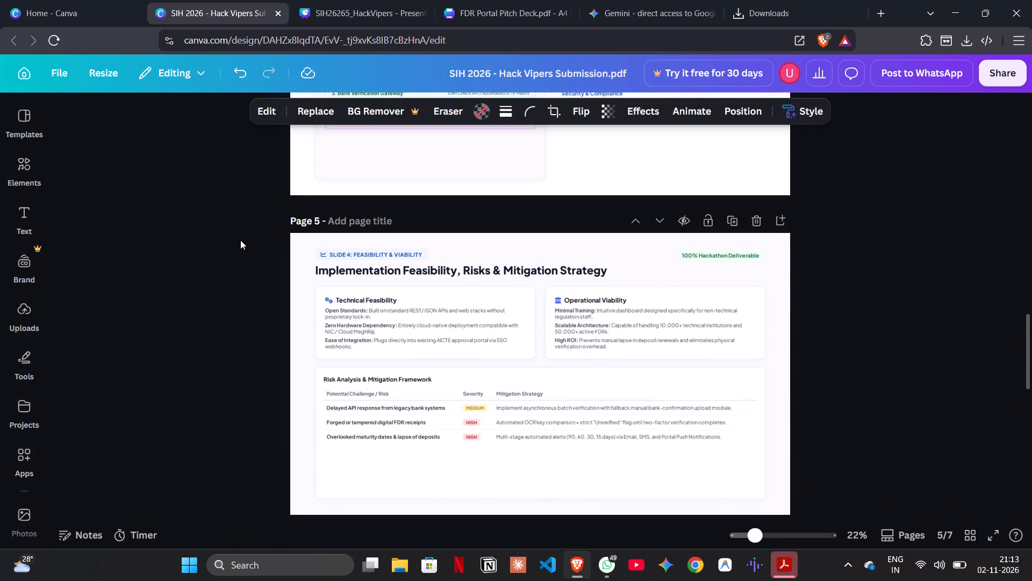
click(376, 315)
click(376, 315)
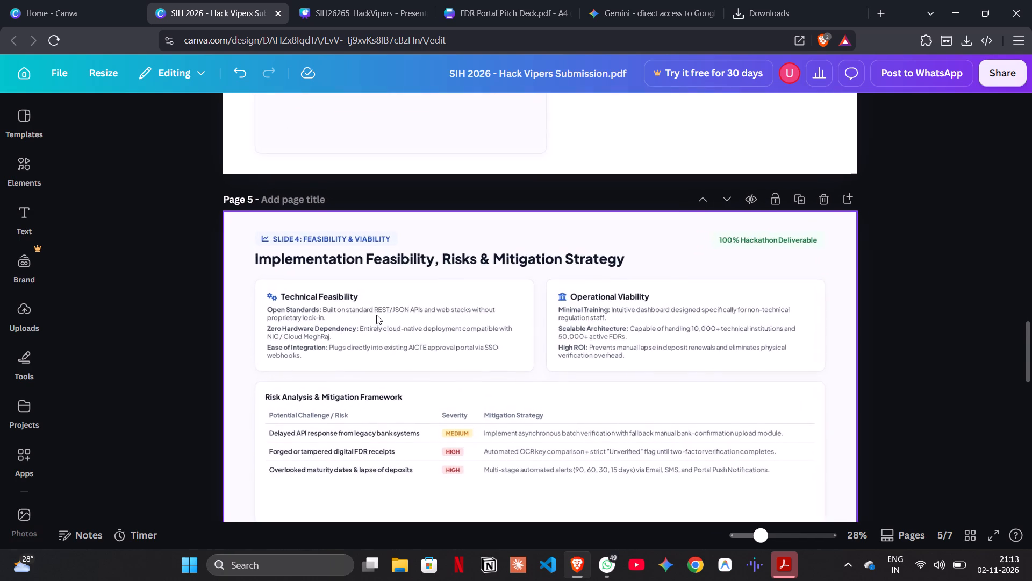
scroll(435, 316, up, 2)
click(383, 0)
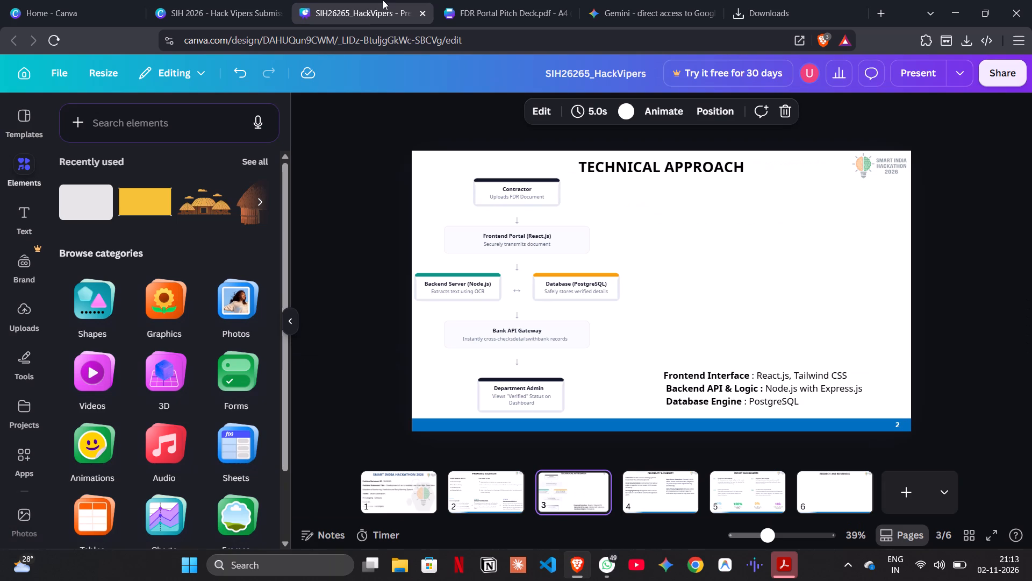
click(504, 34)
click(511, 0)
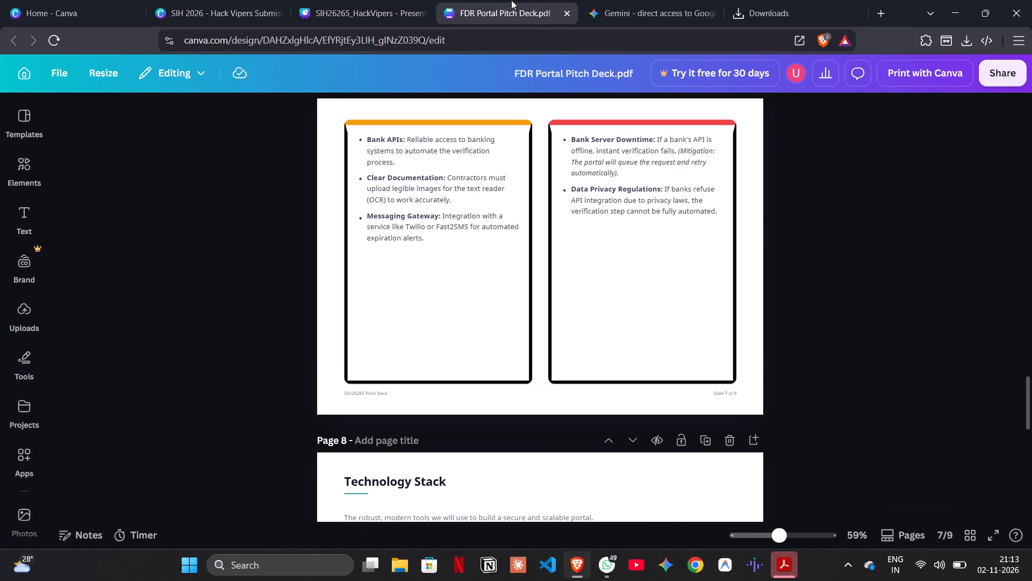
scroll(400, 245, up, 3)
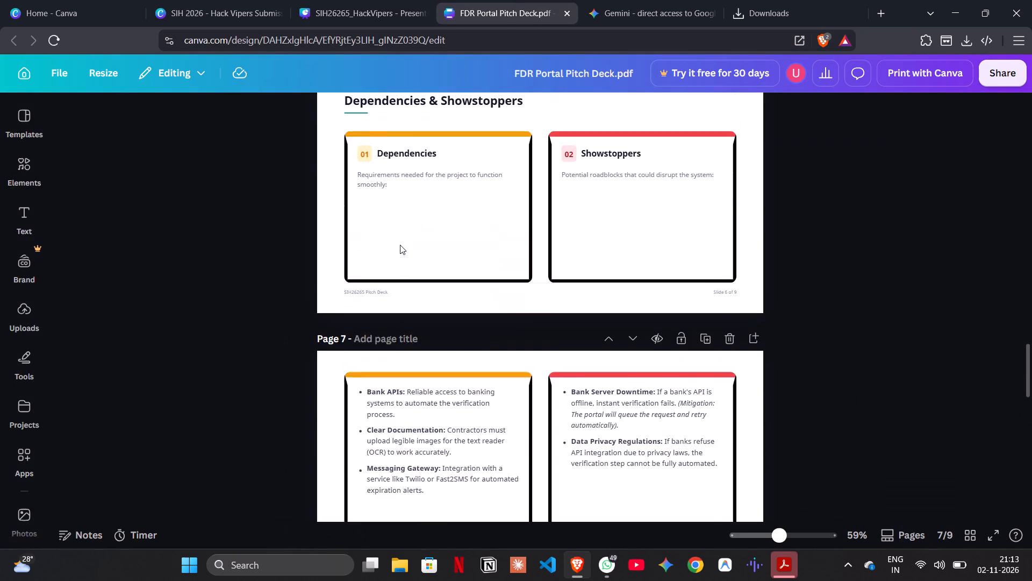
scroll(400, 245, up, 7)
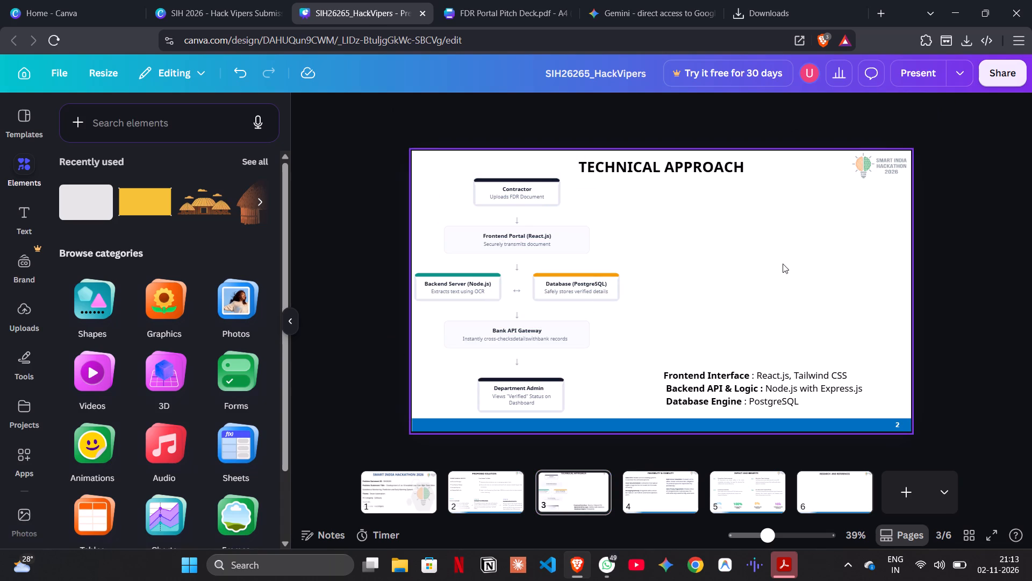
Review the title, Proposed Solution, Feasibility & Viability and Impact and Benefits slides of the SIH26265_HackVipers presentation.
click(669, 493)
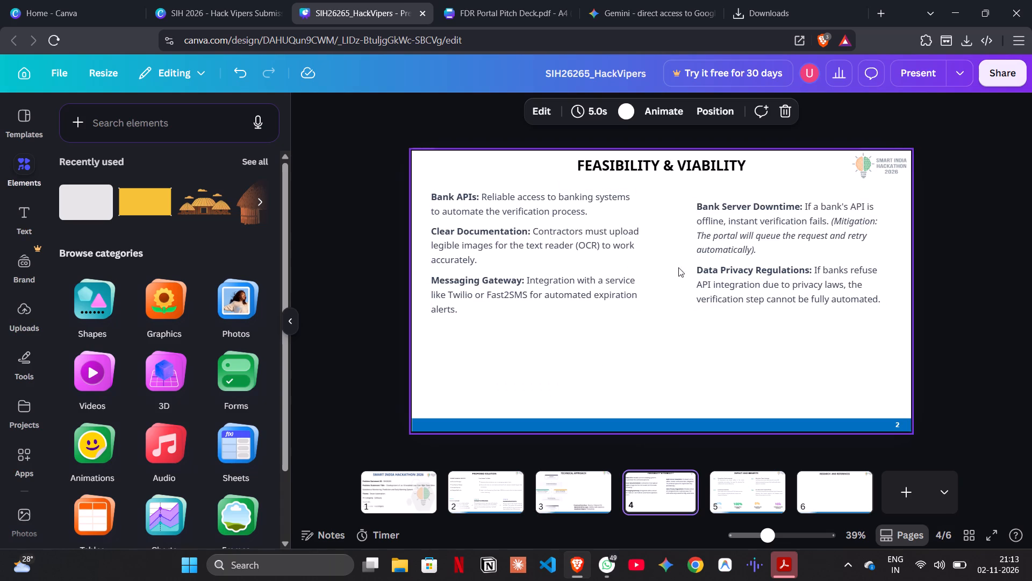
click(741, 486)
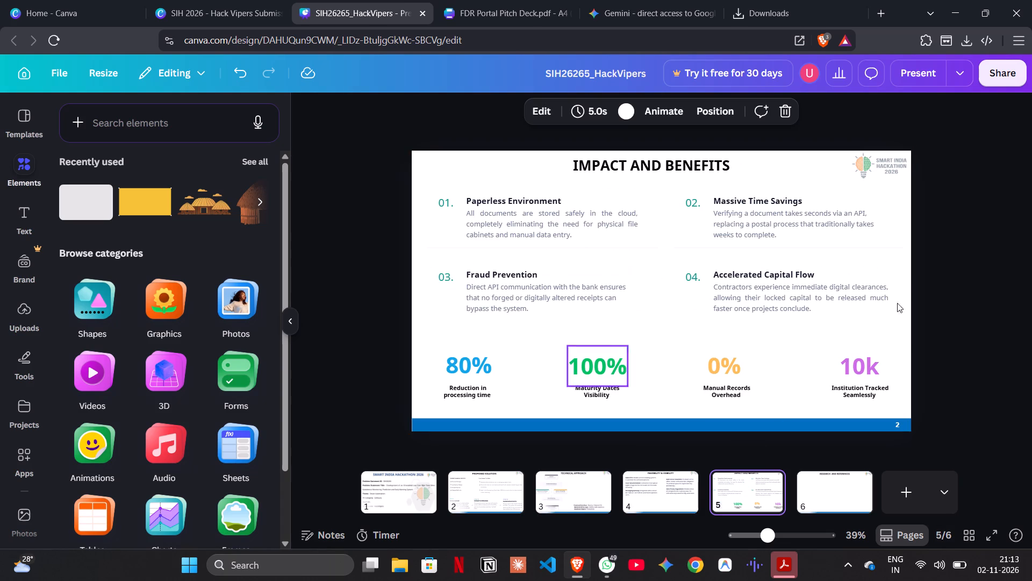
click(489, 482)
click(398, 486)
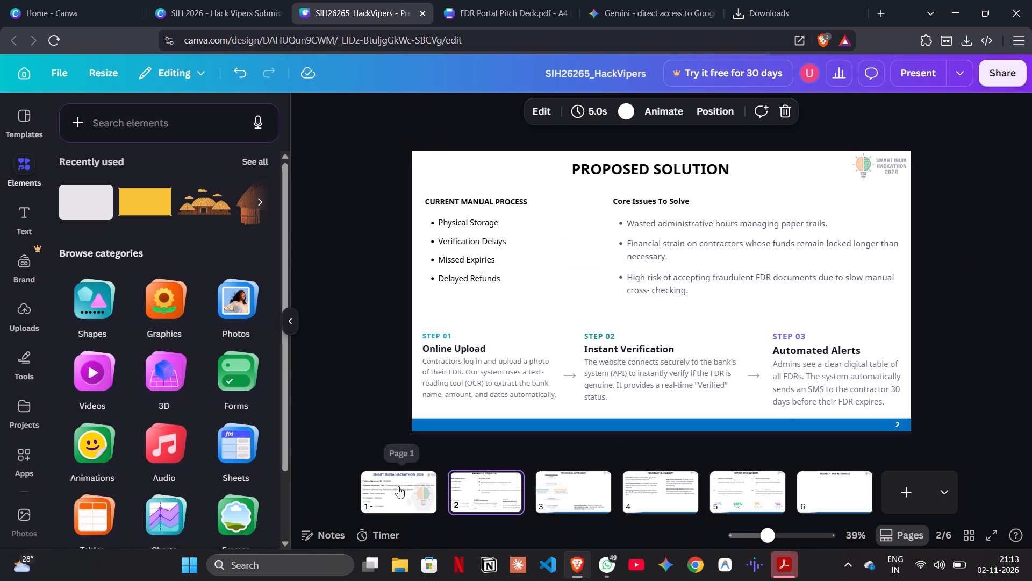
click(494, 502)
click(654, 474)
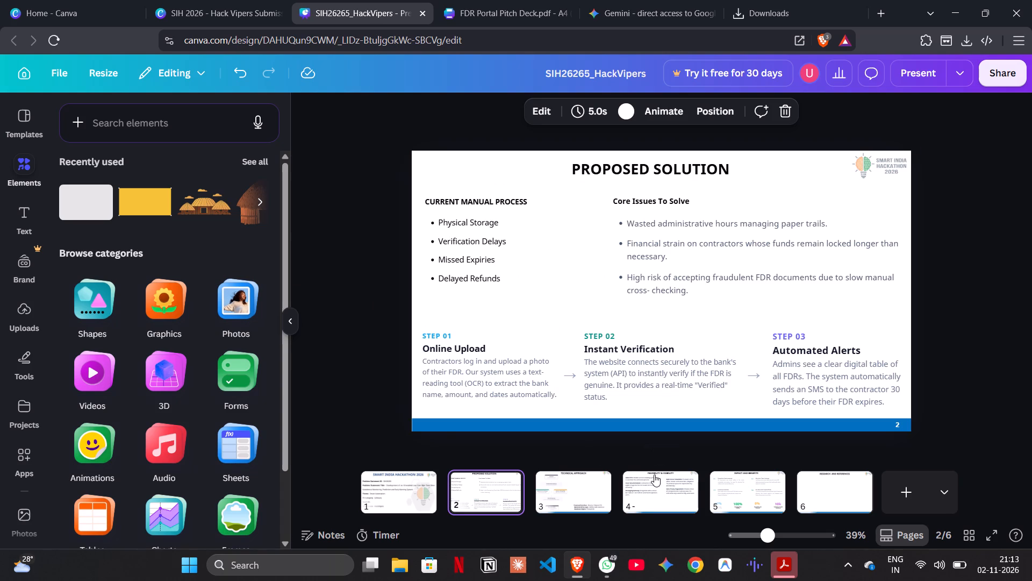
click(773, 489)
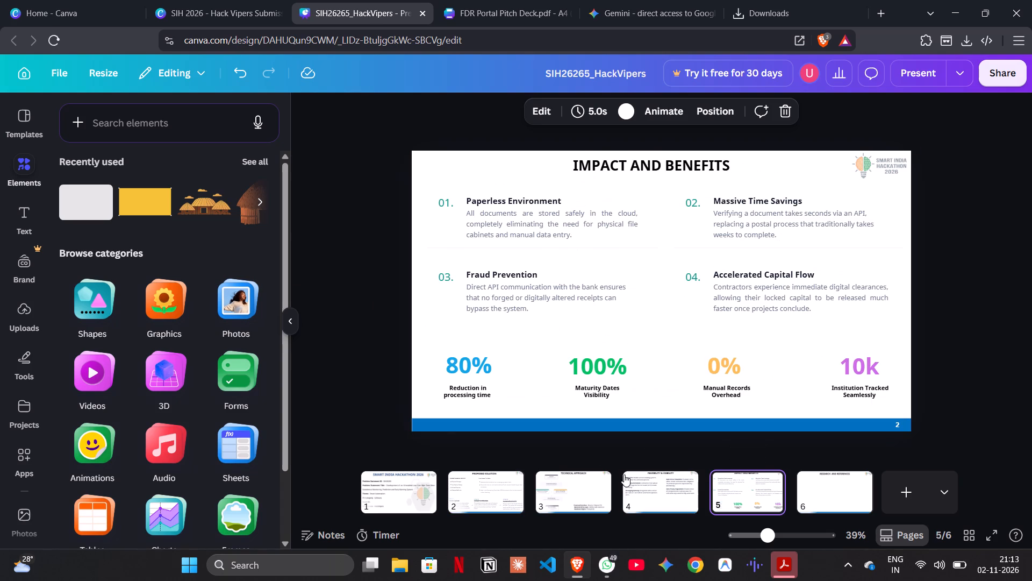
Copy the Frontend Portal box's background shape on the Technical Approach slide and place the copy in the empty area right of the flowchart.
click(569, 499)
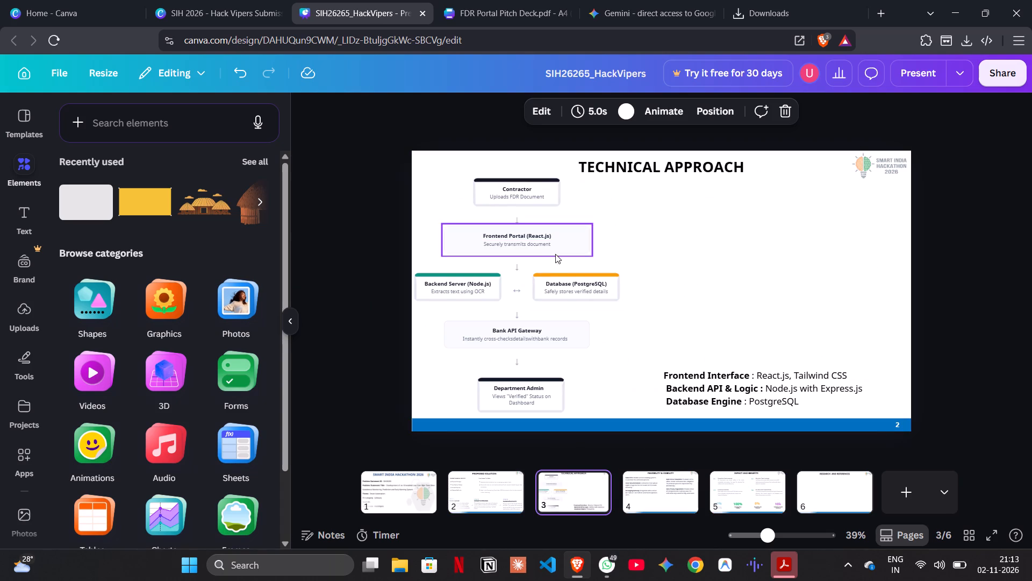
click(555, 254)
key(ctrl+c)
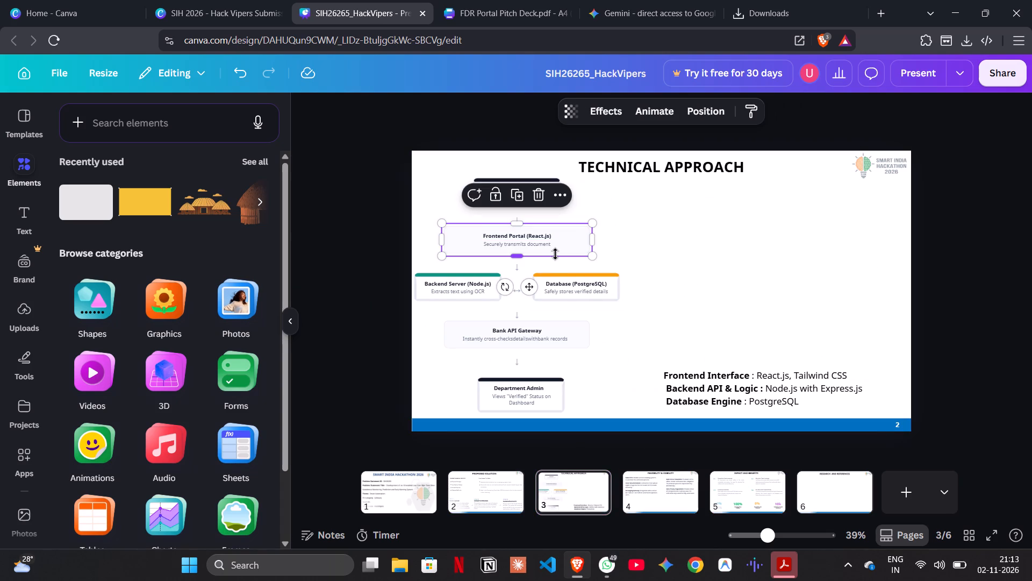
click(713, 235)
key(ctrl+v)
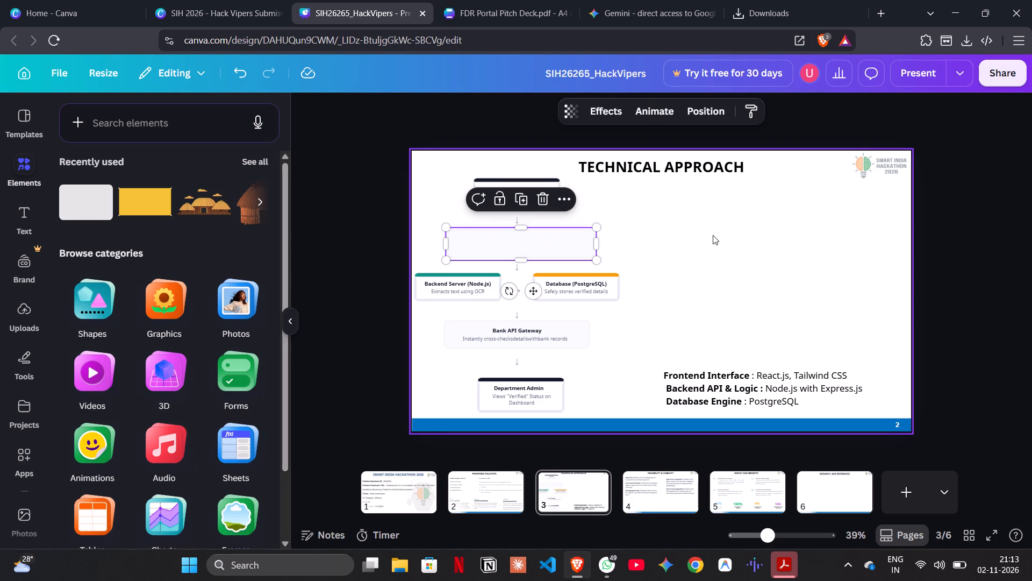
drag(577, 243, 703, 248)
Recolour the copied box shape on the Technical Approach slide dark greyblue (#334155).
click(590, 112)
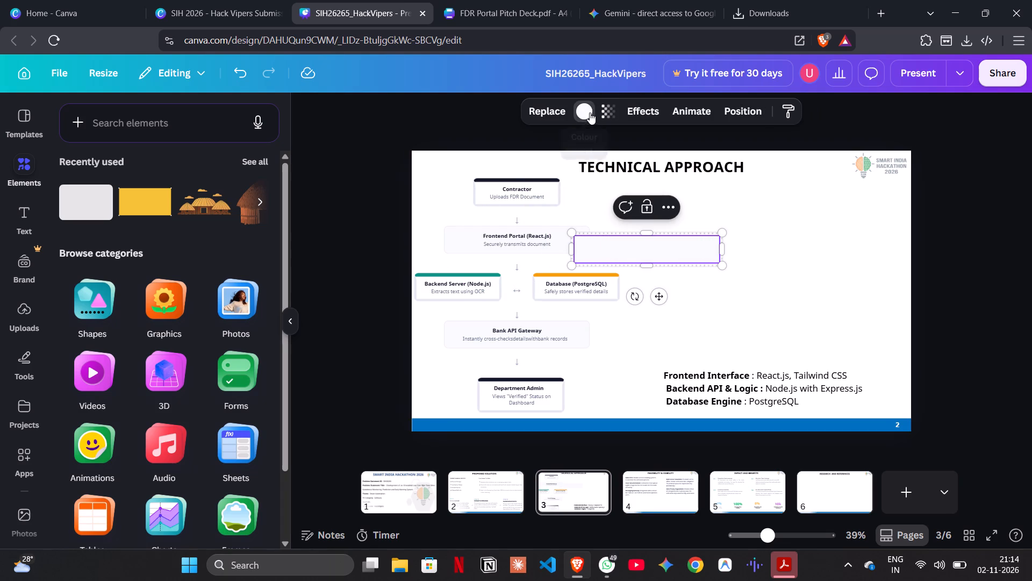
click(221, 275)
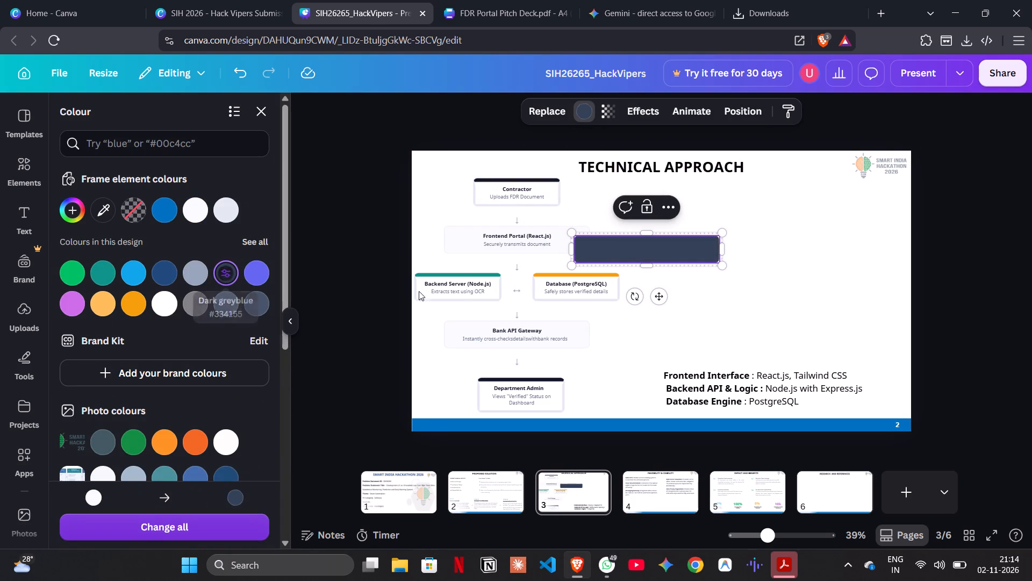
Make the dark shape shorter and narrower, and move it to the Technical Approach slide's top-left corner.
drag(633, 245, 435, 162)
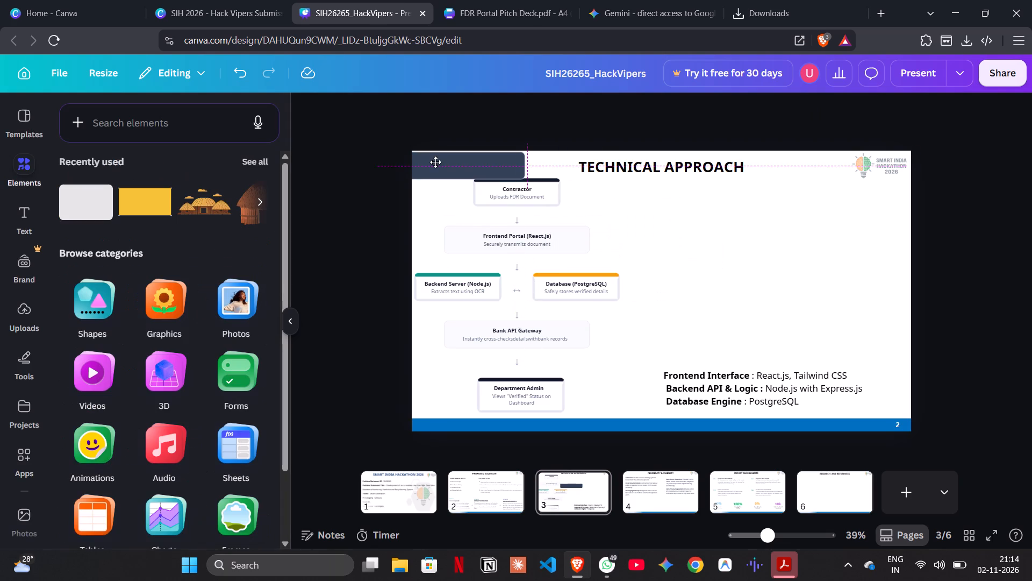
drag(435, 162, 435, 161)
drag(506, 165, 489, 160)
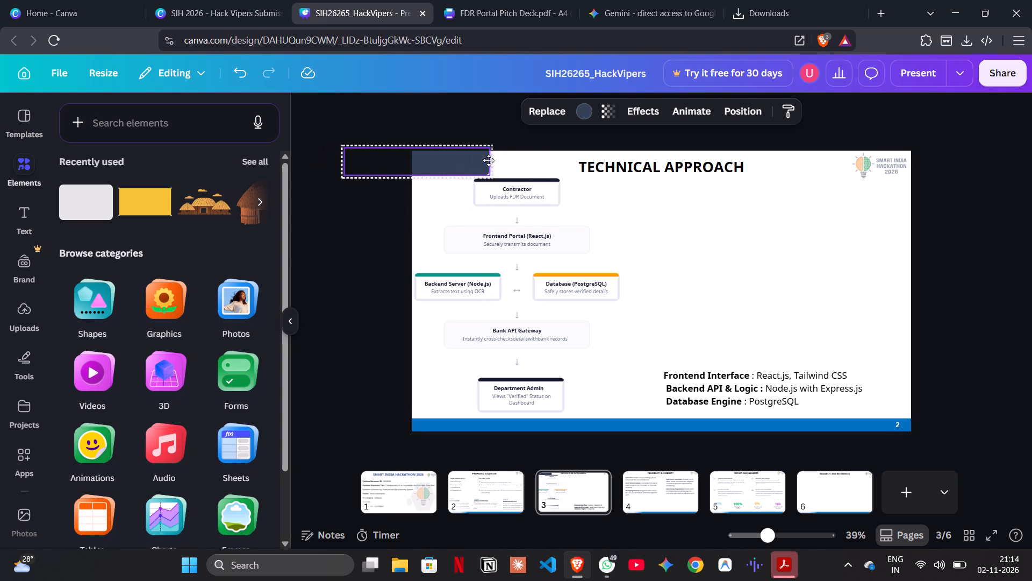
drag(489, 160, 764, 245)
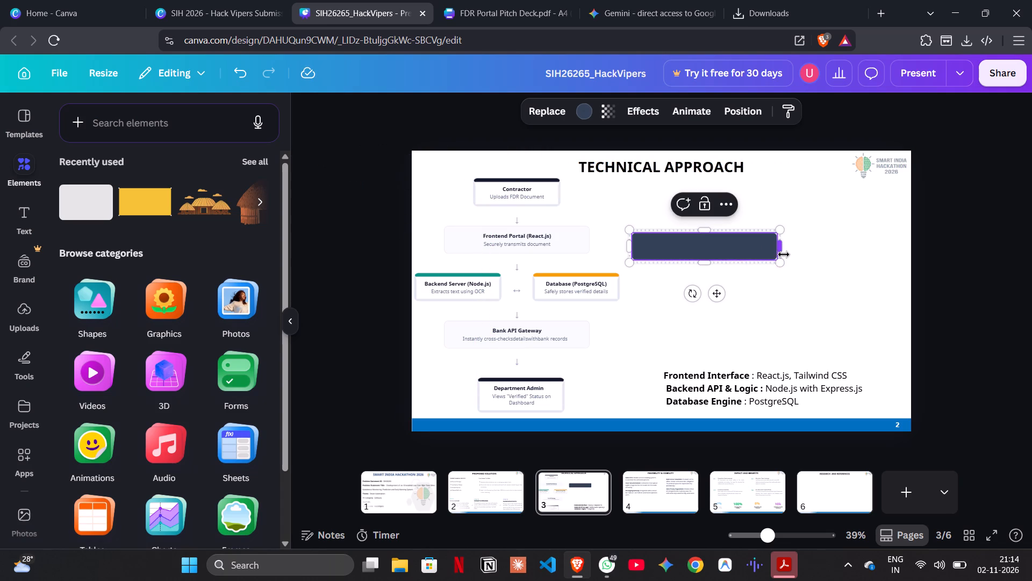
drag(708, 265, 710, 253)
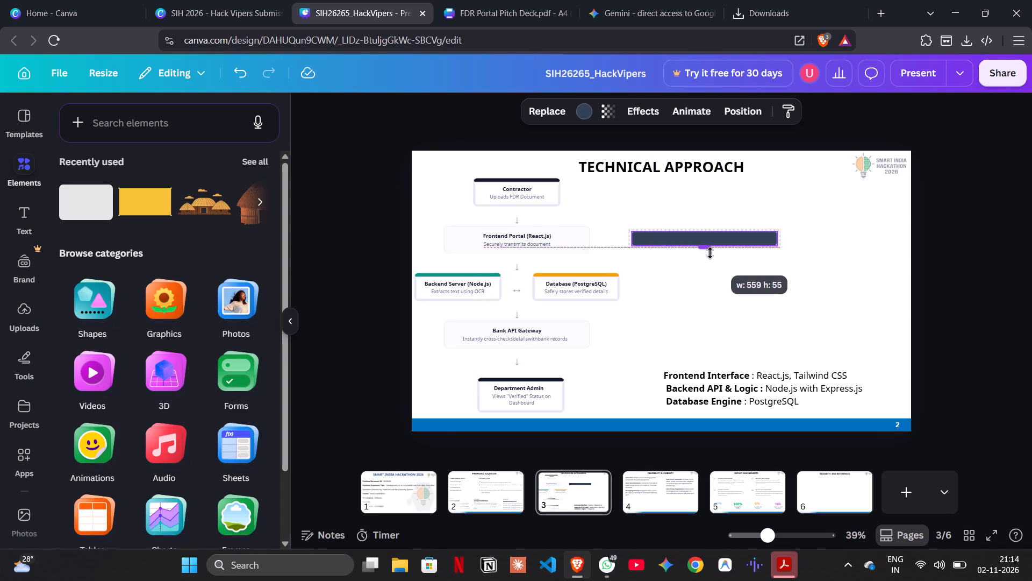
drag(710, 253, 711, 256)
drag(782, 242, 733, 247)
drag(700, 244, 470, 166)
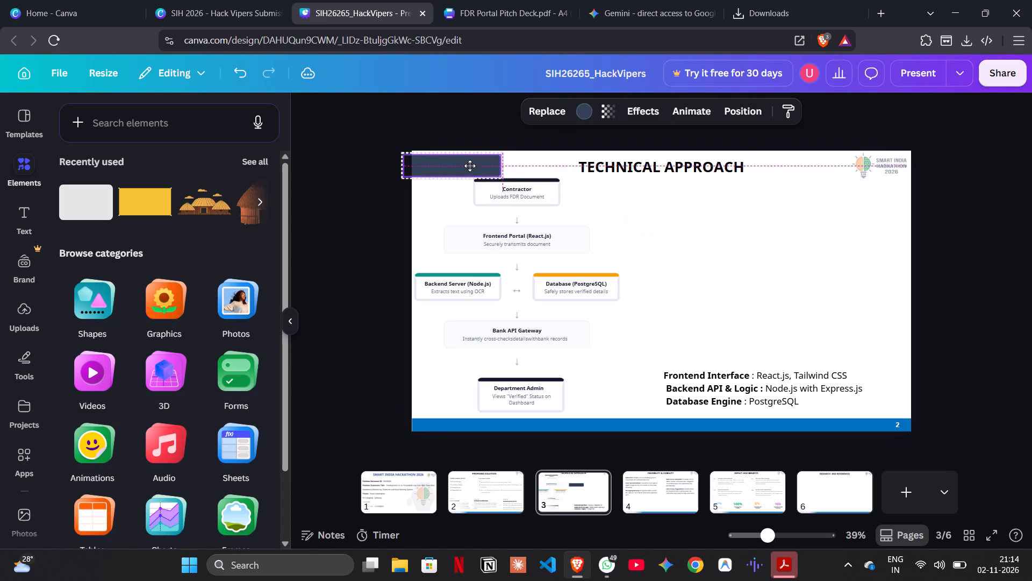
drag(470, 166, 470, 165)
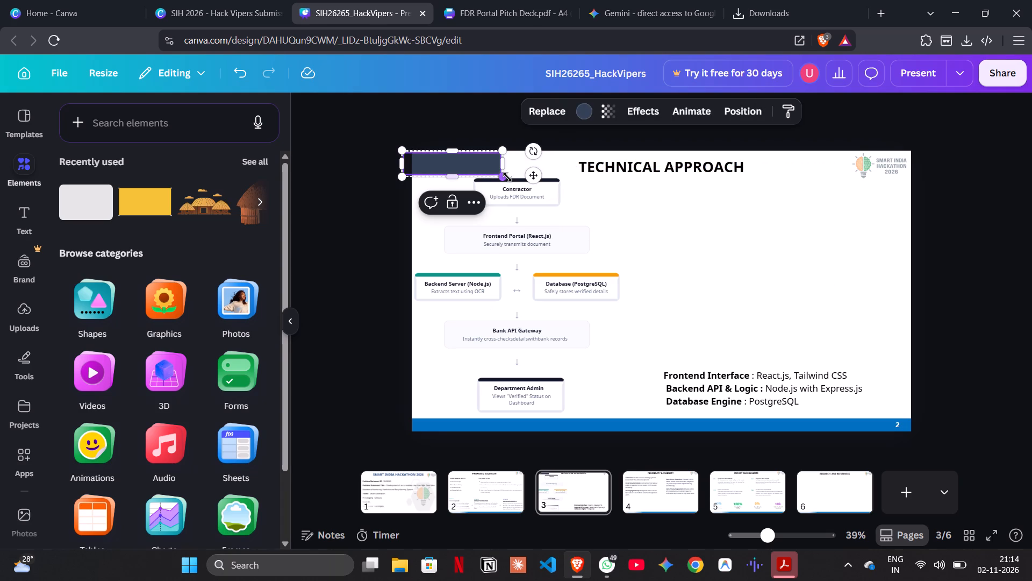
Shrink the dark shape to a small tag about 250 by 55 and align it with the title at the slide's left edge.
drag(507, 177, 470, 168)
drag(443, 157, 446, 159)
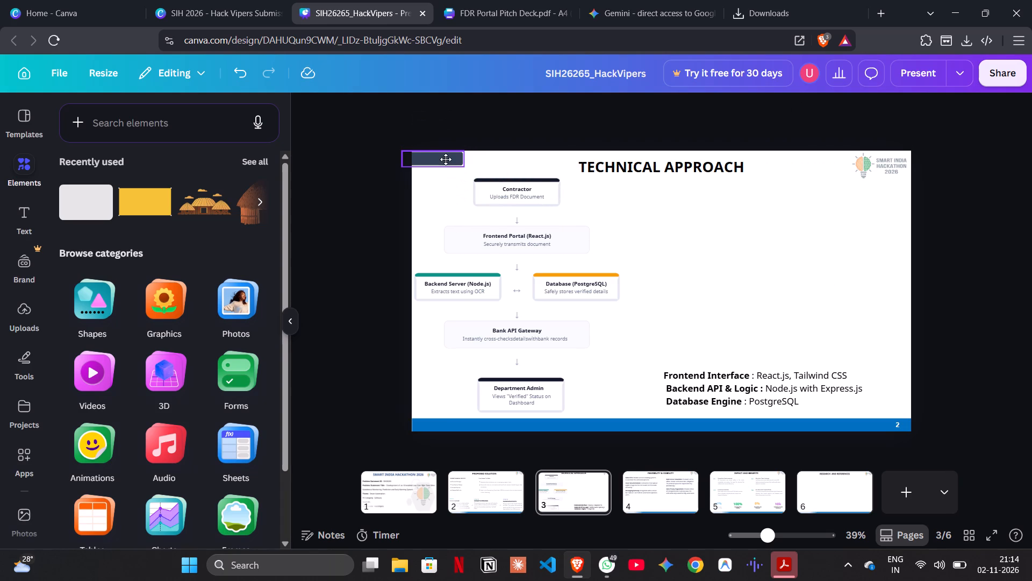
drag(446, 159, 448, 174)
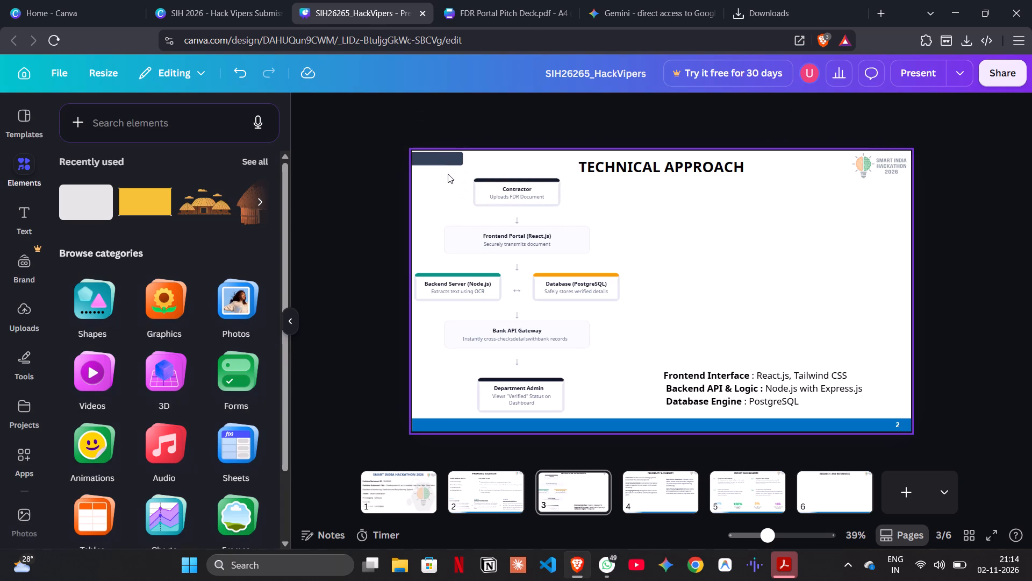
drag(447, 160, 450, 167)
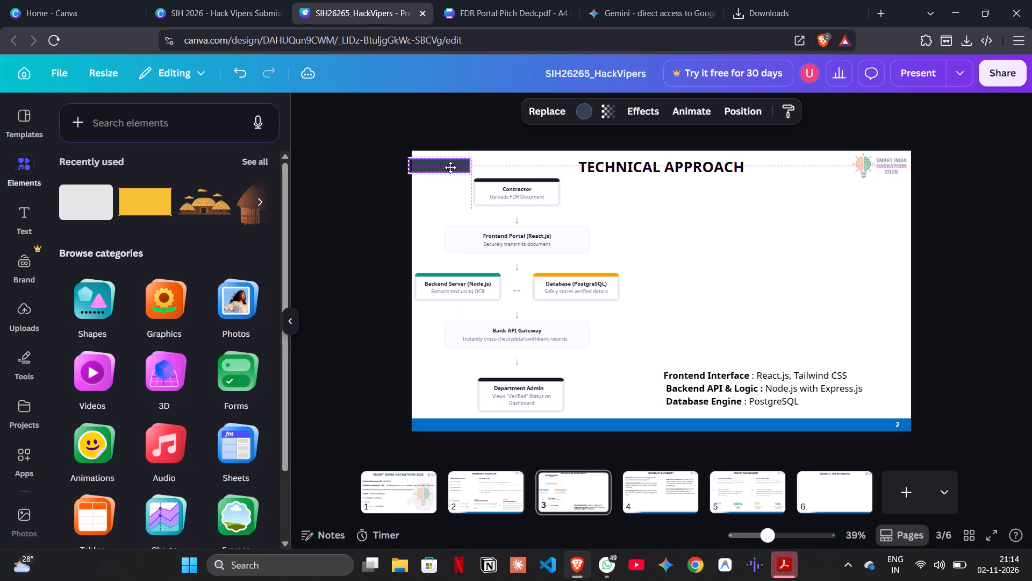
drag(450, 167, 450, 168)
click(393, 182)
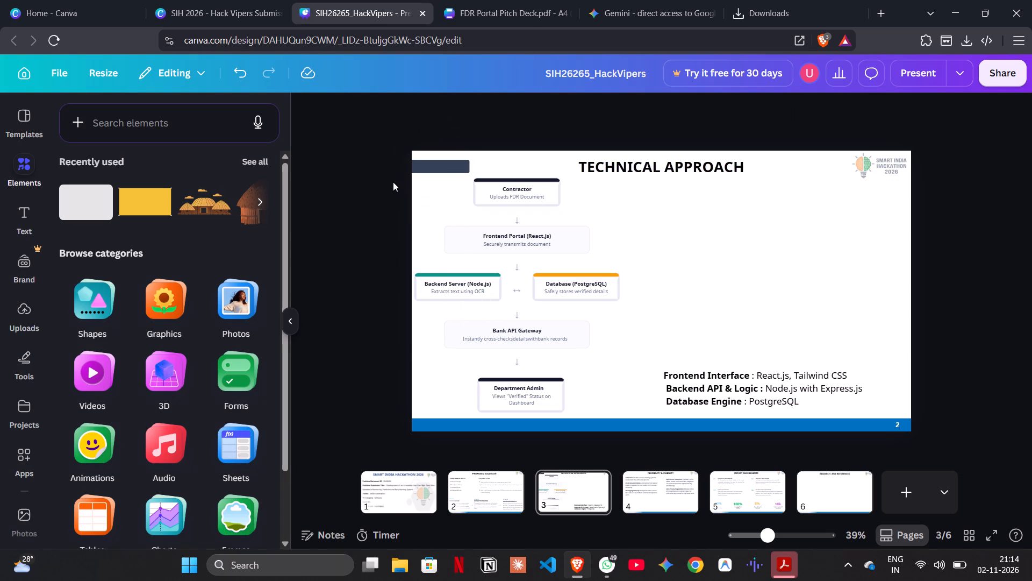
click(458, 167)
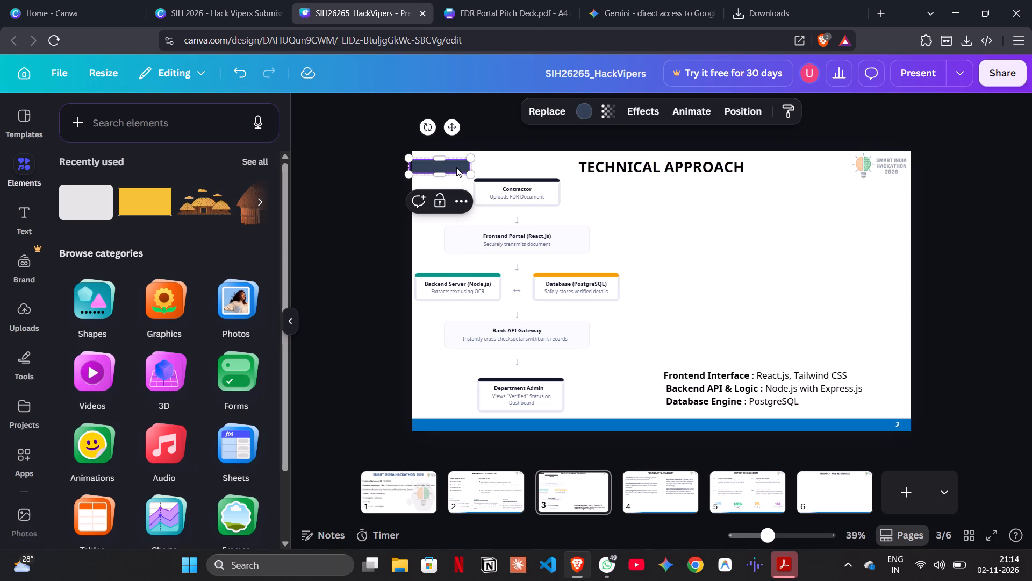
drag(470, 159, 474, 158)
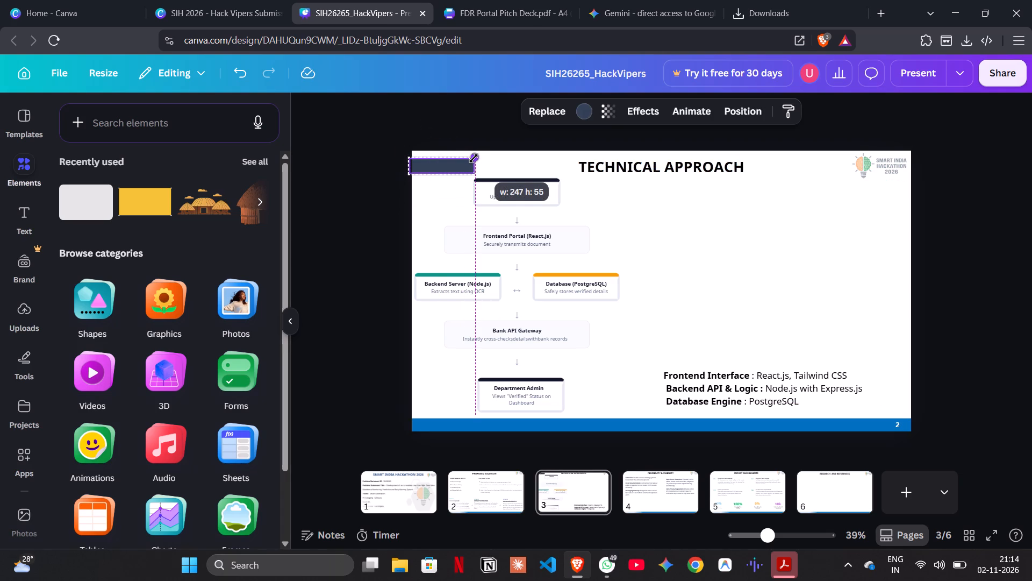
drag(474, 158, 478, 157)
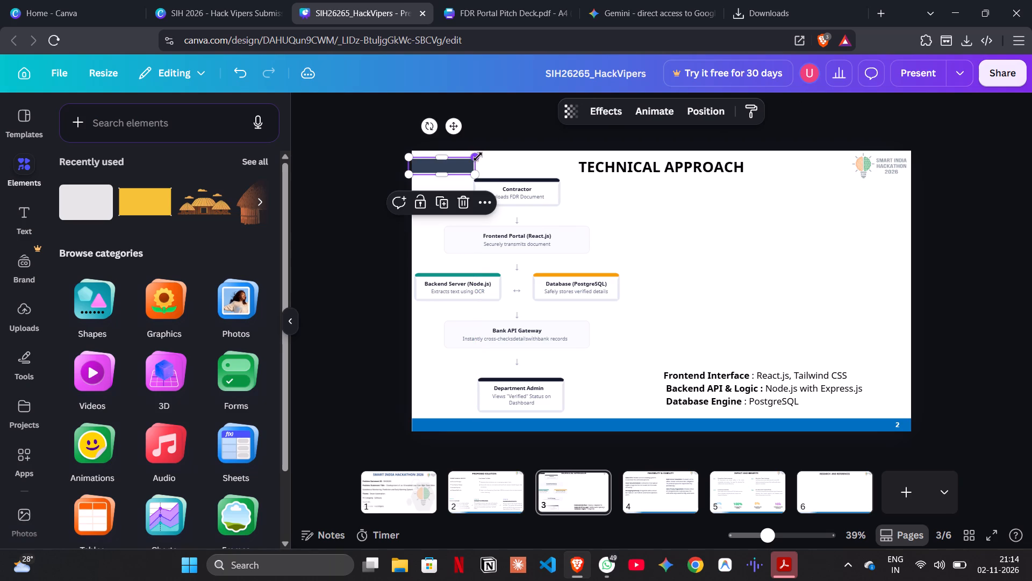
click(376, 234)
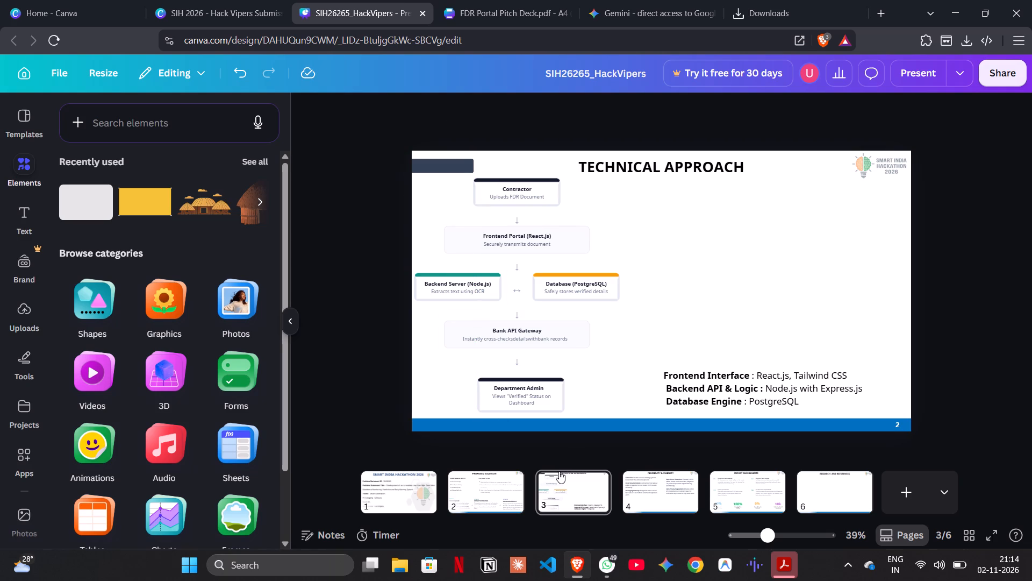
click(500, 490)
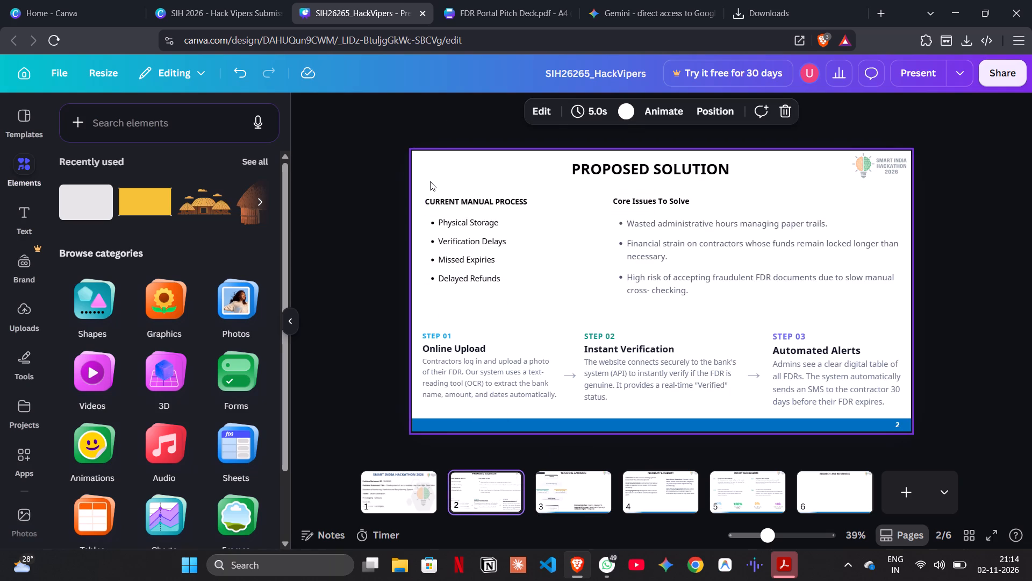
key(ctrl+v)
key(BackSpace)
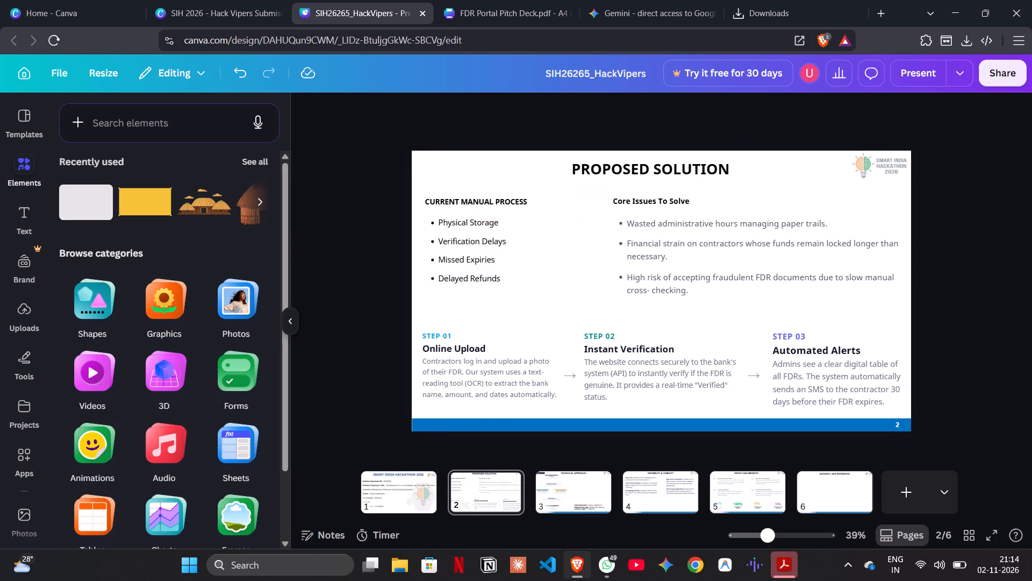
Copy the dark tag from the Technical Approach slide to the same spot on the Proposed Solution slide.
click(569, 491)
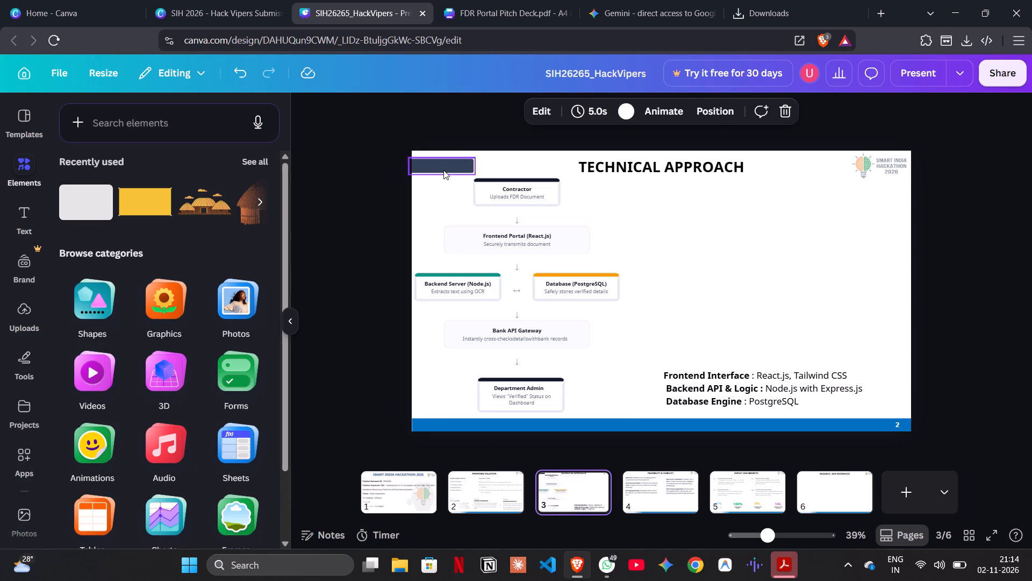
click(443, 168)
key(ctrl+c)
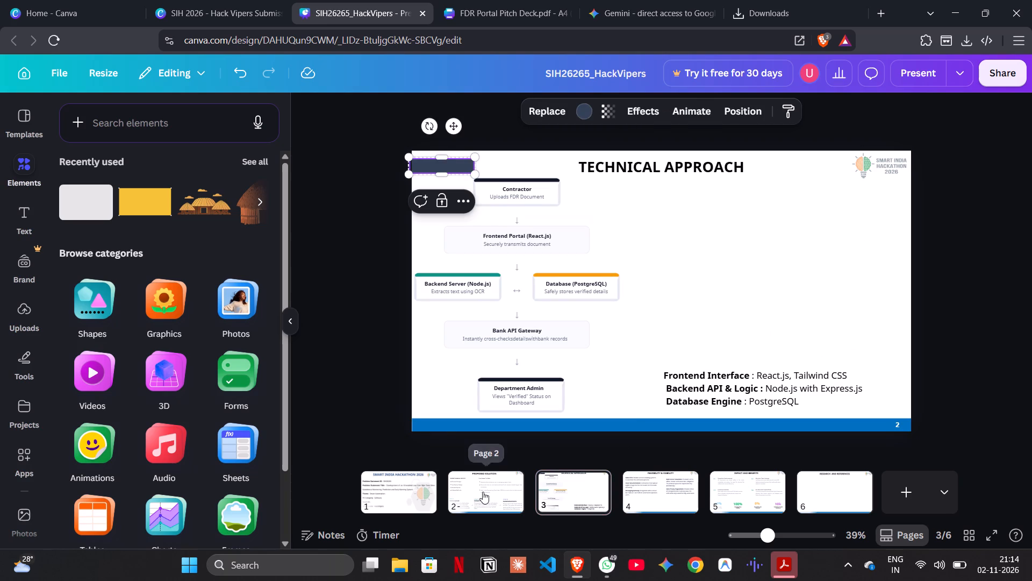
click(483, 492)
key(ctrl+v)
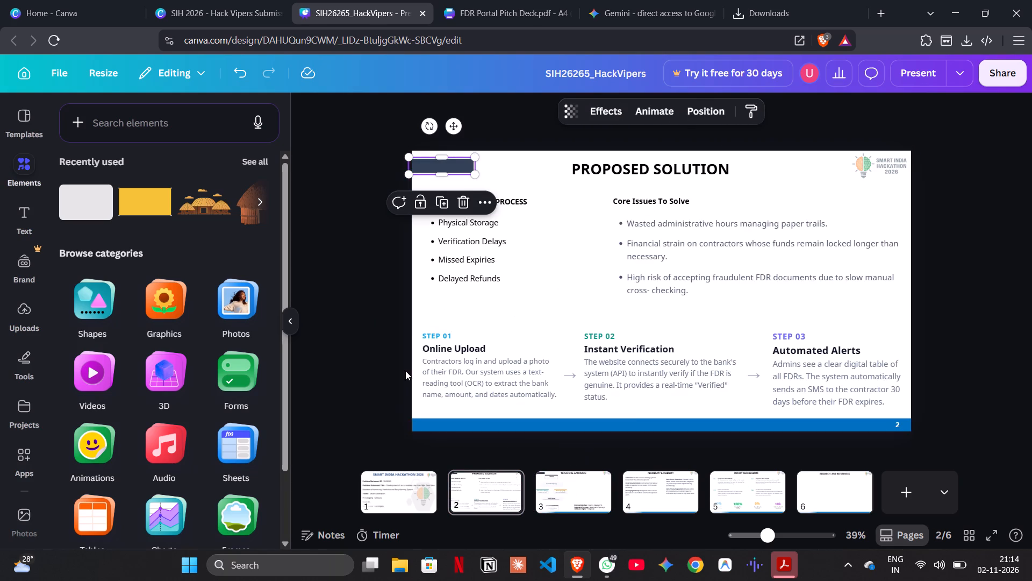
Duplicate the PROPOSED SOLUTION title below the original and replace the copy's text with HACKVIPERS.
click(630, 174)
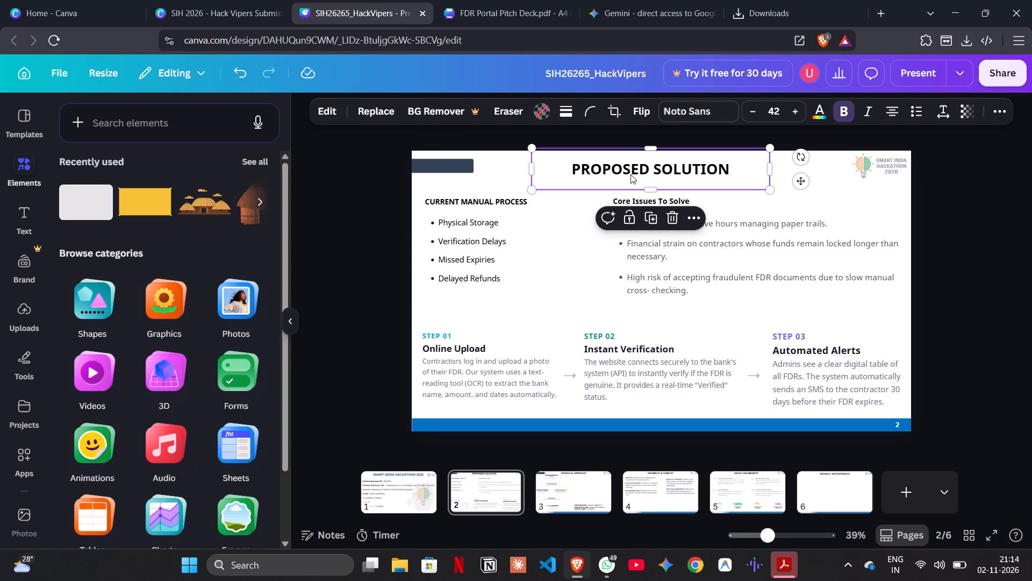
key(ctrl+d)
drag(630, 174, 568, 249)
click(568, 249)
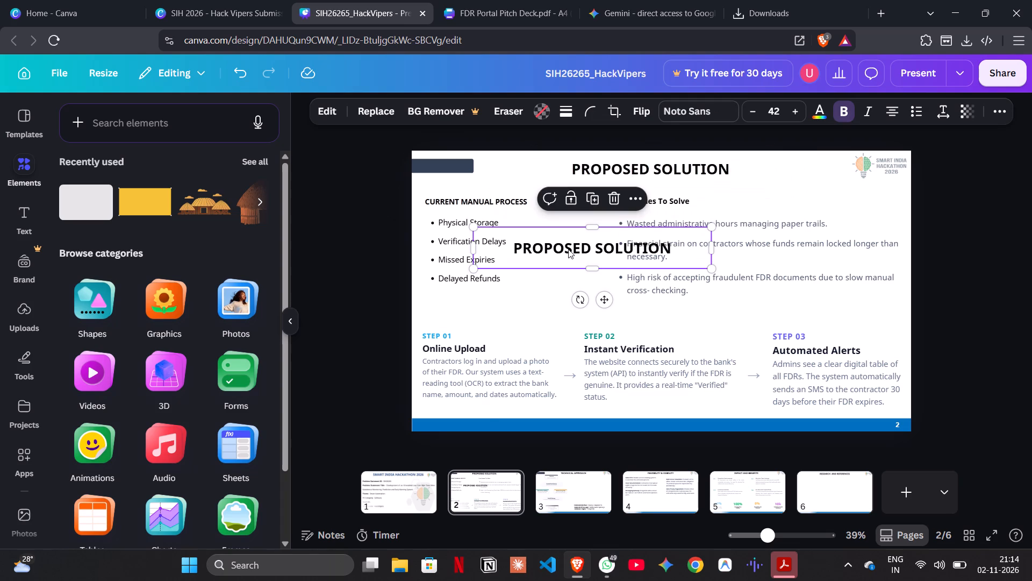
click(589, 248)
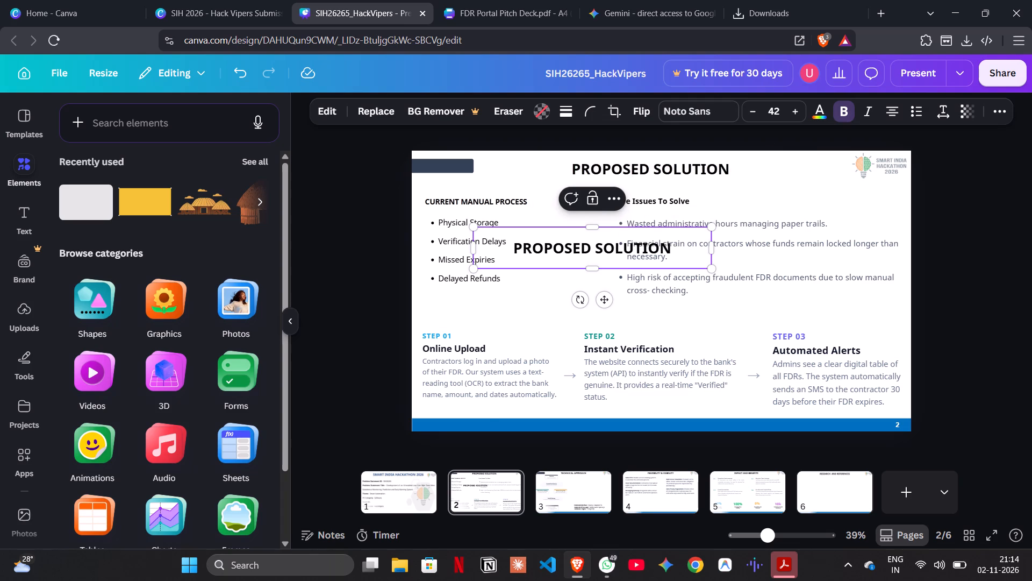
drag(678, 247, 497, 243)
key(BackSpace)
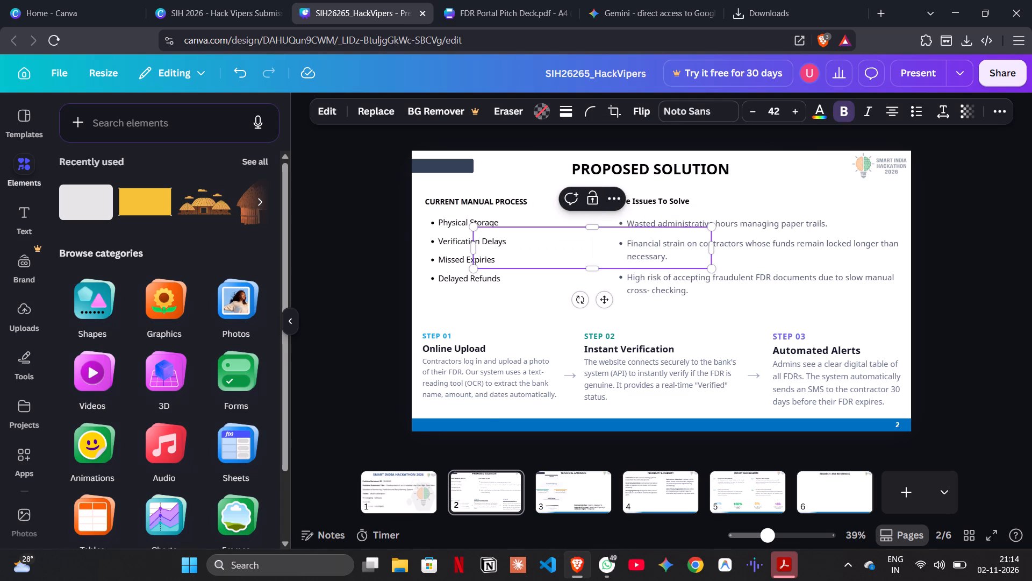
key(a)
key(x)
key(BackSpace)
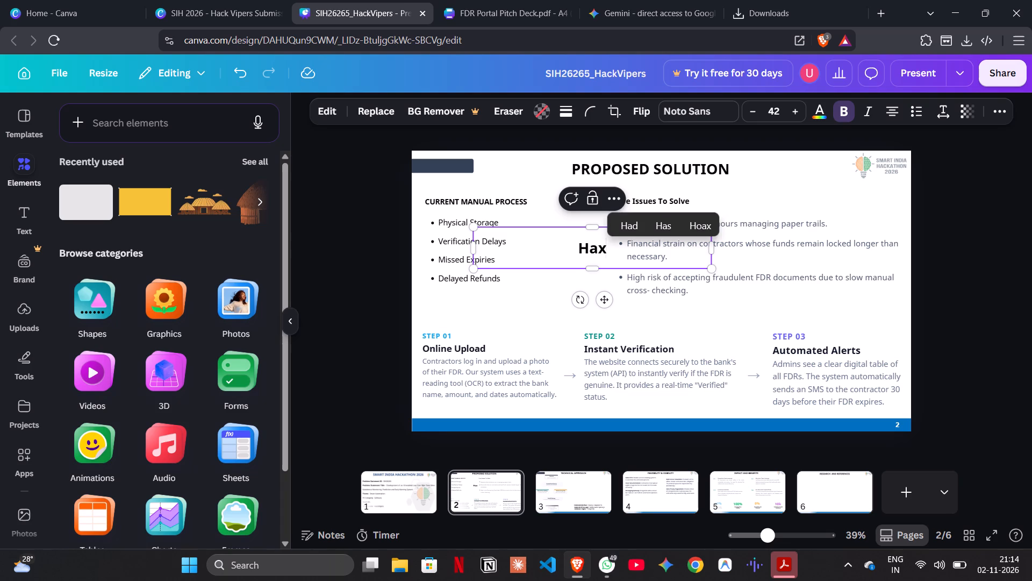
key(BackSpace)
text(ACKVIPERS)
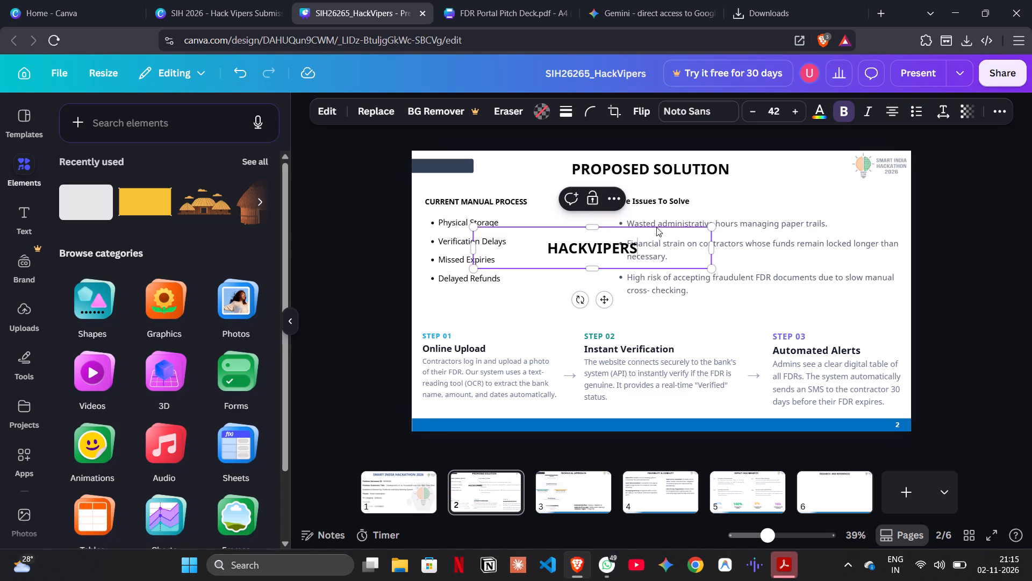
Colour the HACKVIPERS text white.
drag(651, 254, 535, 250)
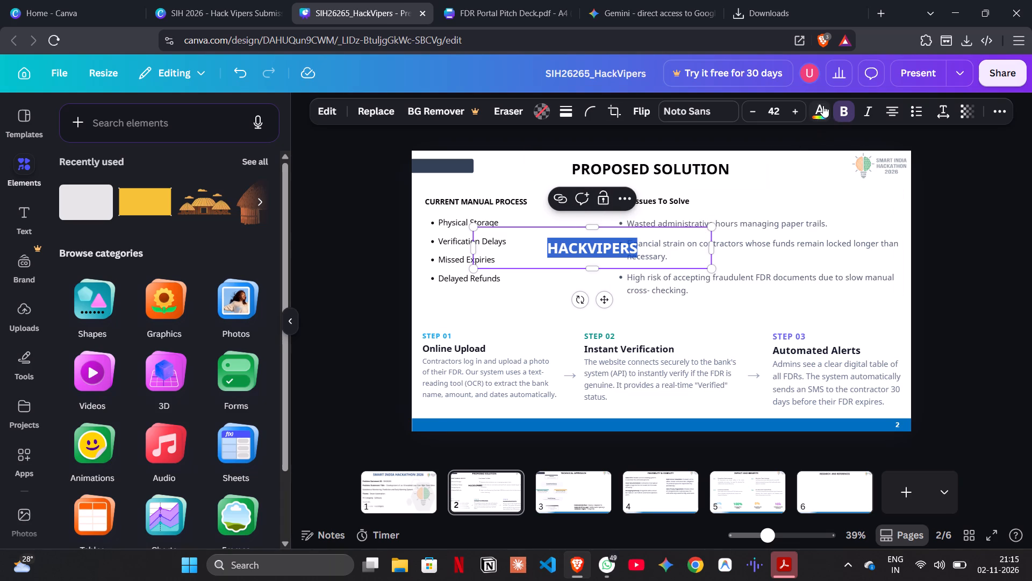
click(823, 105)
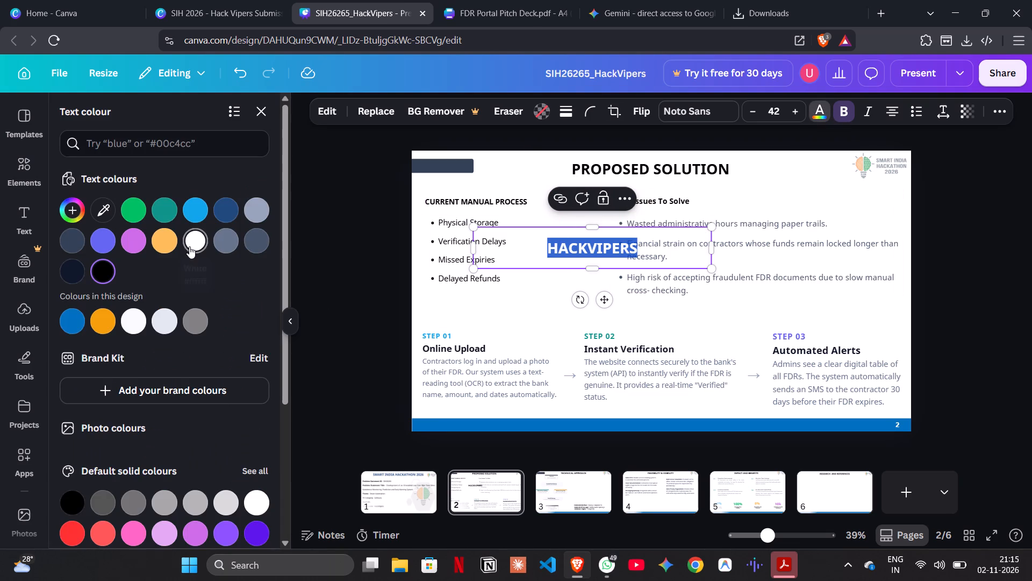
click(189, 246)
Shrink the HACKVIPERS text box and set its font size to 16.
drag(711, 268, 638, 258)
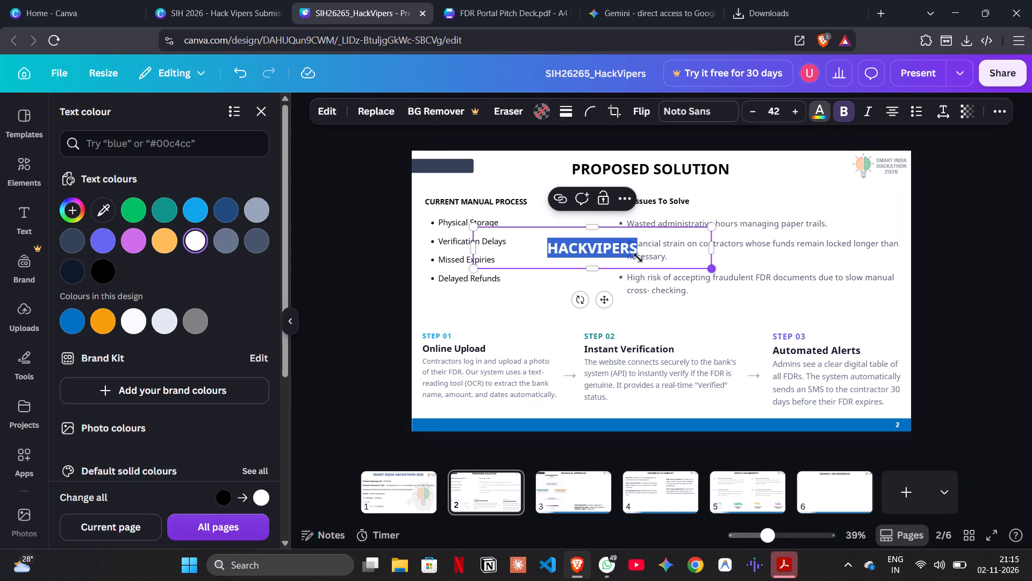
drag(638, 258, 579, 249)
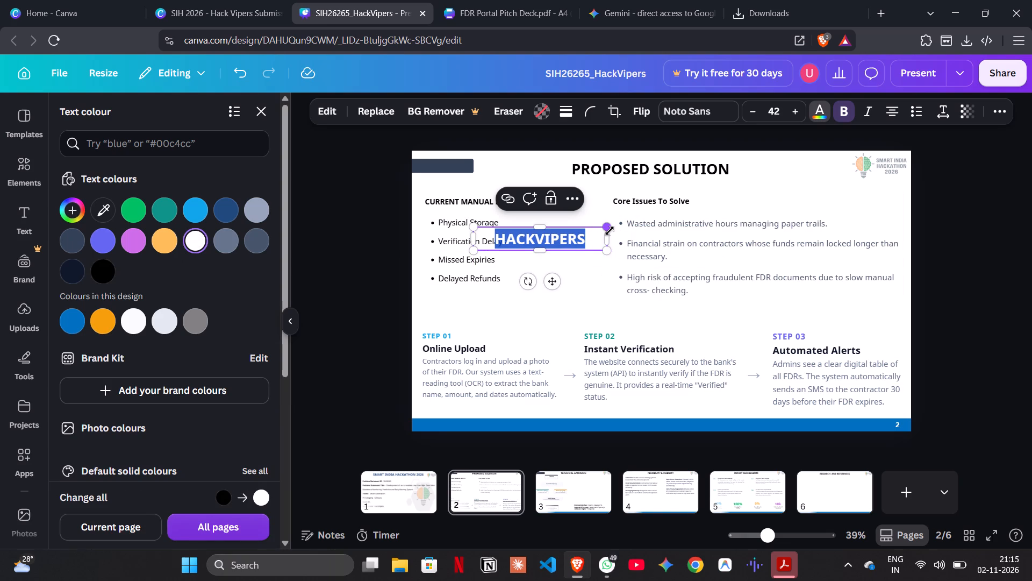
drag(610, 231, 575, 242)
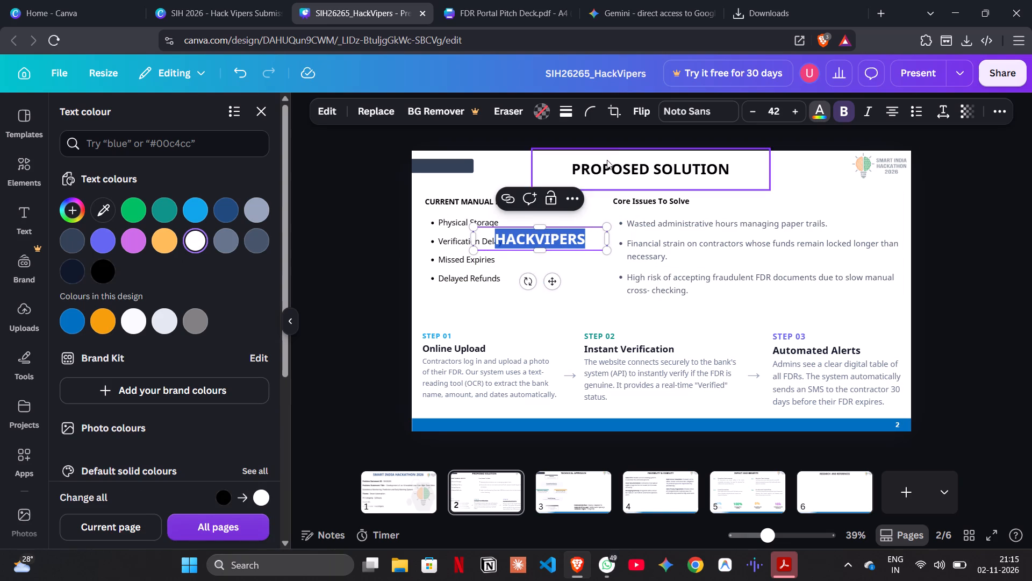
click(782, 115)
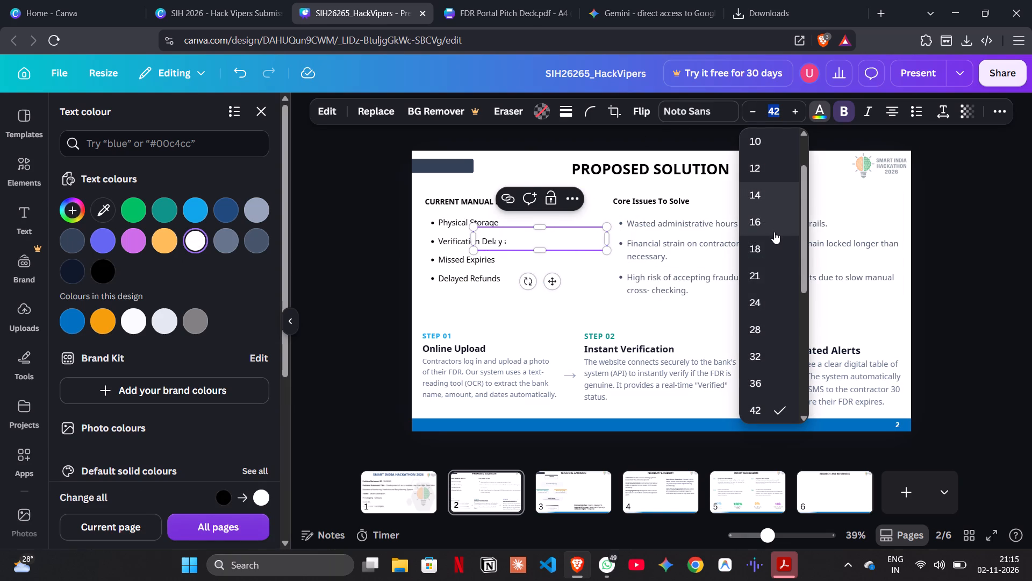
click(774, 232)
click(400, 270)
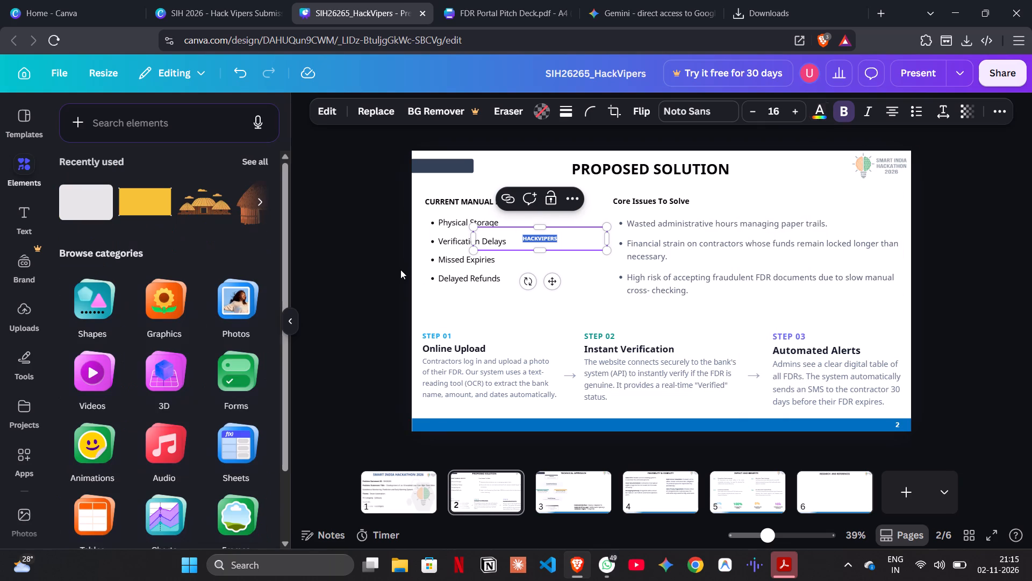
Move the white HACKVIPERS text onto the dark tag in the Proposed Solution slide's corner.
drag(556, 284, 462, 210)
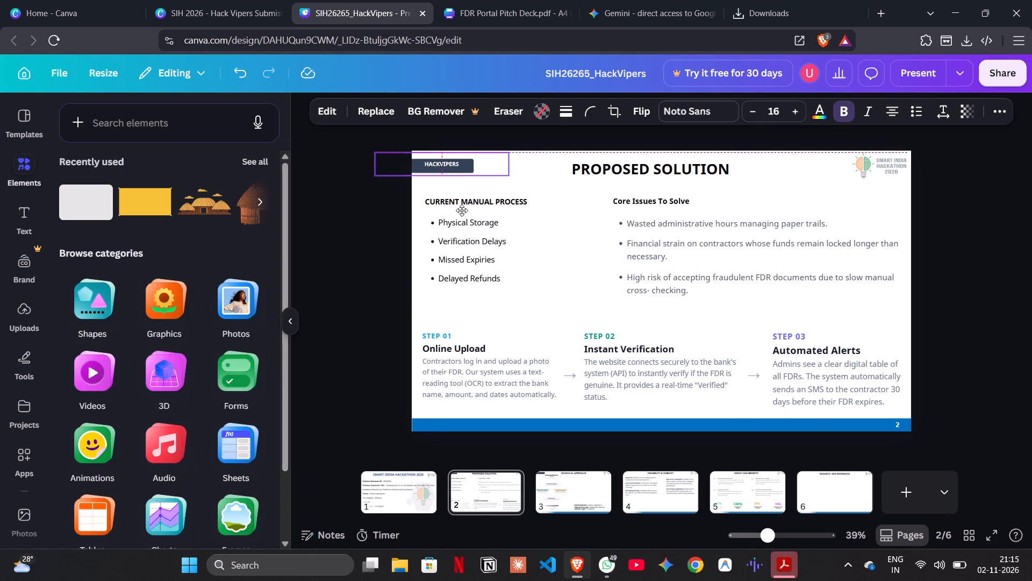
drag(462, 210, 462, 212)
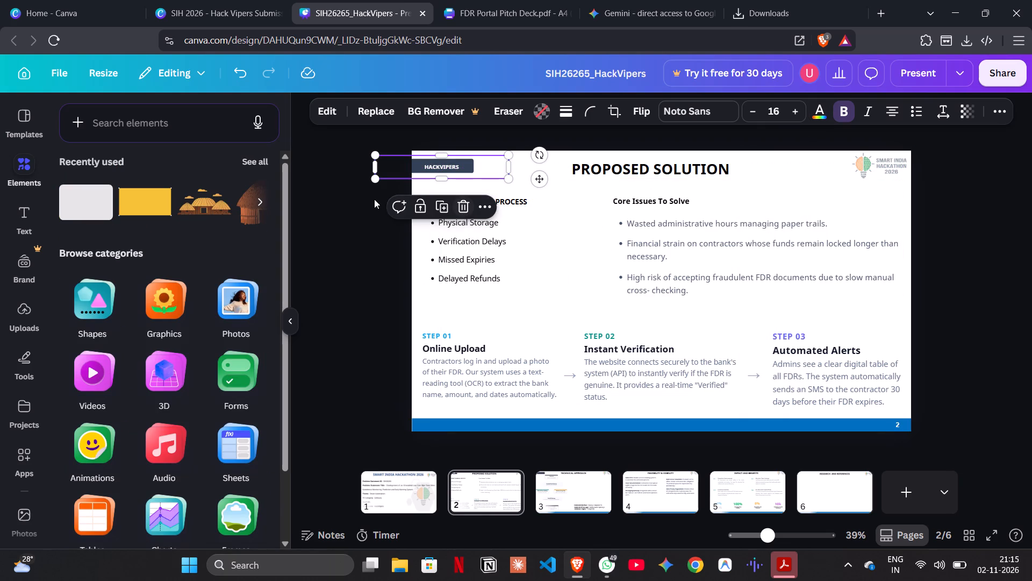
Remove the bold formatting from the HACKVIPERS text on the tag.
click(369, 197)
click(443, 167)
click(843, 108)
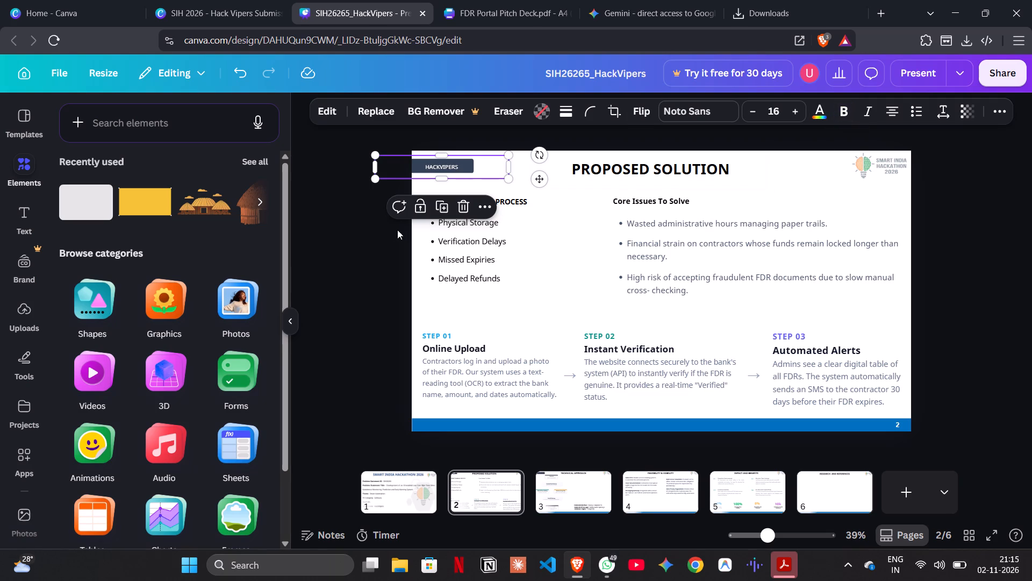
click(356, 229)
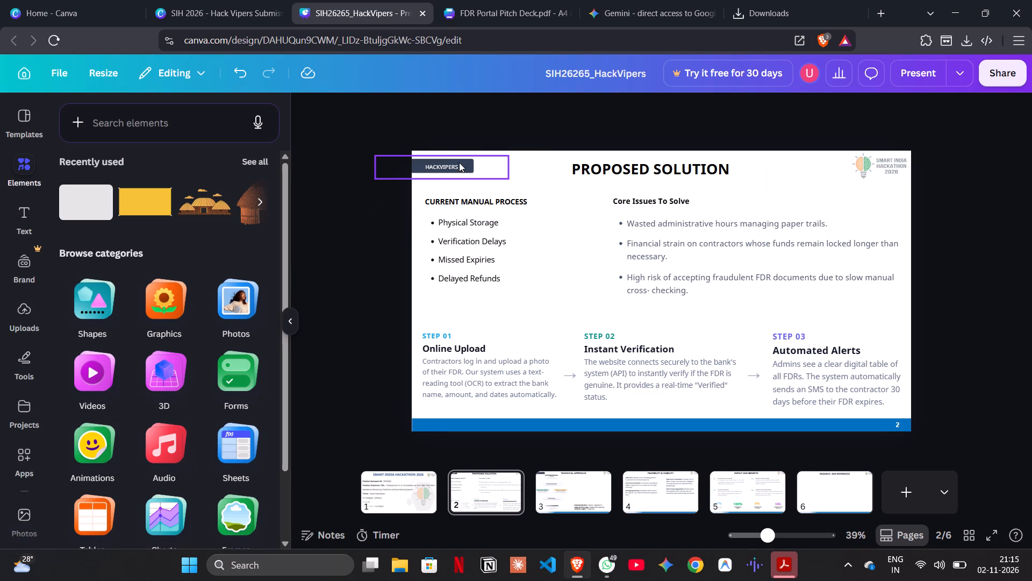
Nudge the HACKVIPERS text slightly up and to the left to fine-tune its position on the dark tag.
click(459, 162)
key(Up)
key(Up)
key(Up)
key(Left)
key(Left)
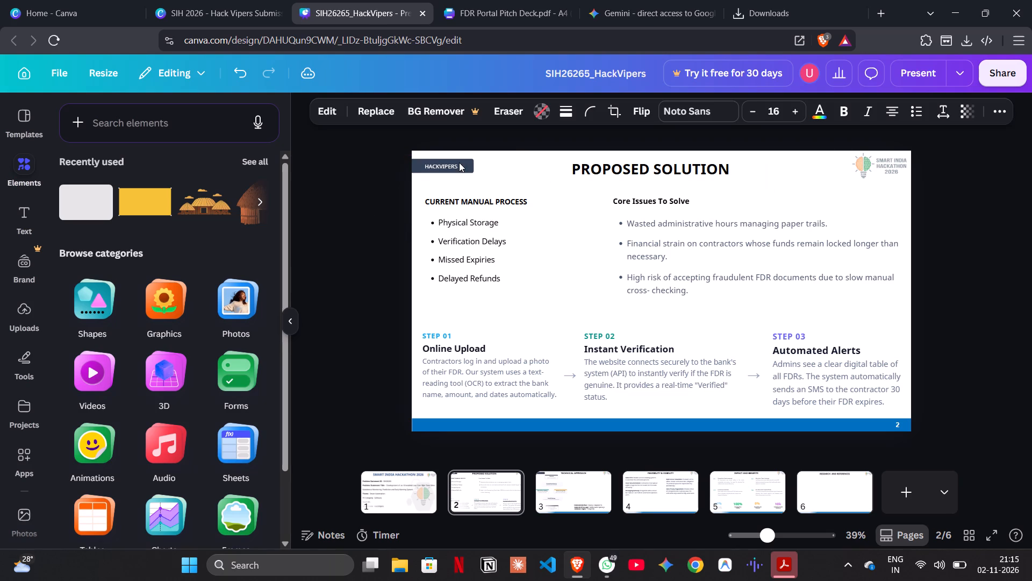
key(Left)
key(Left)
click(504, 183)
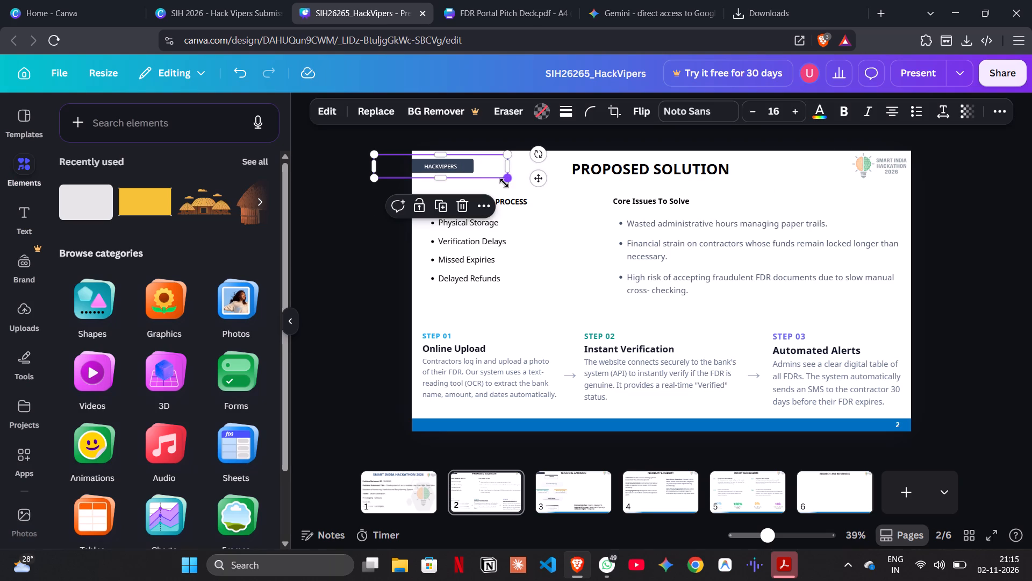
click(506, 192)
Copy the dark tag with its HACKVIPERS text and replace the empty tag on the Technical Approach slide with it.
click(464, 185)
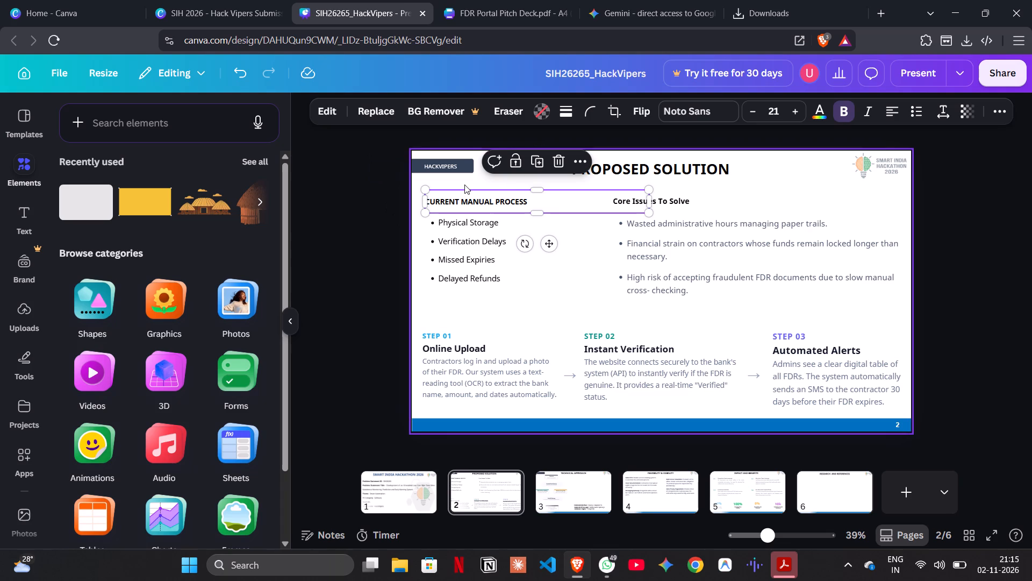
click(464, 185)
drag(464, 185, 441, 162)
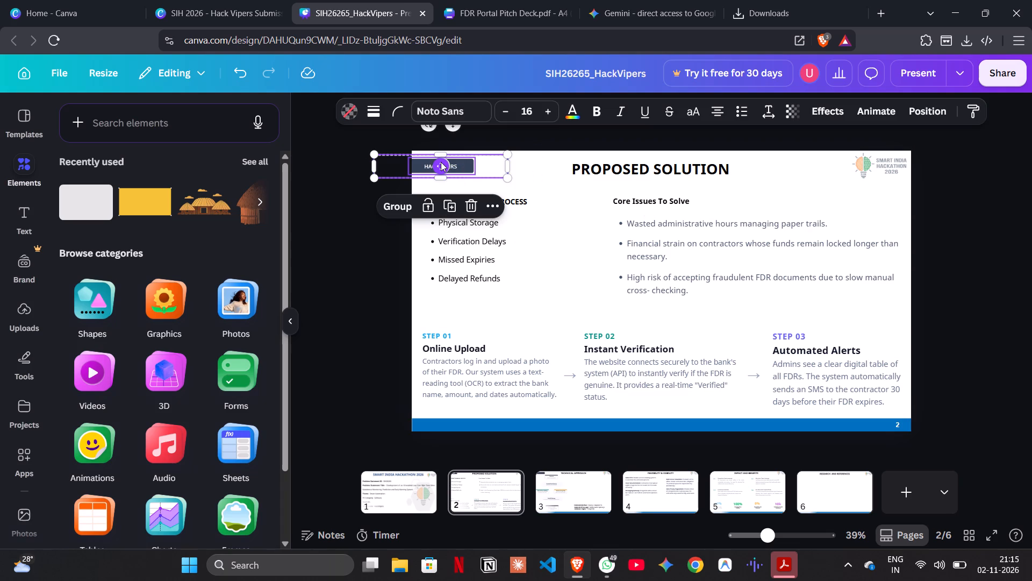
key(ctrl+c)
click(575, 480)
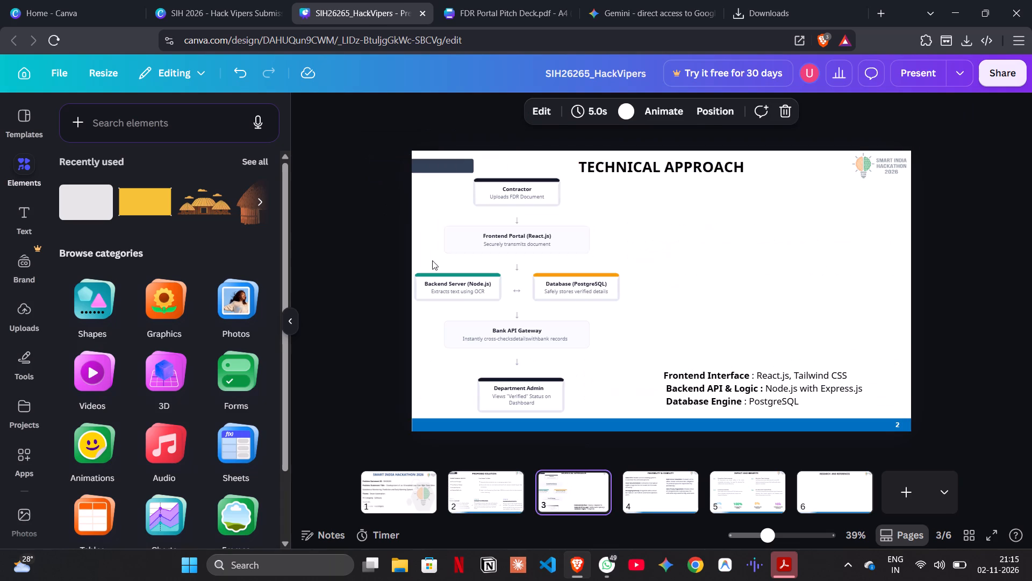
click(443, 164)
key(BackSpace)
key(ctrl+v)
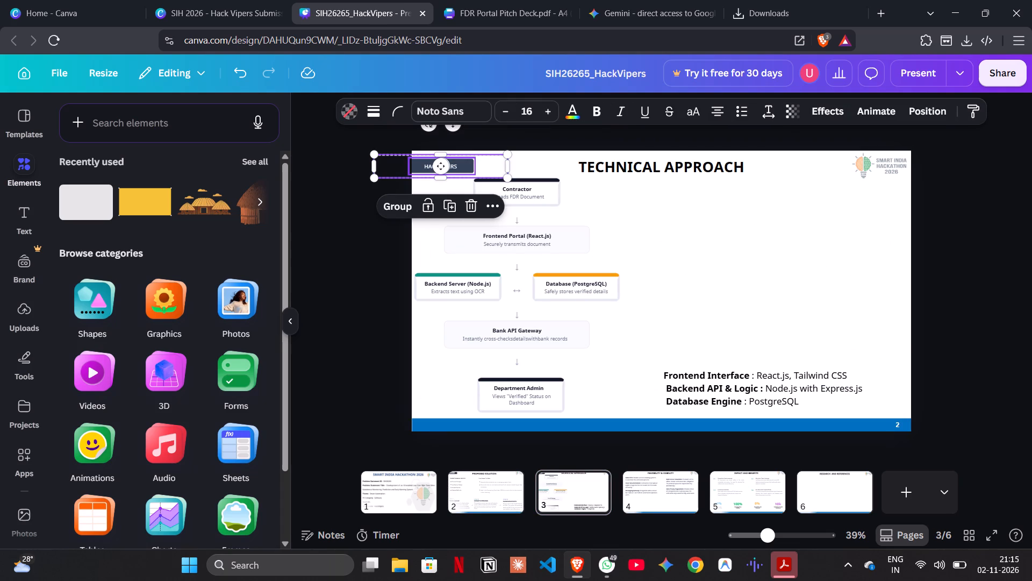
click(378, 186)
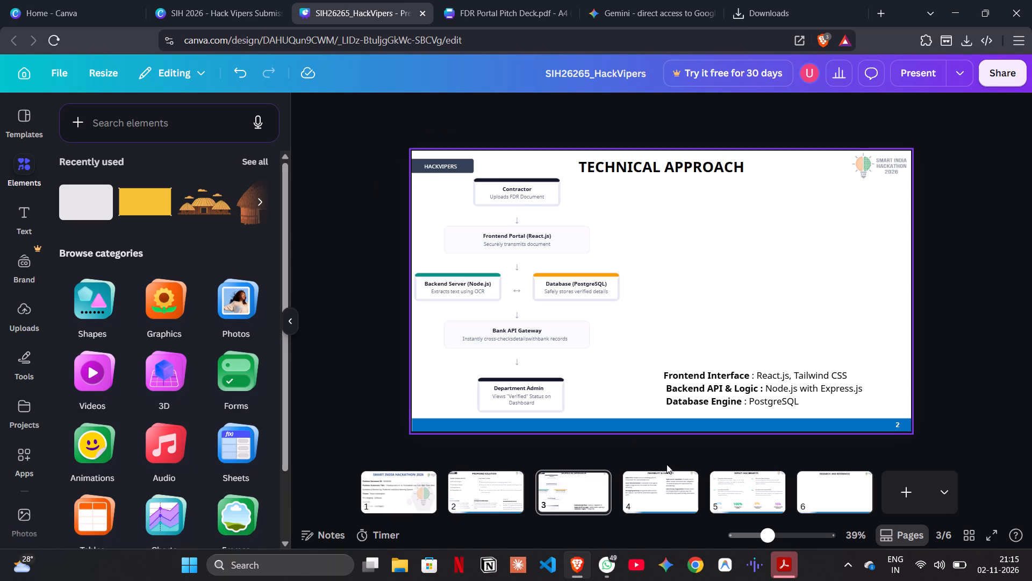
Paste the copied HACKVIPERS tag onto the Feasibility & Viability and Impact and Benefits slides.
click(646, 495)
key(ctrl+v)
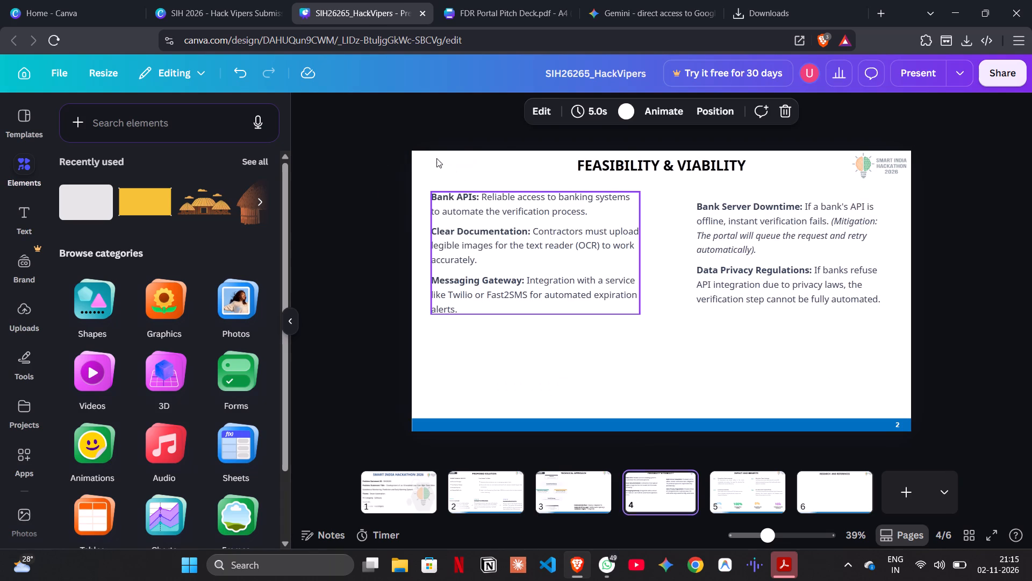
click(345, 238)
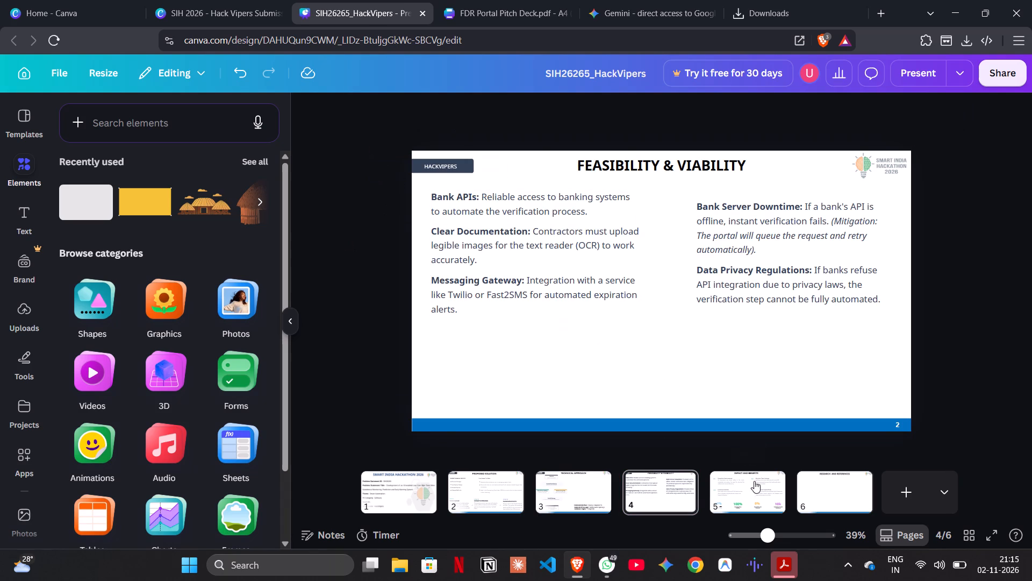
click(755, 483)
key(ctrl+v)
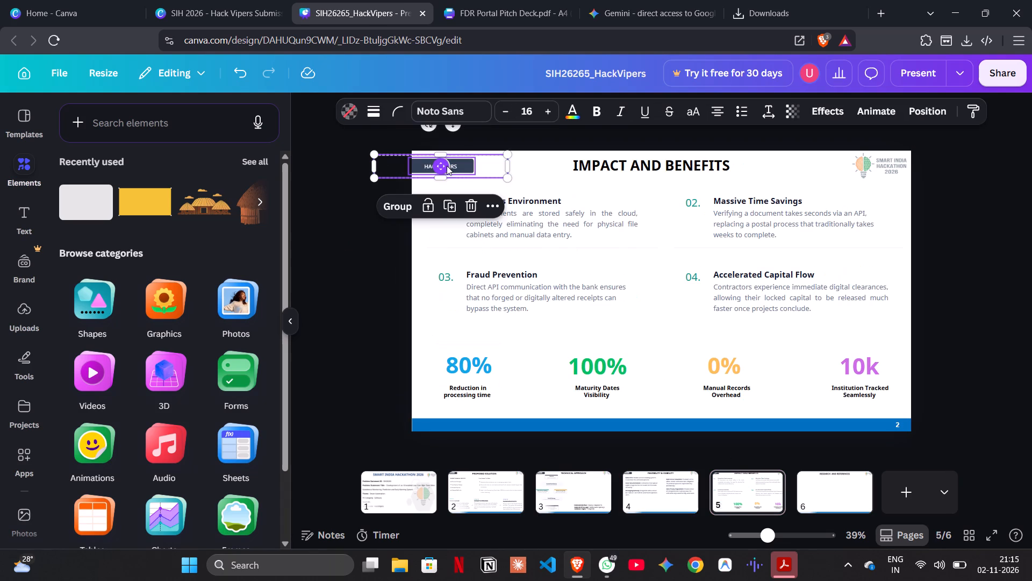
click(356, 244)
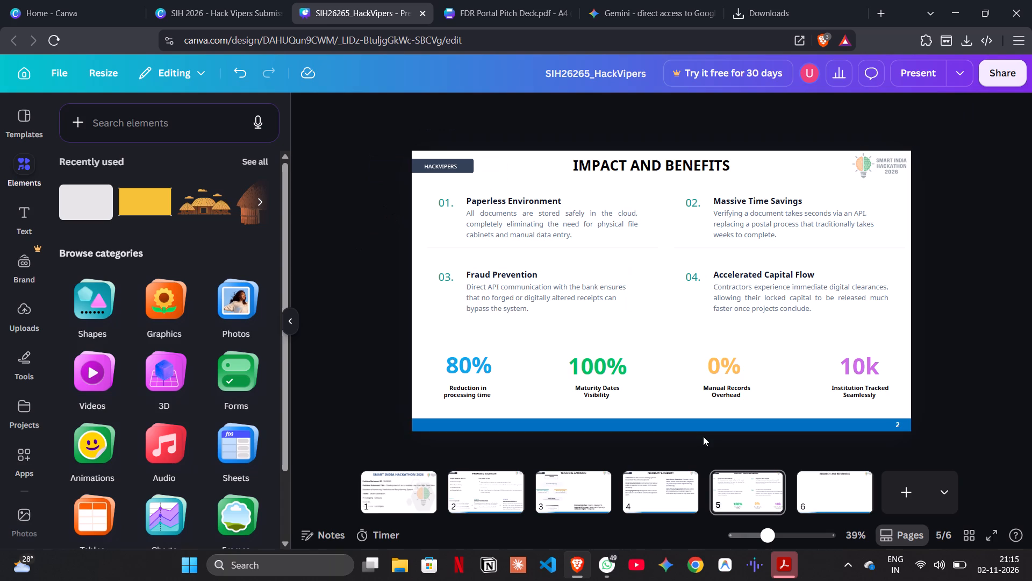
Paste the HACKVIPERS tag onto the Research and References slide and nudge it slightly to the right.
click(823, 498)
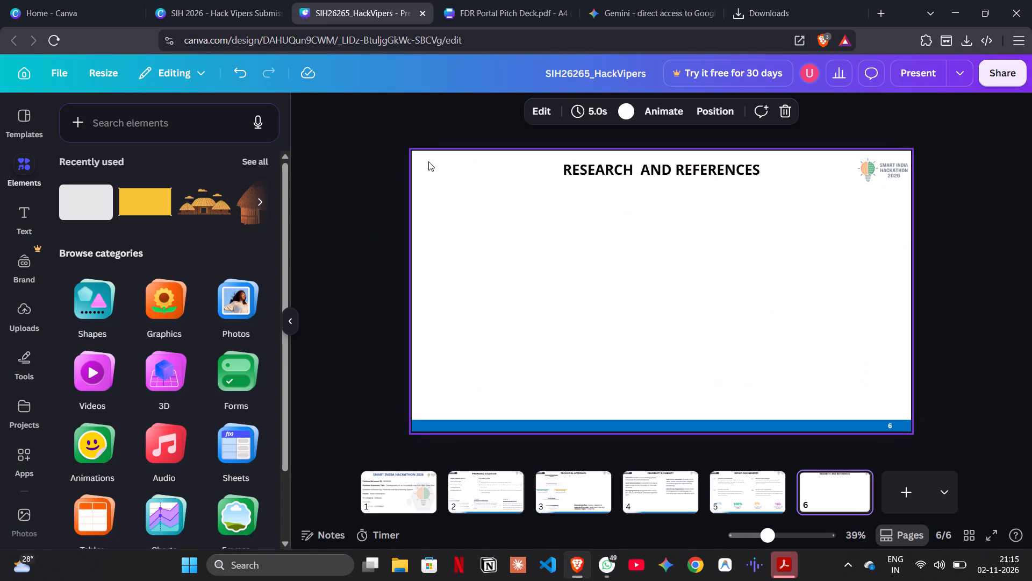
key(ctrl+v)
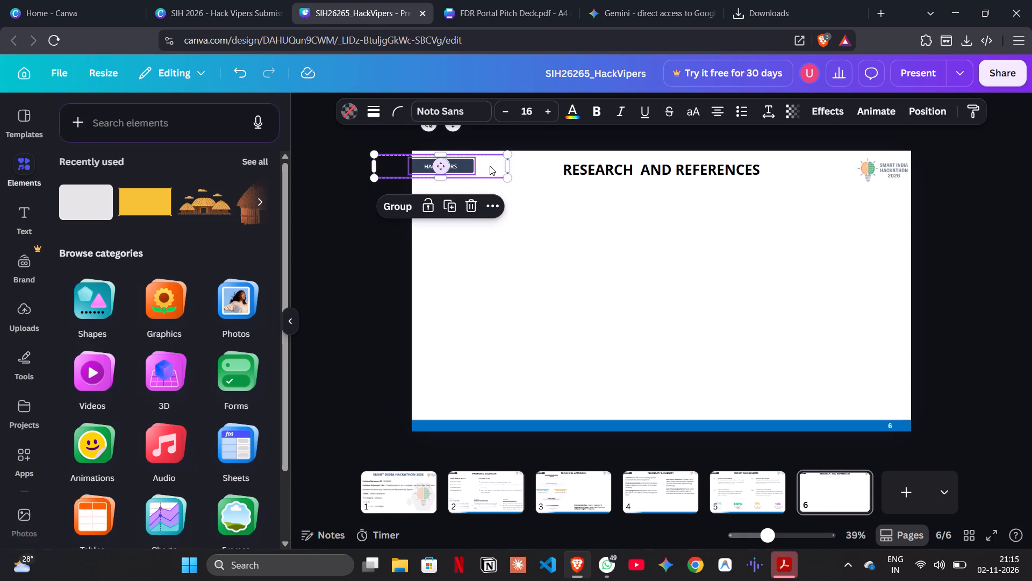
key(Right)
key(Right)
key(Right)
key(Right)
key(Right)
key(Right)
key(Right)
key(Right)
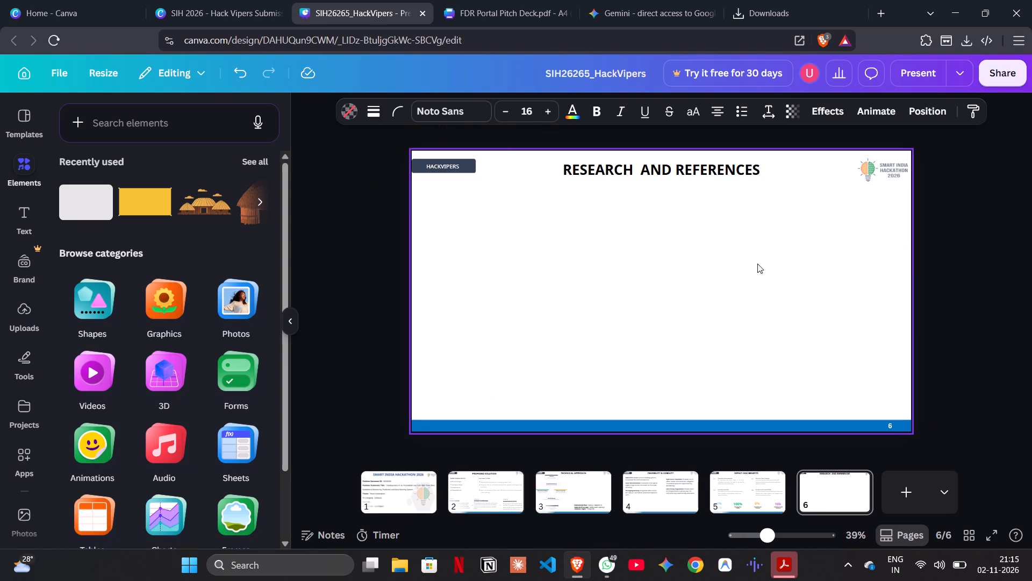
click(912, 265)
Move both body text blocks on the Feasibility & Viability slide slightly down, away from the title.
click(751, 494)
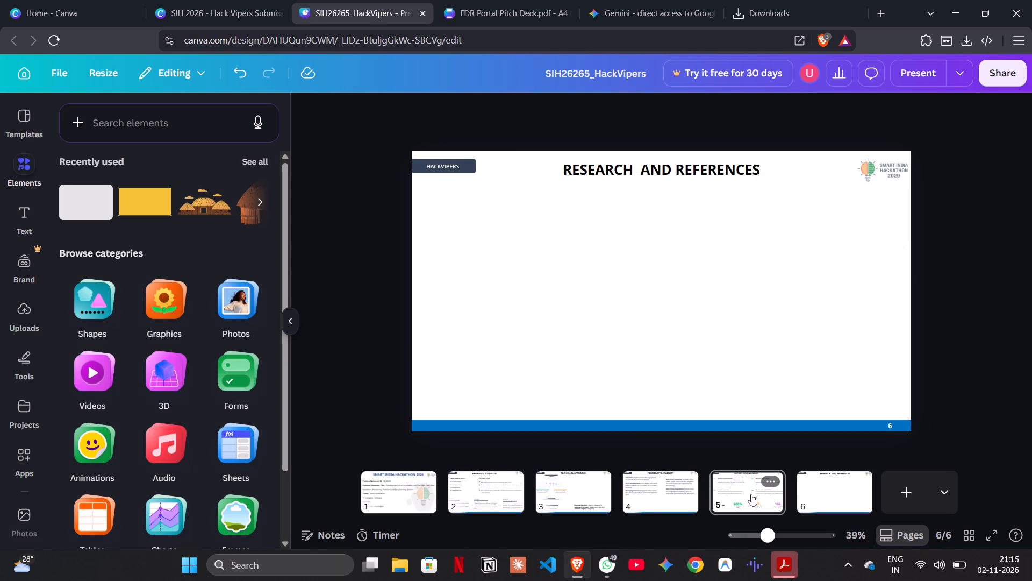
click(658, 498)
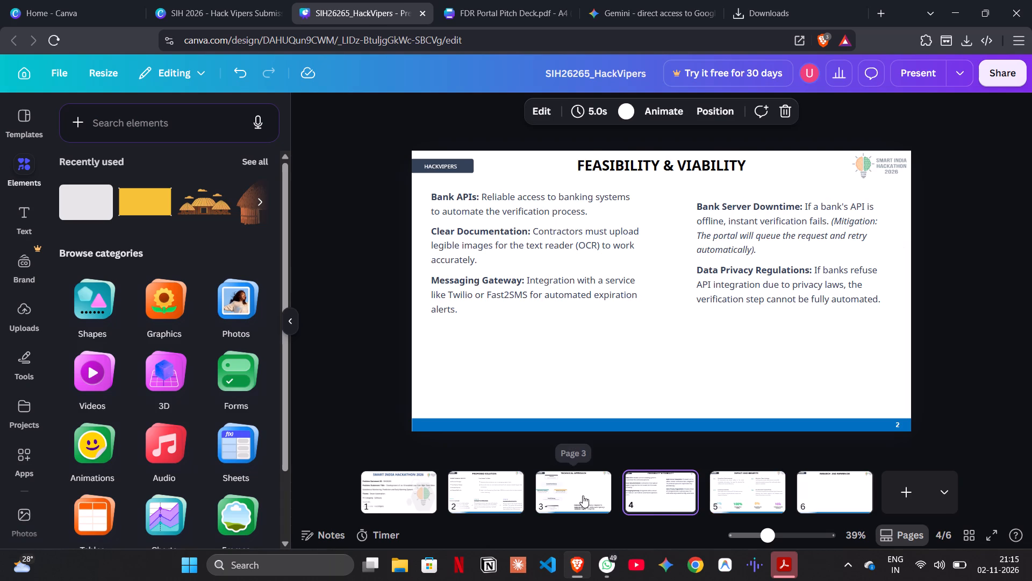
click(583, 495)
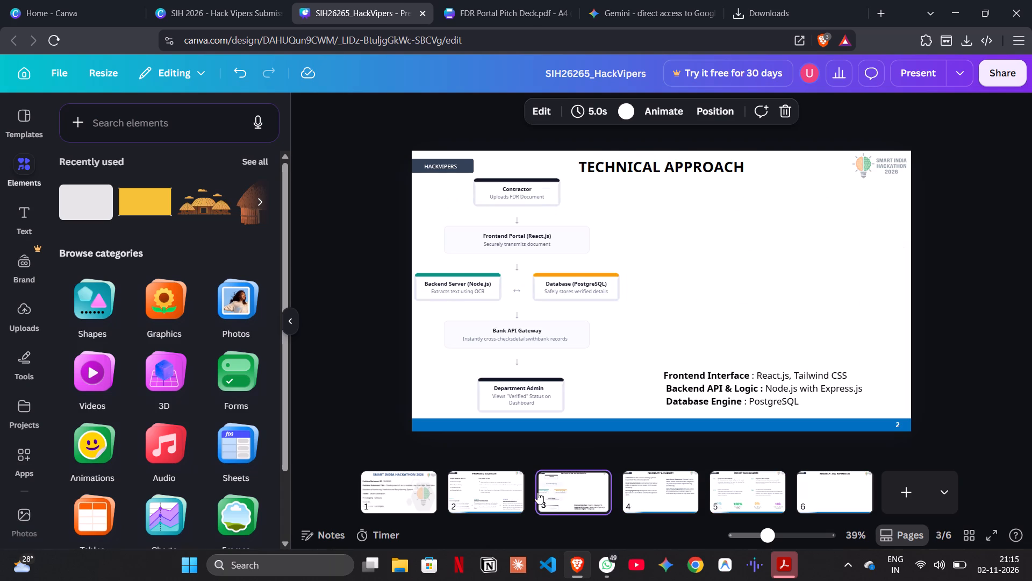
click(682, 495)
drag(565, 290, 563, 304)
drag(809, 235, 809, 243)
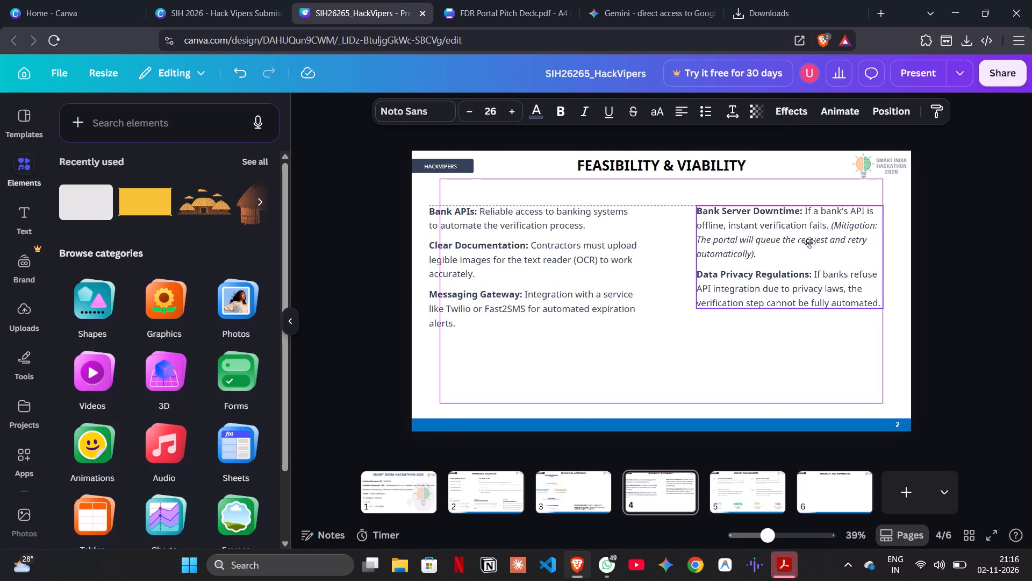
drag(809, 243, 806, 244)
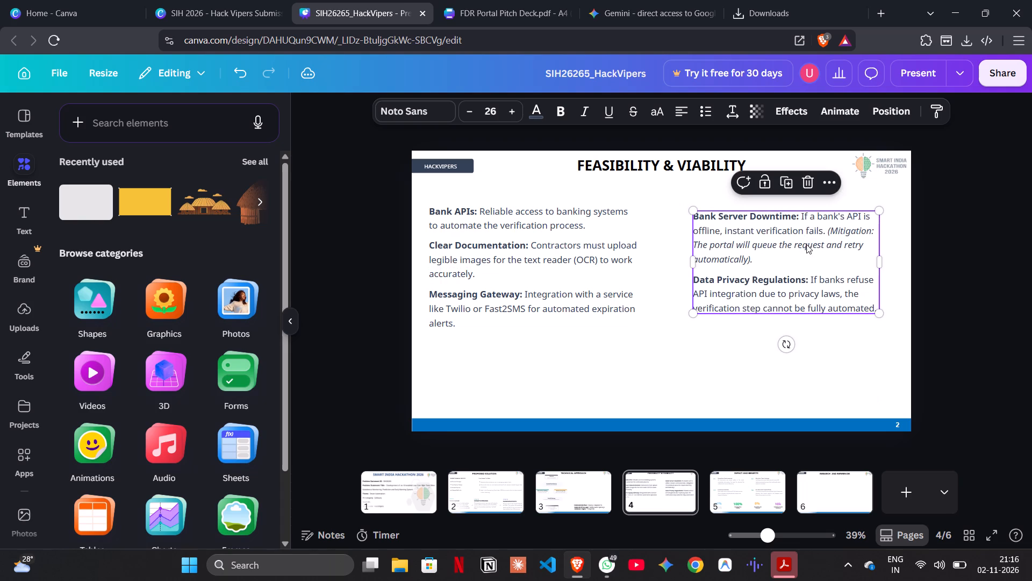
click(955, 267)
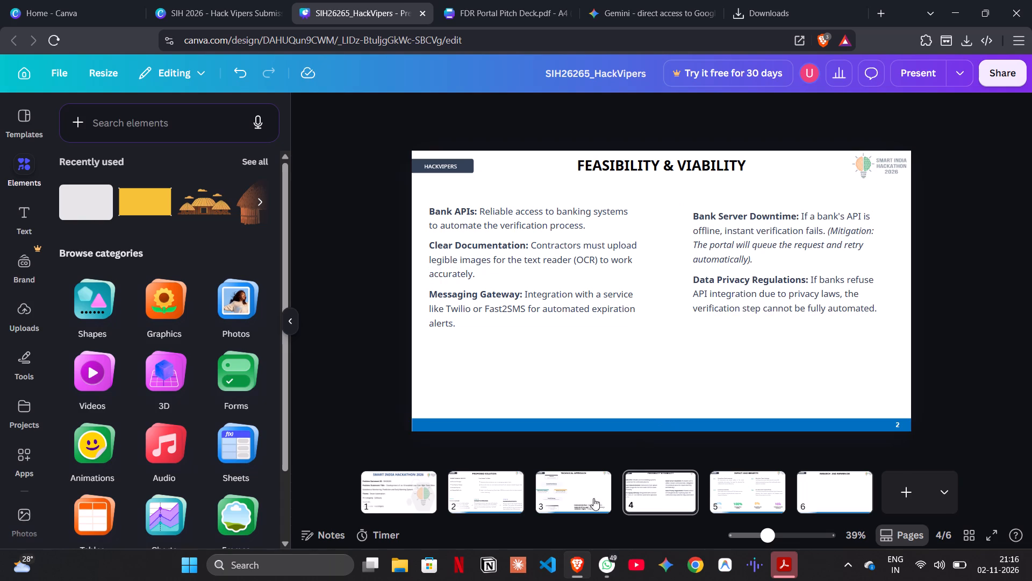
Review the whole deck in full-screen presentation from the first slide to check the tags and layouts.
click(580, 497)
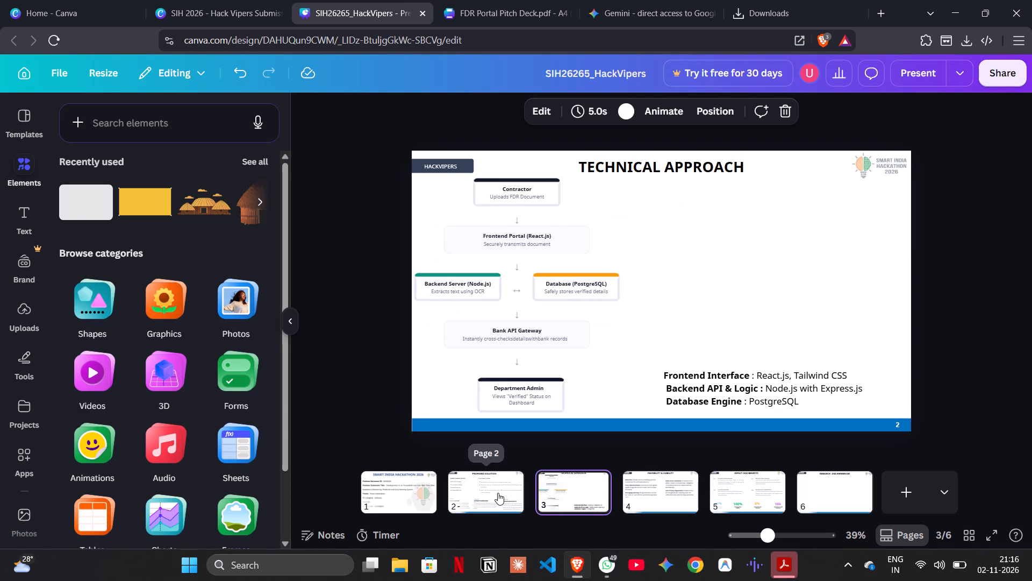
click(498, 493)
click(390, 490)
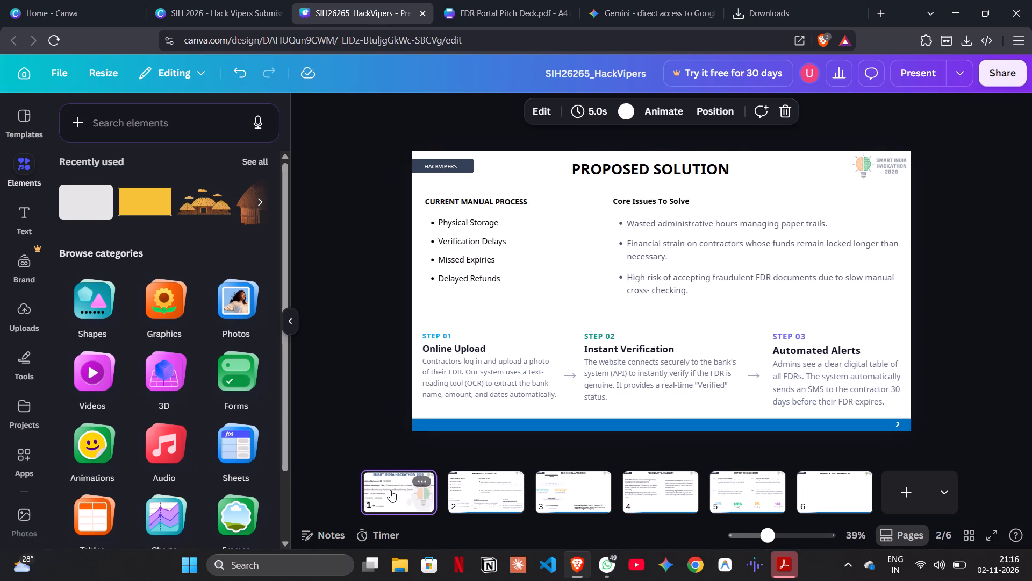
click(990, 535)
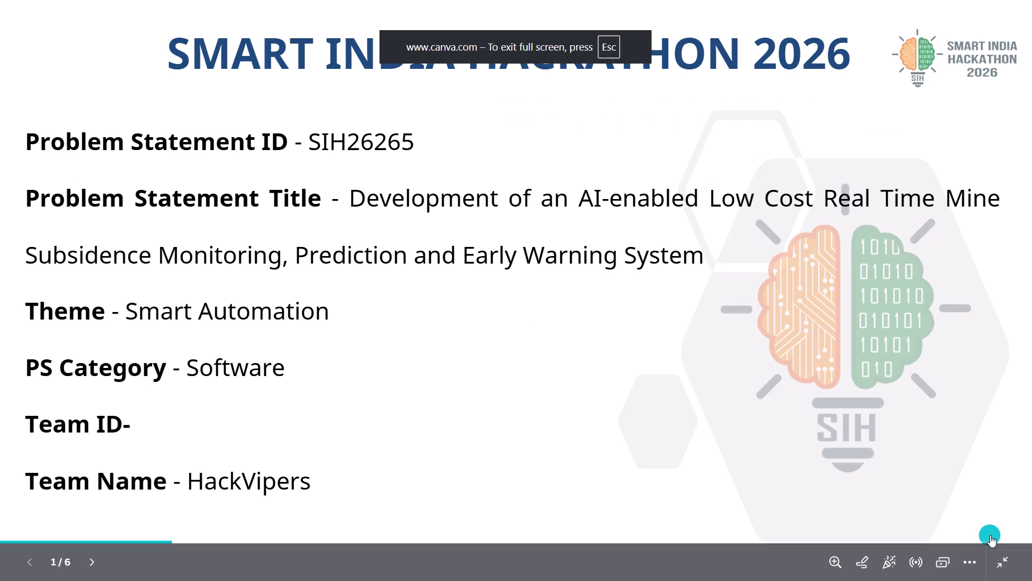
key(Right)
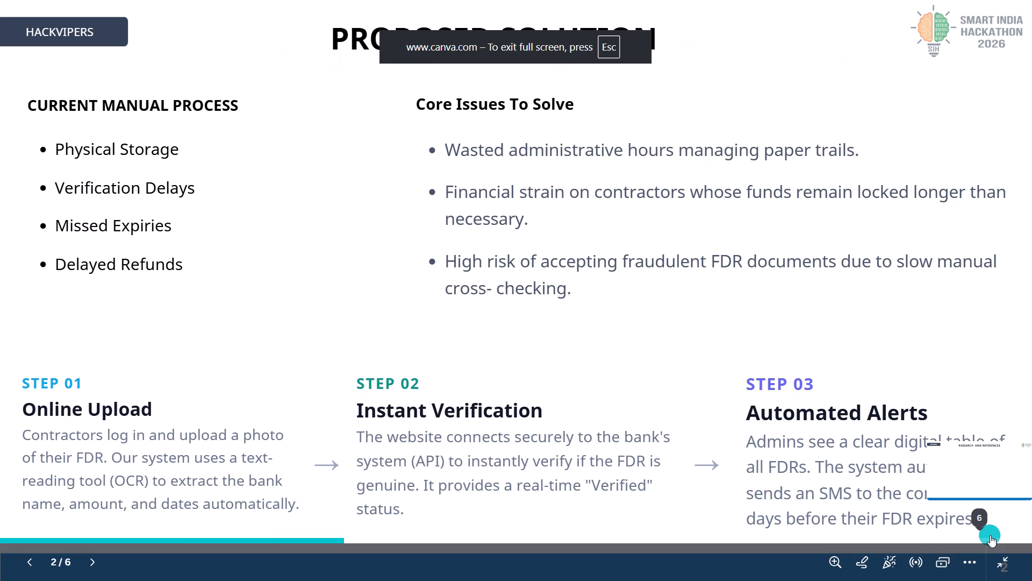
key(Right)
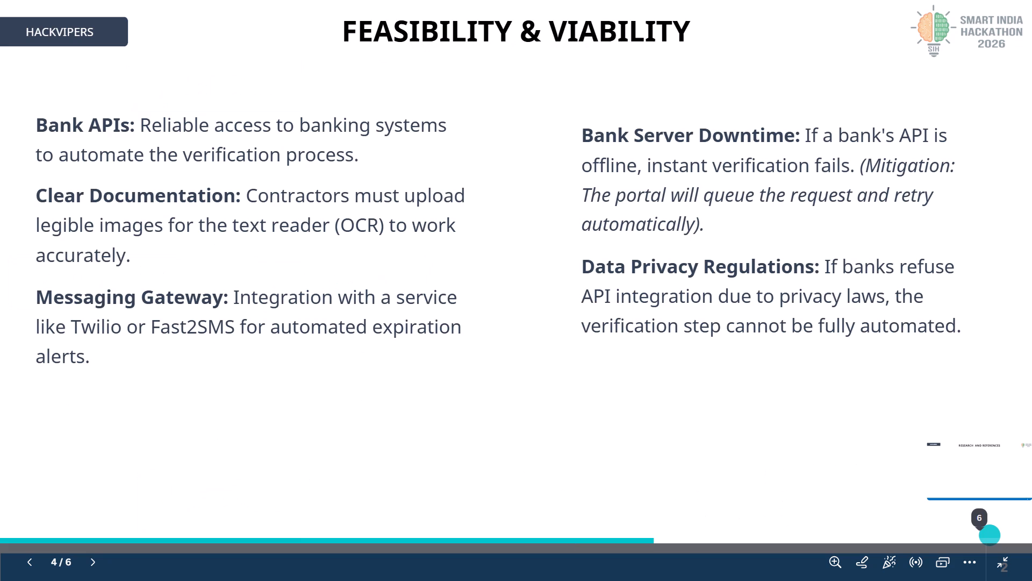
key(Left)
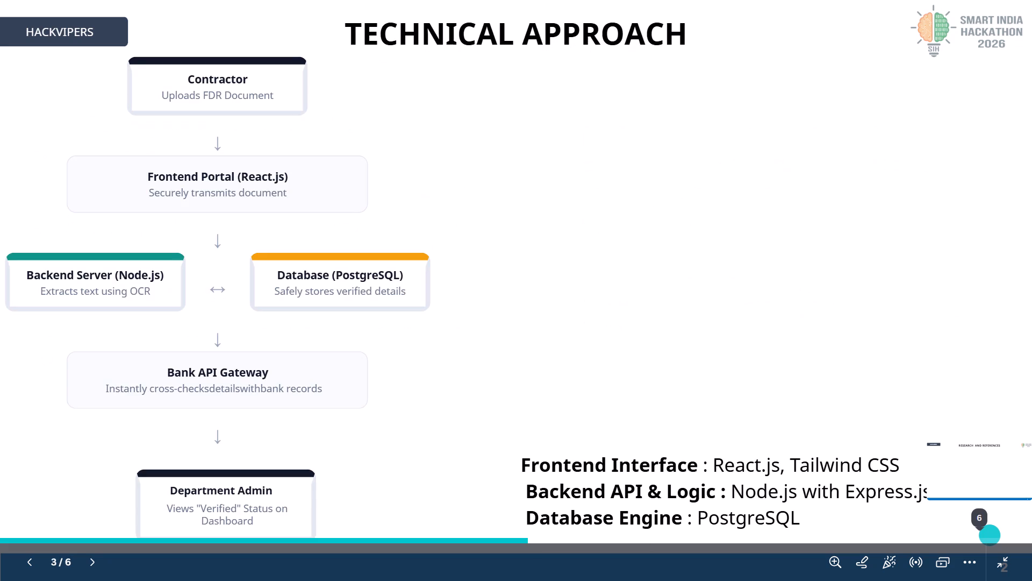
key(Right)
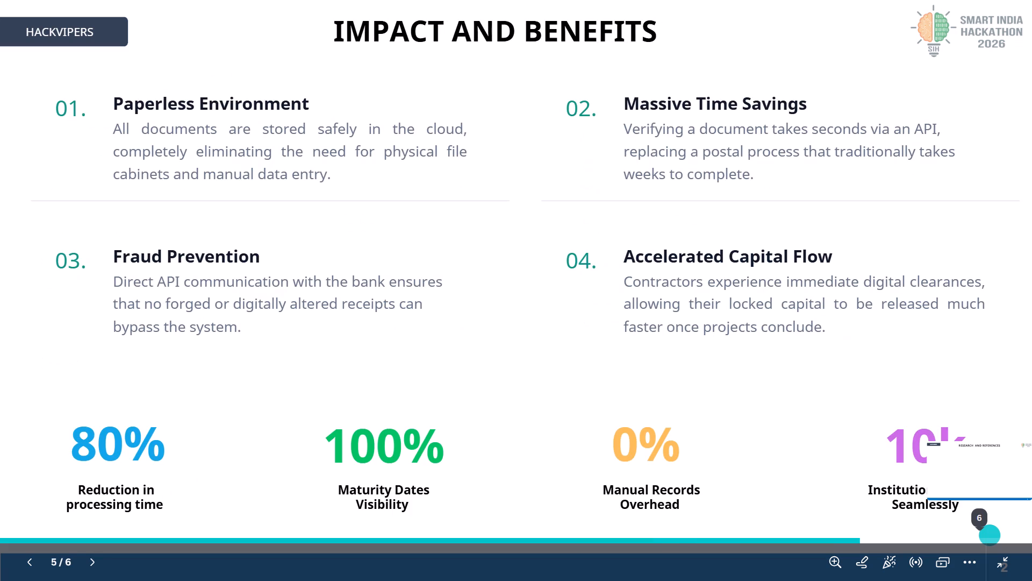
key(Left)
key(Right)
key(Escape)
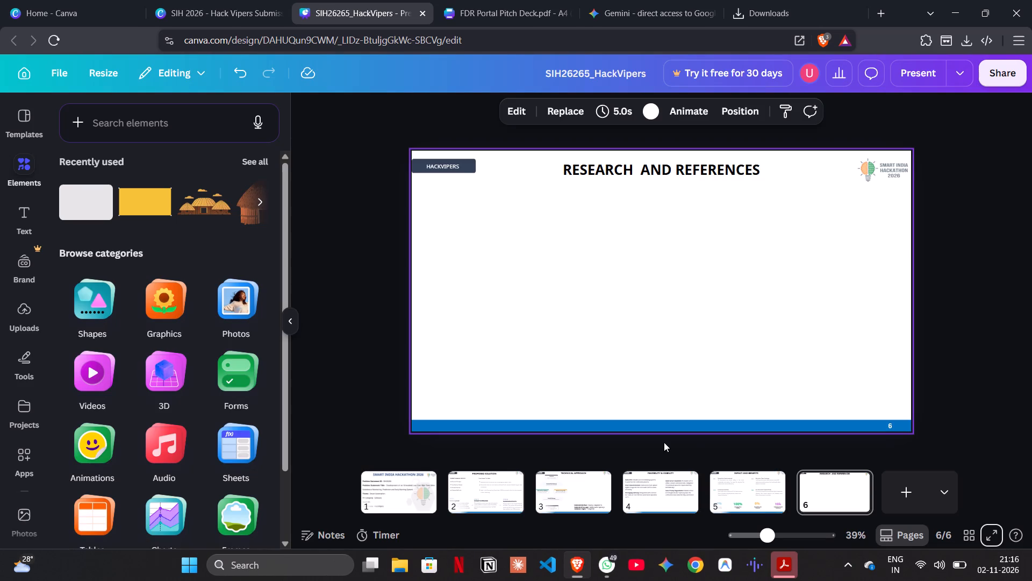
click(363, 349)
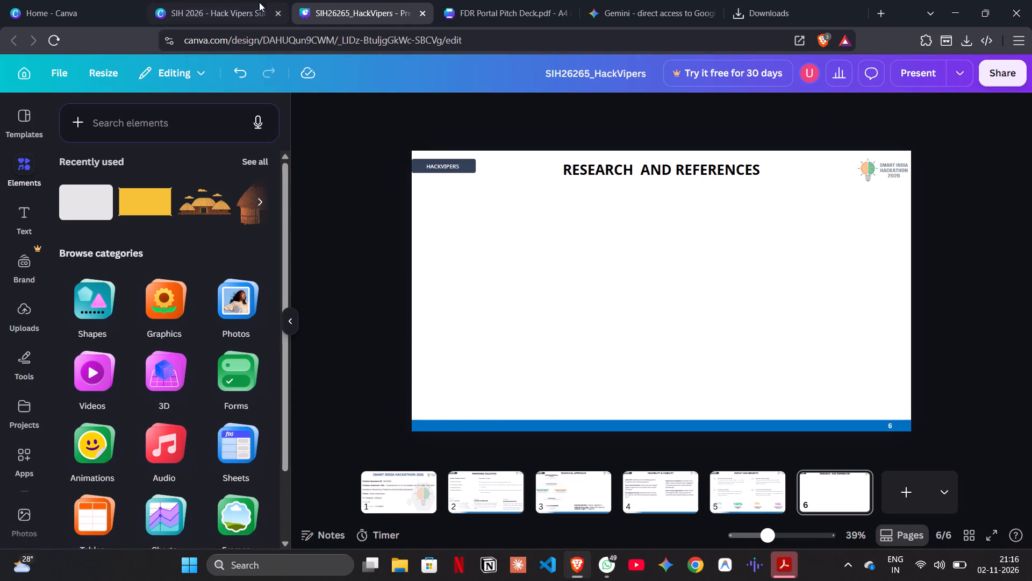
Switch to the SIH 2026 - Hack Vipers Submission.pdf design.
drag(241, 0, 264, 4)
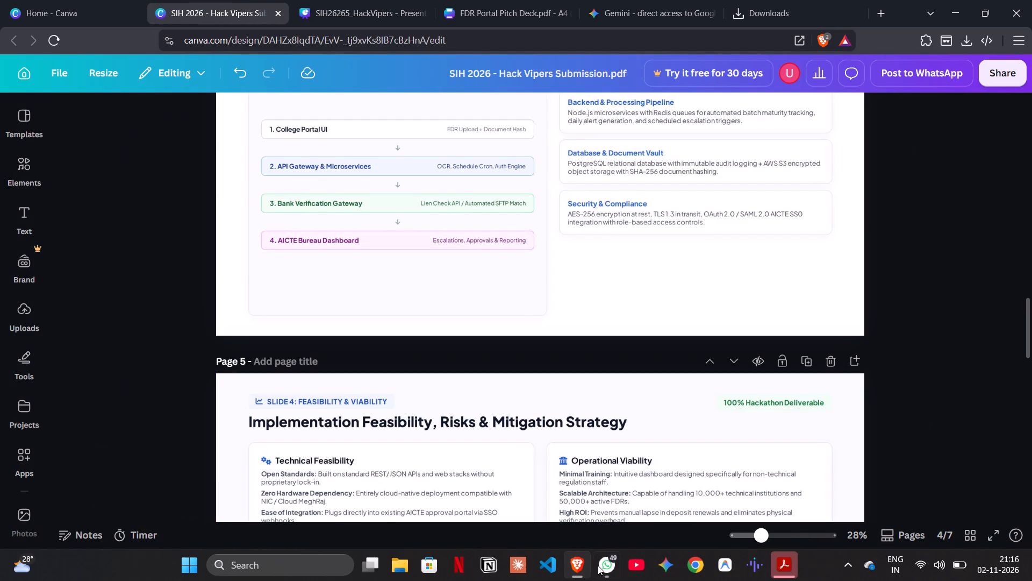